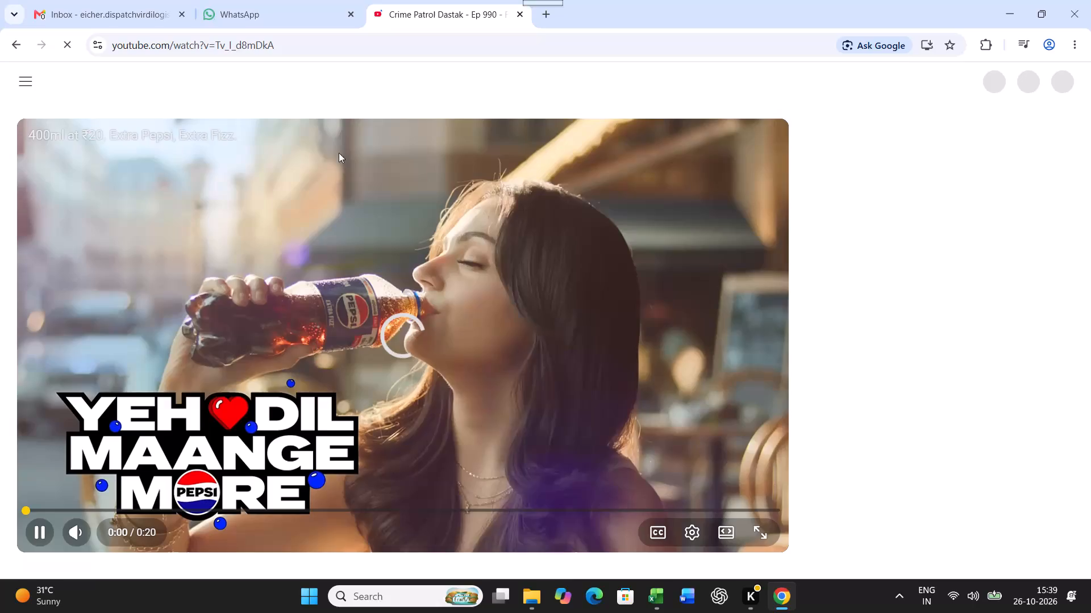
Switch from the video in Chrome to the BILL SUBMIT FORMET workbook in Excel.
{"action": "left_click", "coordinate": [653, 598]}
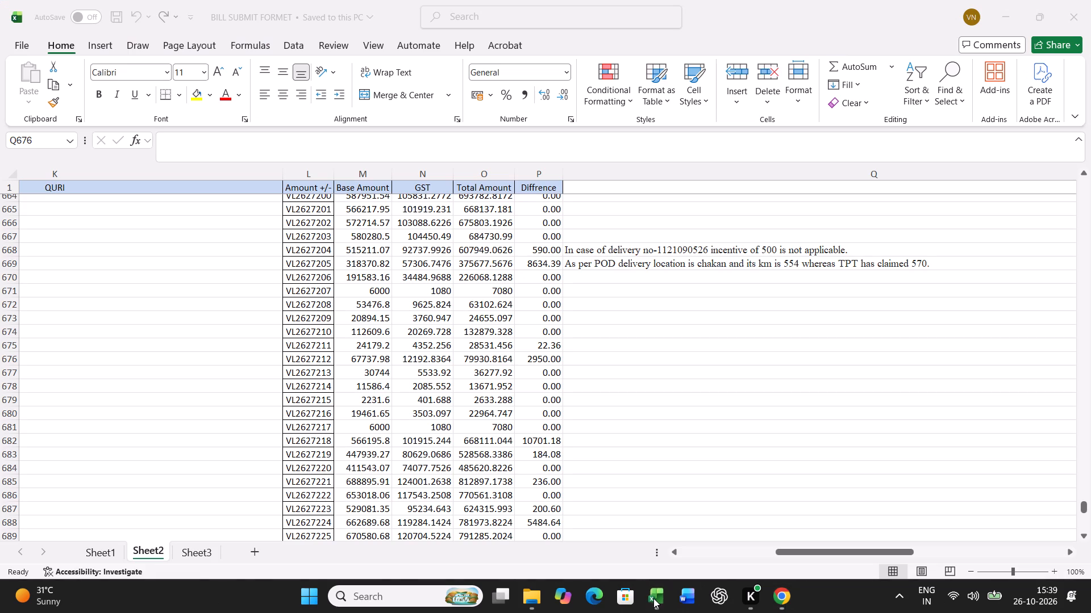
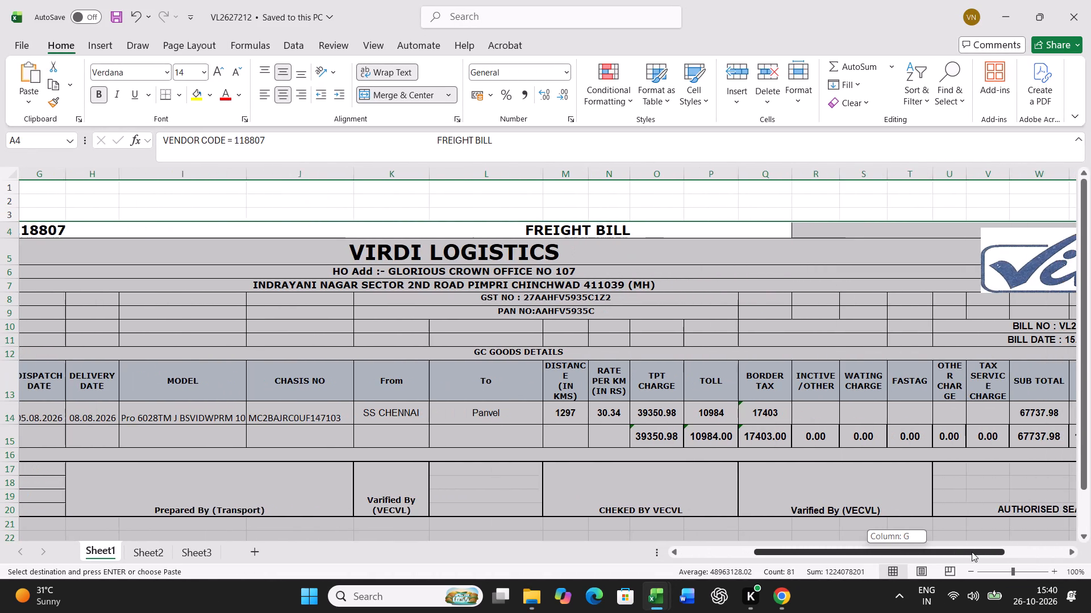
Review the charge and total columns of freight bill VL2627212, switching to the BILL SUBMIT FORMET workbook when finished.
{"action": "left_click_drag", "start_coordinate": [972, 552], "coordinate": [990, 552]}
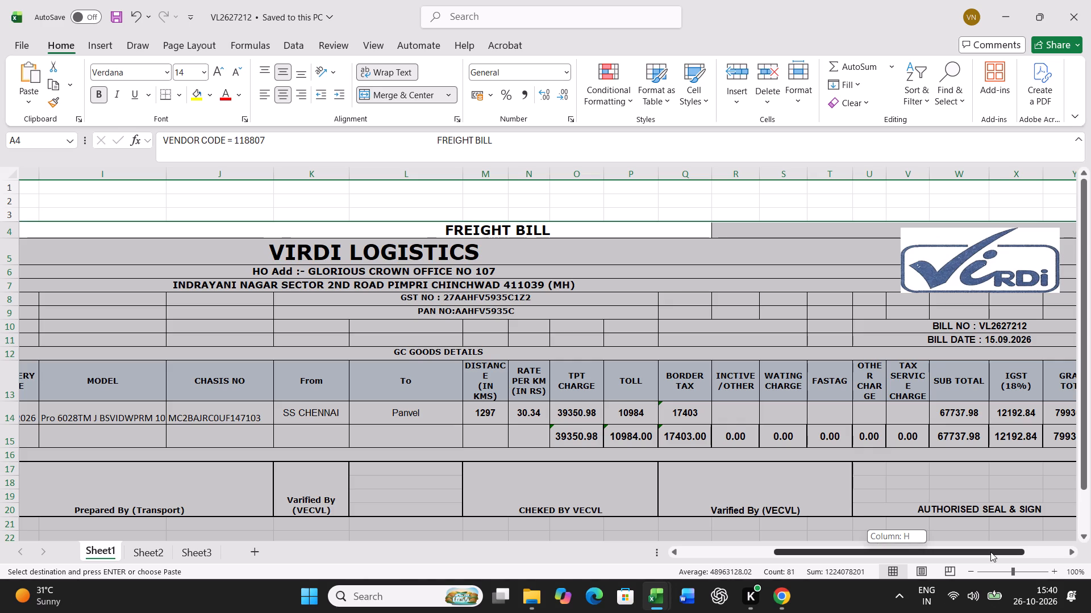
{"action": "left_click_drag", "start_coordinate": [990, 552], "coordinate": [999, 552]}
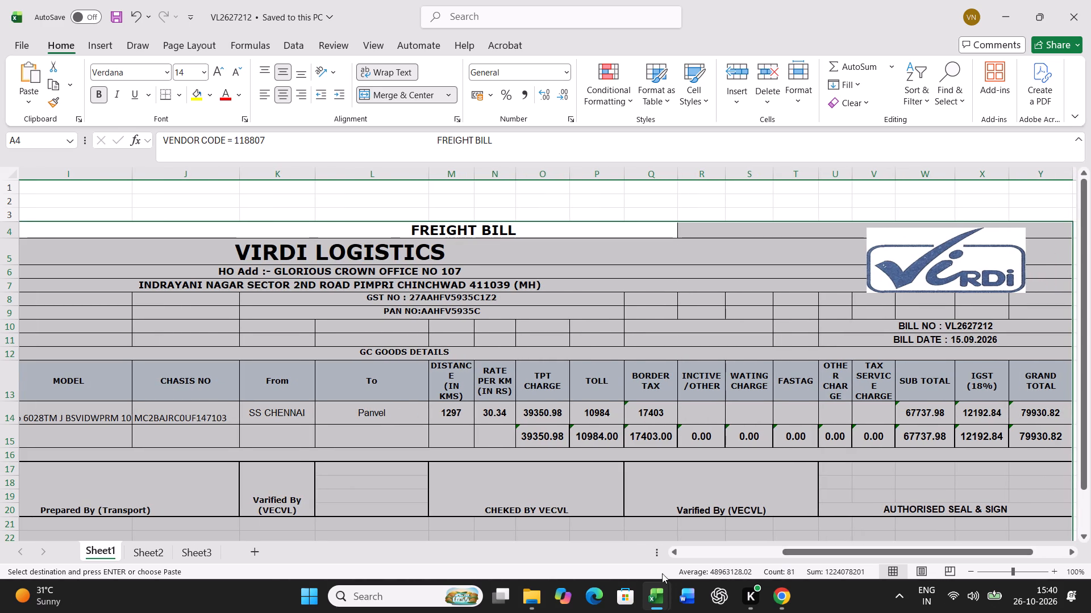
{"action": "left_click", "coordinate": [659, 599]}
{"action": "left_click", "coordinate": [692, 544]}
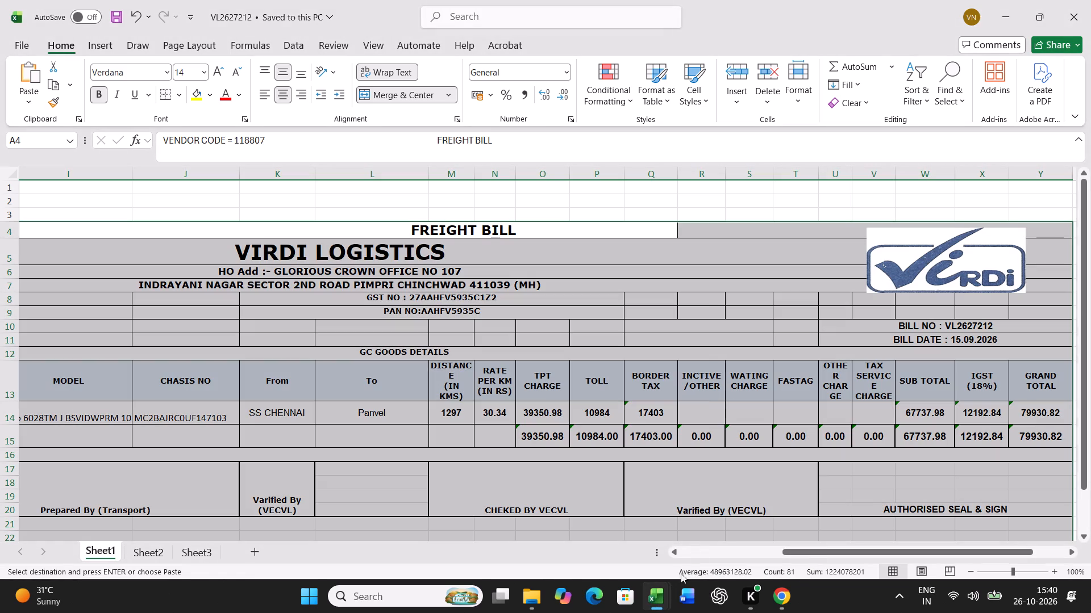
{"action": "left_click", "coordinate": [667, 593]}
{"action": "left_click", "coordinate": [607, 541]}
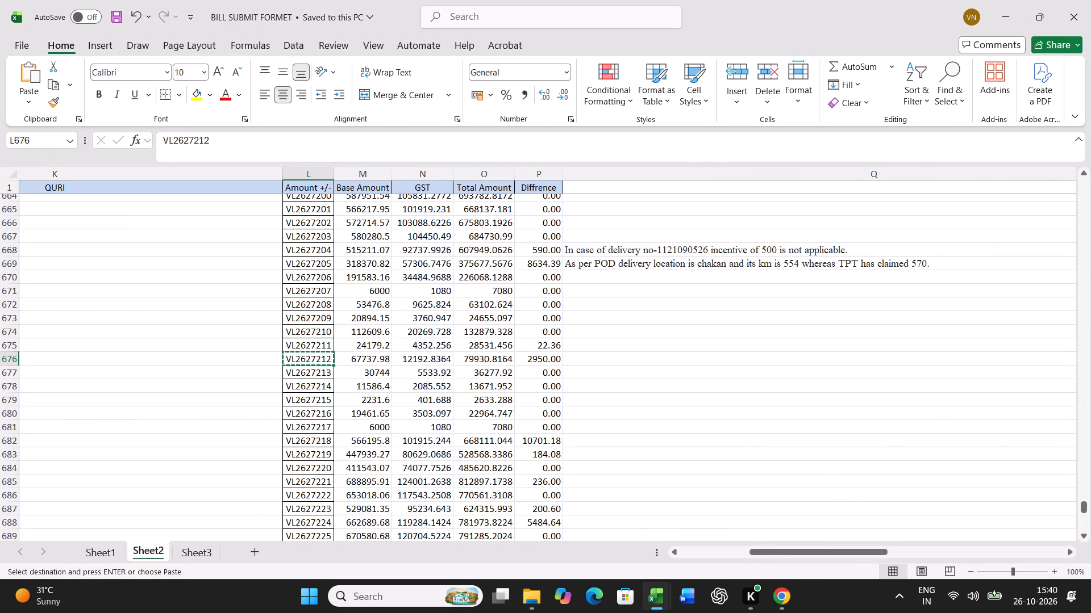
Enter the remark "TAX KAM KIYA THA HUMNE 2500 RS PENLTY WALA BHI BILL KAR DIYA THA" in column Q for bill VL2627212 and save the workbook.
{"action": "key", "text": "Right"}
{"action": "key", "text": "Right"}
{"action": "key", "text": "Right"}
{"action": "key", "text": "Right"}
{"action": "key", "text": "Right"}
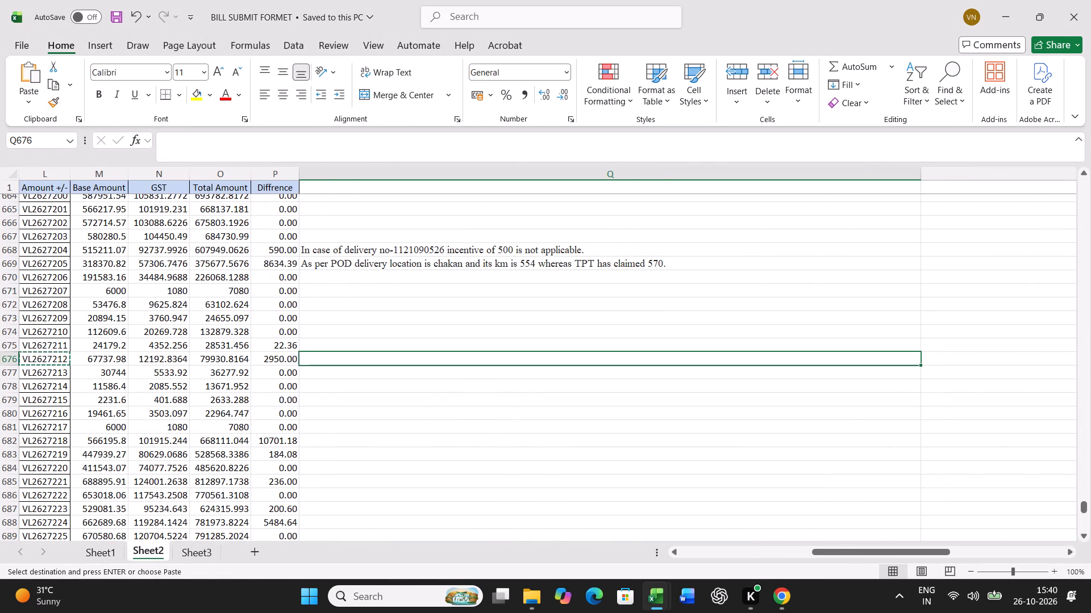
{"action": "type", "text": "TAX KAM KIYA THA"}
{"action": "key", "text": "space"}
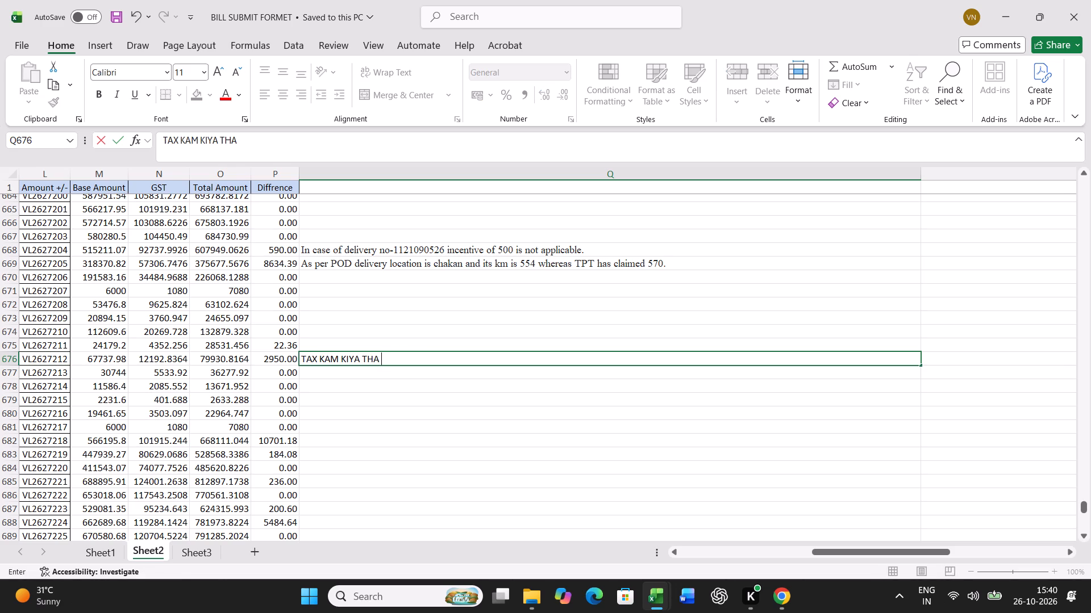
{"action": "type", "text": "HUMNE"}
{"action": "key", "text": "space"}
{"action": "type", "text": "2500 RS P"}
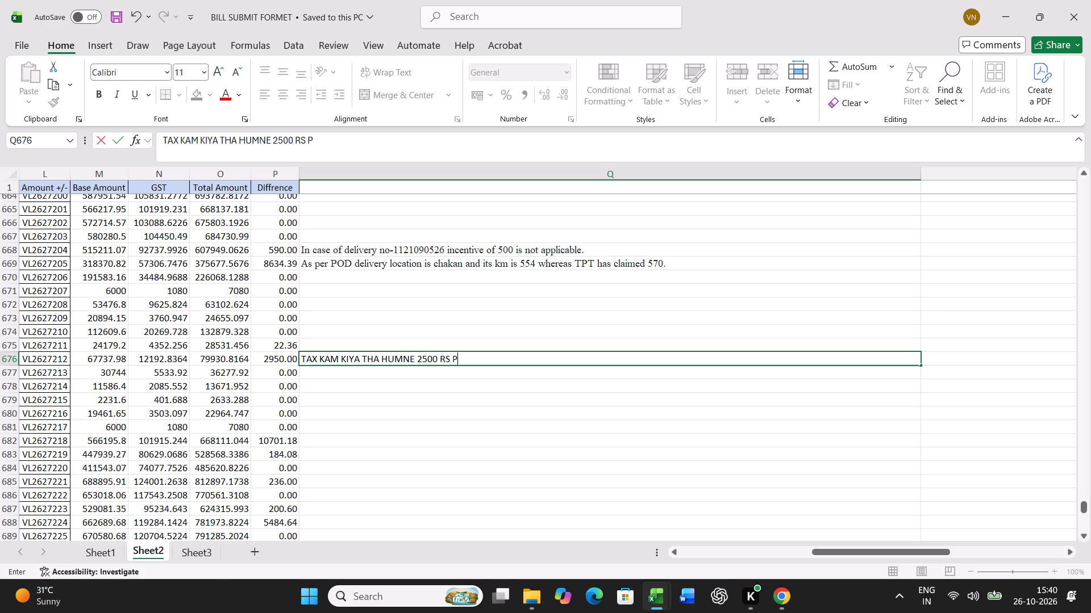
{"action": "type", "text": "ENLTY"}
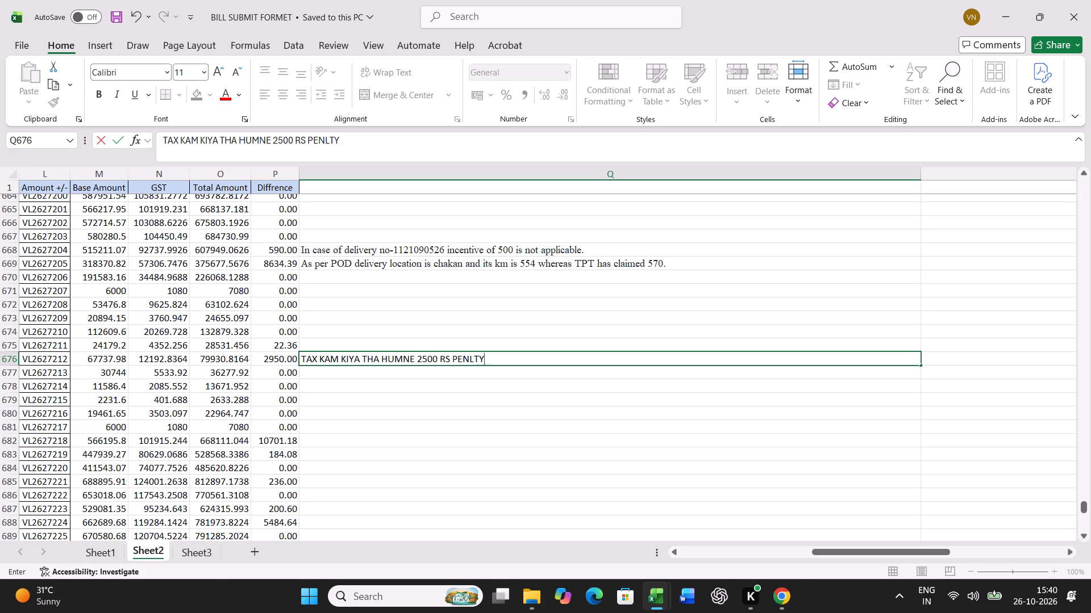
{"action": "key", "text": "space"}
{"action": "type", "text": "WALA BHI BILL KAR DIYA THA"}
{"action": "key", "text": "Return"}
{"action": "key", "text": "ctrl+s"}
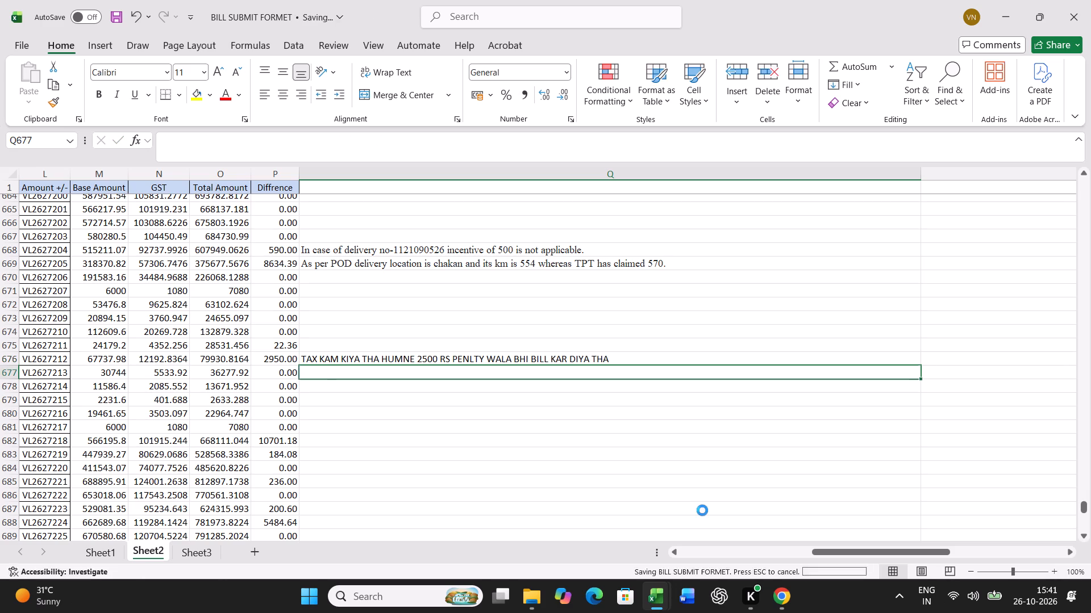
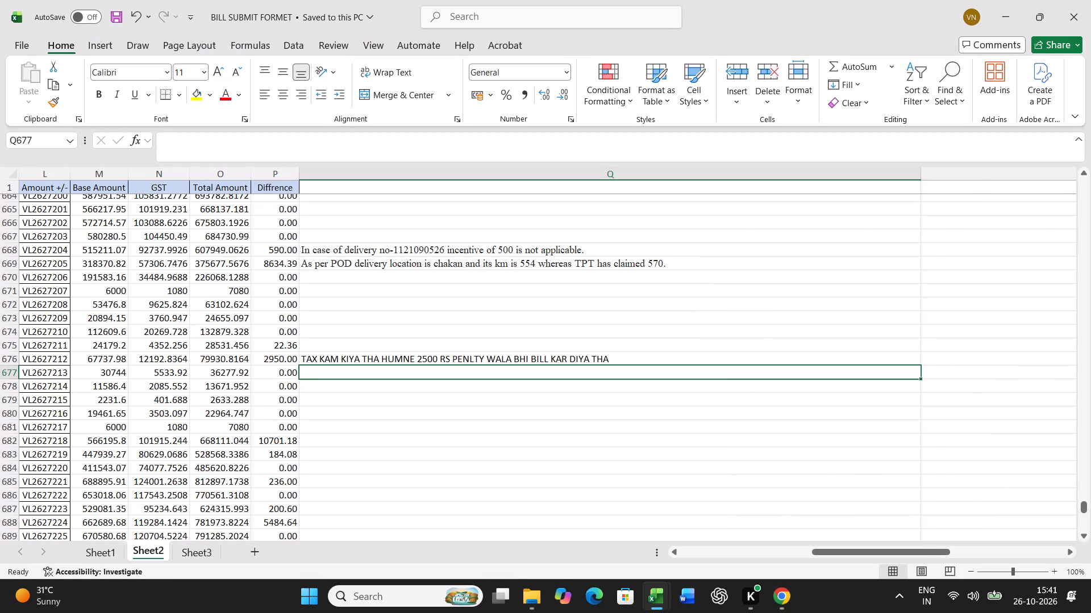
{"action": "left_click", "coordinate": [273, 437]}
{"action": "key", "text": "Left"}
{"action": "key", "text": "Left"}
{"action": "key", "text": "Left"}
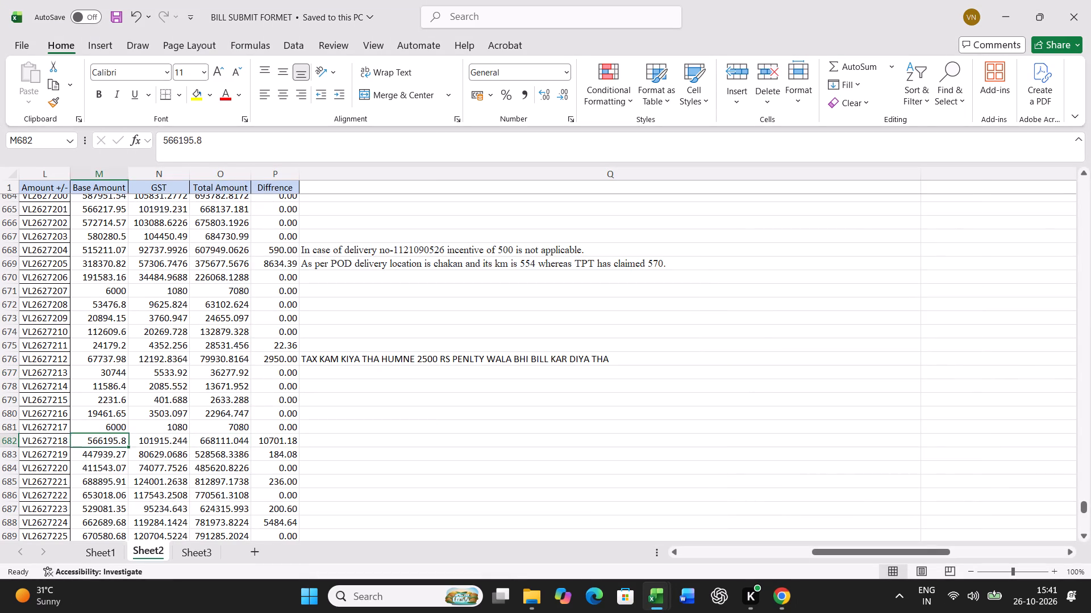
{"action": "key", "text": "Left"}
{"action": "key", "text": "ctrl+c"}
Switch to the VL2627212 bill workbook and close it.
{"action": "left_click", "coordinate": [666, 592]}
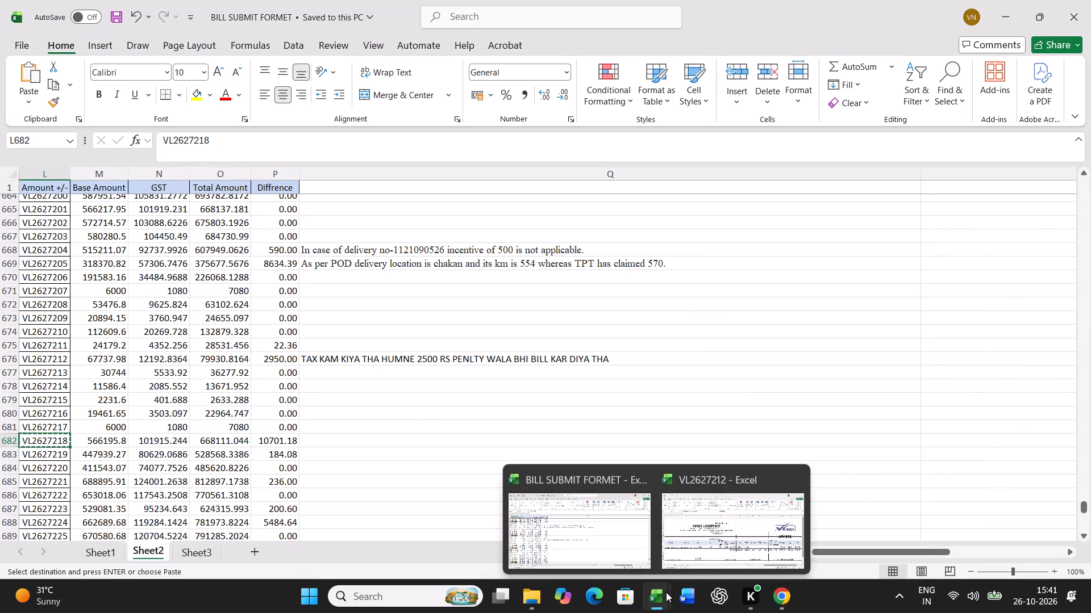
{"action": "left_click", "coordinate": [710, 531]}
{"action": "left_click", "coordinate": [1077, 18]}
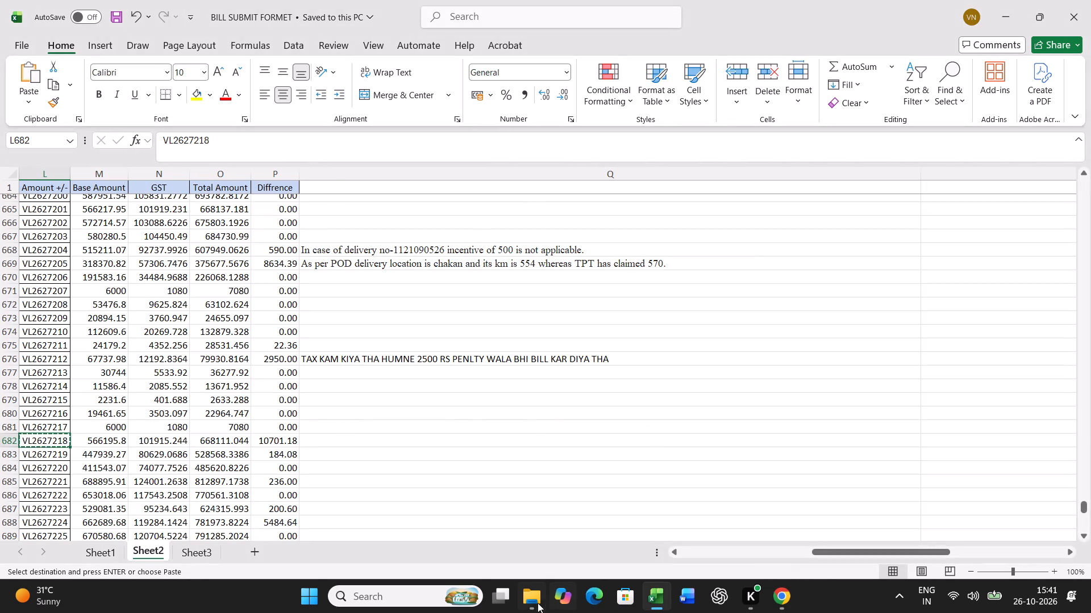
Switch to File Explorer and locate the VL2627218 bill file in the 201 TO 300 folder.
{"action": "left_click", "coordinate": [534, 601]}
{"action": "scroll", "coordinate": [234, 423], "scroll_direction": "down", "scroll_amount": 3}
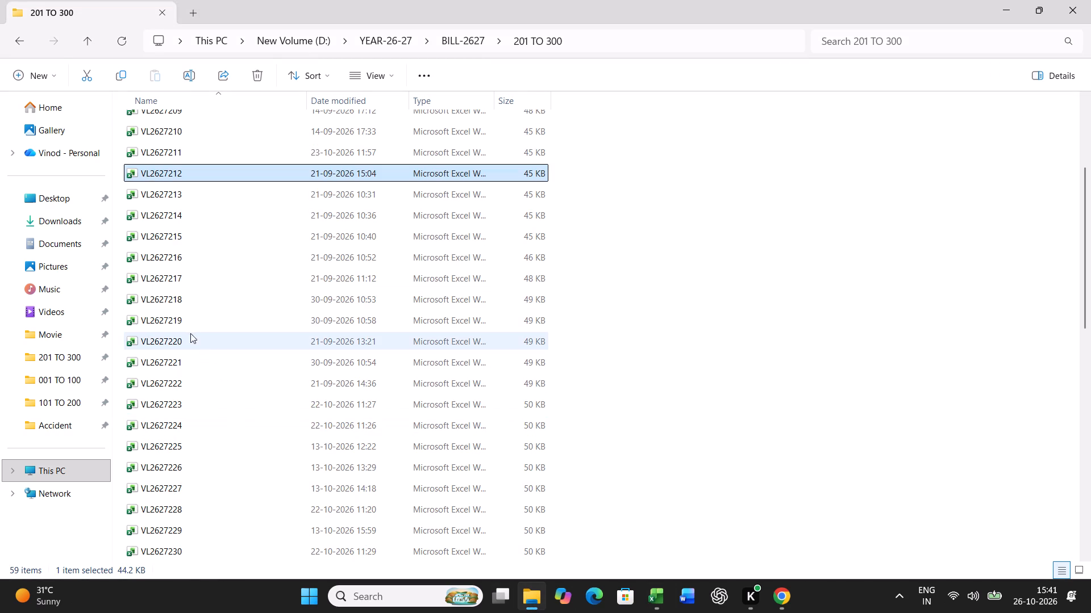
Open the VL2627218 bill workbook and examine its charge, toll, border tax and total columns down to the totals row.
{"action": "double_click", "coordinate": [182, 299]}
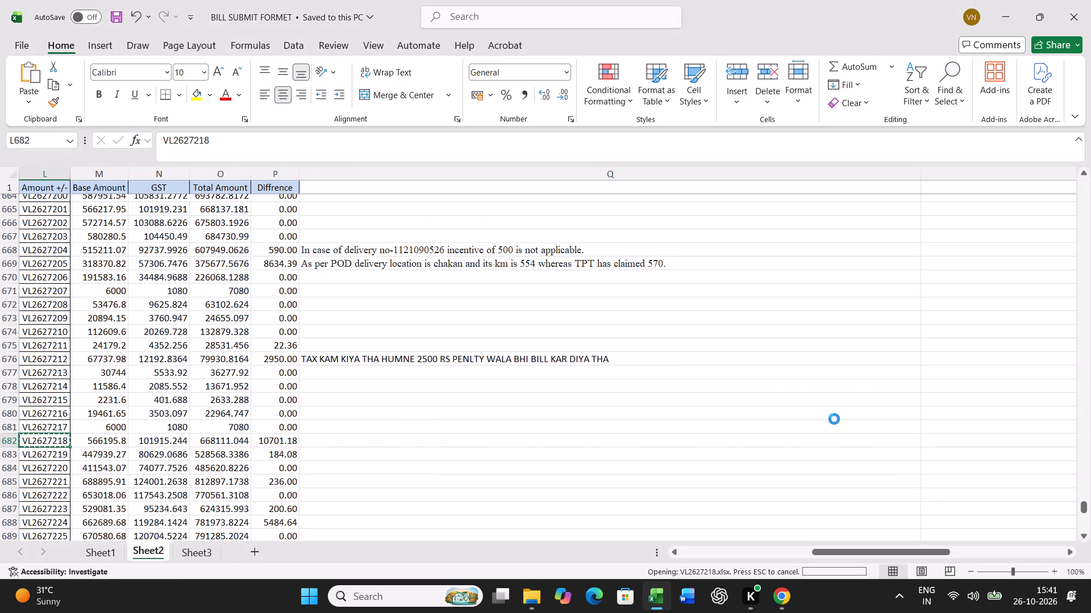
{"action": "left_click_drag", "start_coordinate": [830, 553], "coordinate": [942, 553]}
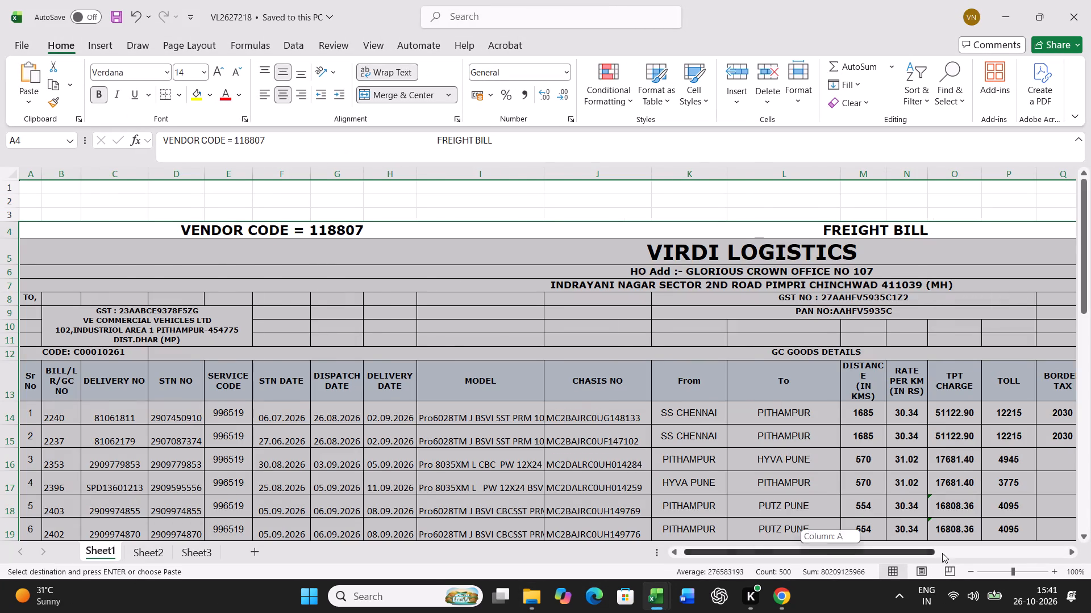
{"action": "left_click_drag", "start_coordinate": [942, 553], "coordinate": [978, 553]}
{"action": "scroll", "coordinate": [777, 398], "scroll_direction": "down", "scroll_amount": 9}
{"action": "scroll", "coordinate": [782, 469], "scroll_direction": "down", "scroll_amount": 3}
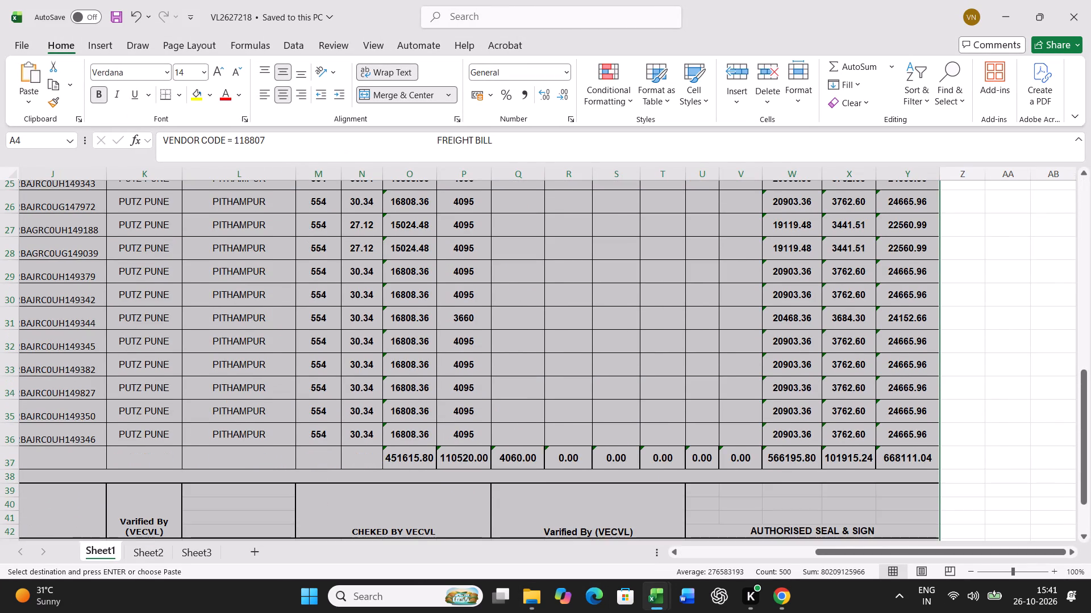
{"action": "scroll", "coordinate": [822, 460], "scroll_direction": "up", "scroll_amount": 8}
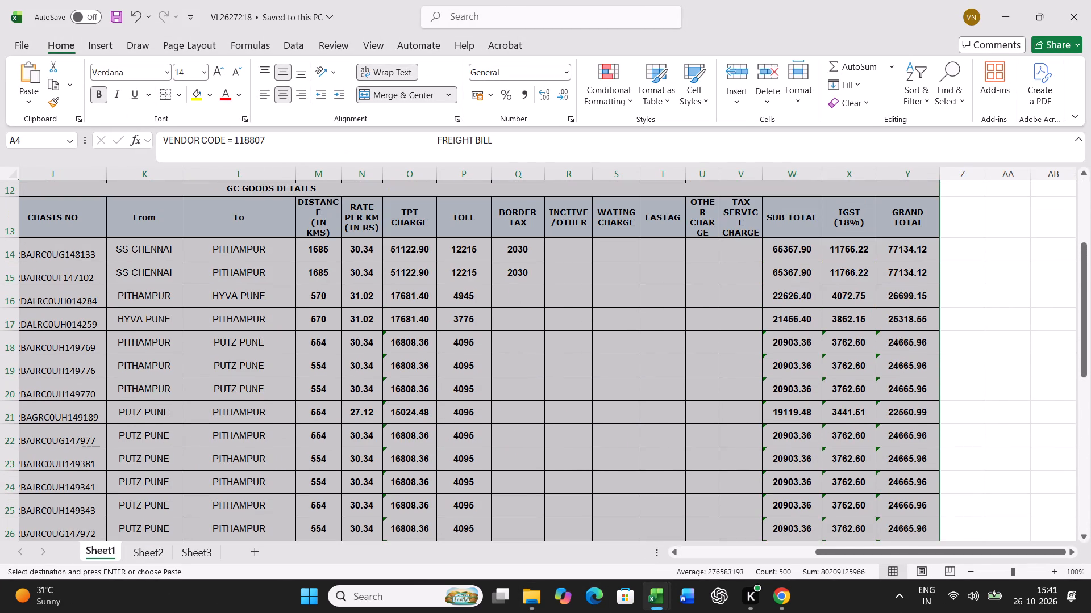
Switch back to the BILL SUBMIT FORMET workbook to view the row for bill VL2627218.
{"action": "left_click", "coordinate": [648, 595]}
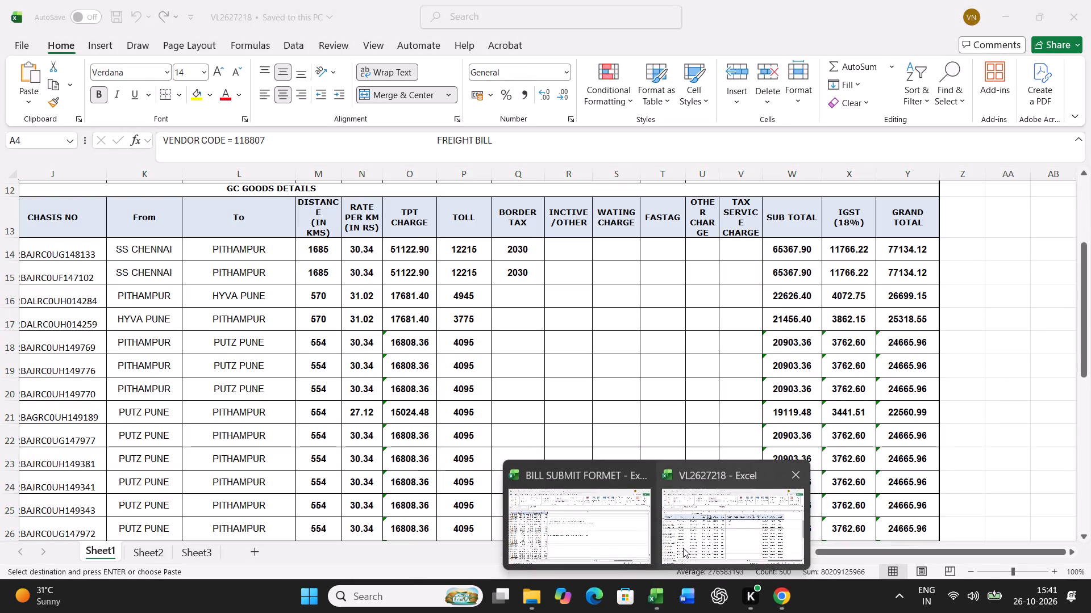
{"action": "left_click", "coordinate": [683, 548]}
{"action": "left_click", "coordinate": [653, 598]}
{"action": "left_click", "coordinate": [621, 539]}
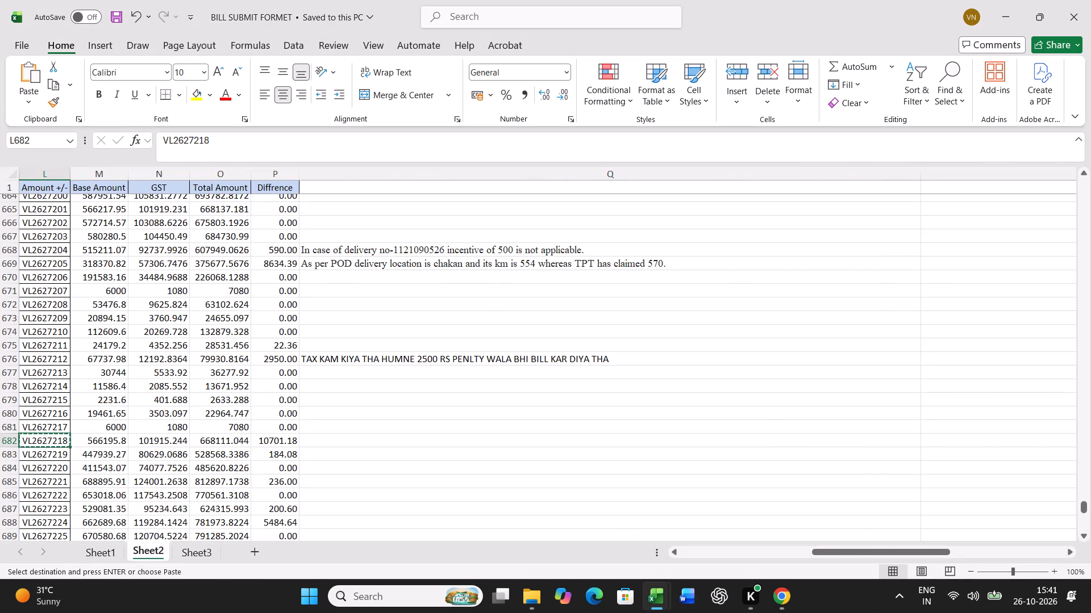
Switch to the Chrome browser window.
{"action": "left_click", "coordinate": [776, 600]}
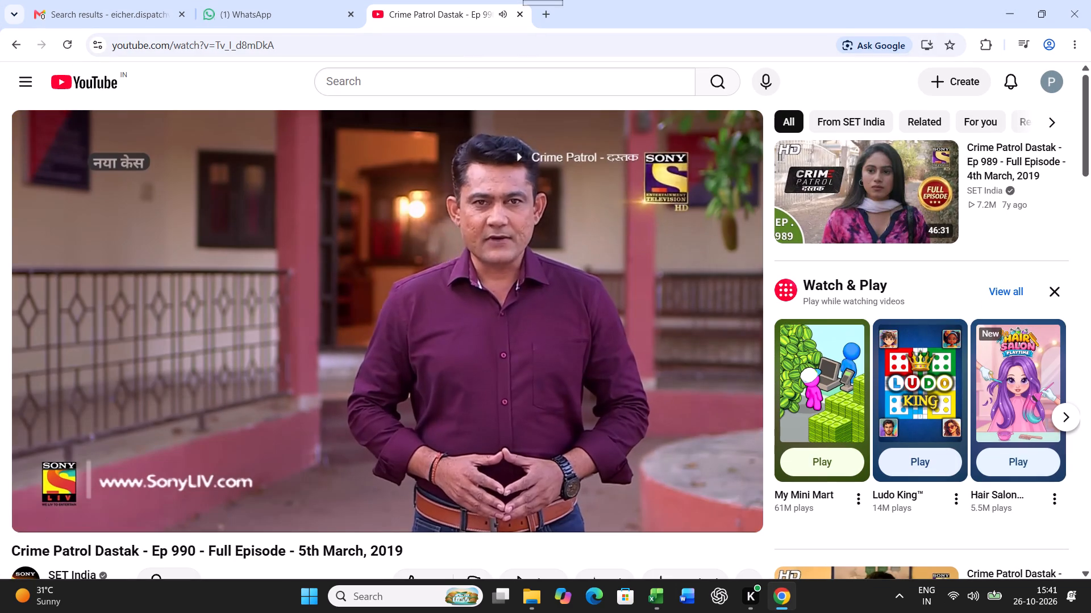
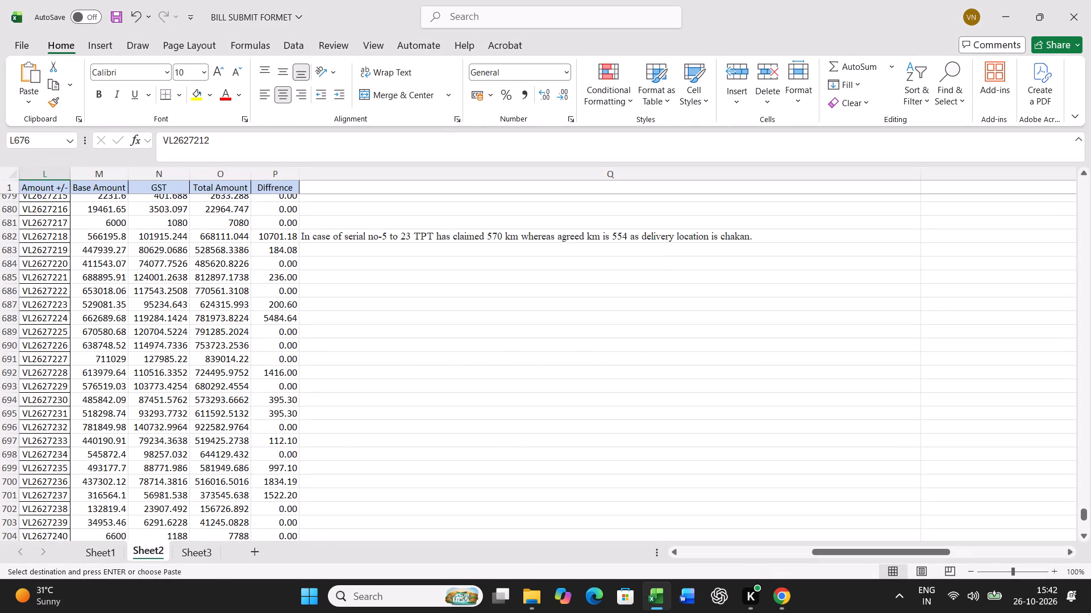
Copy the bill number VL2627219 from column L of the BILL SUBMIT FORMET sheet.
{"action": "left_click", "coordinate": [65, 249]}
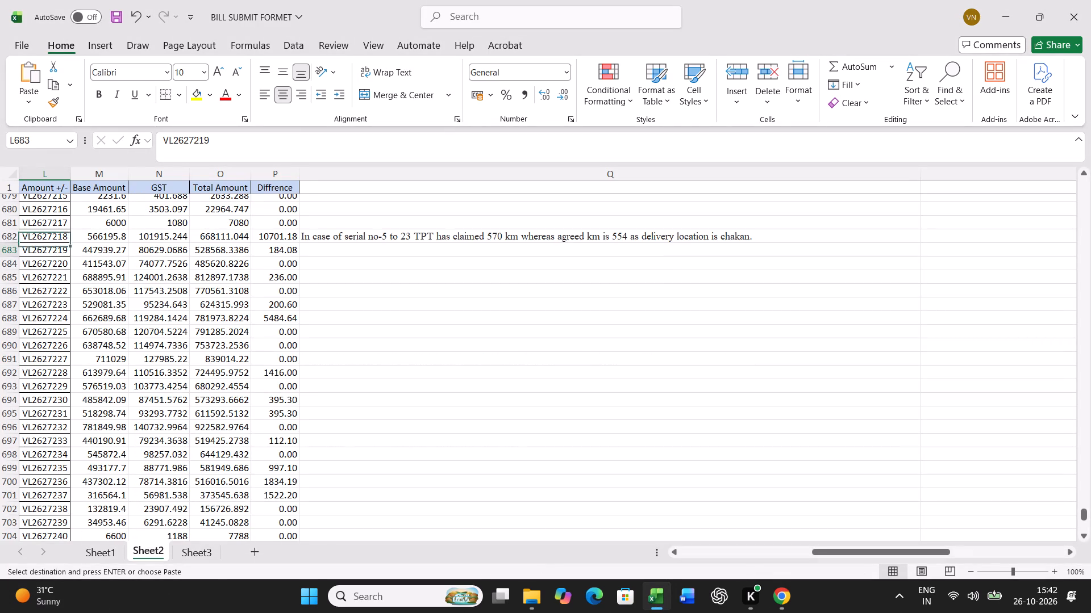
{"action": "key", "text": "ctrl+c"}
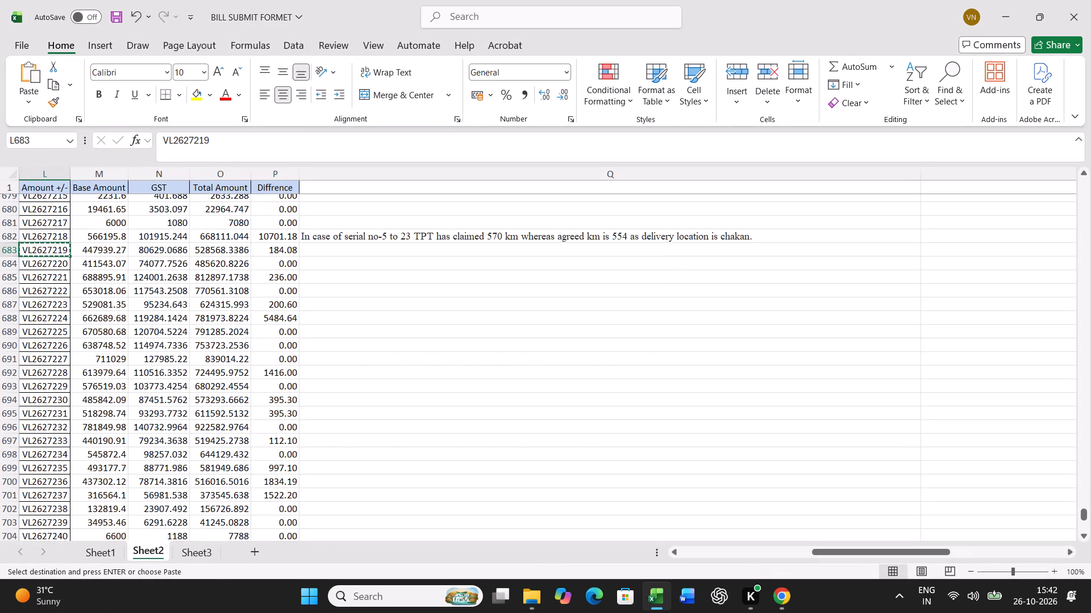
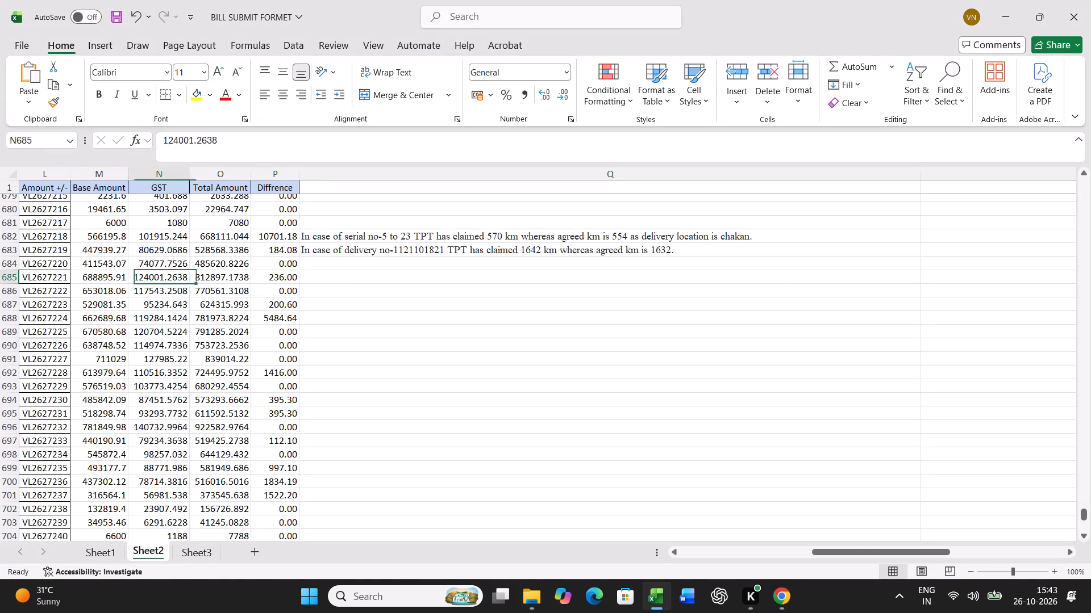
Check the bill number in row 685, VL2627221, and switch to the 201 TO 300 folder in File Explorer to find its bill file.
{"action": "key", "text": "Left"}
{"action": "key", "text": "Left"}
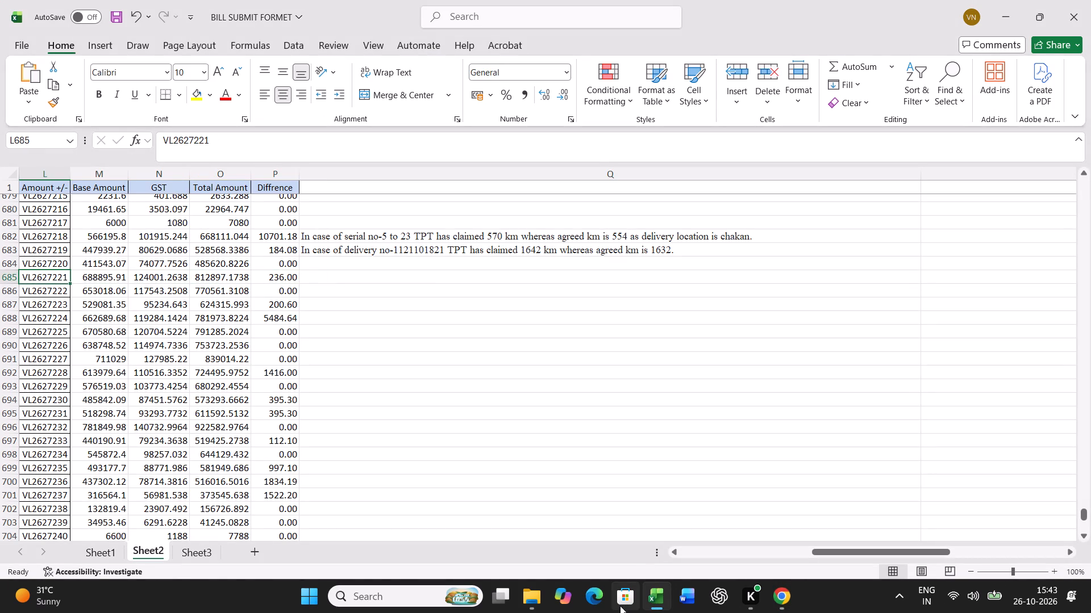
{"action": "left_click", "coordinate": [531, 600]}
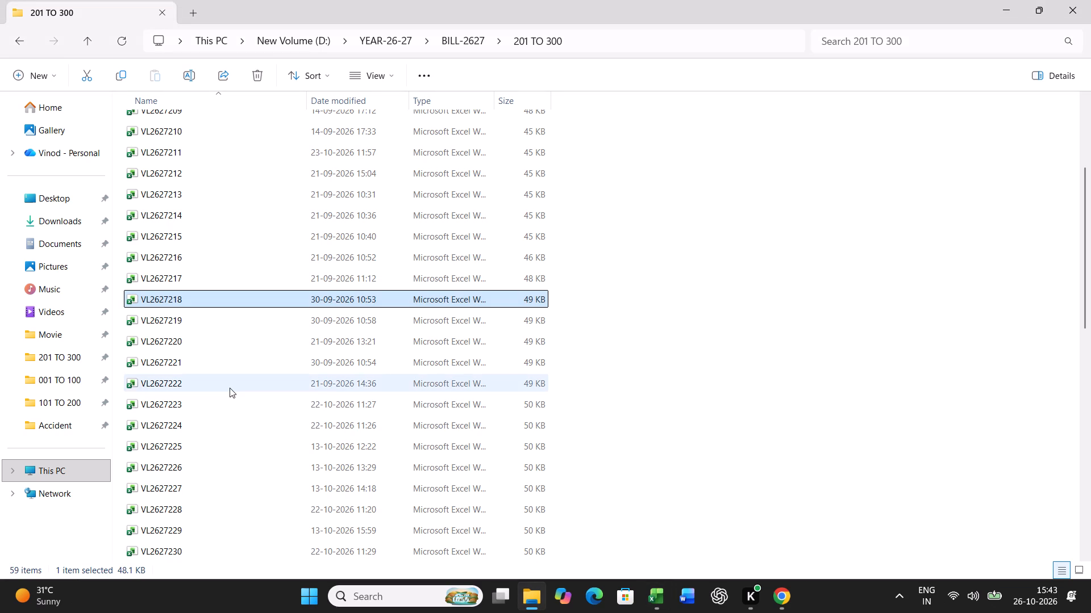
Open the VL2627236 bill workbook from the 201 TO 300 folder.
{"action": "scroll", "coordinate": [230, 388], "scroll_direction": "down", "scroll_amount": 10}
{"action": "scroll", "coordinate": [187, 175], "scroll_direction": "up", "scroll_amount": 2}
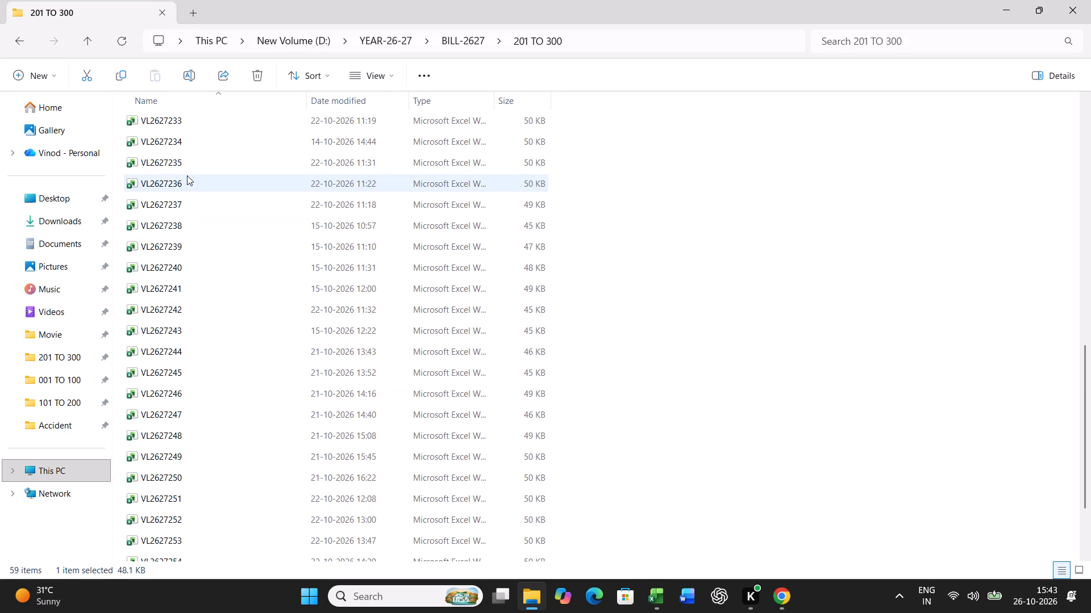
{"action": "double_click", "coordinate": [169, 190]}
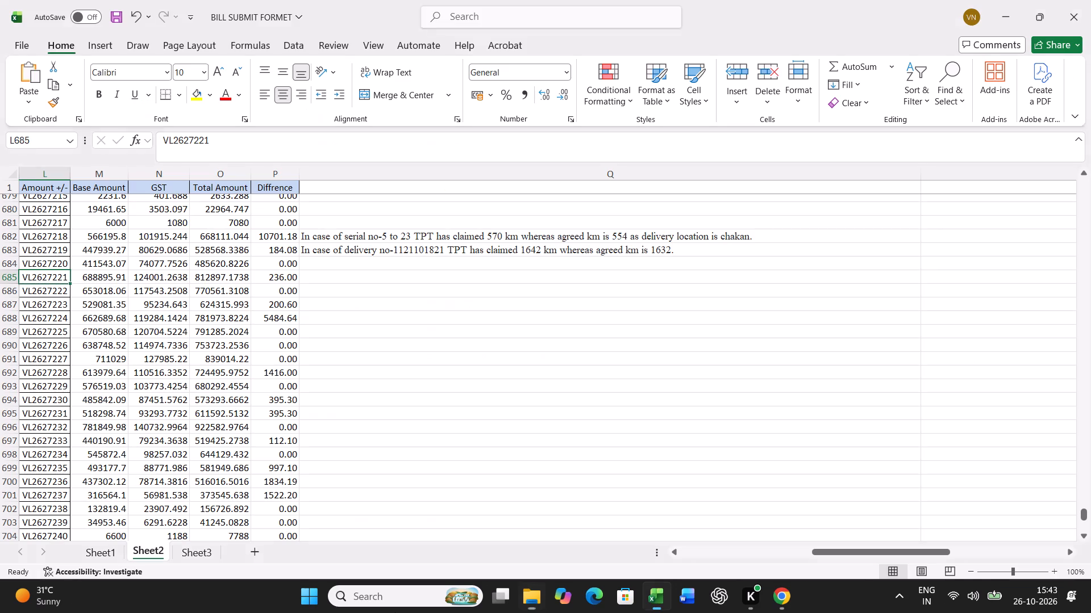
Examine the distance, rate, toll, tax and total columns of the trip rows in the VL2627236 freight bill.
{"action": "left_click_drag", "start_coordinate": [793, 551], "coordinate": [1009, 543]}
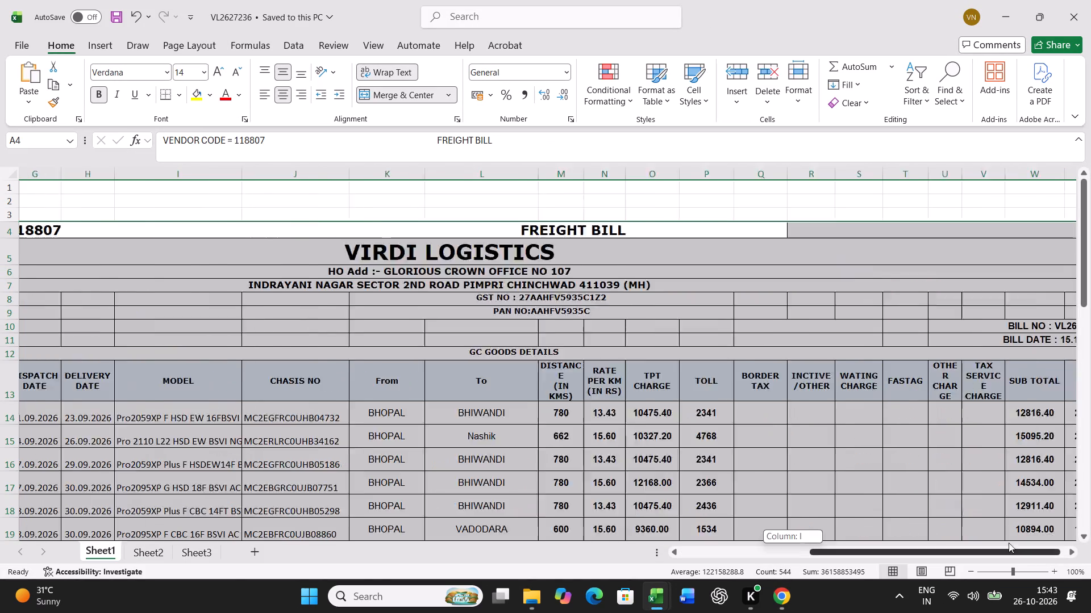
{"action": "left_click_drag", "start_coordinate": [1009, 543], "coordinate": [1012, 543]}
{"action": "scroll", "coordinate": [869, 435], "scroll_direction": "down", "scroll_amount": 8}
{"action": "scroll", "coordinate": [867, 436], "scroll_direction": "up", "scroll_amount": 1}
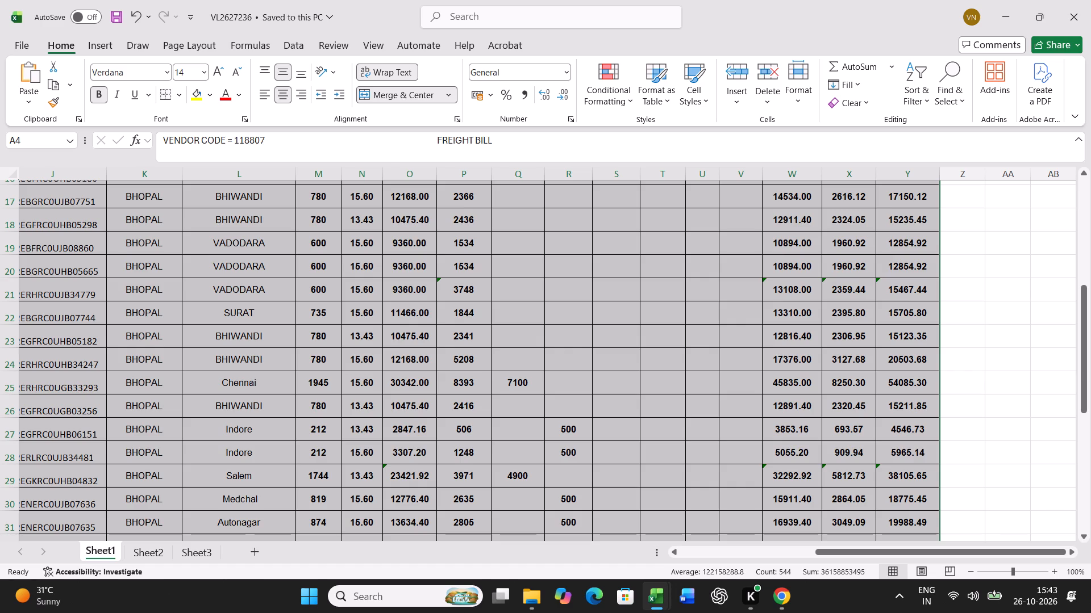
Switch to the BILL SUBMIT FORMET workbook and go to the empty remark cell beside the difference for bill VL2627221.
{"action": "left_click", "coordinate": [664, 595]}
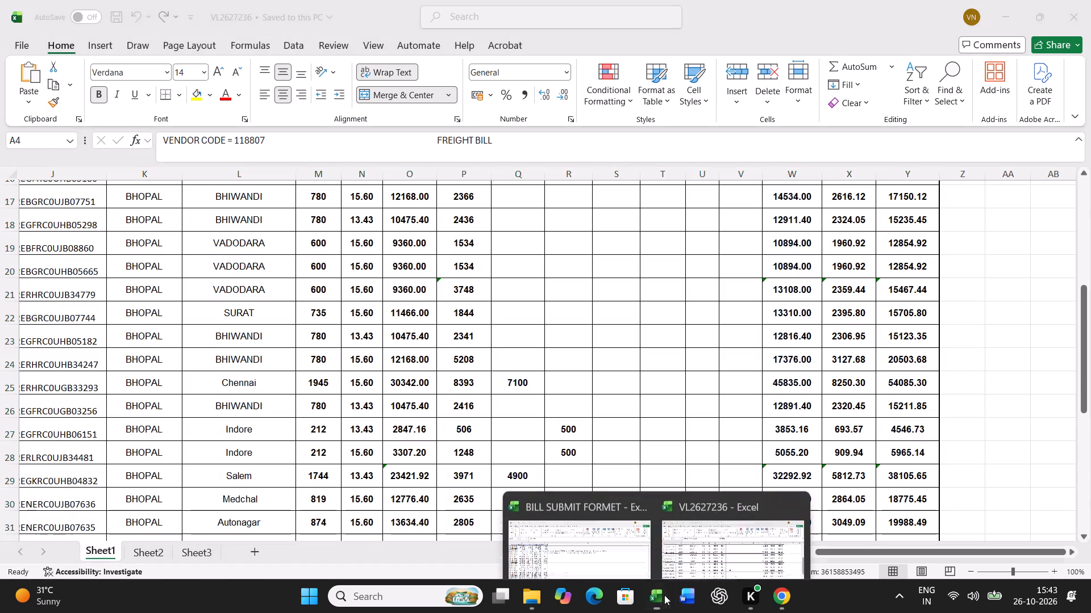
{"action": "left_click", "coordinate": [721, 549]}
{"action": "left_click", "coordinate": [654, 594]}
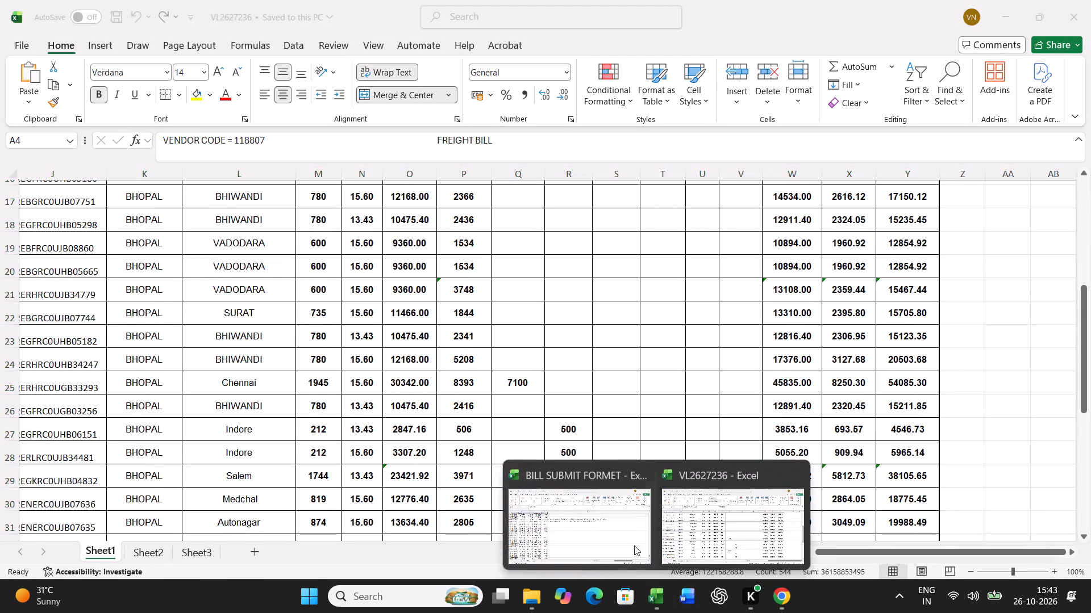
{"action": "left_click", "coordinate": [628, 536]}
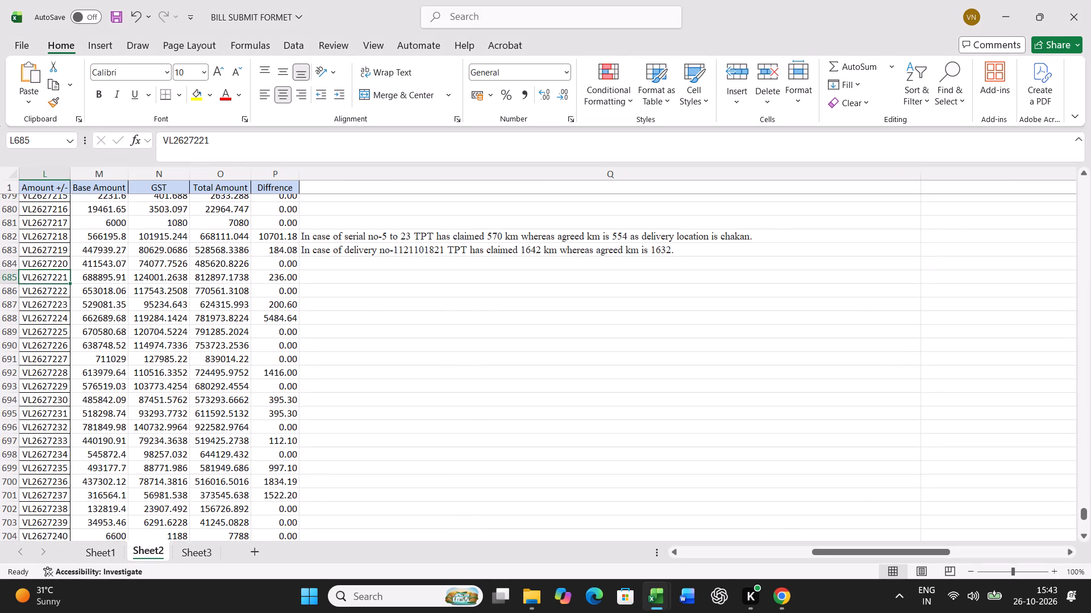
{"action": "key", "text": "Right"}
{"action": "key", "text": "Right"}
{"action": "key", "text": "Right"}
{"action": "key", "text": "Right"}
{"action": "key", "text": "Right"}
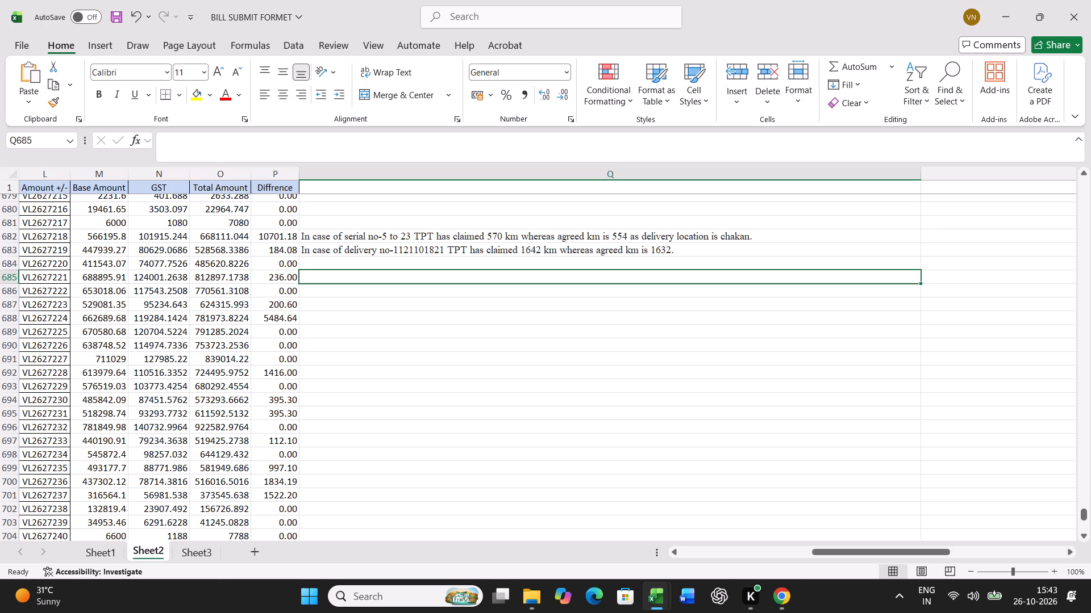
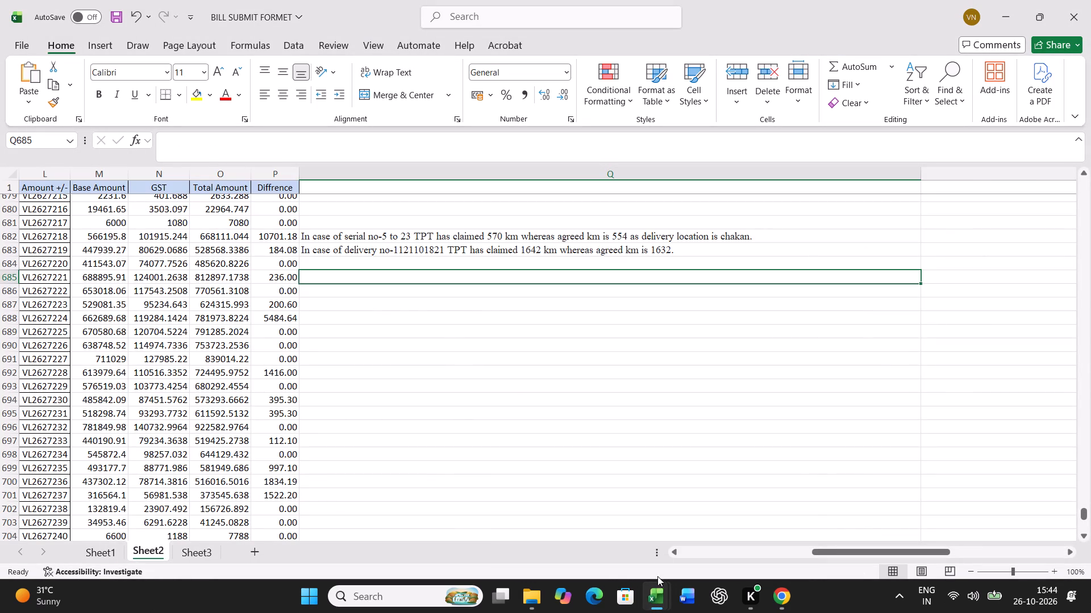
Switch from the BILL SUBMIT FORMET workbook to the open VL2627236 freight bill workbook.
{"action": "left_click", "coordinate": [655, 587]}
{"action": "left_click", "coordinate": [727, 533]}
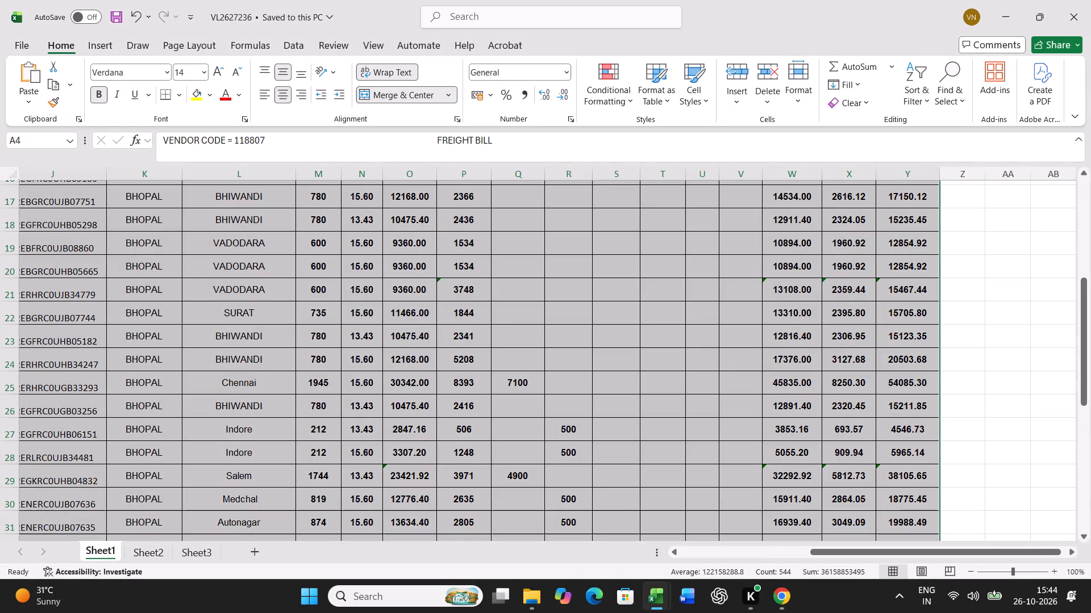
Trace the Salem trip row back to its opening columns and select its reference number in column C.
{"action": "left_click", "coordinate": [537, 474]}
{"action": "key", "text": "Left"}
{"action": "key", "text": "Left"}
{"action": "key", "text": "Left"}
{"action": "key", "text": "Left"}
{"action": "key", "text": "Left"}
{"action": "key", "text": "Left"}
{"action": "key", "text": "Left"}
{"action": "key", "text": "Left"}
{"action": "key", "text": "Left"}
{"action": "key", "text": "Left"}
{"action": "key", "text": "Left"}
{"action": "key", "text": "Left"}
{"action": "key", "text": "Left"}
{"action": "key", "text": "Left"}
{"action": "key", "text": "Left"}
{"action": "key", "text": "Left"}
{"action": "key", "text": "Left"}
{"action": "key", "text": "Left"}
{"action": "key", "text": "Left"}
{"action": "key", "text": "Left"}
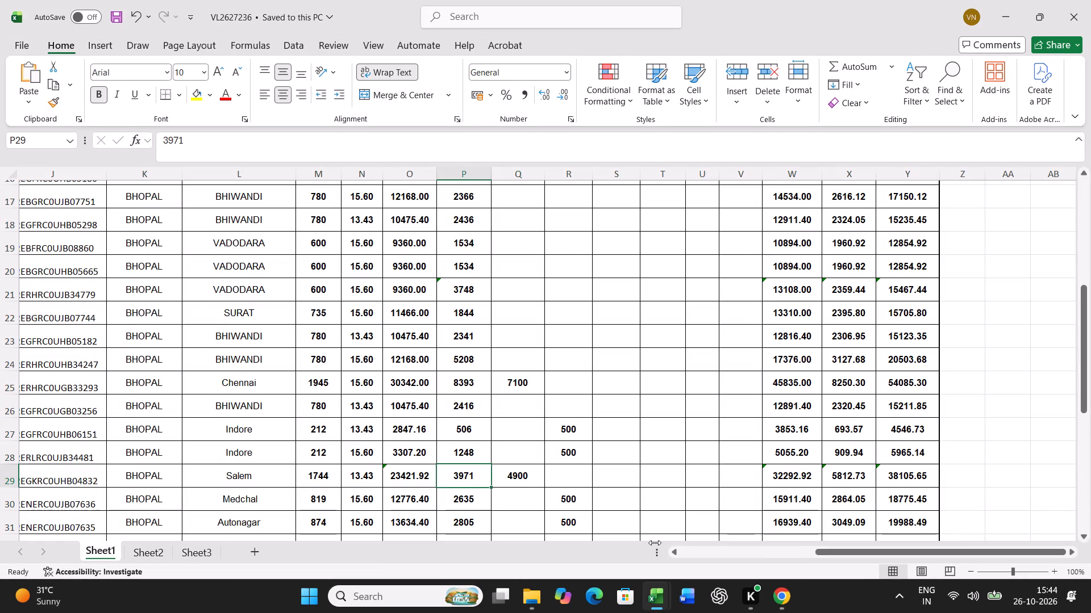
{"action": "key", "text": "Right"}
{"action": "key", "text": "Right"}
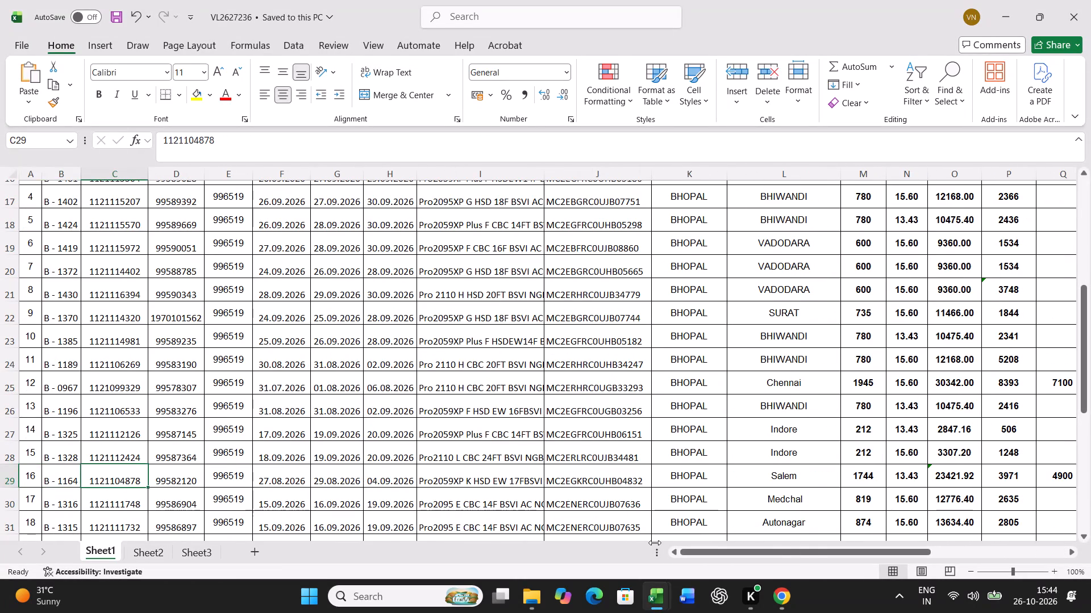
{"action": "left_click_drag", "start_coordinate": [161, 143], "coordinate": [227, 150]}
{"action": "key", "text": "ctrl+c"}
{"action": "left_click", "coordinate": [660, 589]}
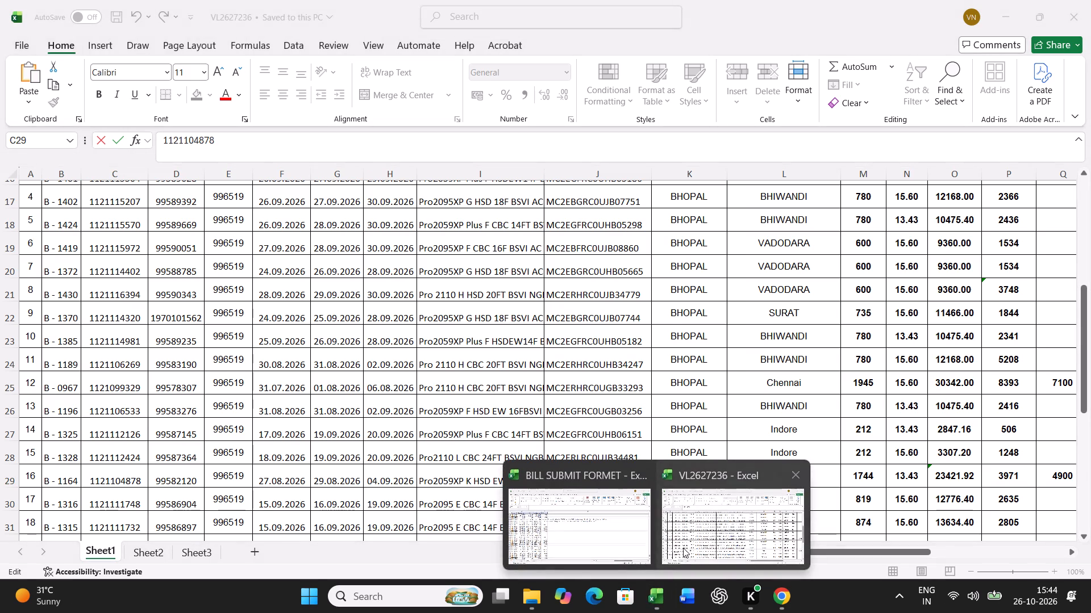
{"action": "left_click", "coordinate": [634, 520]}
{"action": "key", "text": "ctrl+v"}
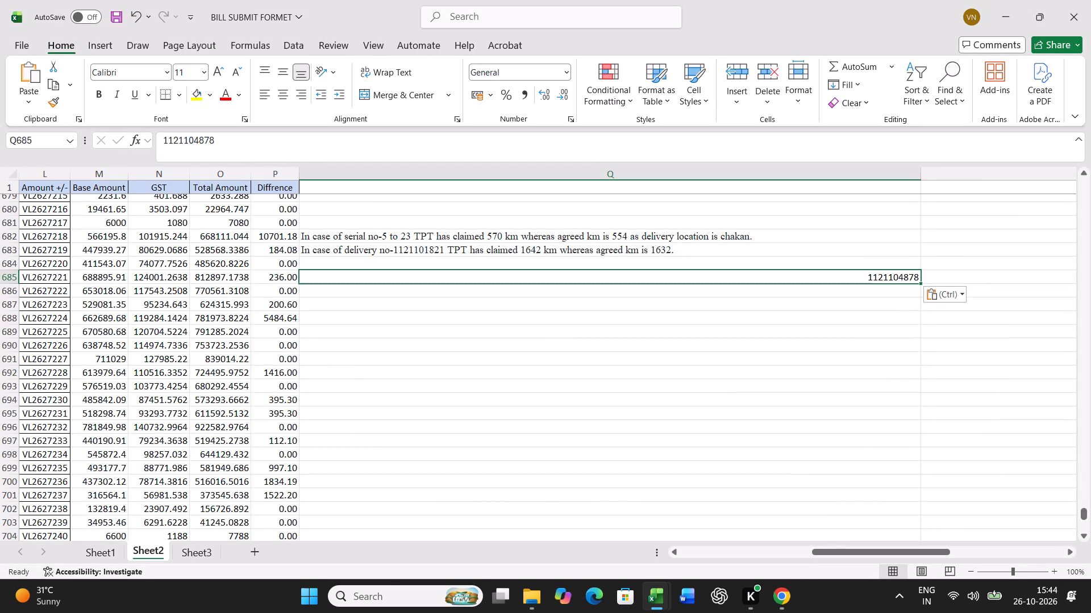
Append "SALEM KM CHANGE" after the delivery number in Q685 to complete the remark on the VL2627221 row.
{"action": "key", "text": "F2"}
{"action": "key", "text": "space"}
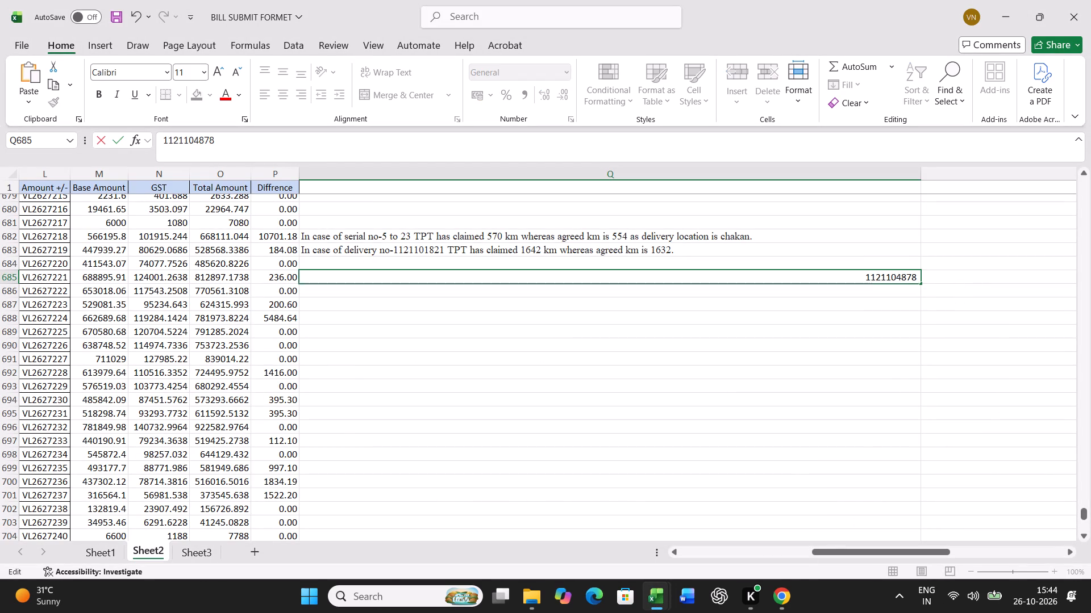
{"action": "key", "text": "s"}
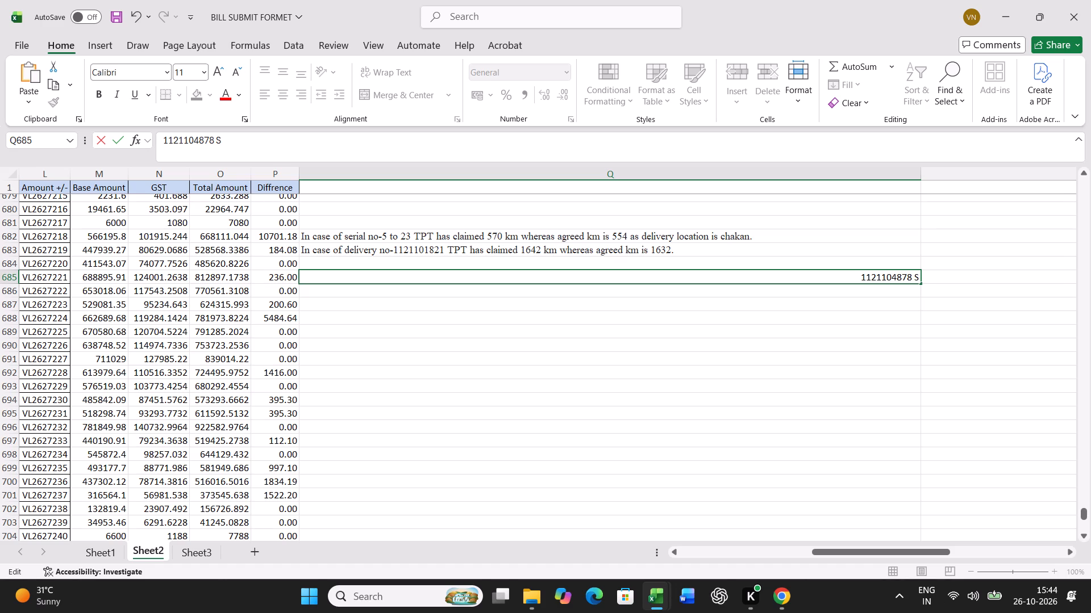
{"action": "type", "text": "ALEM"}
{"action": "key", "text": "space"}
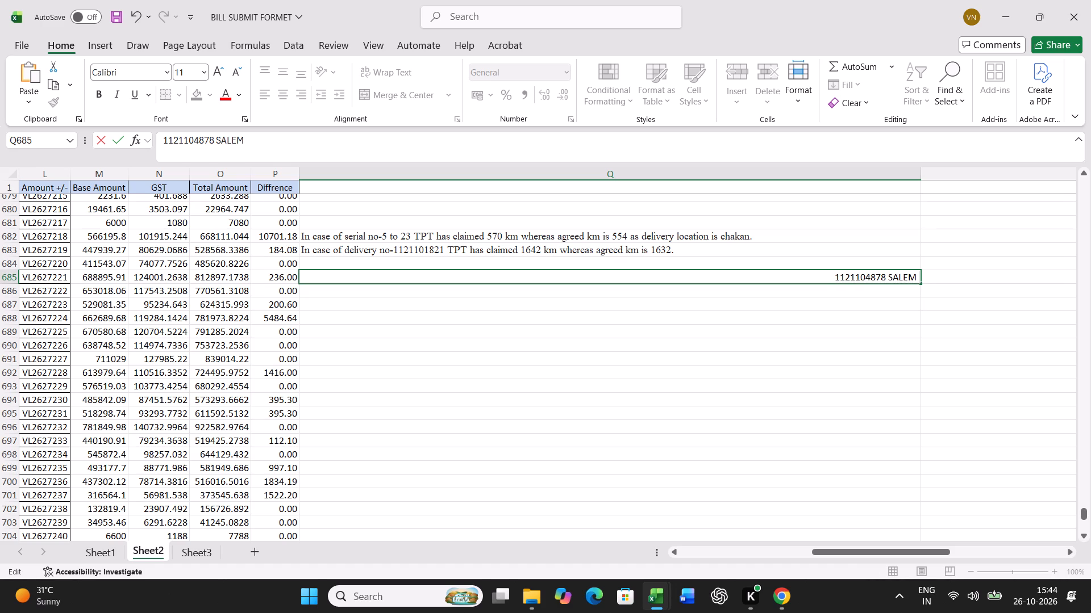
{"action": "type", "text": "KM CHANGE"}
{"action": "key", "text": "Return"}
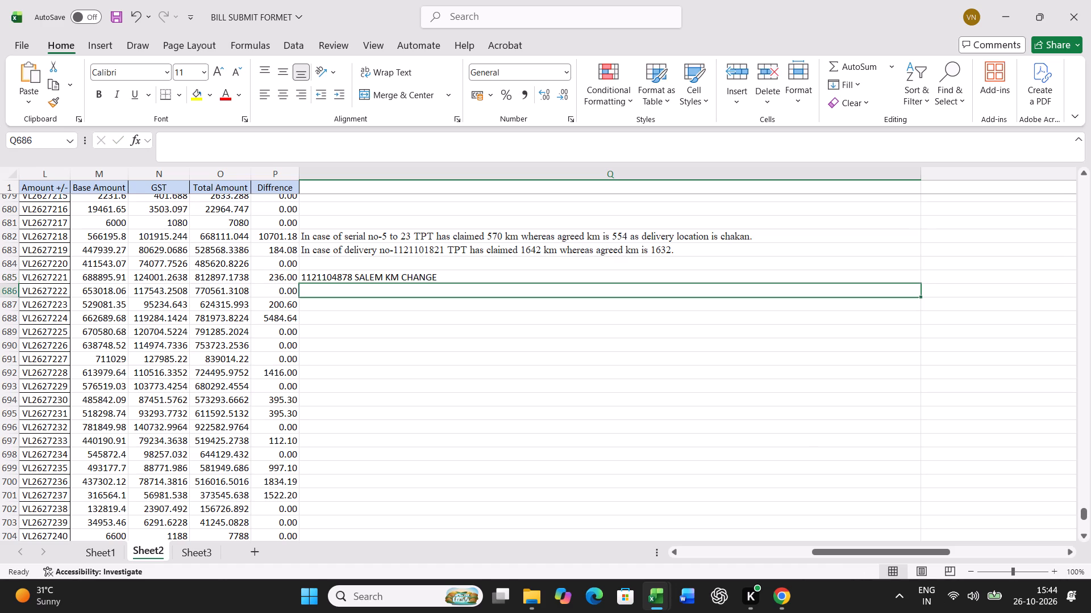
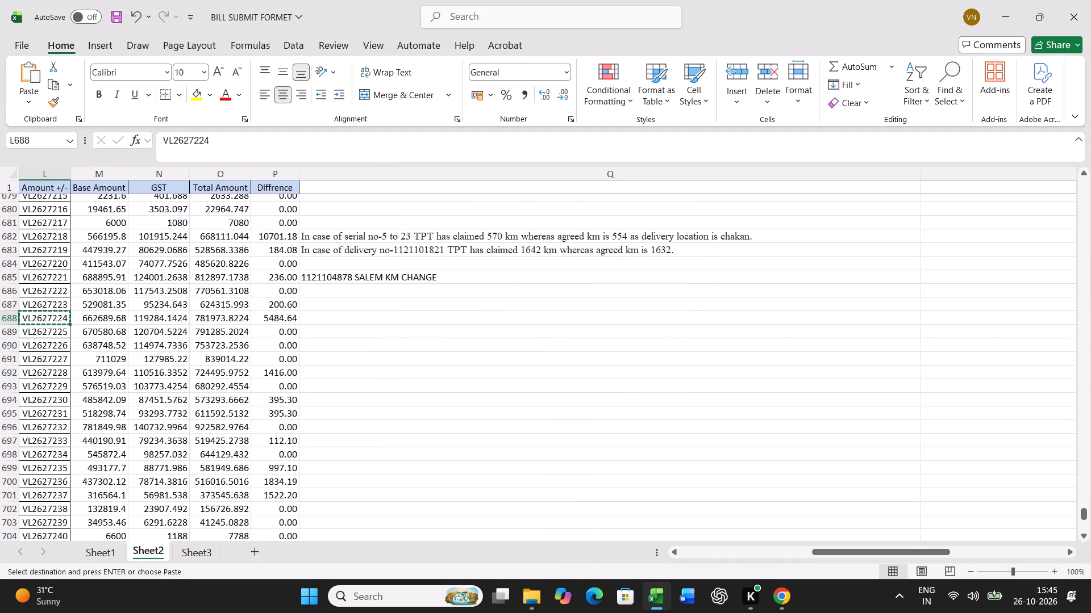
Copy bill number VL2627221 from the bill list, switch to File Explorer, and open its bill workbook in the 201 TO 300 folder.
{"action": "left_click", "coordinate": [61, 279]}
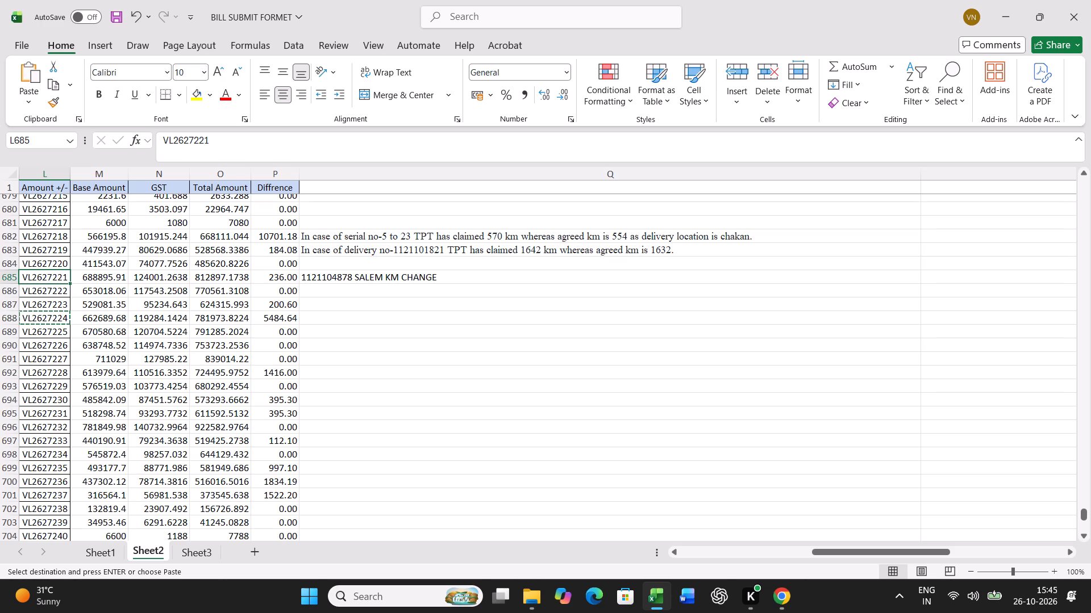
{"action": "key", "text": "ctrl+c"}
{"action": "left_click", "coordinate": [522, 594]}
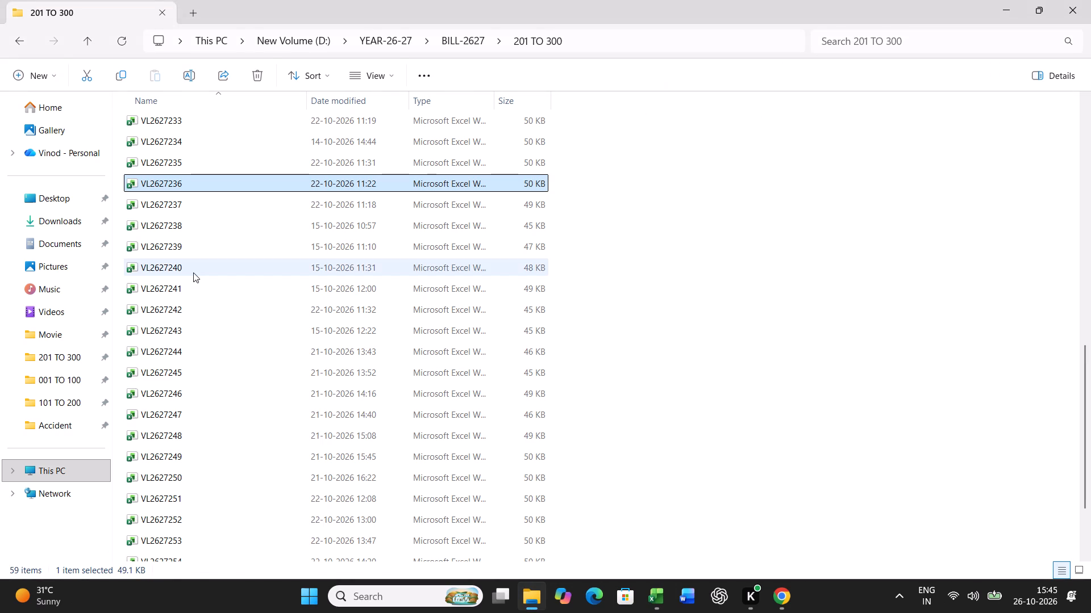
{"action": "scroll", "coordinate": [287, 385], "scroll_direction": "up", "scroll_amount": 4}
{"action": "double_click", "coordinate": [176, 121]}
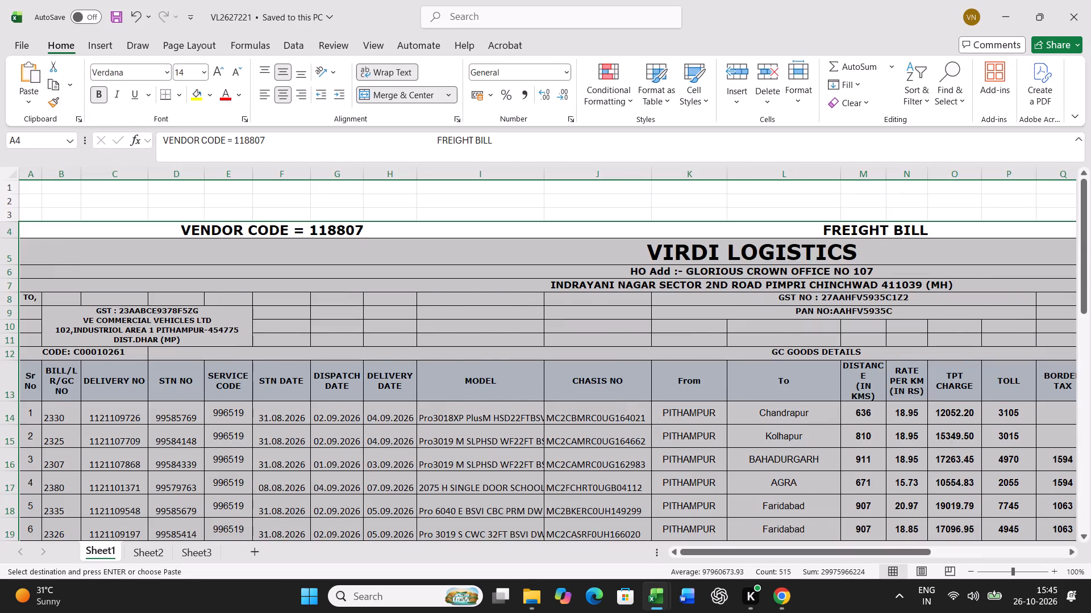
Review the trip distances, rates, toll and tax charges in the VL2627221 freight bill and close it.
{"action": "scroll", "coordinate": [802, 418], "scroll_direction": "down", "scroll_amount": 5}
{"action": "left_click_drag", "start_coordinate": [832, 552], "coordinate": [947, 553]}
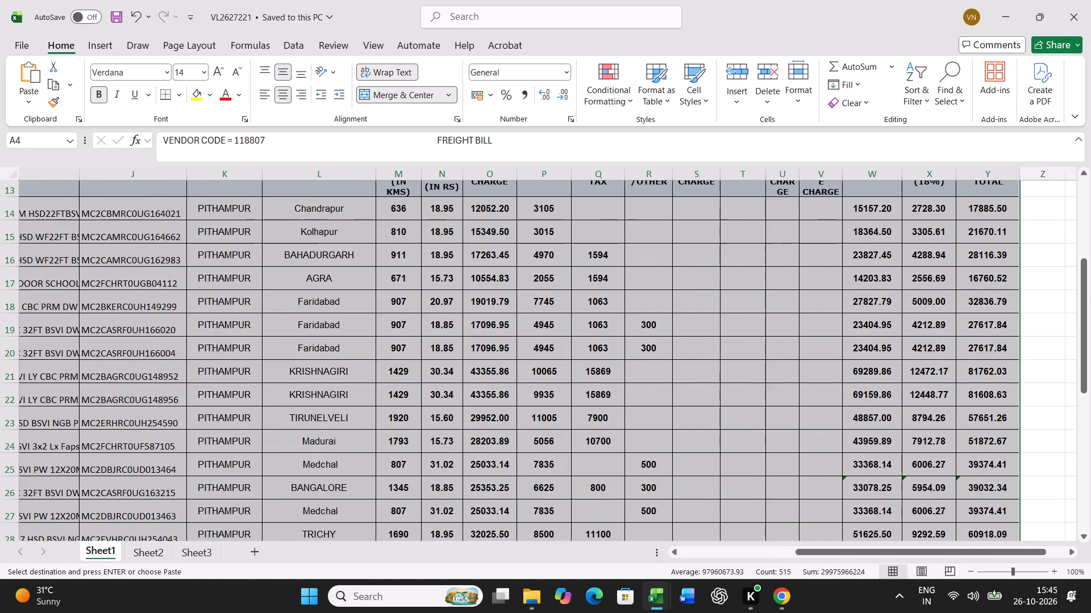
{"action": "scroll", "coordinate": [873, 430], "scroll_direction": "down", "scroll_amount": 9}
{"action": "scroll", "coordinate": [863, 439], "scroll_direction": "up", "scroll_amount": 5}
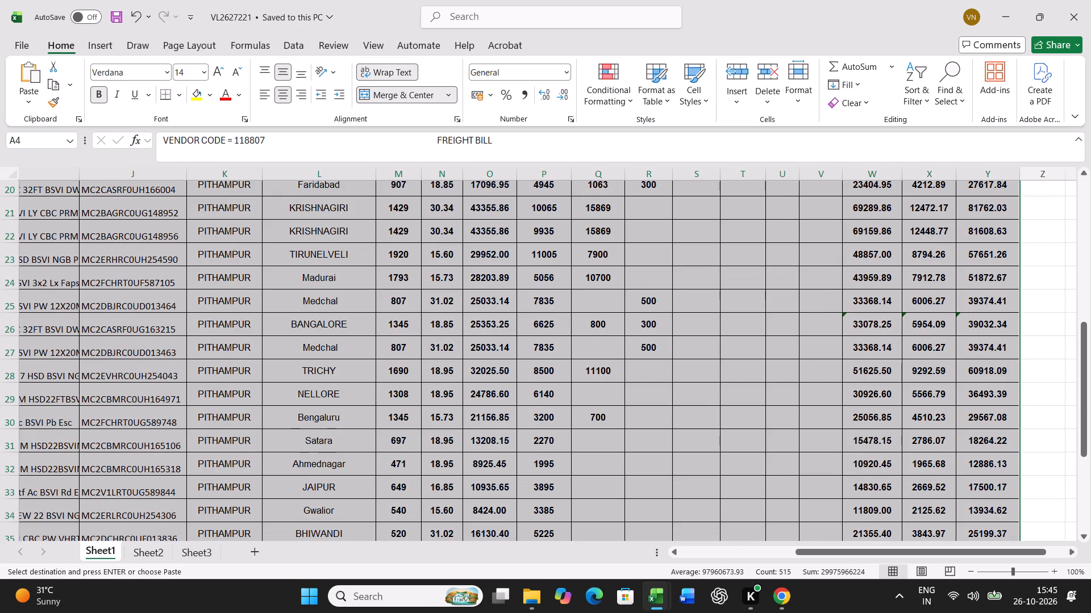
{"action": "scroll", "coordinate": [863, 439], "scroll_direction": "up", "scroll_amount": 3}
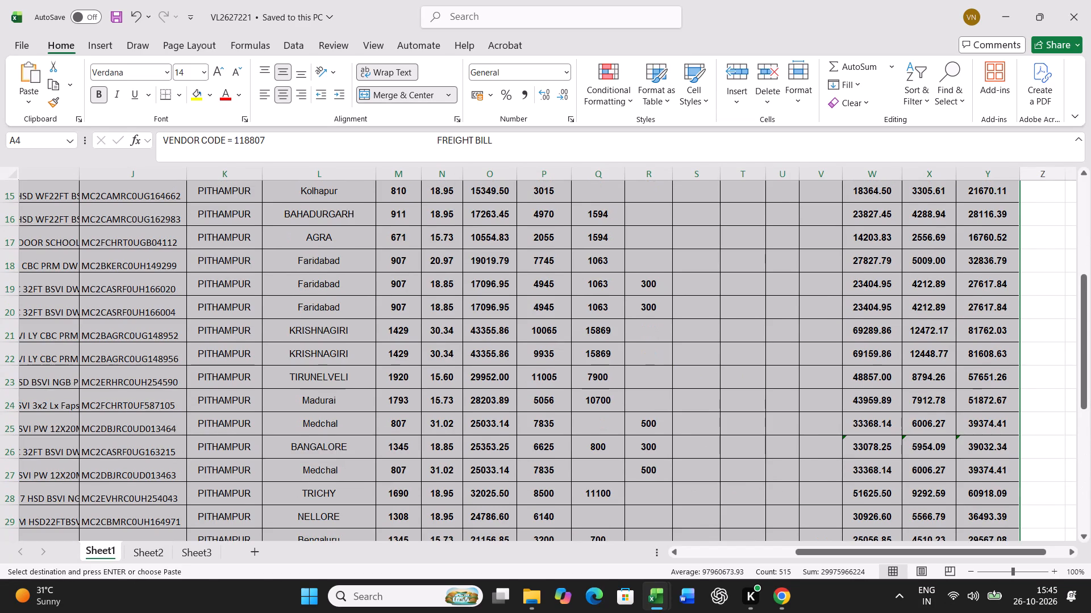
{"action": "scroll", "coordinate": [863, 439], "scroll_direction": "up", "scroll_amount": 4}
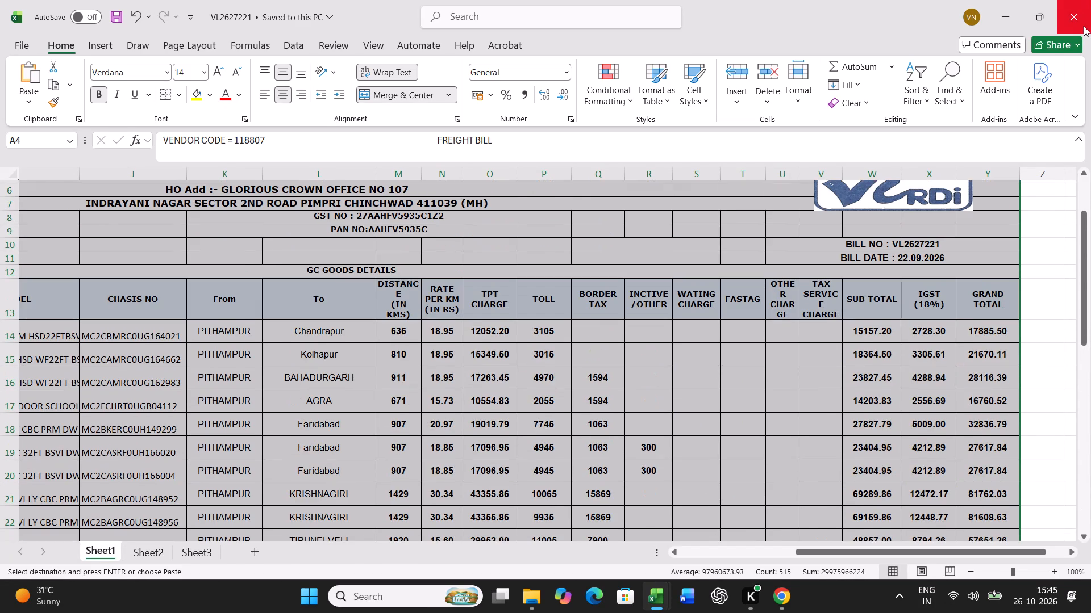
{"action": "left_click", "coordinate": [1084, 26]}
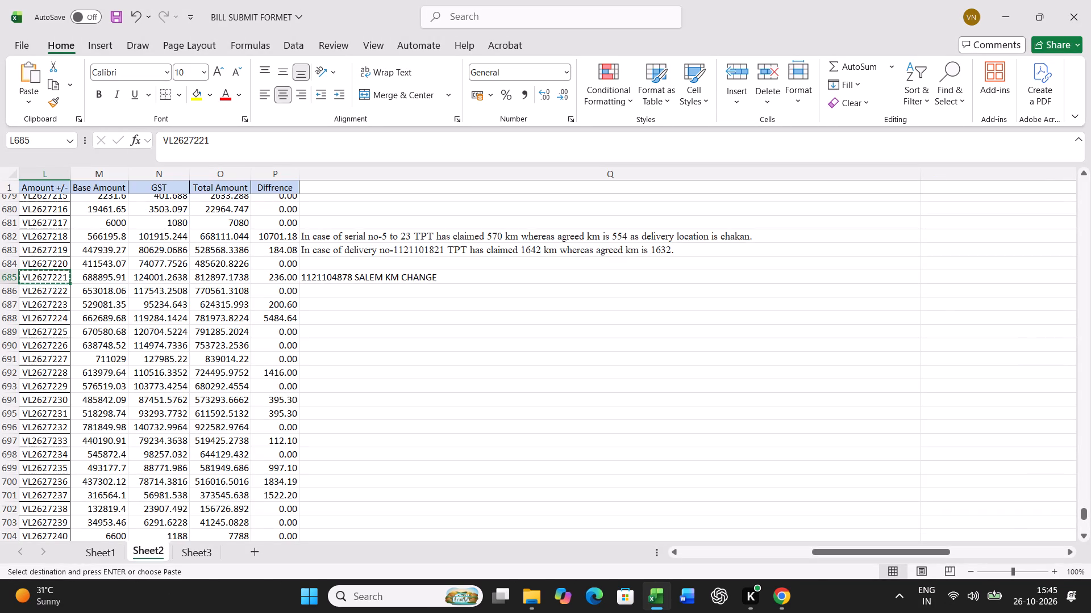
{"action": "key", "text": "Escape"}
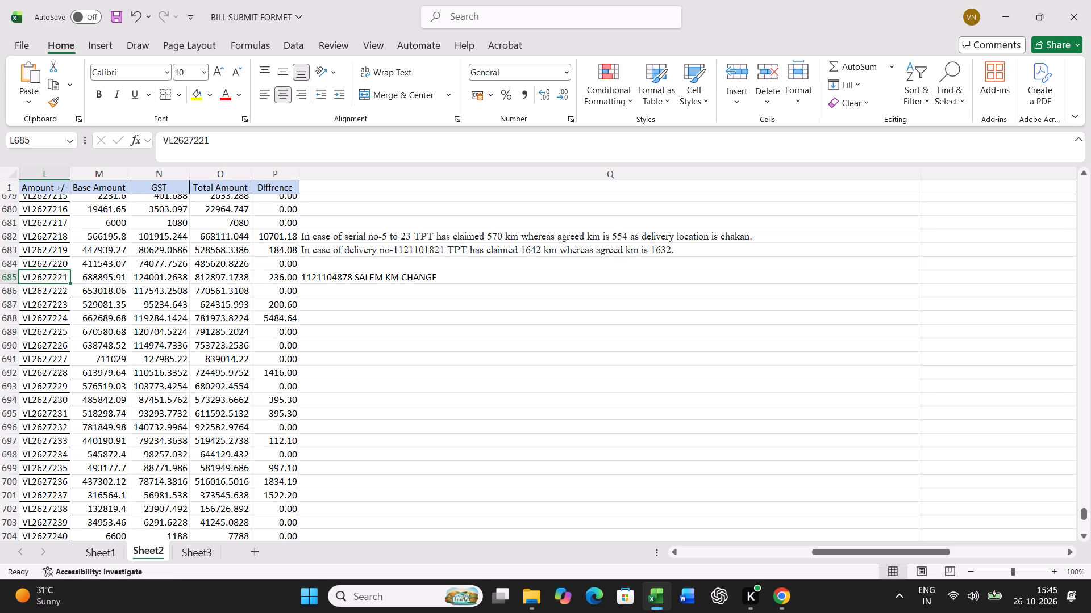
Replace the remark for bill VL2627221 in column Q with "TOLL CORECTION".
{"action": "left_click", "coordinate": [359, 275]}
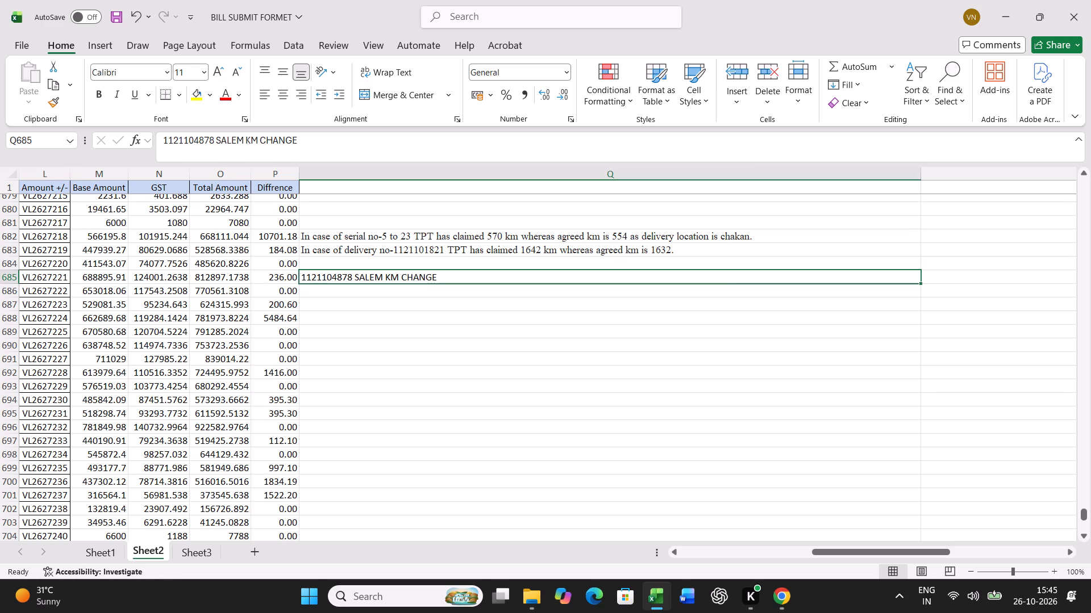
{"action": "type", "text": "TOLL"}
{"action": "key", "text": "space"}
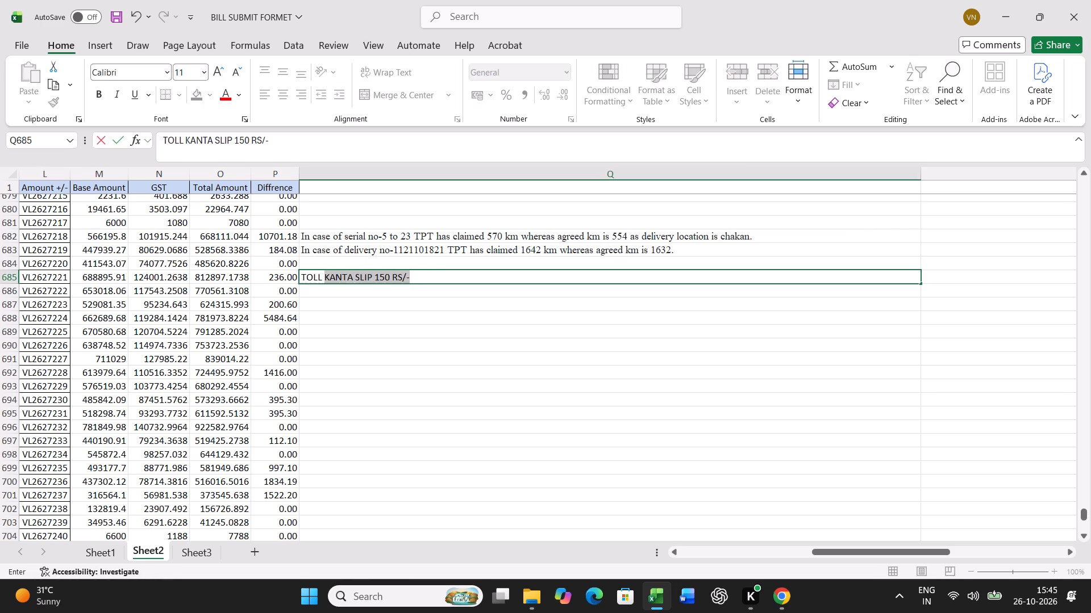
{"action": "type", "text": "CORE"}
{"action": "type", "text": "CTION"}
{"action": "key", "text": "Return"}
Enter the remark "TOLL CORECTION" for bill VL2627223 in column Q.
{"action": "key", "text": "Return"}
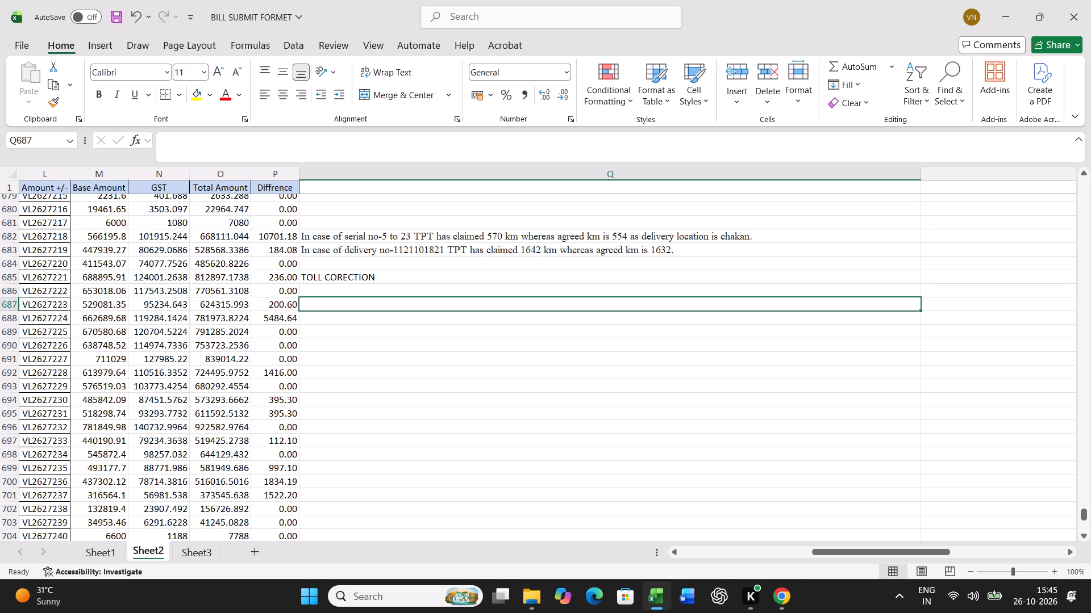
{"action": "type", "text": "TOLL"}
{"action": "key", "text": "space"}
{"action": "type", "text": "COR"}
{"action": "key", "text": "Return"}
Go to bill number VL2627224 in column L and open its bill file from the 201 TO 300 folder.
{"action": "key", "text": "Left"}
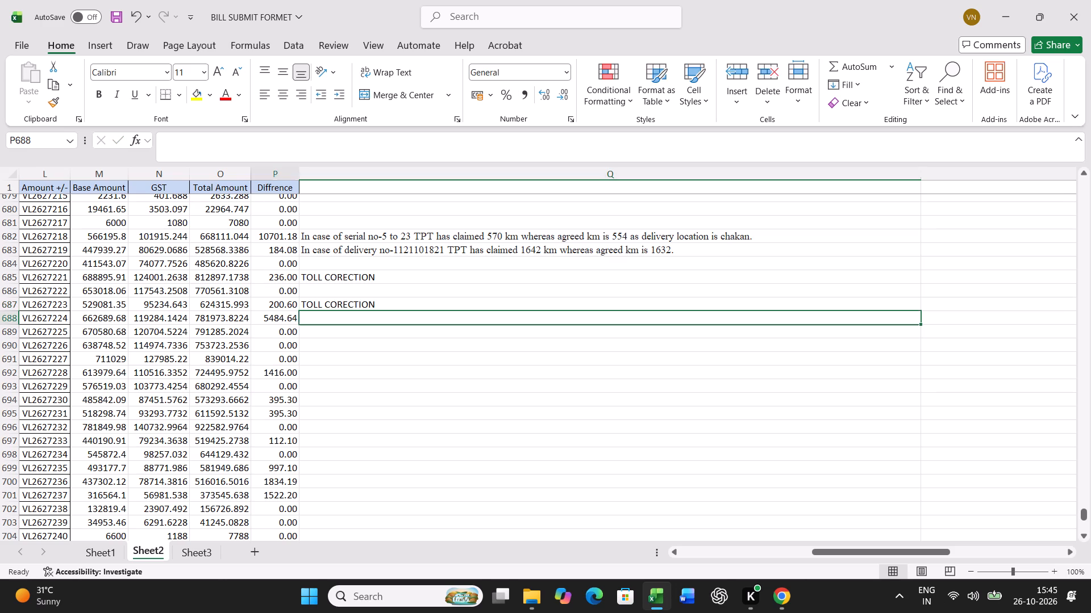
{"action": "key", "text": "Left"}
{"action": "key", "text": "Left"}
{"action": "key", "text": "Left"}
{"action": "key", "text": "Left"}
{"action": "key", "text": "ctrl+c"}
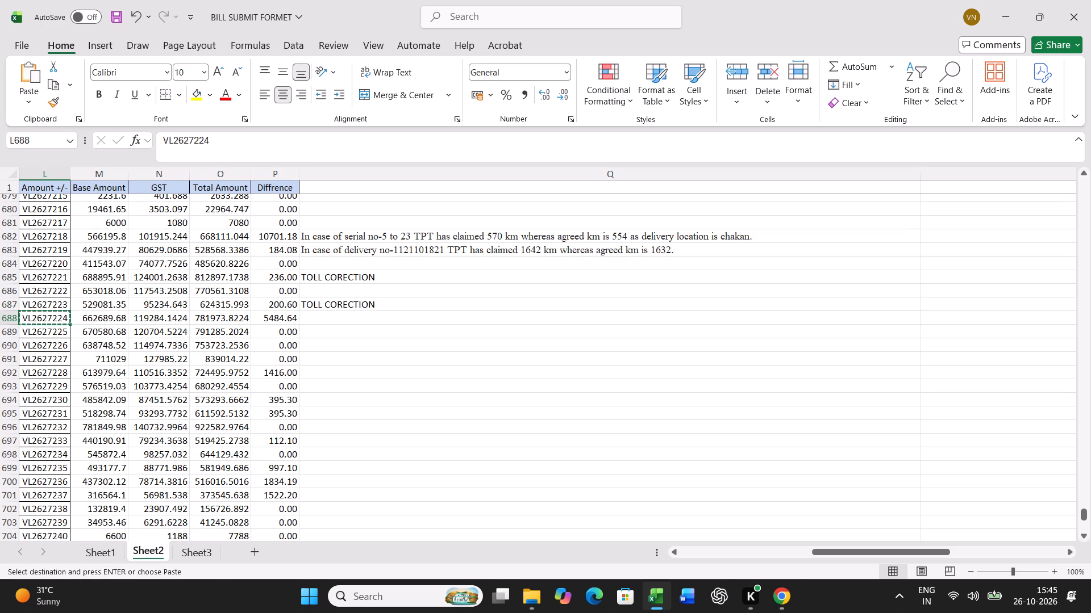
{"action": "key", "text": "Escape"}
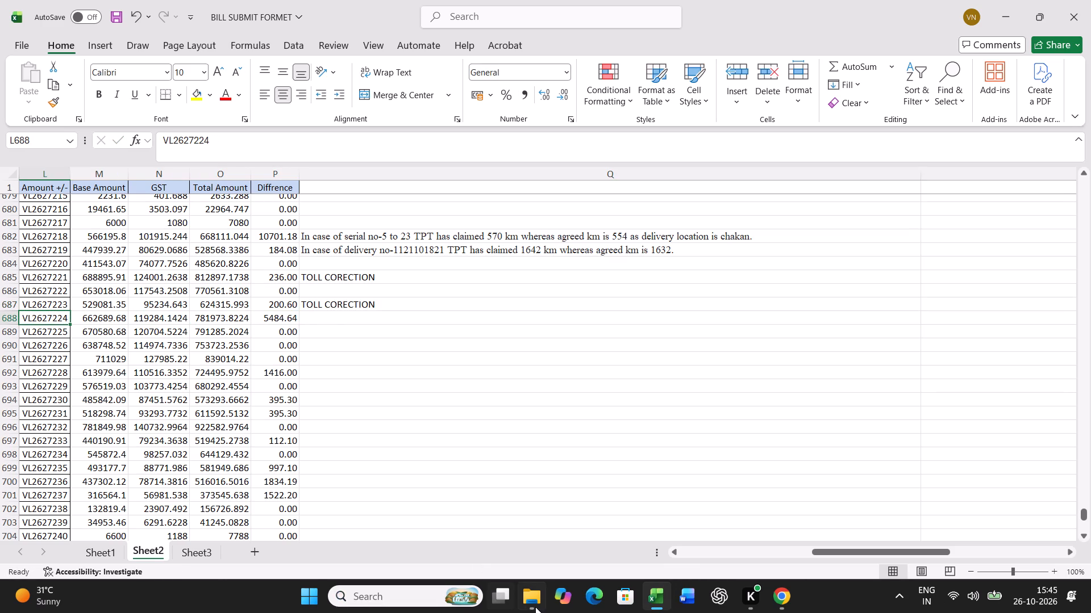
{"action": "left_click", "coordinate": [535, 607]}
{"action": "double_click", "coordinate": [176, 190]}
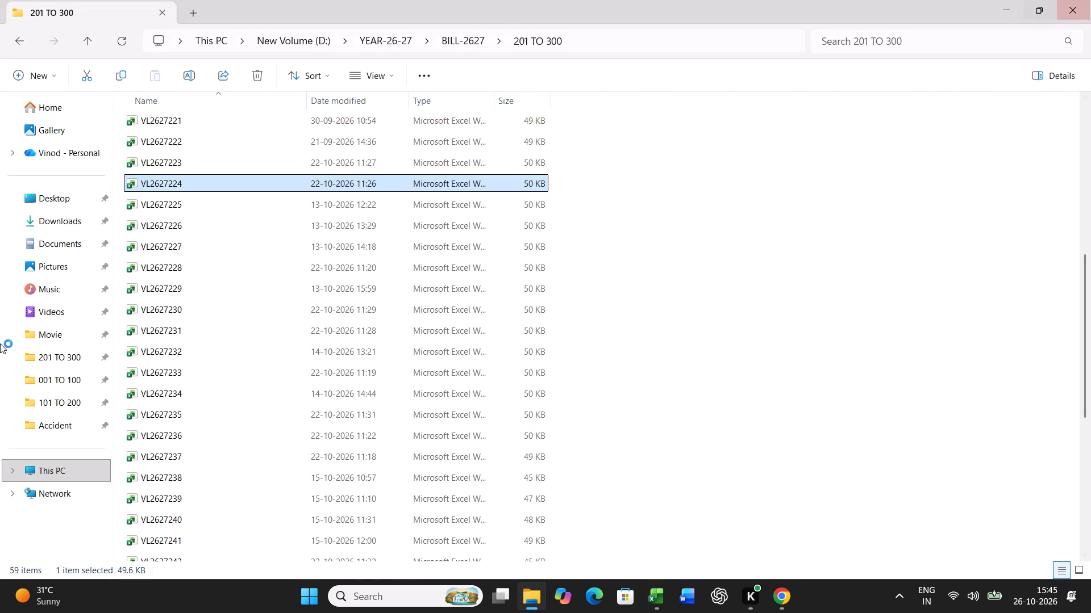
Examine the VL2627224 bill's trip rows, toll and tax charges down to the totals, and close the file.
{"action": "scroll", "coordinate": [781, 426], "scroll_direction": "down", "scroll_amount": 5}
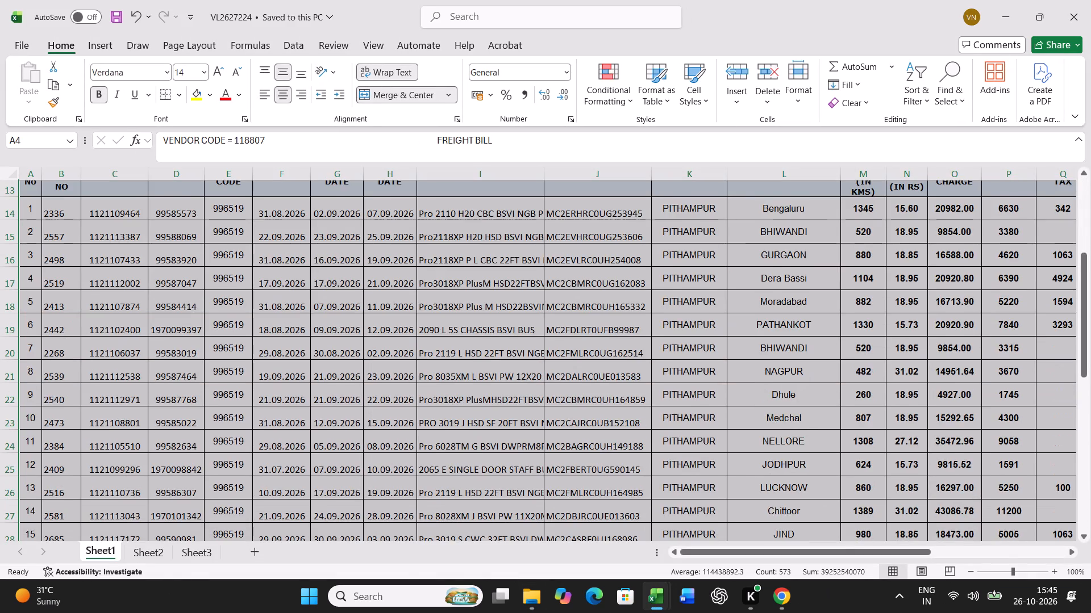
{"action": "scroll", "coordinate": [783, 450], "scroll_direction": "down", "scroll_amount": 5}
{"action": "left_click_drag", "start_coordinate": [898, 551], "coordinate": [1014, 551]}
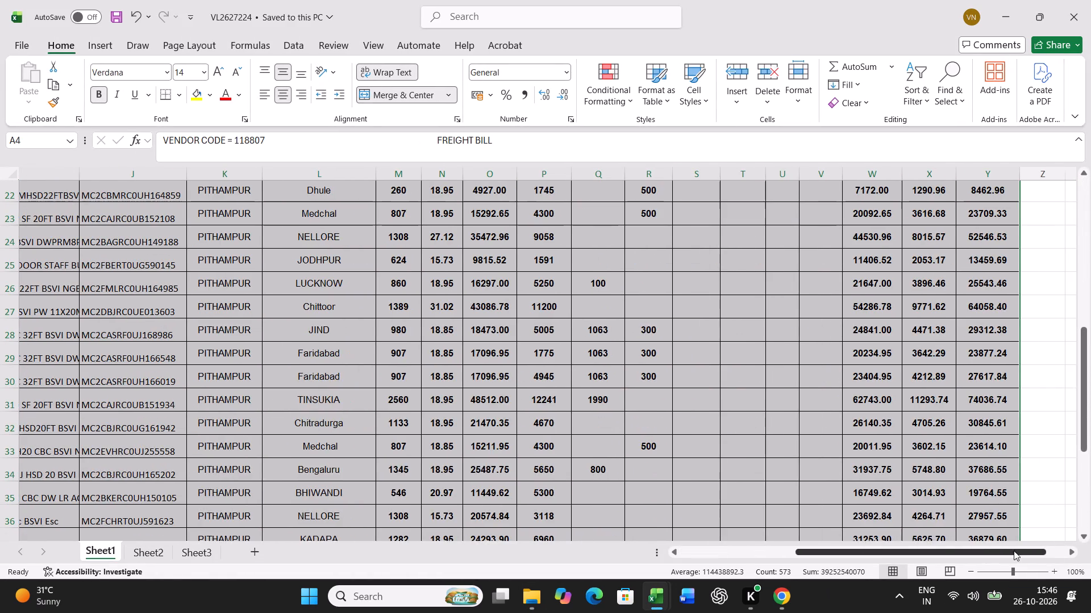
{"action": "scroll", "coordinate": [927, 447], "scroll_direction": "down", "scroll_amount": 5}
{"action": "scroll", "coordinate": [927, 447], "scroll_direction": "up", "scroll_amount": 12}
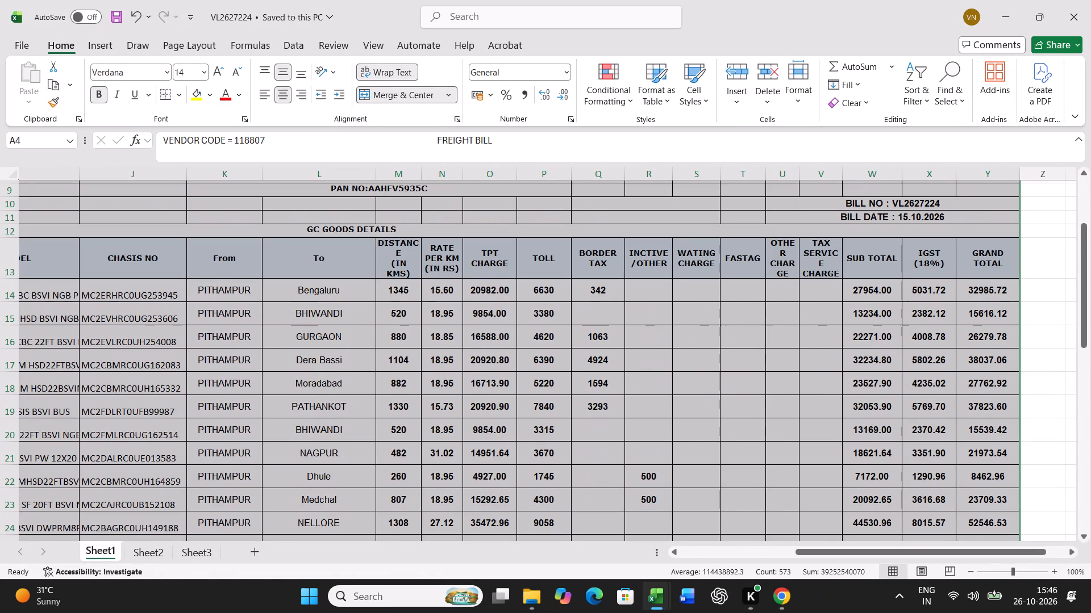
{"action": "scroll", "coordinate": [927, 447], "scroll_direction": "down", "scroll_amount": 9}
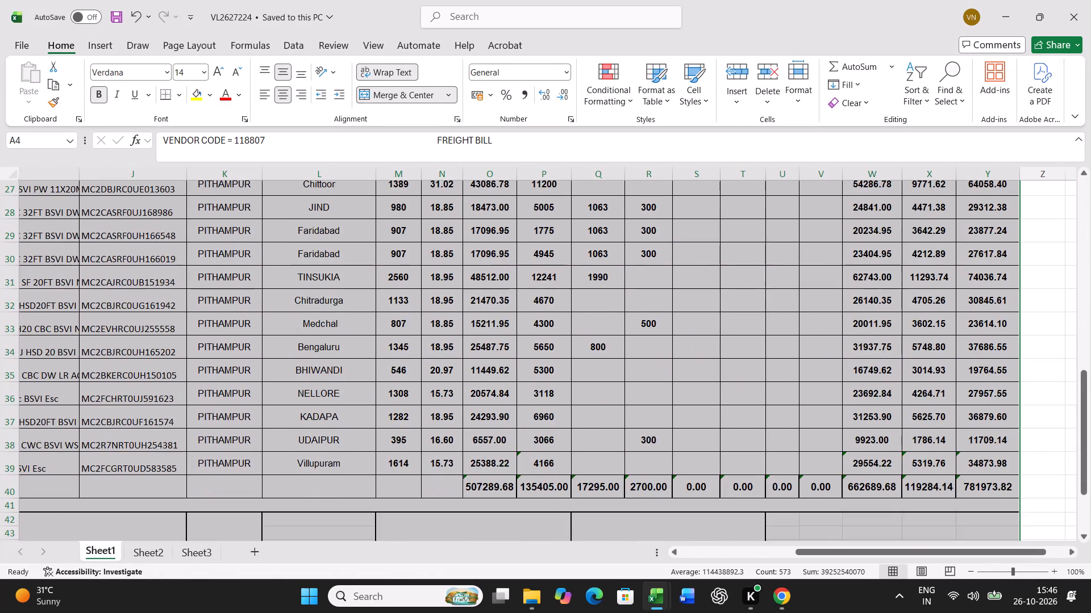
{"action": "scroll", "coordinate": [927, 447], "scroll_direction": "down", "scroll_amount": 2}
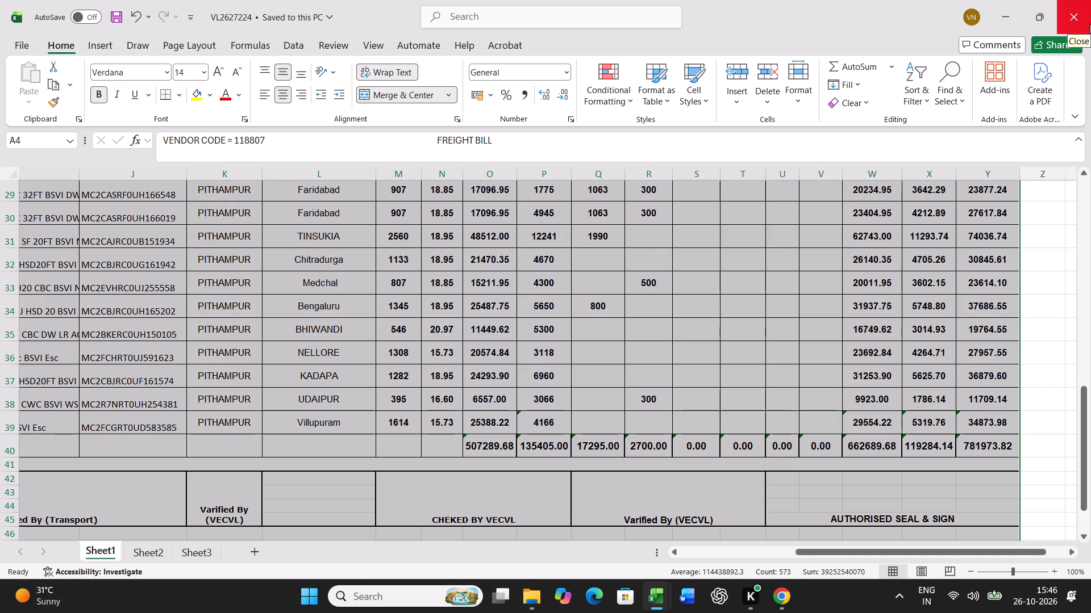
{"action": "left_click", "coordinate": [1076, 11]}
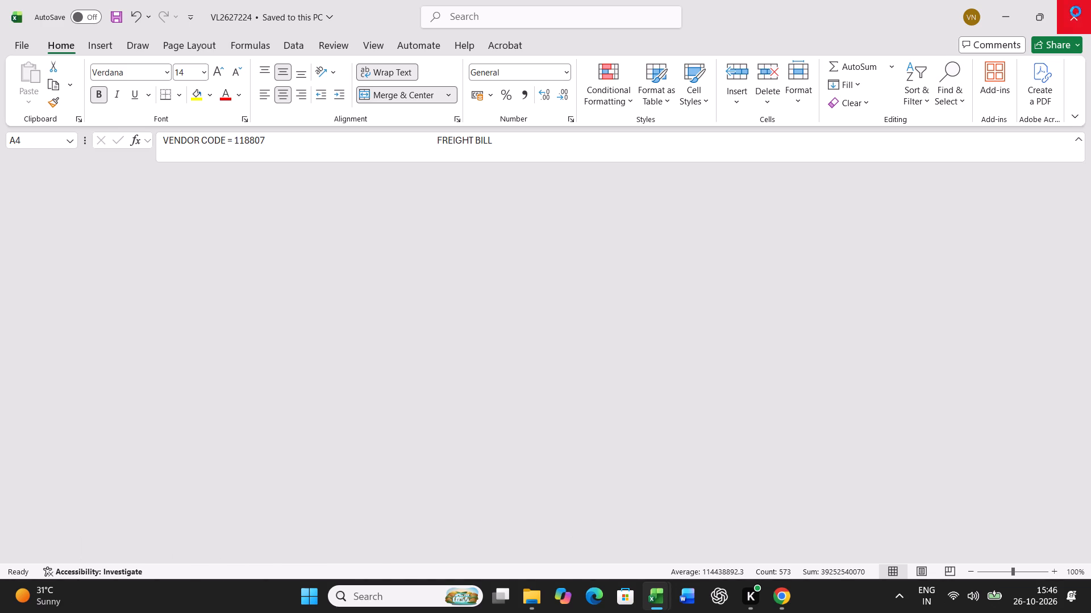
Copy the "TOLL CORECTION" remark from the VL2627223 row into the remark cell for bill VL2627224.
{"action": "key", "text": "Right"}
{"action": "key", "text": "Right"}
{"action": "key", "text": "Right"}
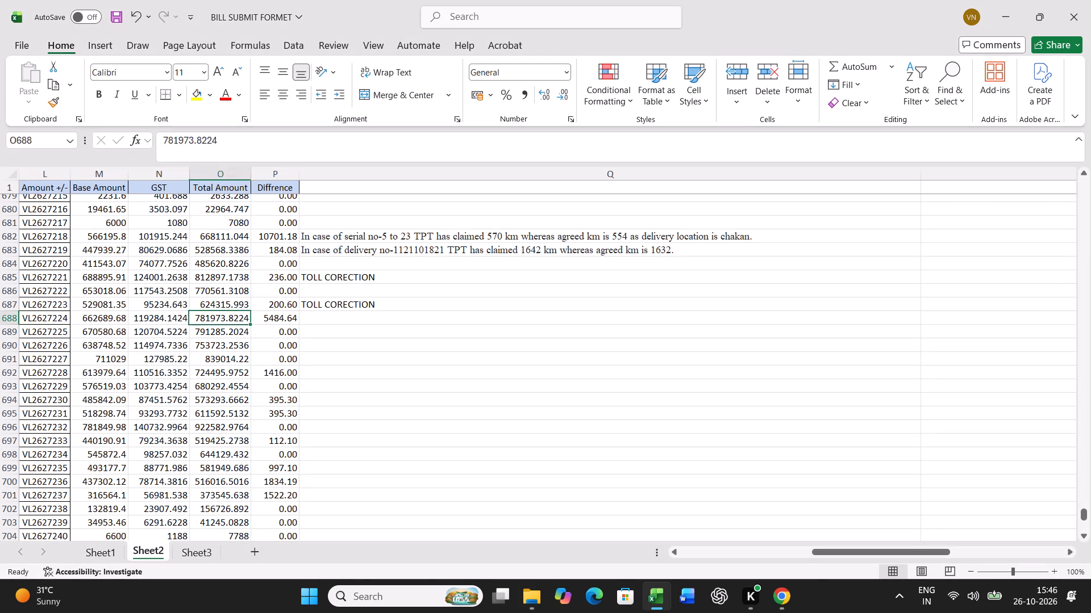
{"action": "key", "text": "Right"}
{"action": "key", "text": "Right"}
{"action": "key", "text": "Up"}
{"action": "key", "text": "ctrl+c"}
{"action": "key", "text": "Down"}
{"action": "key", "text": "Return"}
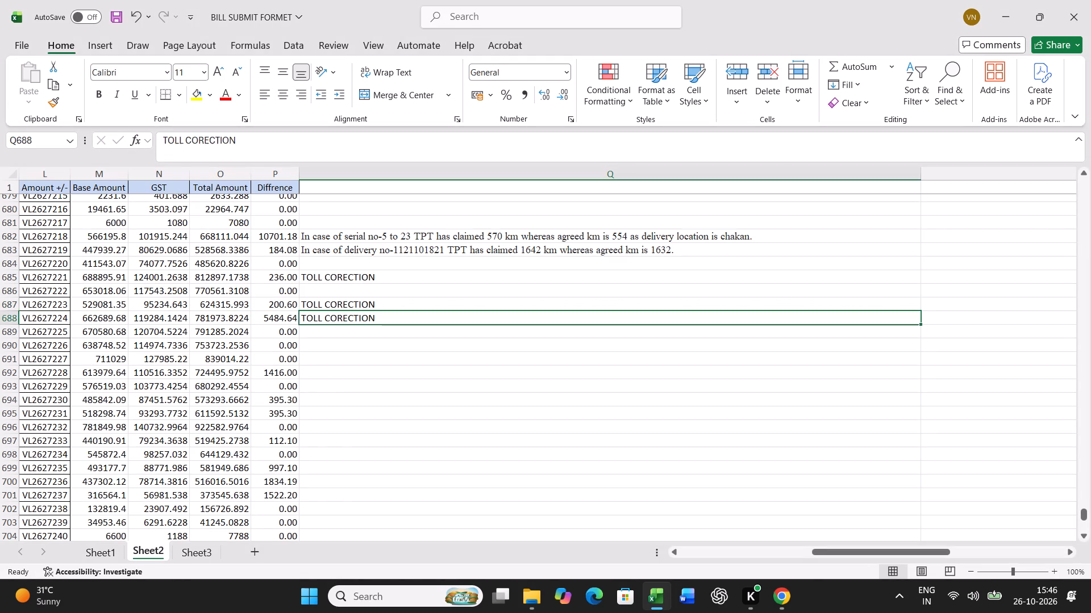
Go to bill number VL2627228 in column L and open its bill file from the 201 TO 300 folder.
{"action": "key", "text": "Down"}
{"action": "key", "text": "Down"}
{"action": "key", "text": "Down"}
{"action": "key", "text": "Down"}
{"action": "key", "text": "Down"}
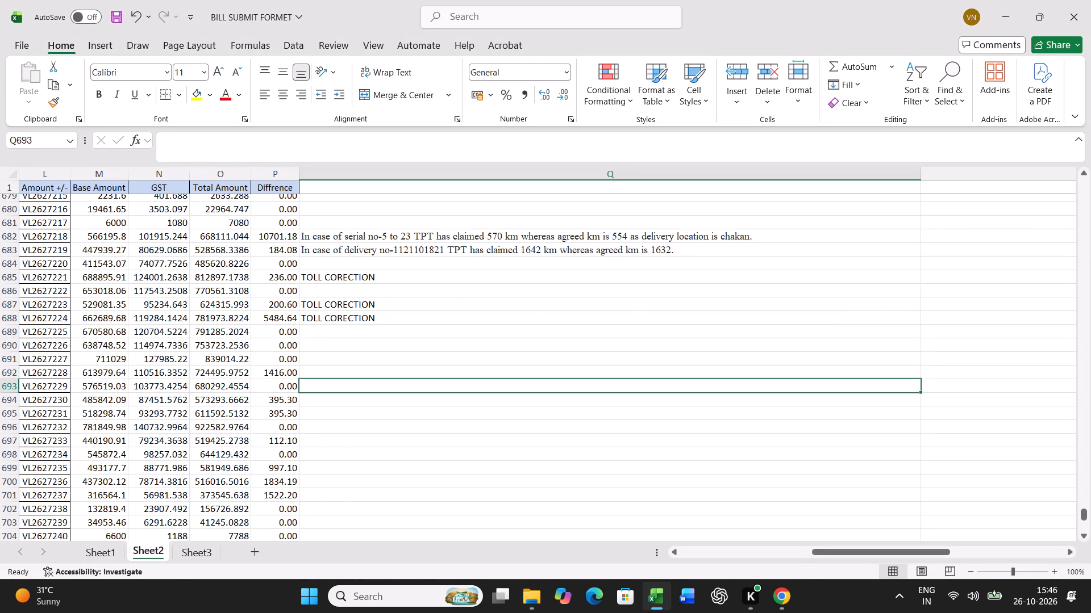
{"action": "key", "text": "Up"}
{"action": "key", "text": "Left"}
{"action": "key", "text": "Left"}
{"action": "key", "text": "Left"}
{"action": "key", "text": "Left"}
{"action": "key", "text": "Left"}
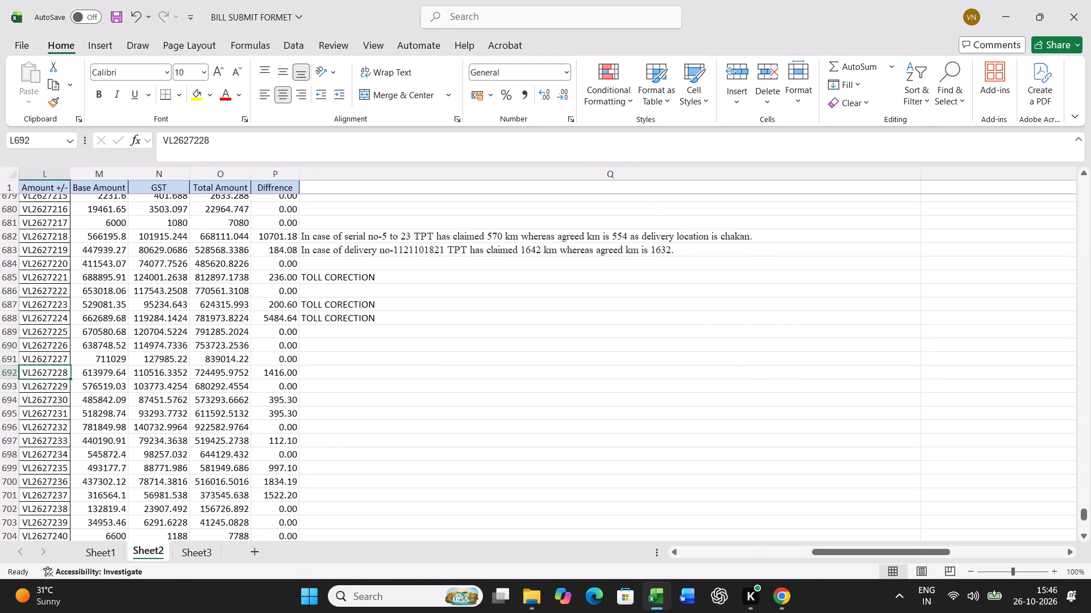
{"action": "key", "text": "ctrl+c"}
{"action": "key", "text": "Escape"}
{"action": "left_click", "coordinate": [539, 600]}
{"action": "double_click", "coordinate": [173, 271]}
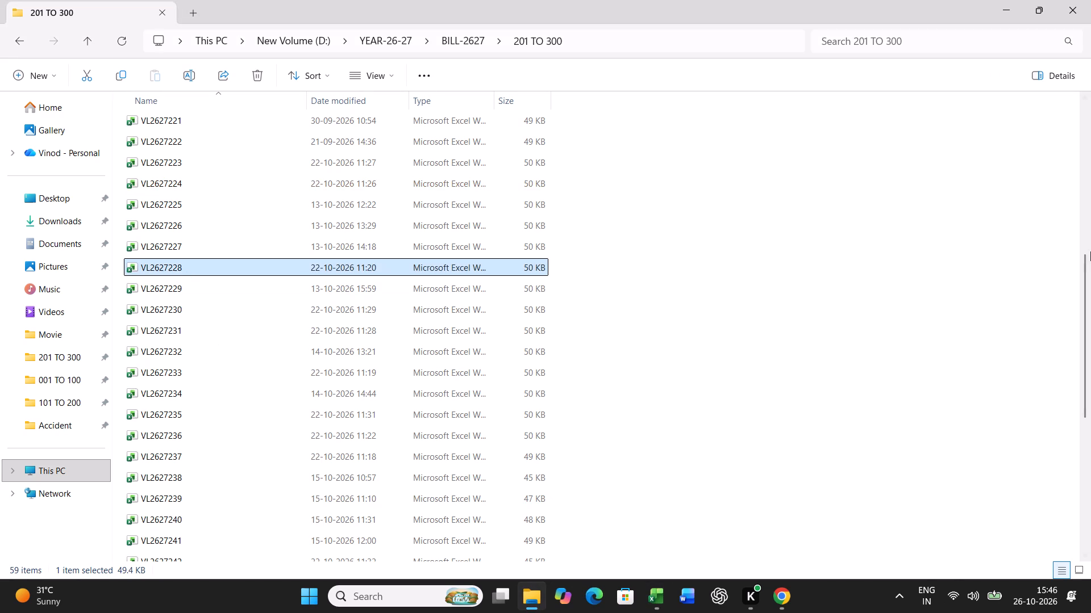
Examine the VL2627228 bill's trip rows, toll, border tax and other charges down to the totals.
{"action": "left_click_drag", "start_coordinate": [885, 549], "coordinate": [993, 549]}
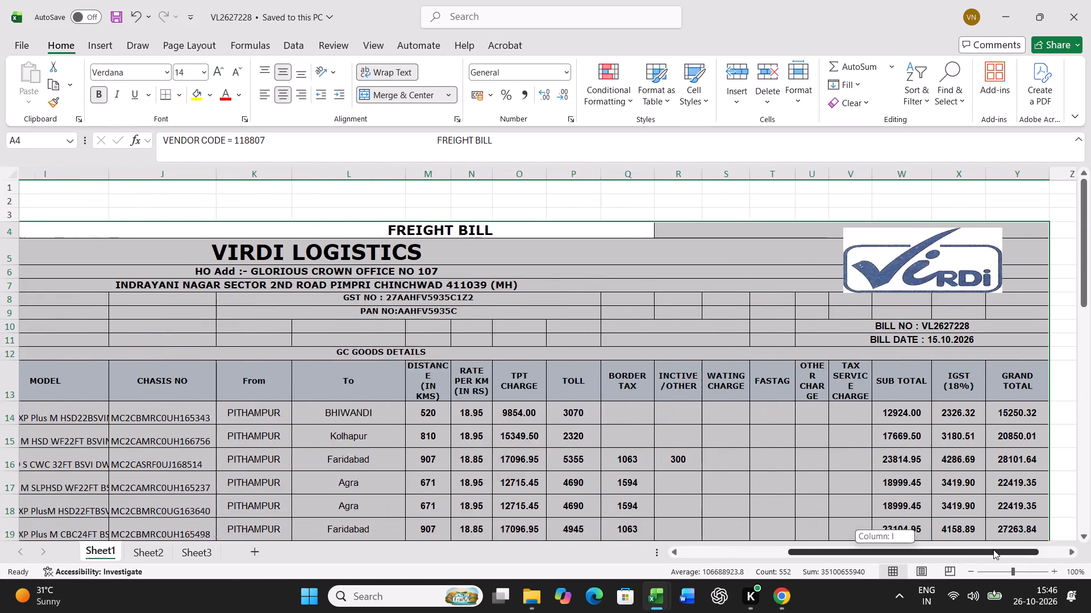
{"action": "left_click_drag", "start_coordinate": [993, 549], "coordinate": [995, 549]}
{"action": "scroll", "coordinate": [899, 431], "scroll_direction": "down", "scroll_amount": 15}
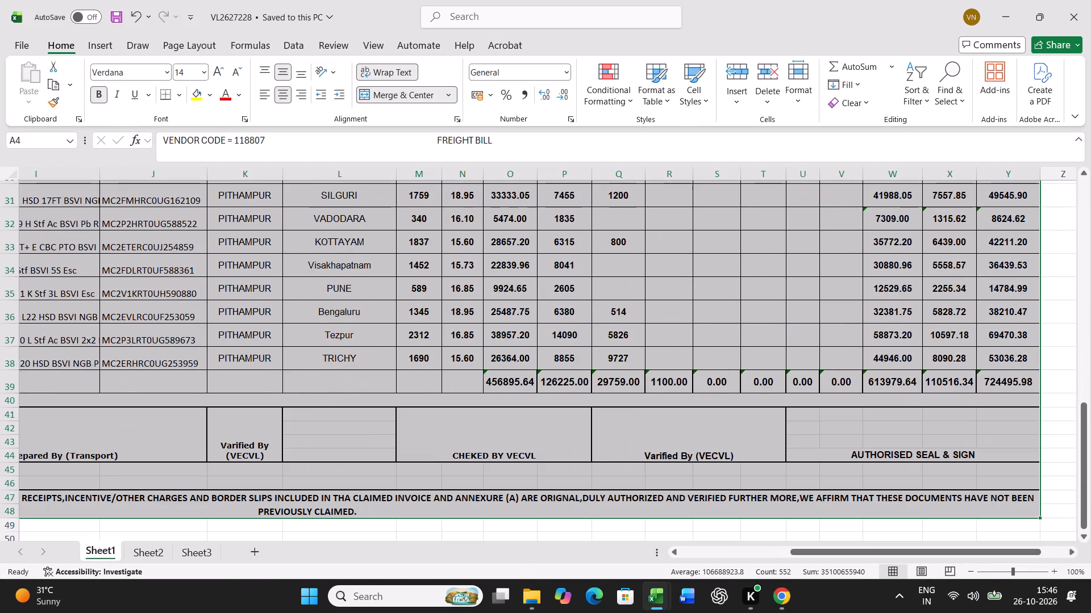
{"action": "scroll", "coordinate": [889, 436], "scroll_direction": "up", "scroll_amount": 2}
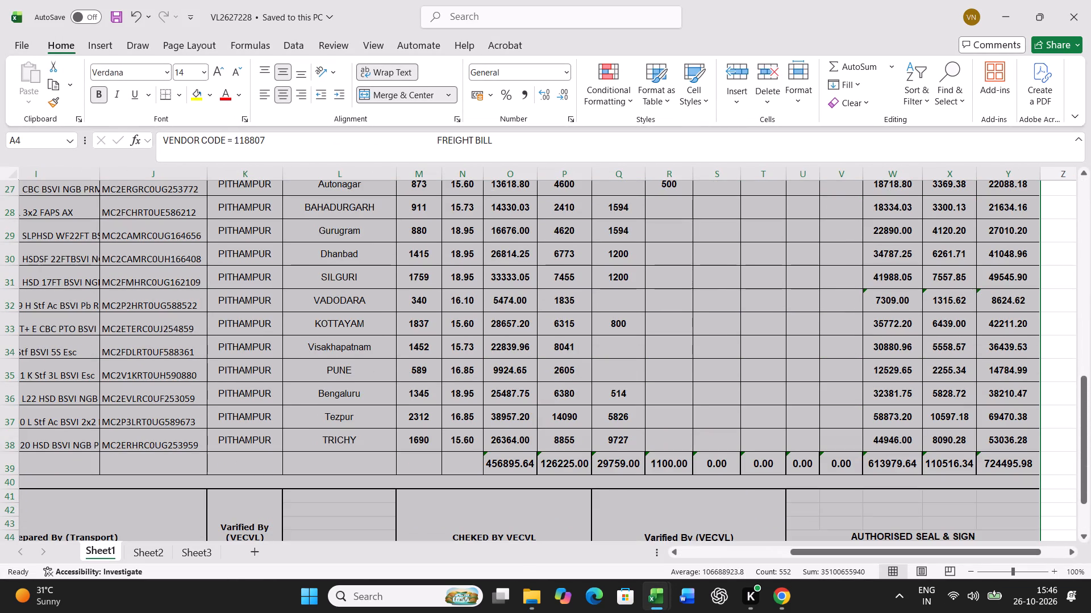
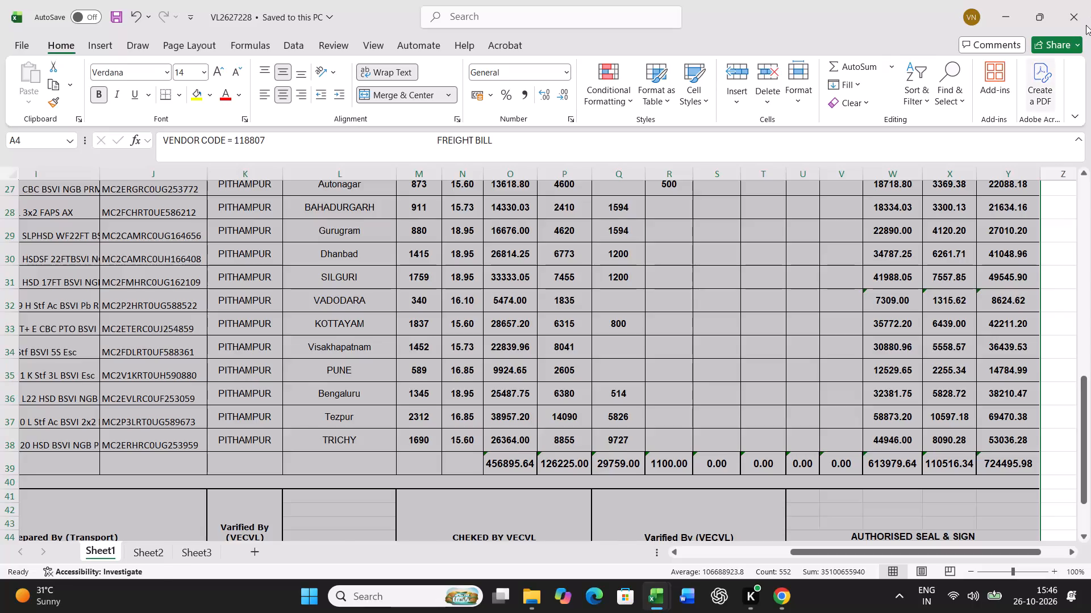
Close the VL2627228 bill file and enter the remark "1200 RS TAX REMOVE" in column Q of its row.
{"action": "left_click", "coordinate": [1086, 25]}
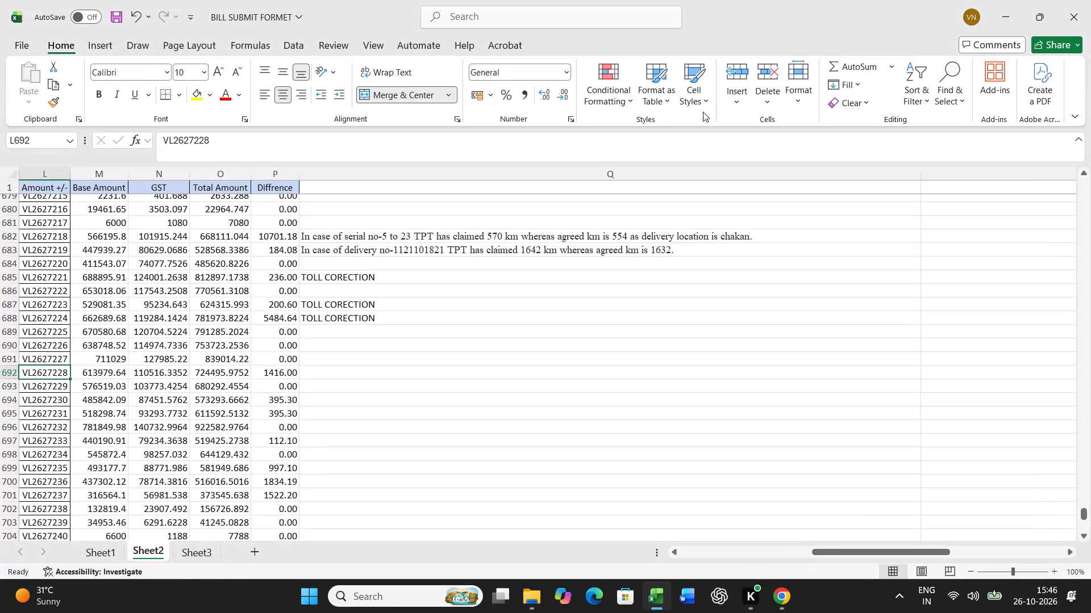
{"action": "key", "text": "Right"}
{"action": "key", "text": "Right"}
{"action": "key", "text": "Right"}
{"action": "key", "text": "Right"}
{"action": "key", "text": "Right"}
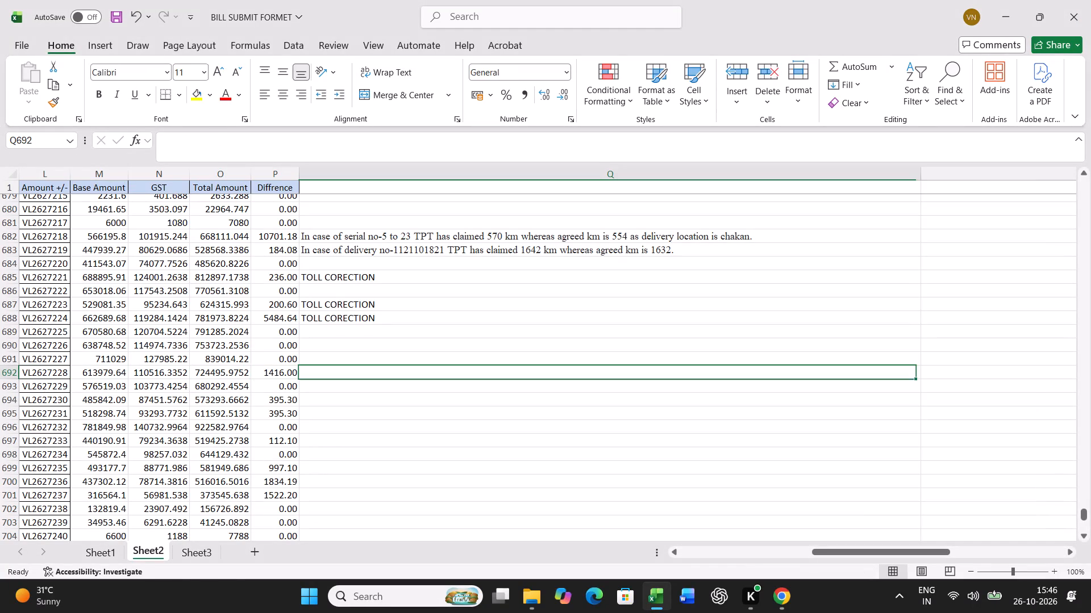
{"action": "type", "text": "1200 RS TAX REMOVE"}
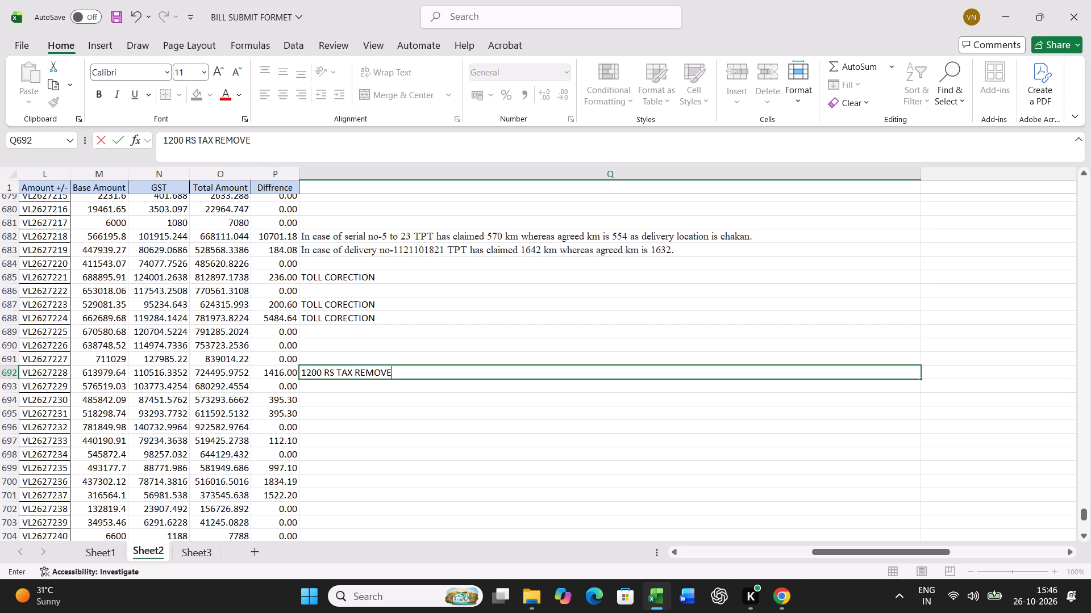
{"action": "key", "text": "Return"}
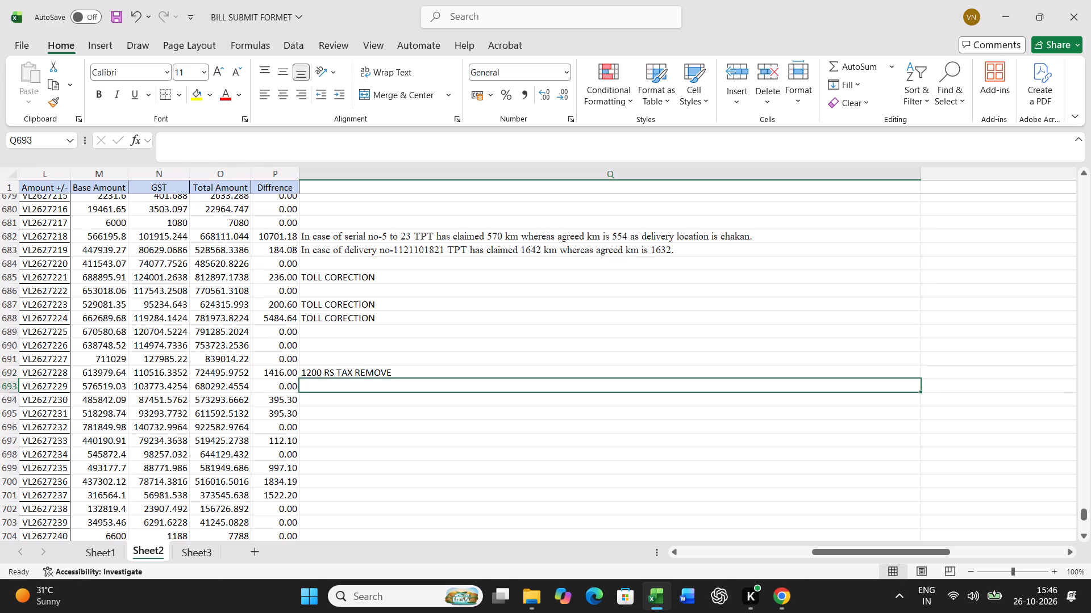
Copy the "TOLL CORECTION" remark from the VL2627224 row into the remark cells for VL2627230, VL2627231 and VL2627233.
{"action": "left_click", "coordinate": [343, 318]}
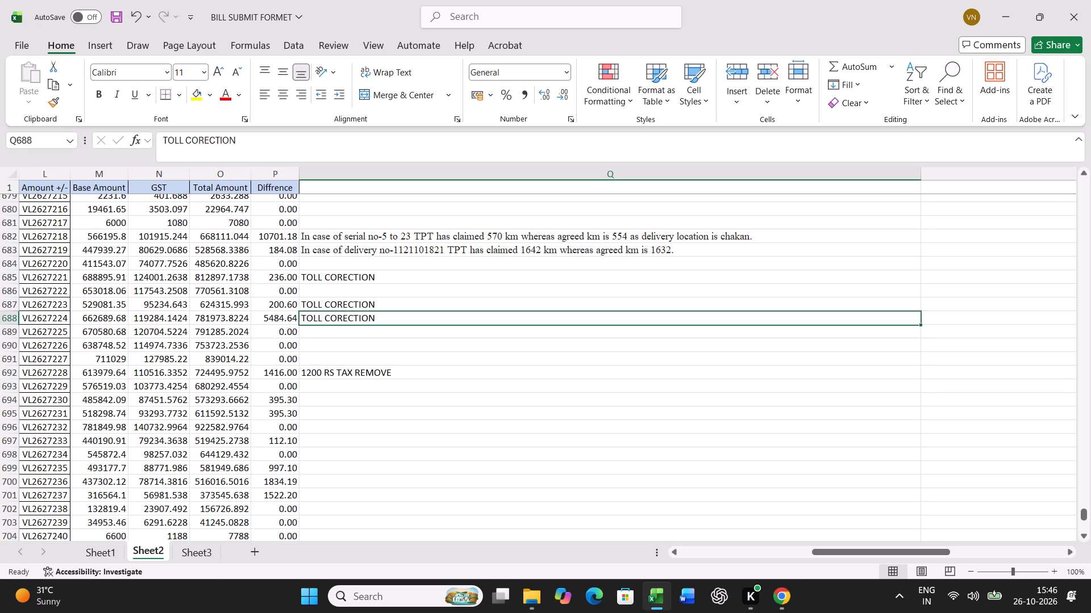
{"action": "key", "text": "ctrl+c"}
{"action": "left_click", "coordinate": [335, 407]}
{"action": "left_click", "coordinate": [336, 400]}
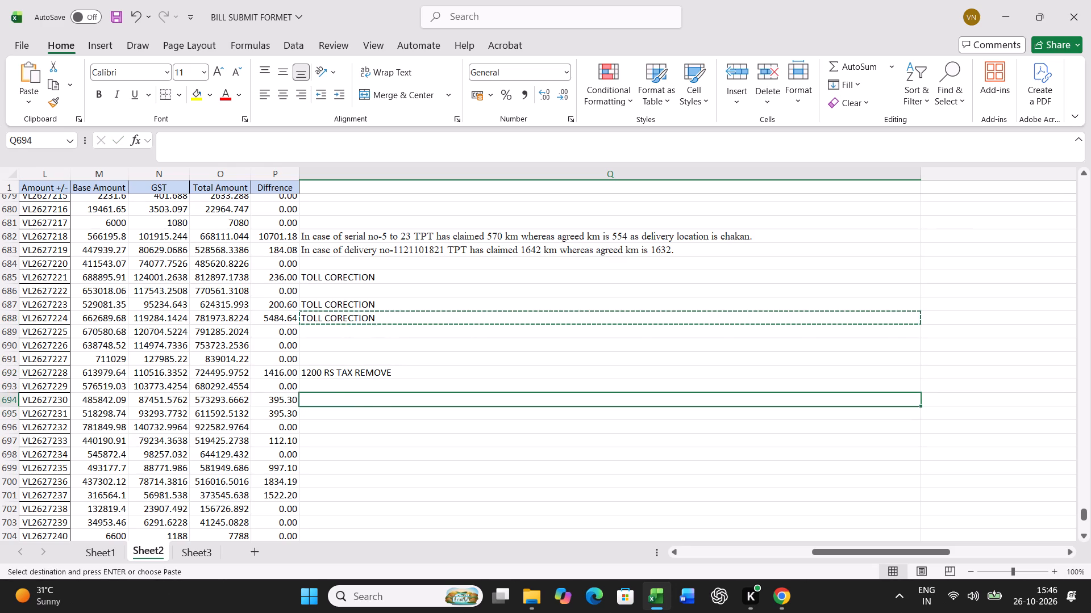
{"action": "key", "text": "ctrl+v"}
{"action": "key", "text": "Down"}
{"action": "key", "text": "ctrl+v"}
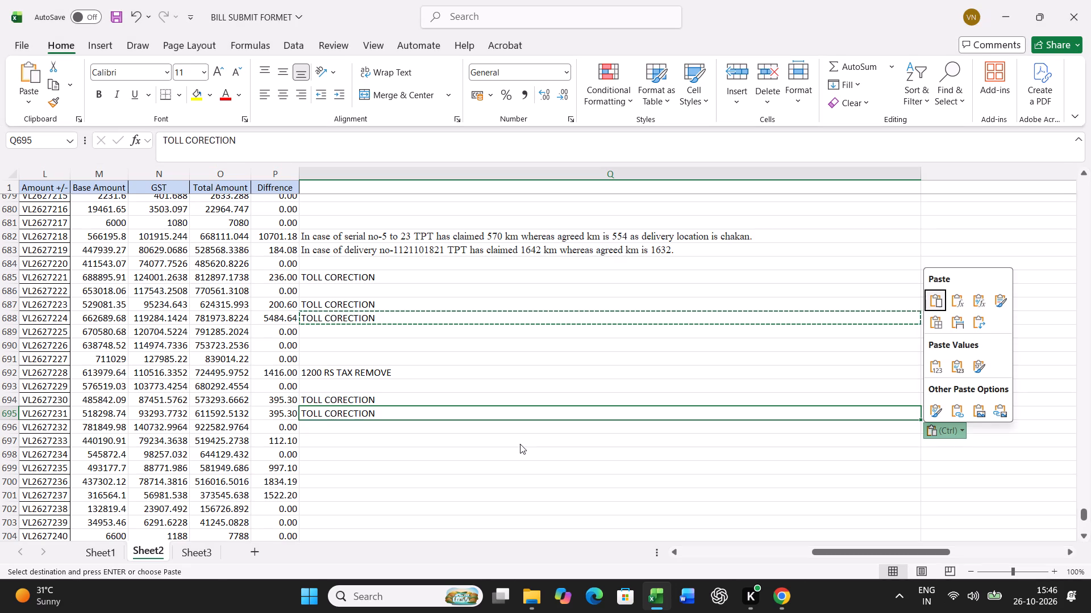
{"action": "key", "text": "Down"}
{"action": "key", "text": "Down"}
{"action": "key", "text": "Escape"}
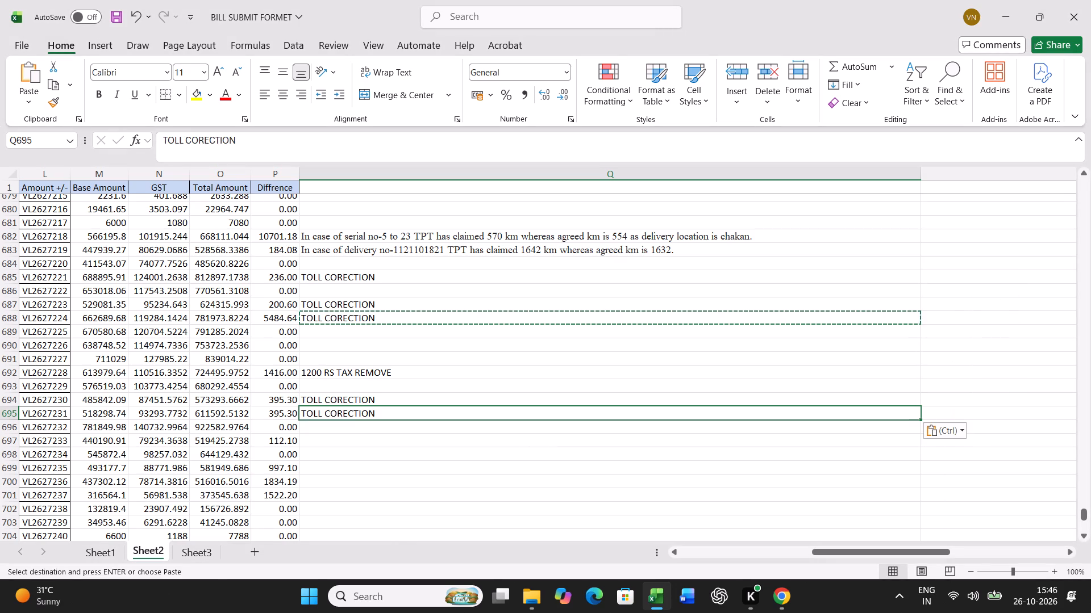
{"action": "key", "text": "ctrl+c"}
{"action": "key", "text": "Down"}
{"action": "key", "text": "Down"}
{"action": "key", "text": "Return"}
{"action": "key", "text": "Down"}
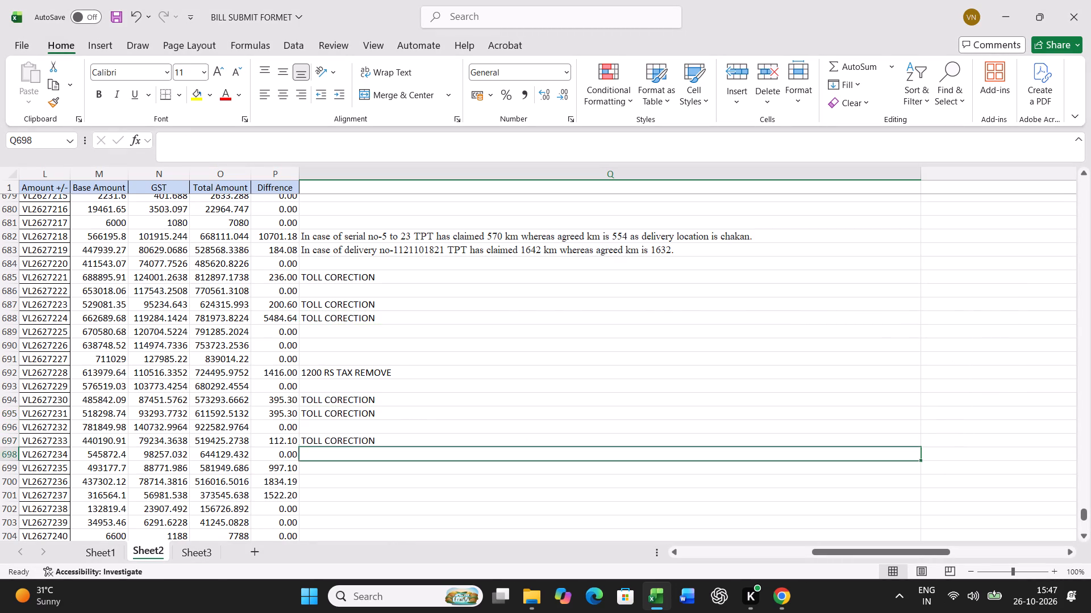
Go to the difference cell of bill VL2627235 and open that bill's file from the folder.
{"action": "key", "text": "Down"}
{"action": "key", "text": "Left"}
{"action": "left_click", "coordinate": [542, 589]}
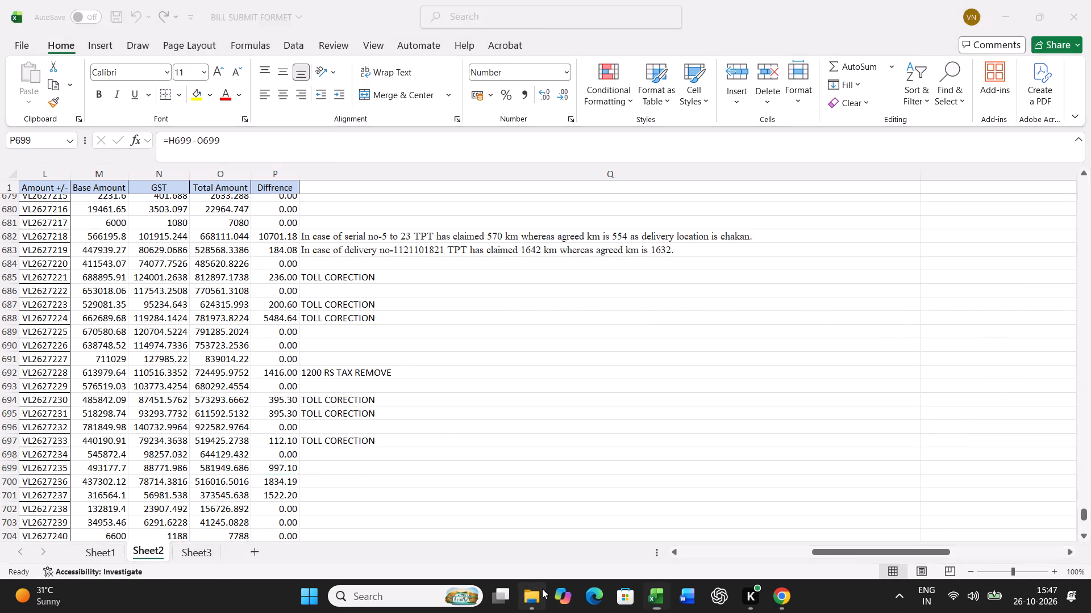
{"action": "double_click", "coordinate": [189, 419]}
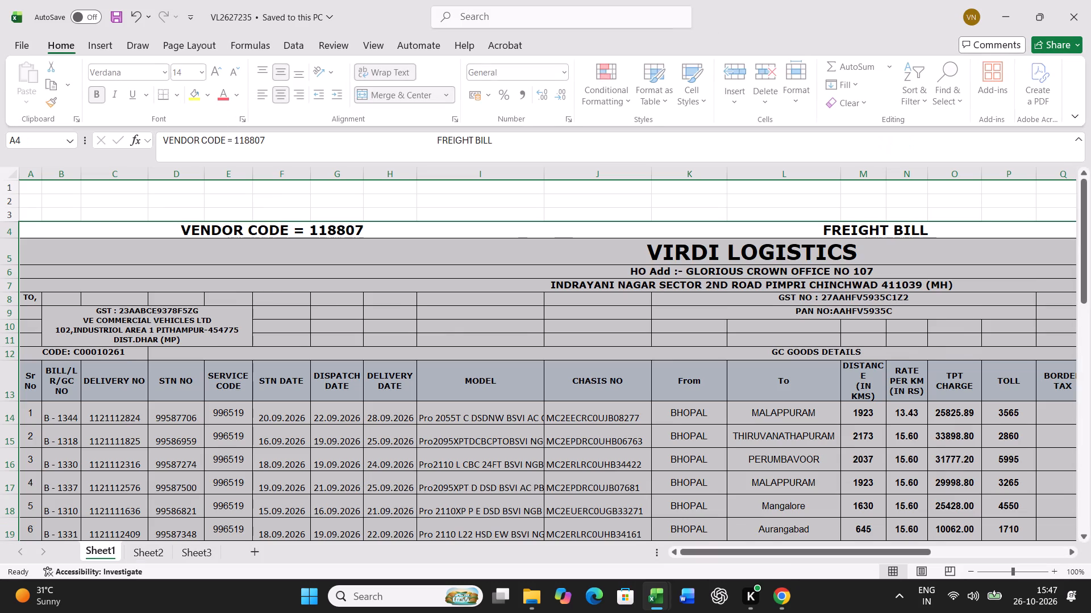
Examine the VL2627235 bill's trip rows, distances, rates and toll charges down to the totals, and close the file.
{"action": "scroll", "coordinate": [646, 440], "scroll_direction": "down", "scroll_amount": 8}
{"action": "left_click_drag", "start_coordinate": [844, 556], "coordinate": [989, 540]}
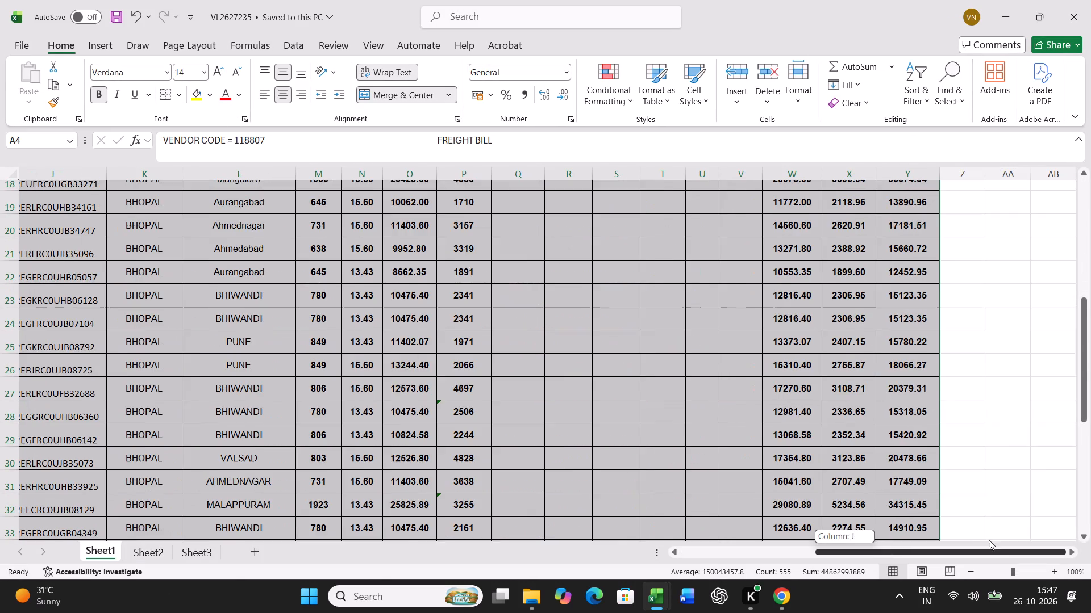
{"action": "left_click_drag", "start_coordinate": [989, 540], "coordinate": [989, 539]}
{"action": "scroll", "coordinate": [861, 386], "scroll_direction": "down", "scroll_amount": 6}
{"action": "scroll", "coordinate": [856, 413], "scroll_direction": "up", "scroll_amount": 4}
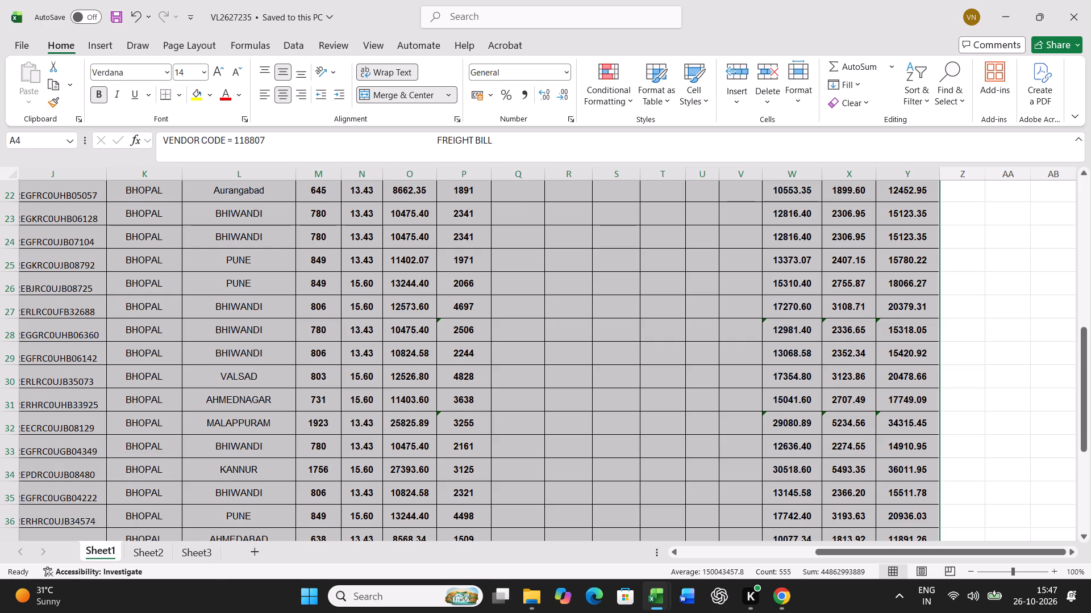
{"action": "scroll", "coordinate": [693, 467], "scroll_direction": "down", "scroll_amount": 4}
{"action": "scroll", "coordinate": [693, 467], "scroll_direction": "up", "scroll_amount": 4}
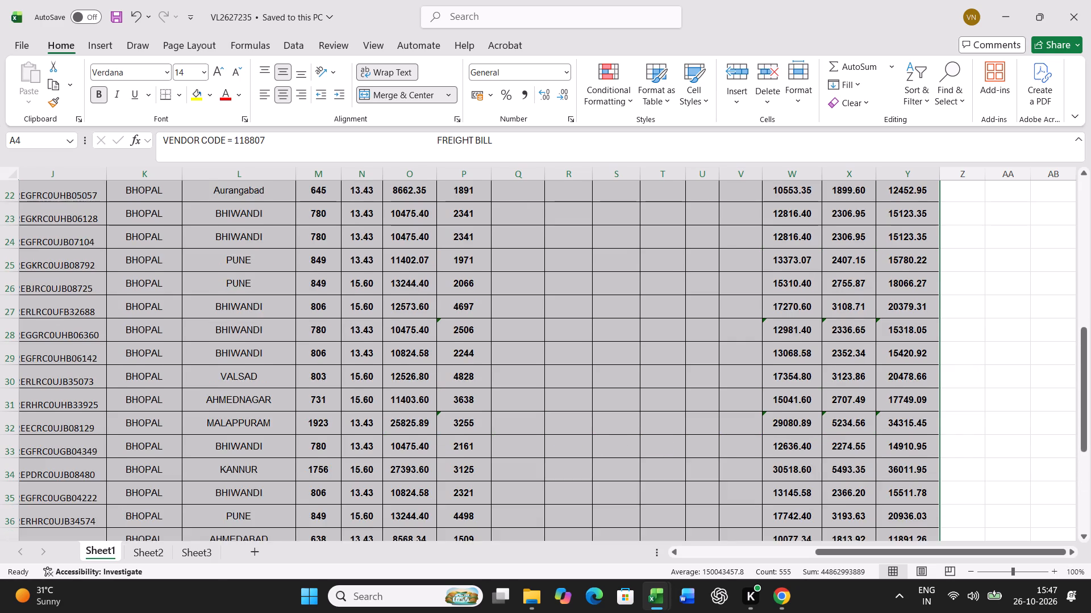
{"action": "scroll", "coordinate": [693, 467], "scroll_direction": "up", "scroll_amount": 8}
{"action": "scroll", "coordinate": [693, 467], "scroll_direction": "down", "scroll_amount": 11}
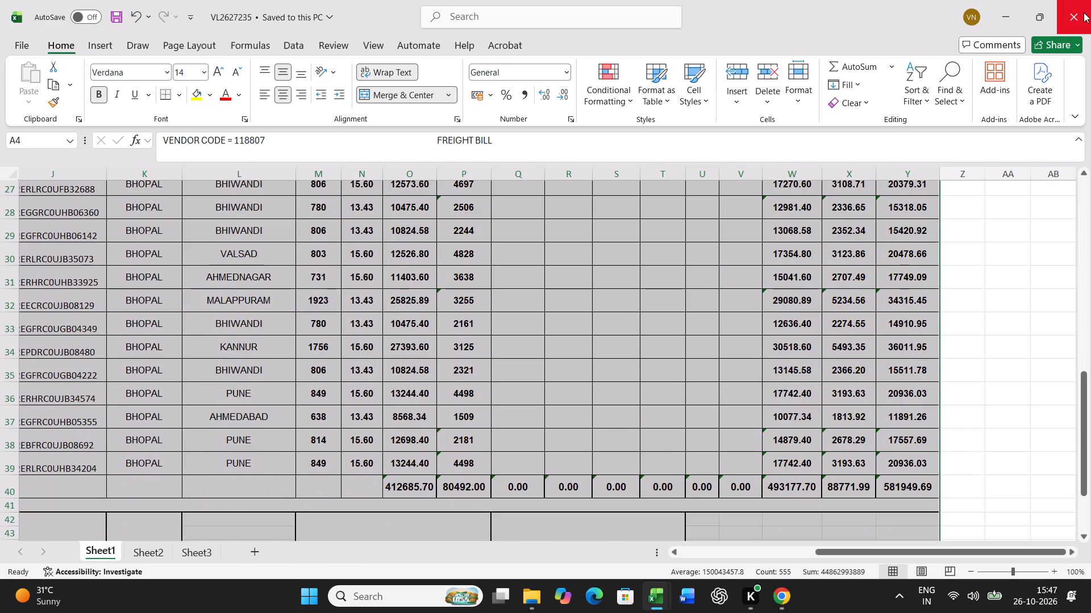
{"action": "left_click", "coordinate": [1084, 12]}
Copy the "TOLL CORECTION" remark from the VL2627233 row into the remark cell for bill VL2627236.
{"action": "key", "text": "Right"}
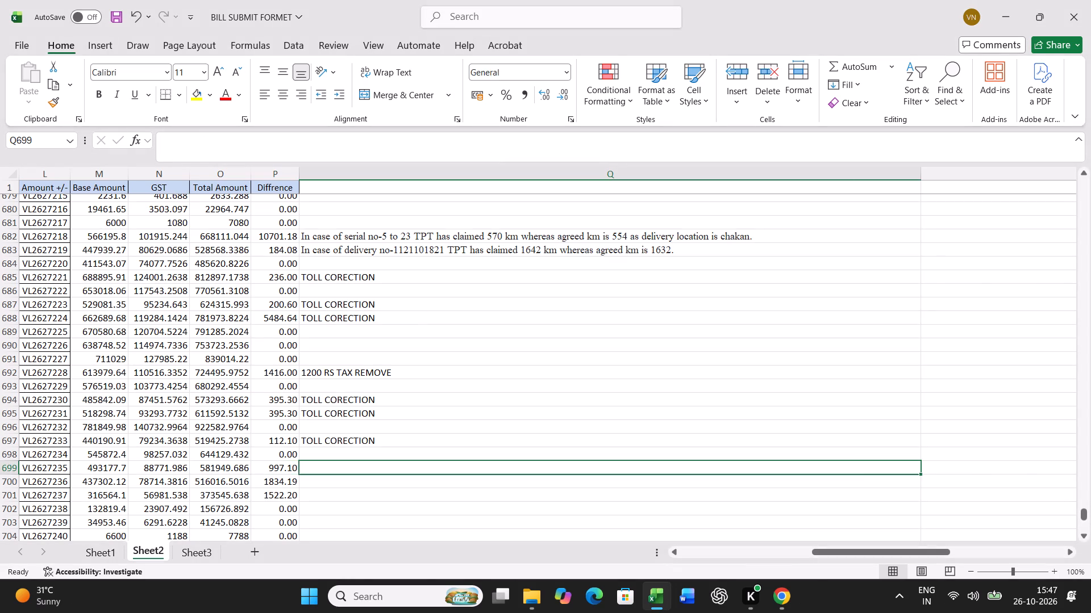
{"action": "key", "text": "Up"}
{"action": "key", "text": "Up"}
{"action": "key", "text": "ctrl+c"}
{"action": "key", "text": "Down"}
{"action": "key", "text": "Down"}
{"action": "key", "text": "Down"}
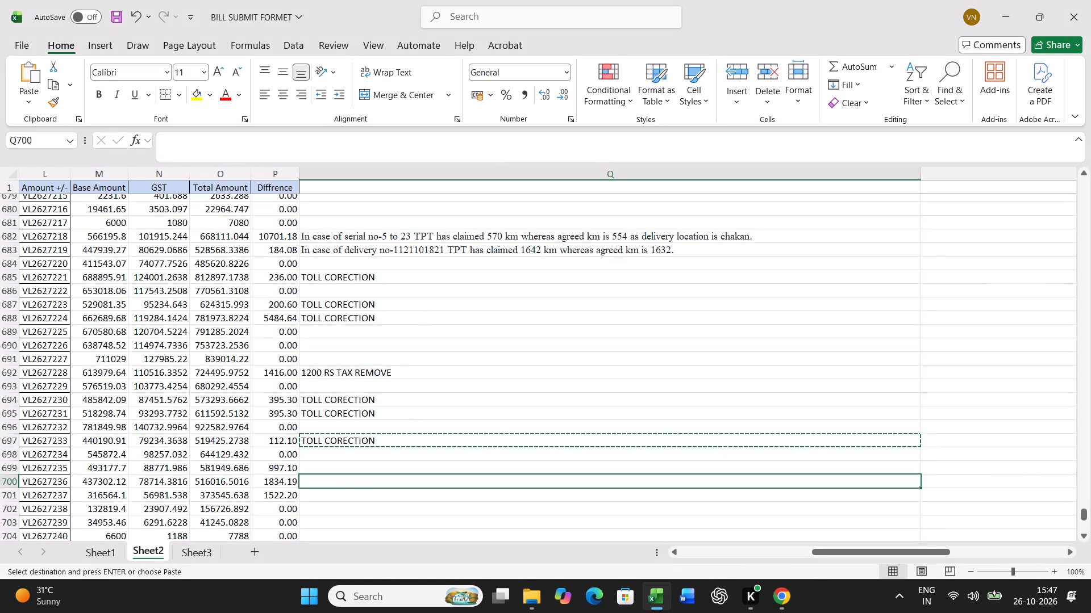
{"action": "key", "text": "Return"}
{"action": "scroll", "coordinate": [615, 471], "scroll_direction": "down", "scroll_amount": 5}
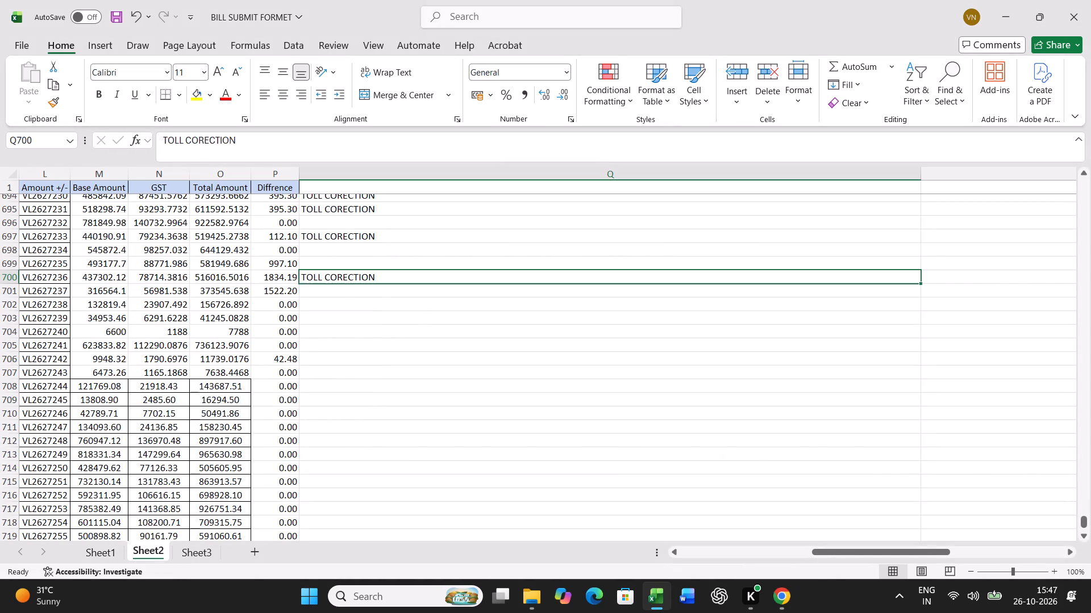
{"action": "left_click", "coordinate": [326, 362]}
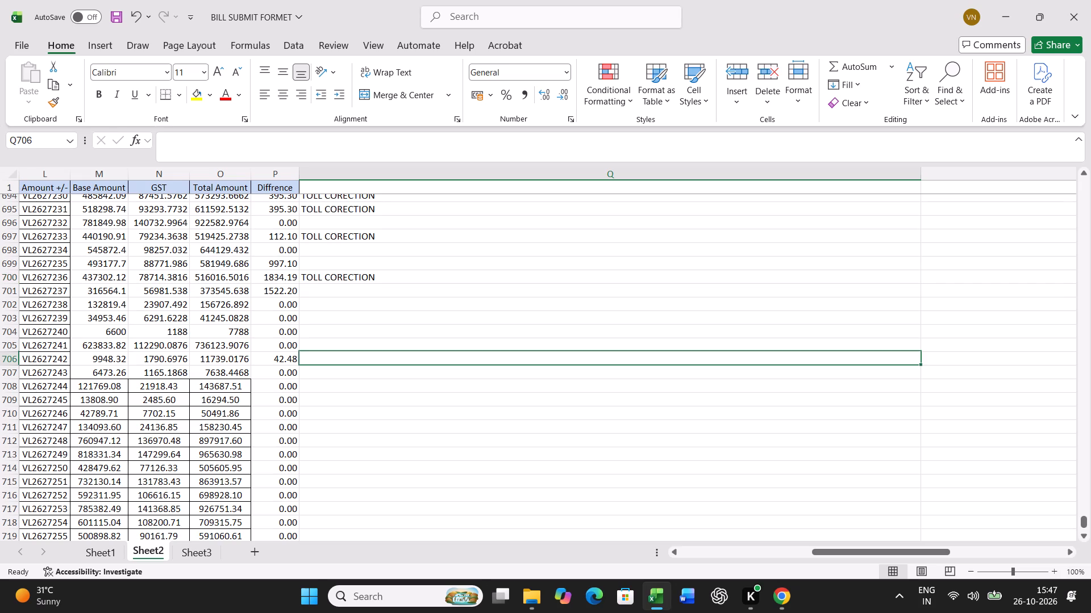
{"action": "type", "text": "NP"}
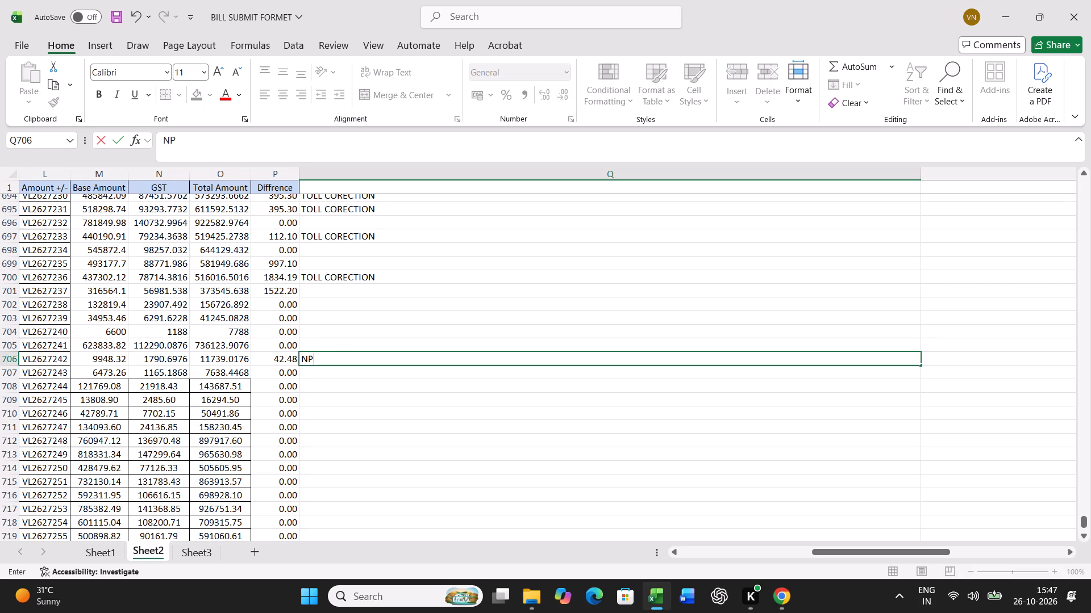
{"action": "key", "text": "BackSpace"}
{"action": "key", "text": "o"}
{"action": "key", "text": "Return"}
{"action": "key", "text": "Up"}
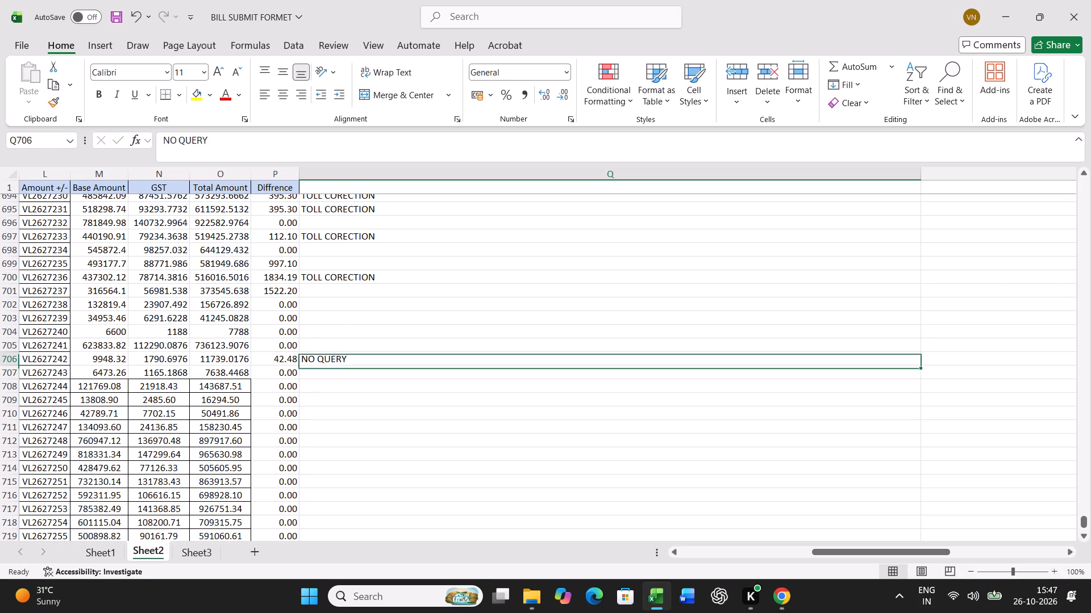
Fill the "TOLL CORECTION" remark down from the VL2627236 row into the remark cell for bill VL2627237.
{"action": "key", "text": "Up"}
{"action": "key", "text": "Up"}
{"action": "key", "text": "Up"}
{"action": "key", "text": "Up"}
{"action": "key", "text": "Up"}
{"action": "key", "text": "ctrl+d"}
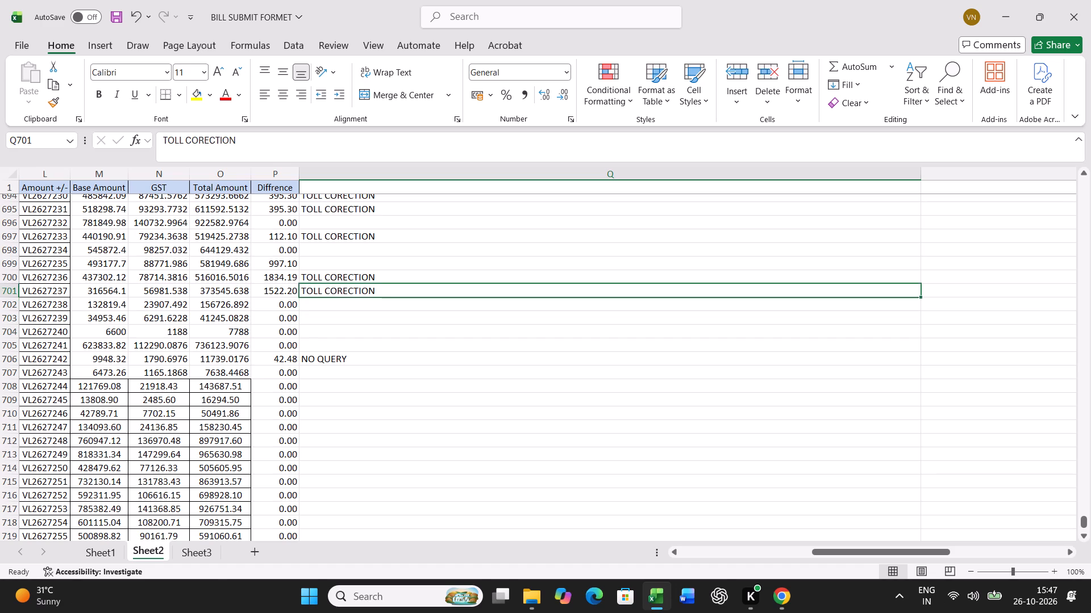
Delete the entire QURI column between the QTY and Amount +/- columns on Sheet2.
{"action": "key", "text": "Left"}
{"action": "key", "text": "Left"}
{"action": "key", "text": "Left"}
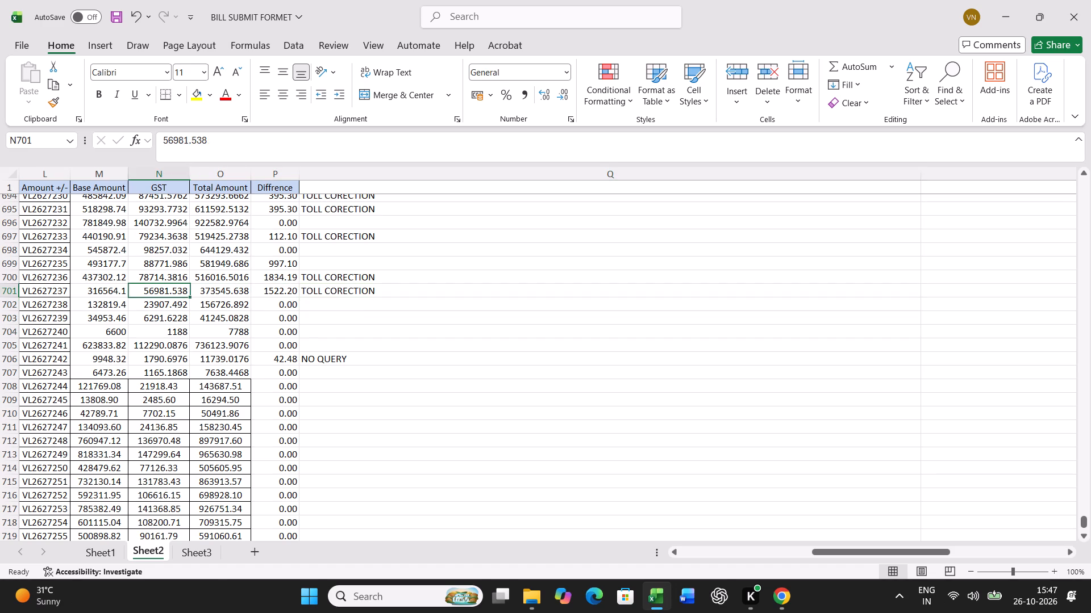
{"action": "key", "text": "Left"}
{"action": "key", "text": "Left"}
{"action": "key", "text": "Left"}
{"action": "key", "text": "Left"}
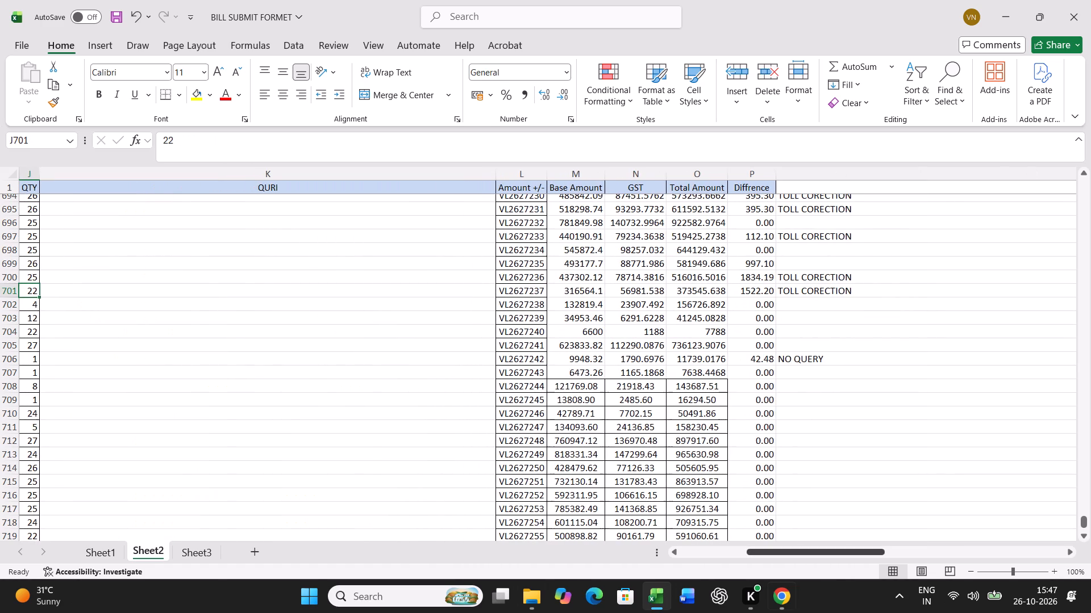
{"action": "scroll", "coordinate": [769, 350], "scroll_direction": "up", "scroll_amount": 20}
{"action": "scroll", "coordinate": [769, 350], "scroll_direction": "up", "scroll_amount": 18}
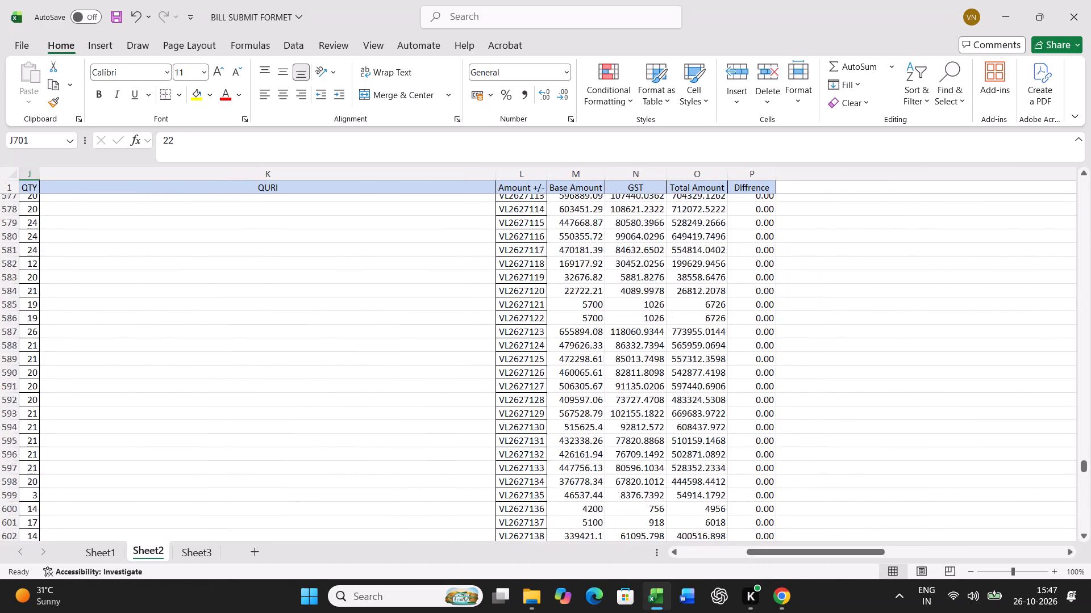
{"action": "scroll", "coordinate": [767, 350], "scroll_direction": "up", "scroll_amount": 20}
{"action": "scroll", "coordinate": [767, 350], "scroll_direction": "up", "scroll_amount": 11}
{"action": "scroll", "coordinate": [767, 350], "scroll_direction": "down", "scroll_amount": 6}
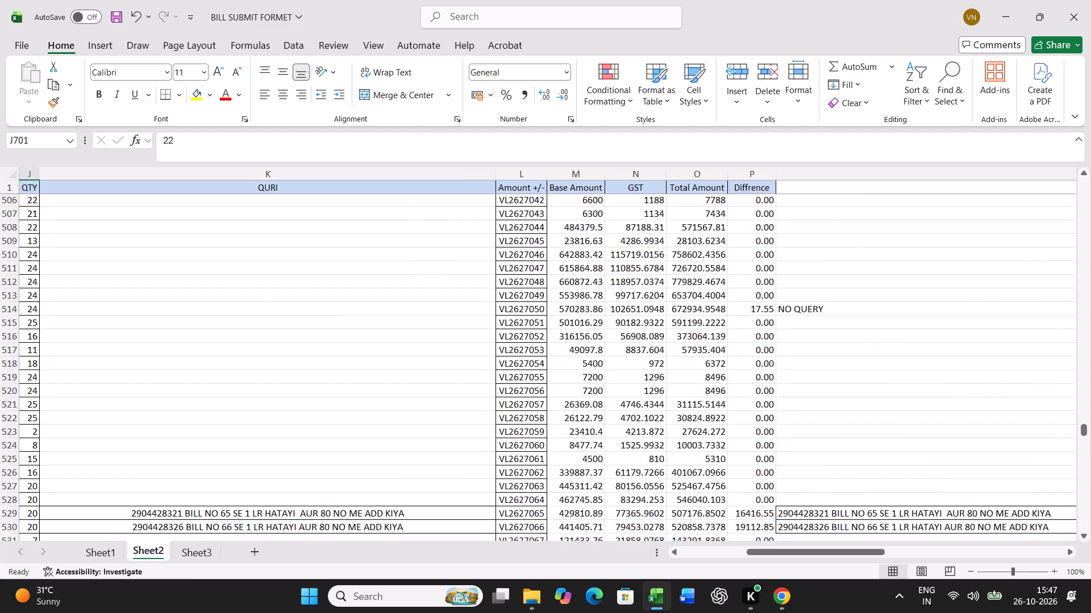
{"action": "scroll", "coordinate": [767, 350], "scroll_direction": "down", "scroll_amount": 5}
{"action": "scroll", "coordinate": [384, 390], "scroll_direction": "up", "scroll_amount": 20}
{"action": "scroll", "coordinate": [384, 390], "scroll_direction": "up", "scroll_amount": 9}
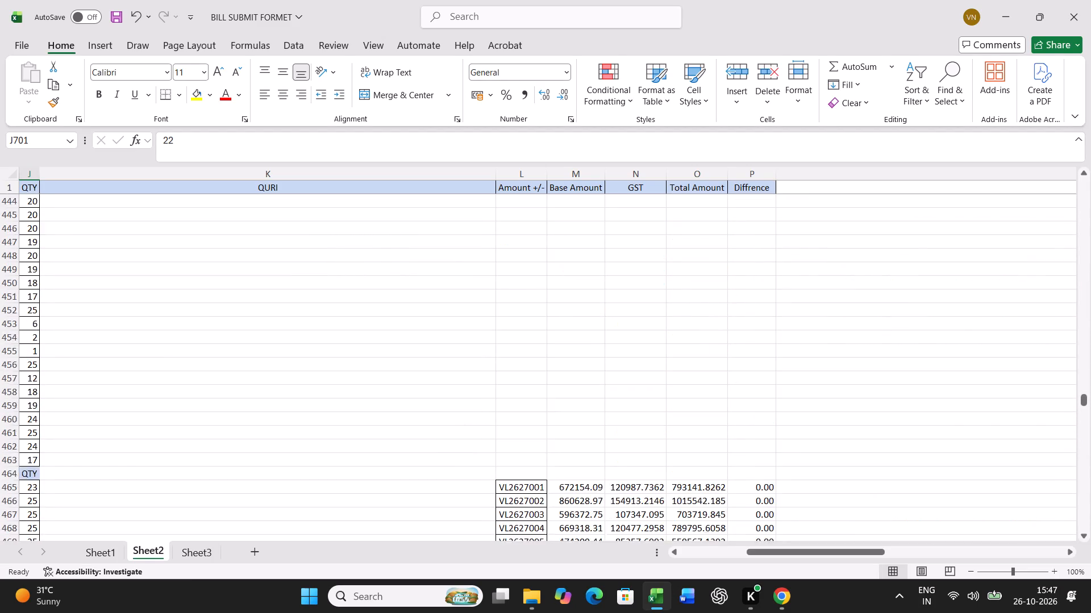
{"action": "scroll", "coordinate": [376, 396], "scroll_direction": "up", "scroll_amount": 4}
{"action": "right_click", "coordinate": [367, 380]}
{"action": "left_click", "coordinate": [407, 291]}
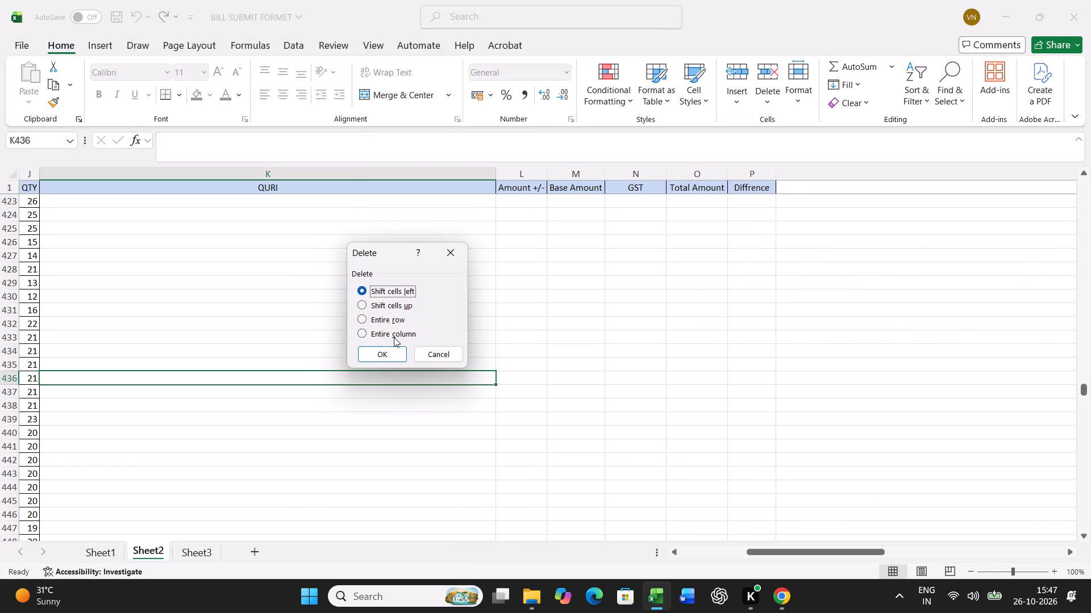
{"action": "left_click", "coordinate": [393, 336]}
{"action": "left_click", "coordinate": [384, 363]}
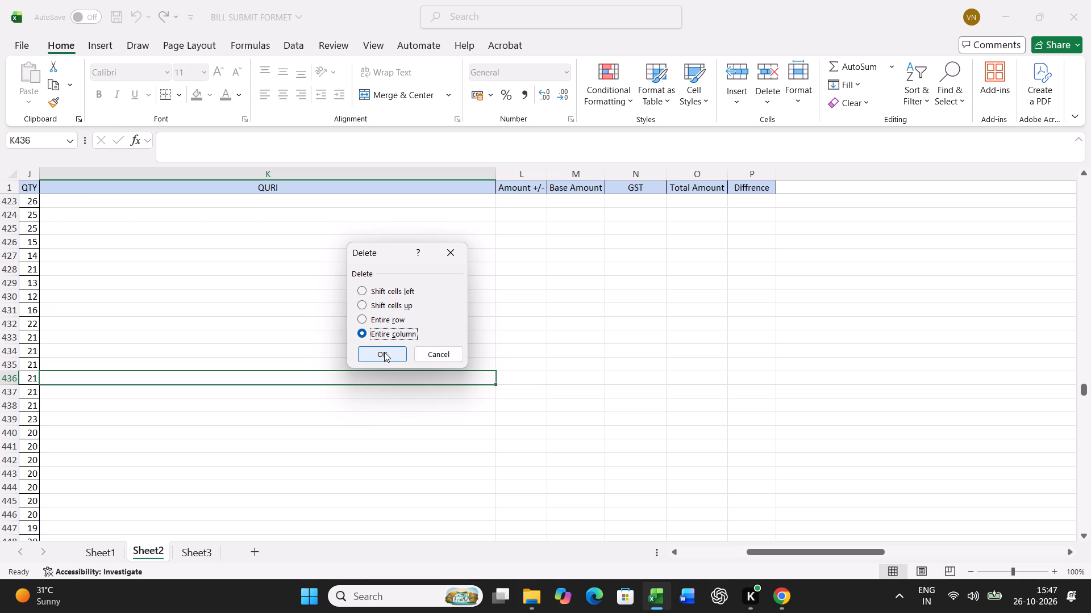
{"action": "left_click", "coordinate": [384, 352]}
Apply all borders to the comparison block on Sheet2 from bill VL2627001 through VL2627259, including the three remark columns (K465:R723).
{"action": "left_click", "coordinate": [683, 554]}
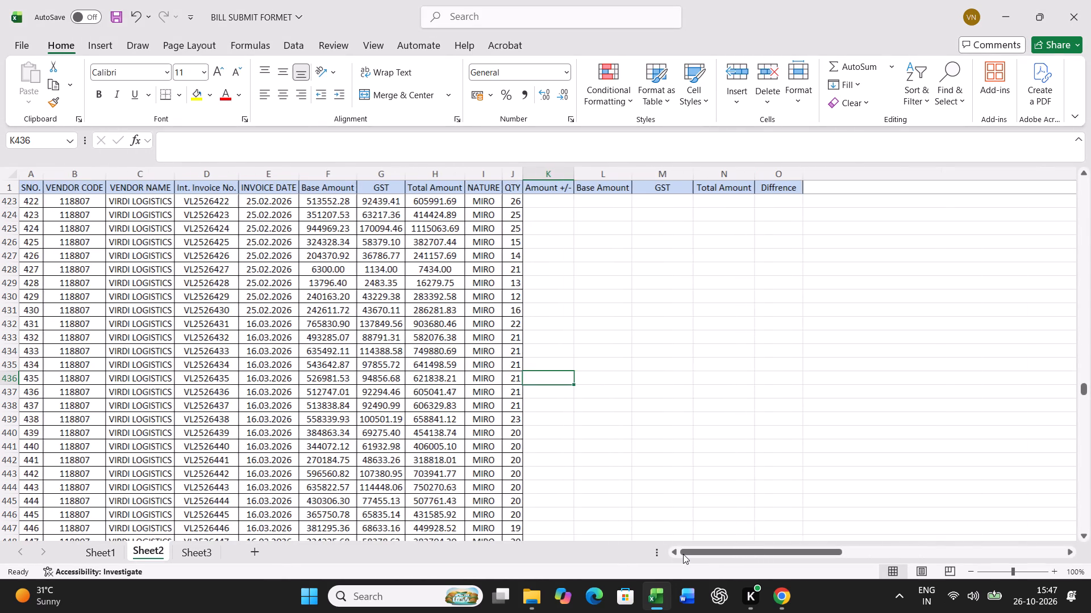
{"action": "scroll", "coordinate": [639, 465], "scroll_direction": "down", "scroll_amount": 11}
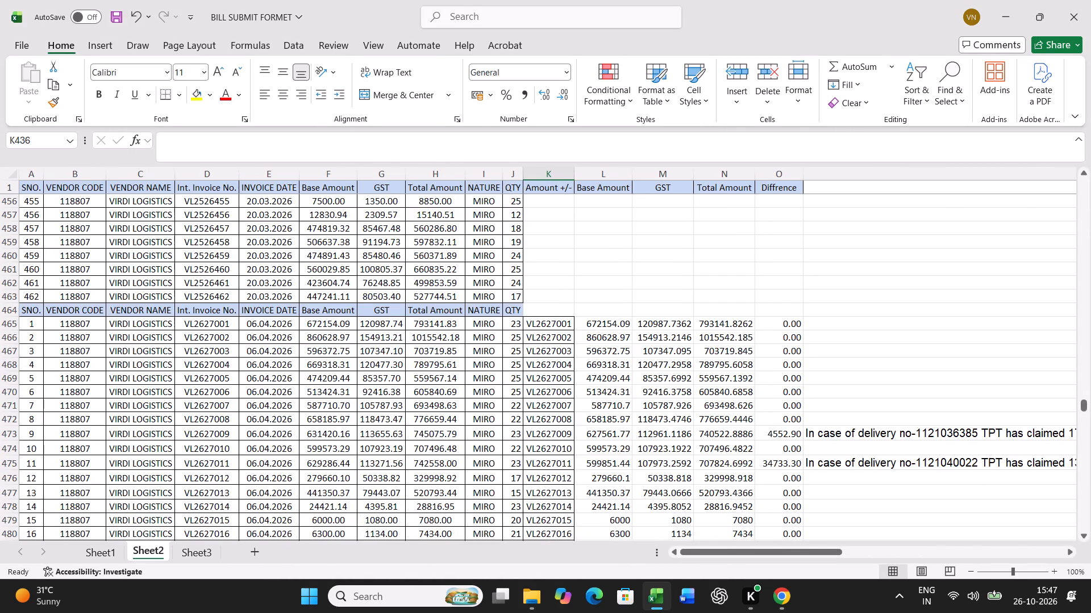
{"action": "scroll", "coordinate": [638, 465], "scroll_direction": "down", "scroll_amount": 2}
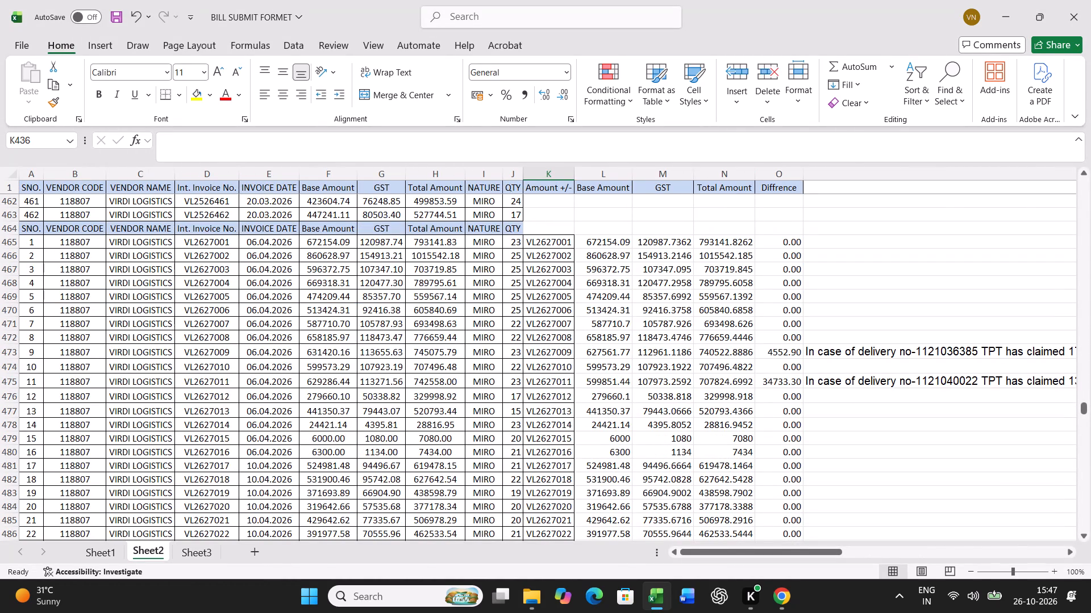
{"action": "left_click", "coordinate": [546, 243]}
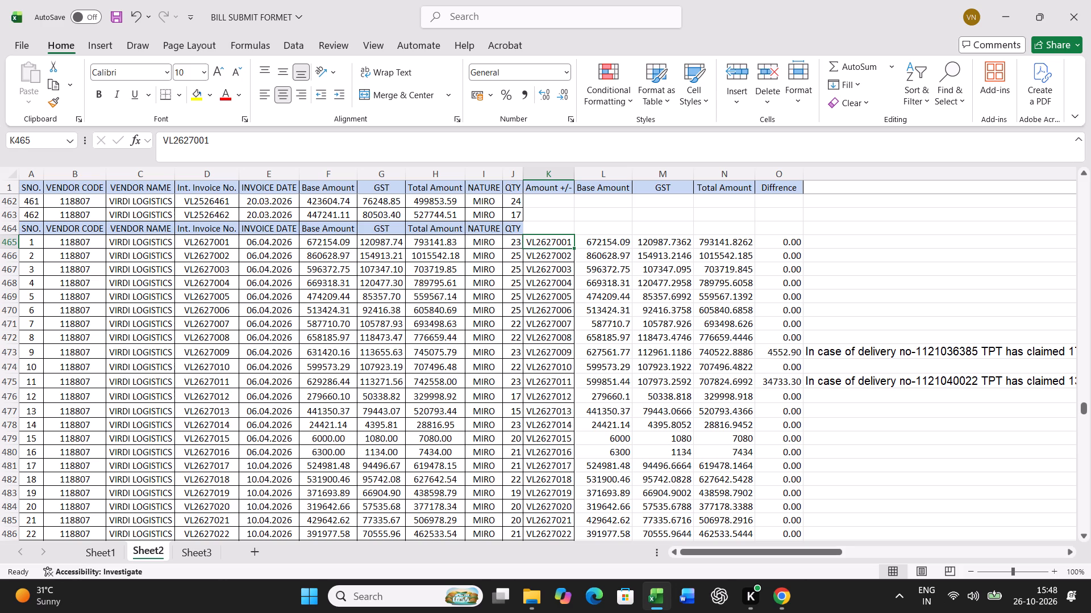
{"action": "key", "text": "ctrl+shift+Down"}
{"action": "key", "text": "ctrl+shift+Right"}
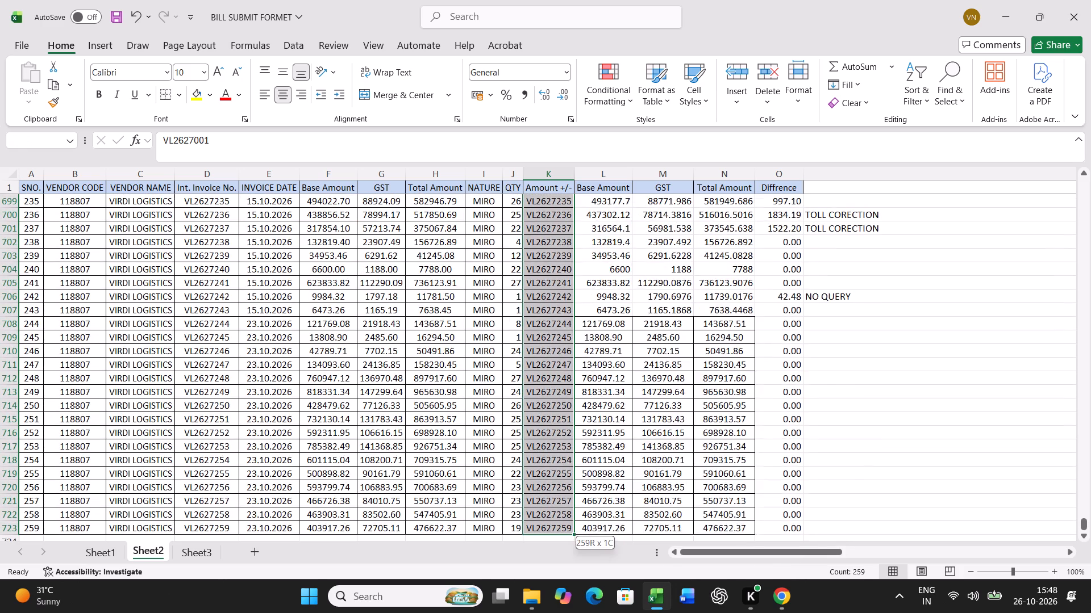
{"action": "key", "text": "ctrl+shift+Right"}
{"action": "key", "text": "ctrl+shift+Left"}
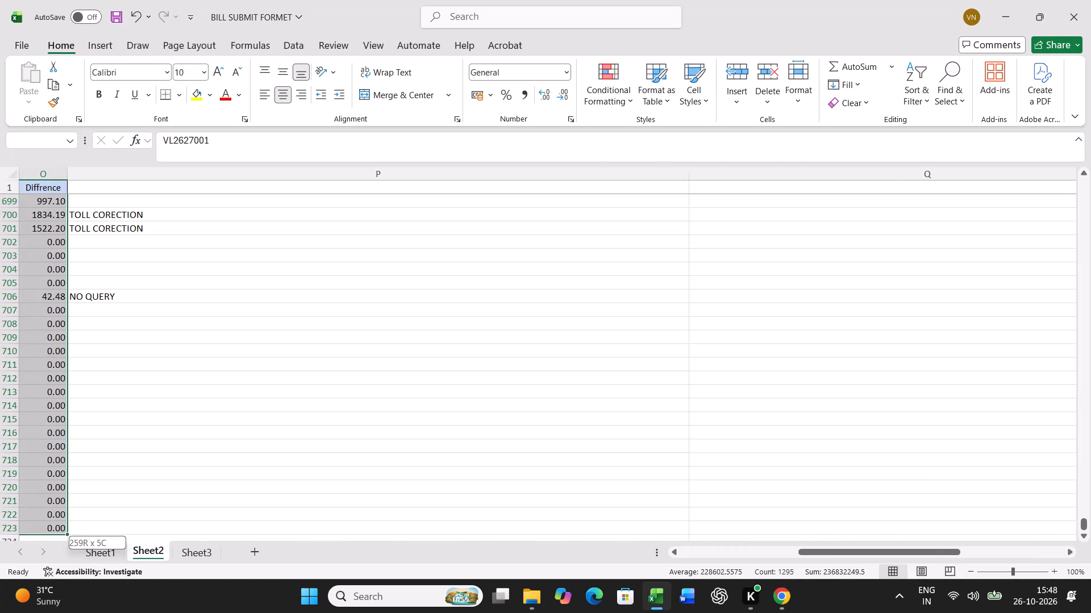
{"action": "key", "text": "shift+Right"}
{"action": "key", "text": "shift+Right"}
{"action": "key", "text": "shift+Right"}
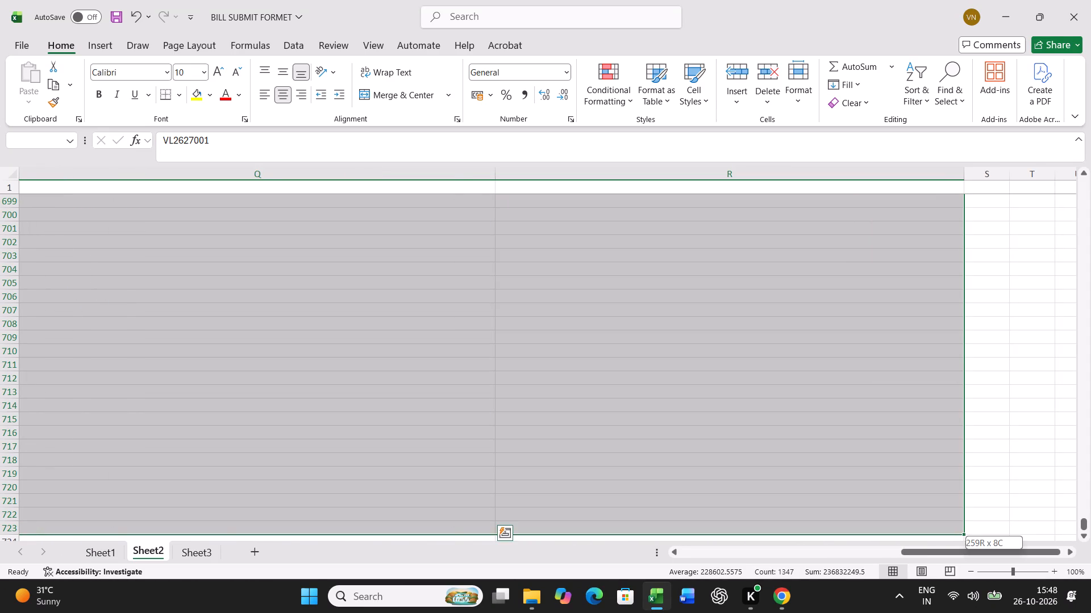
{"action": "left_click", "coordinate": [177, 97]}
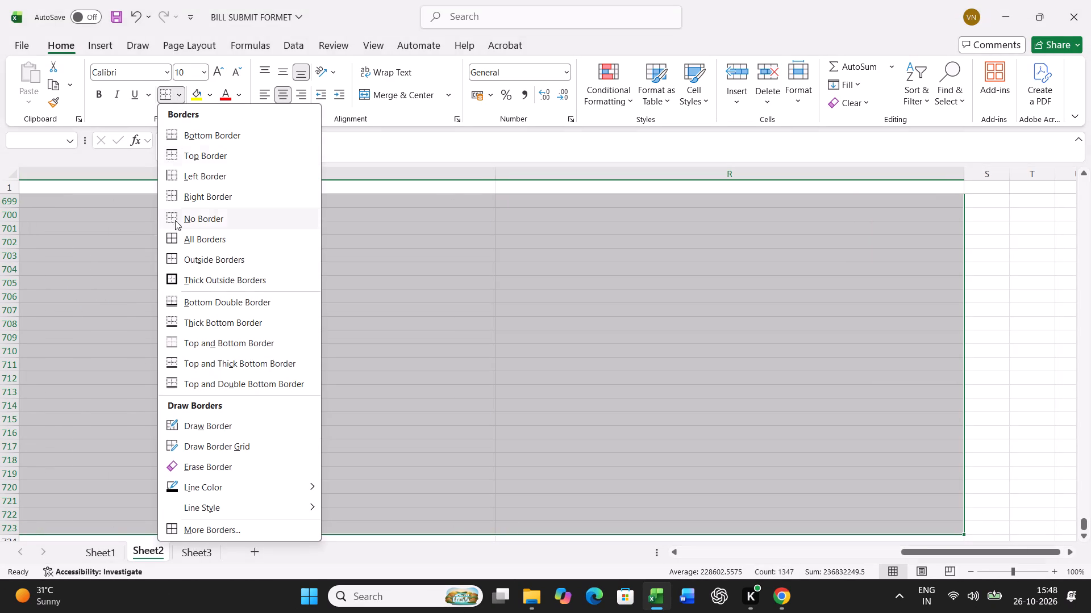
{"action": "left_click", "coordinate": [205, 240]}
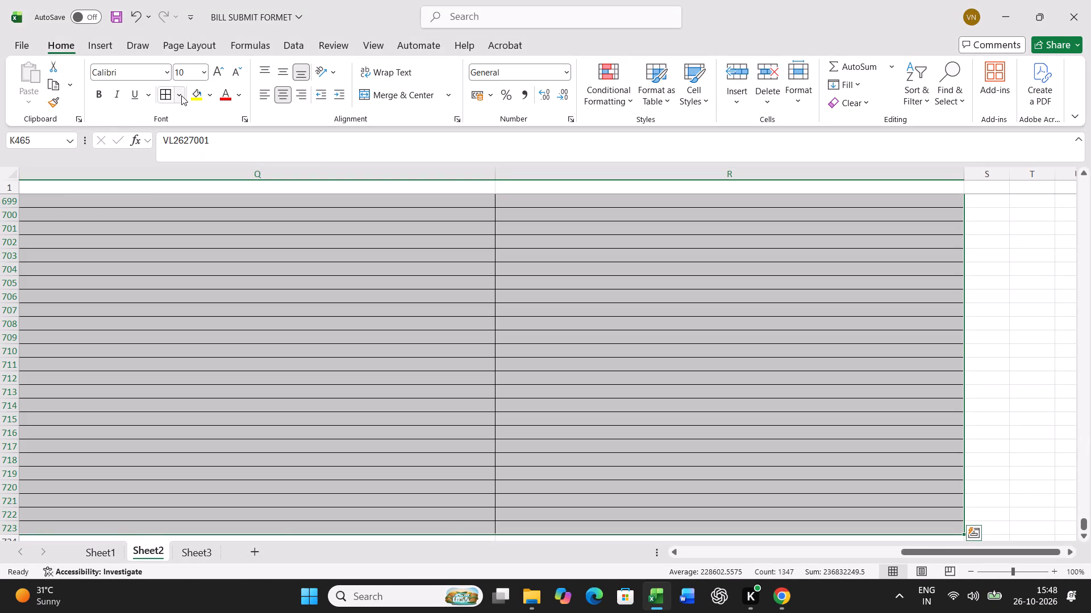
Set the font of the bordered comparison and remark block to Calibri, size 10.
{"action": "left_click", "coordinate": [166, 73]}
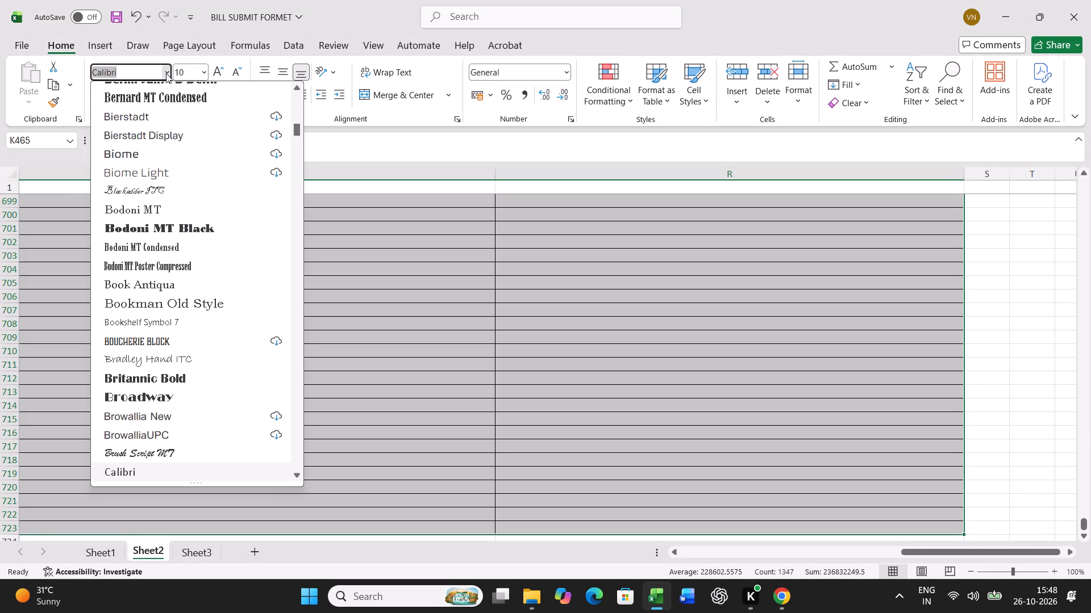
{"action": "left_click", "coordinate": [123, 473]}
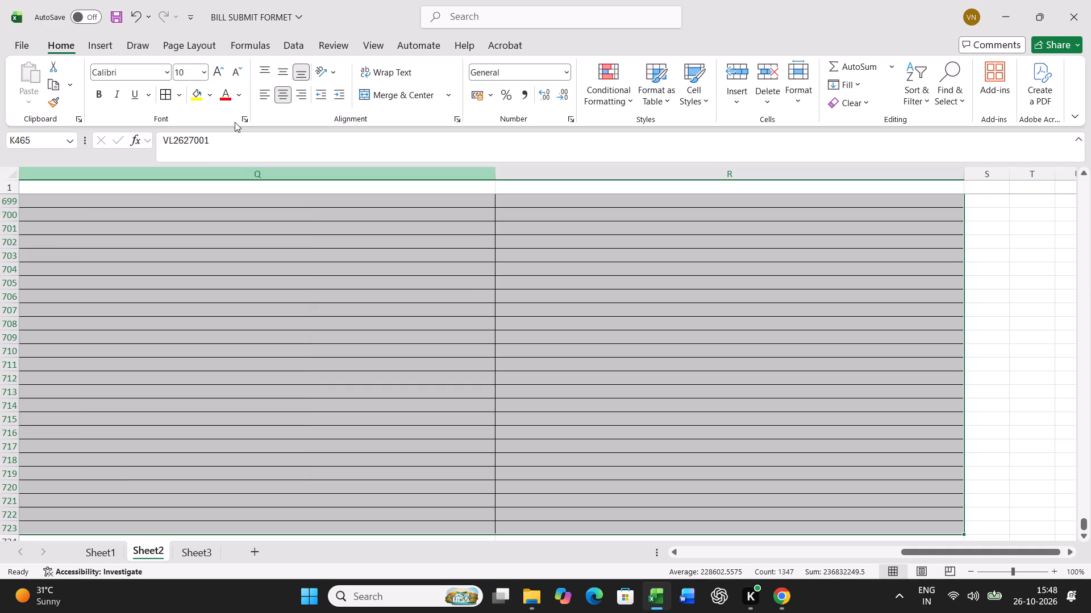
{"action": "left_click", "coordinate": [205, 72]}
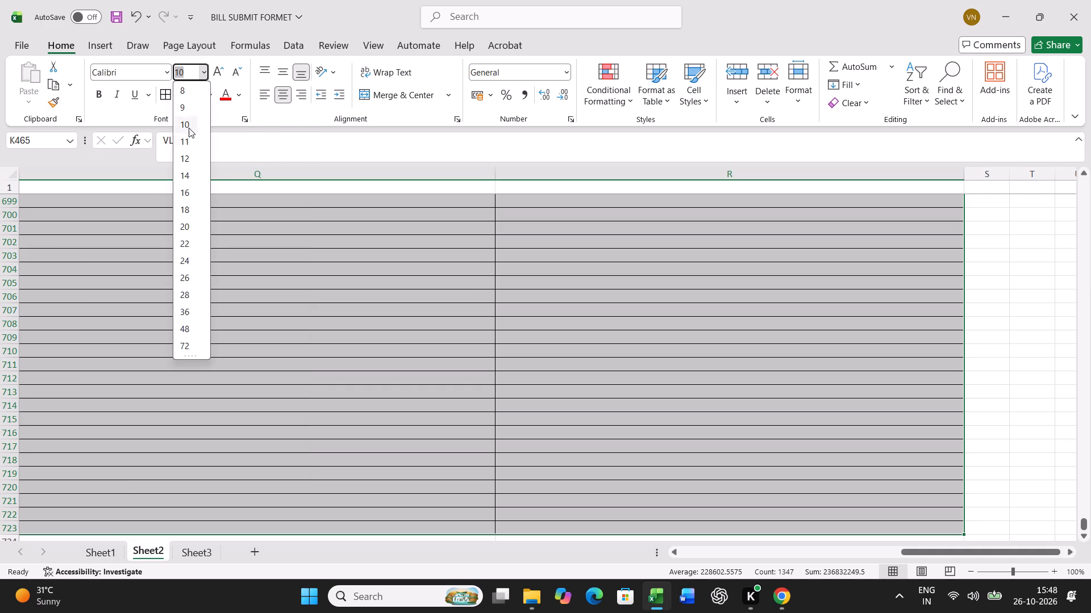
{"action": "left_click", "coordinate": [189, 127]}
{"action": "left_click", "coordinate": [697, 556]}
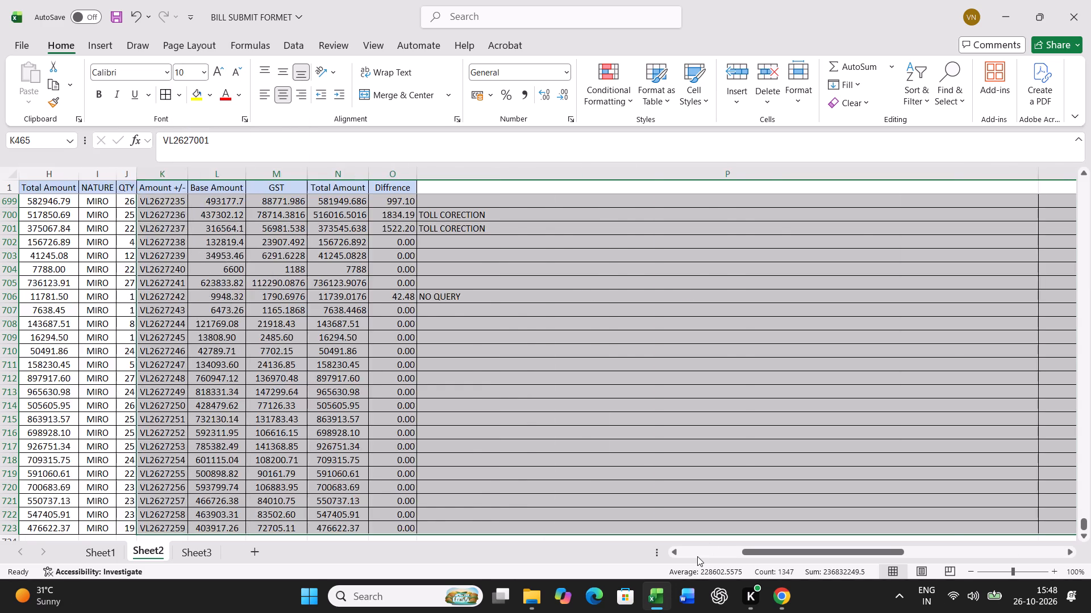
{"action": "left_click", "coordinate": [581, 270]}
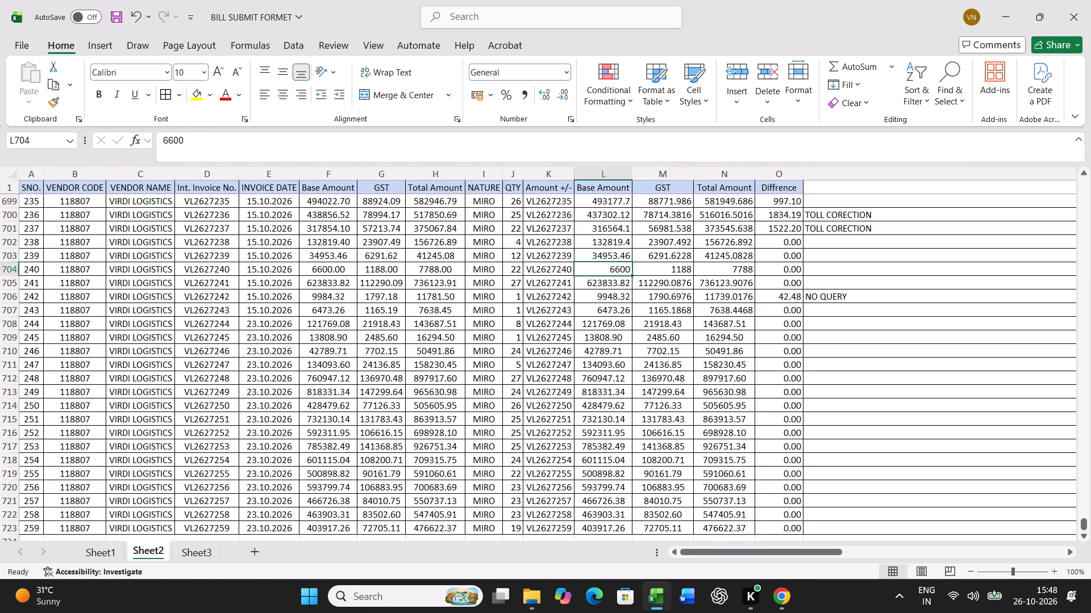
Insert a blank column between the QTY and Amount +/- columns and widen it to several times the QTY column's width.
{"action": "right_click", "coordinate": [549, 176]}
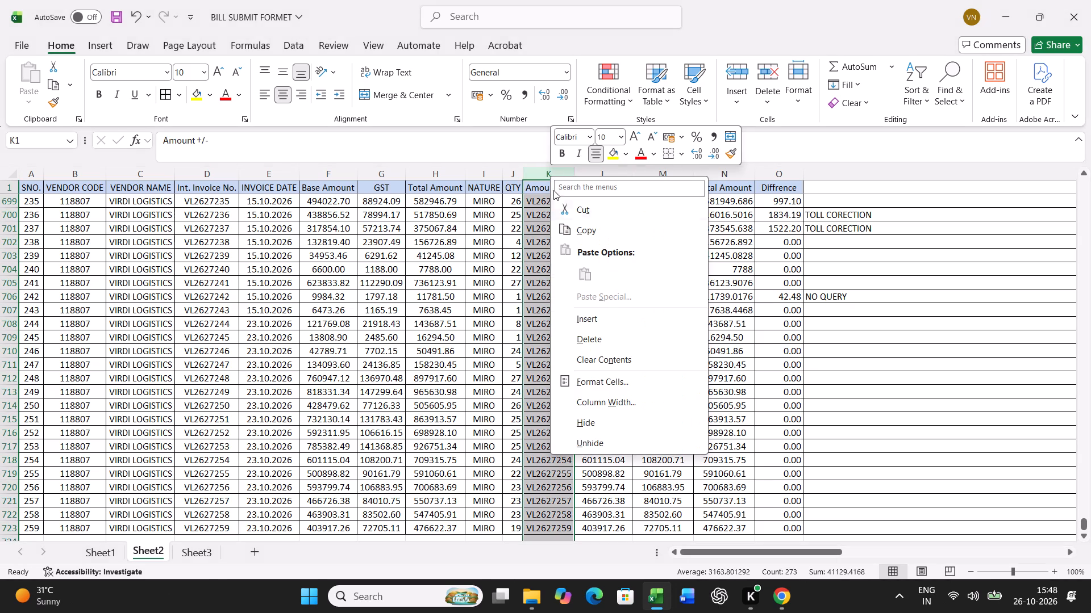
{"action": "left_click", "coordinate": [606, 325]}
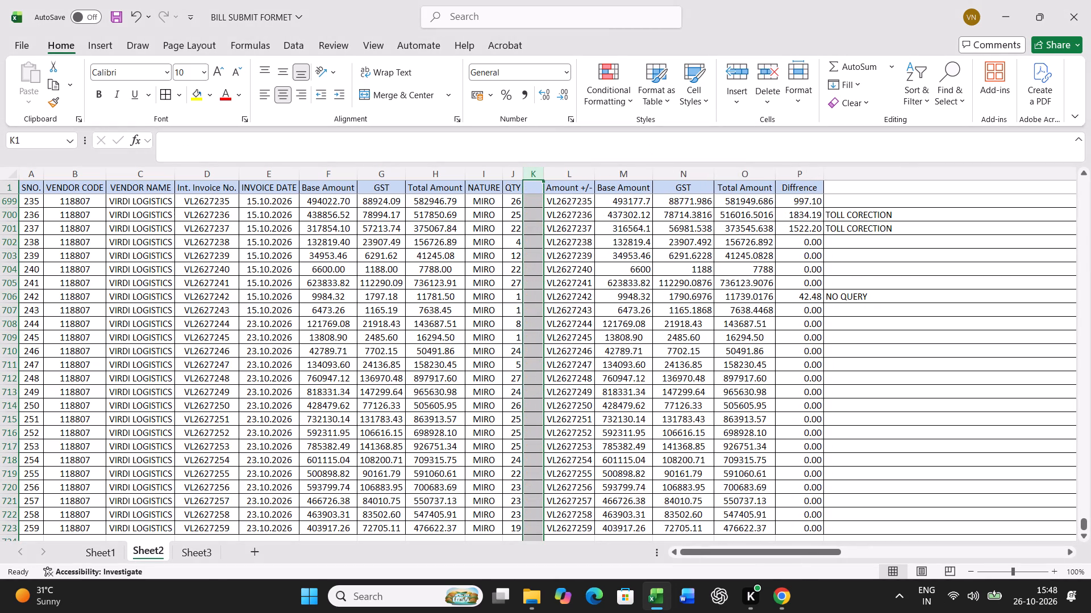
{"action": "left_click_drag", "start_coordinate": [543, 167], "coordinate": [604, 173]}
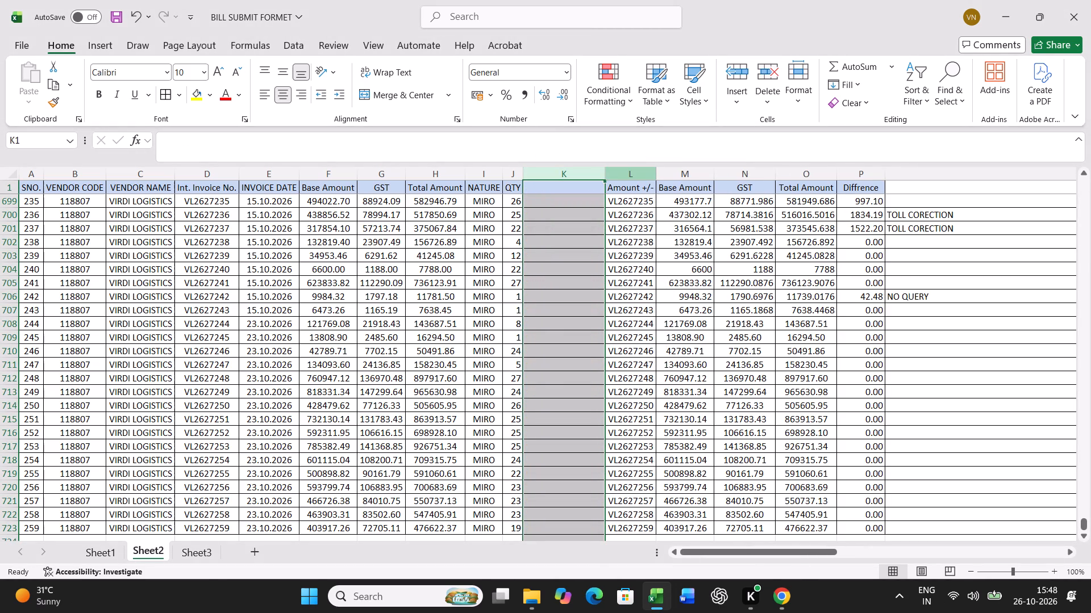
Rename the Amount +/- column header as "BILL NO".
{"action": "left_click", "coordinate": [635, 188]}
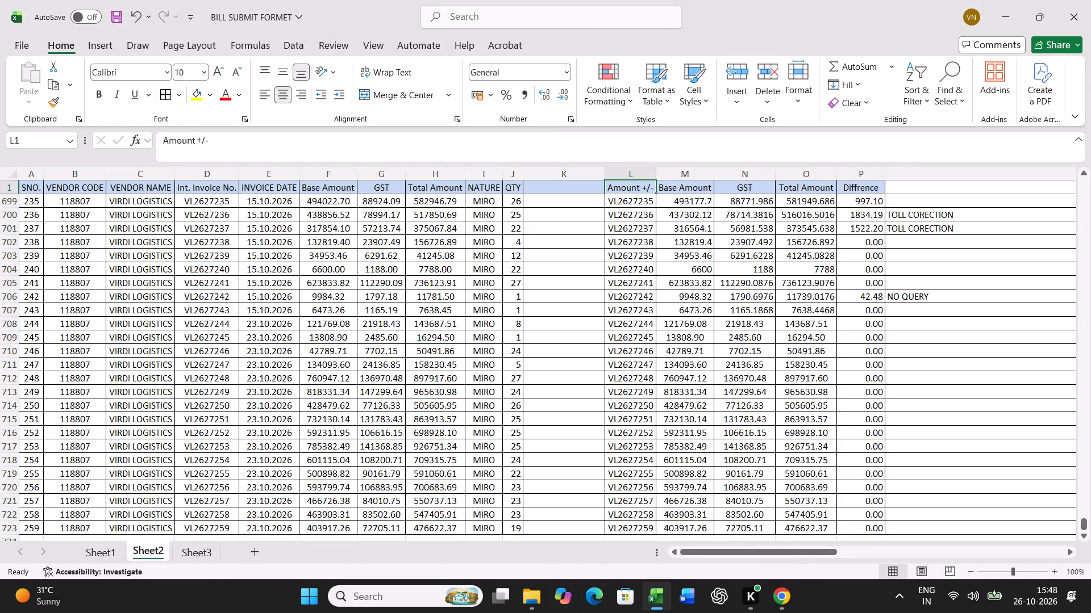
{"action": "type", "text": "BILL NO"}
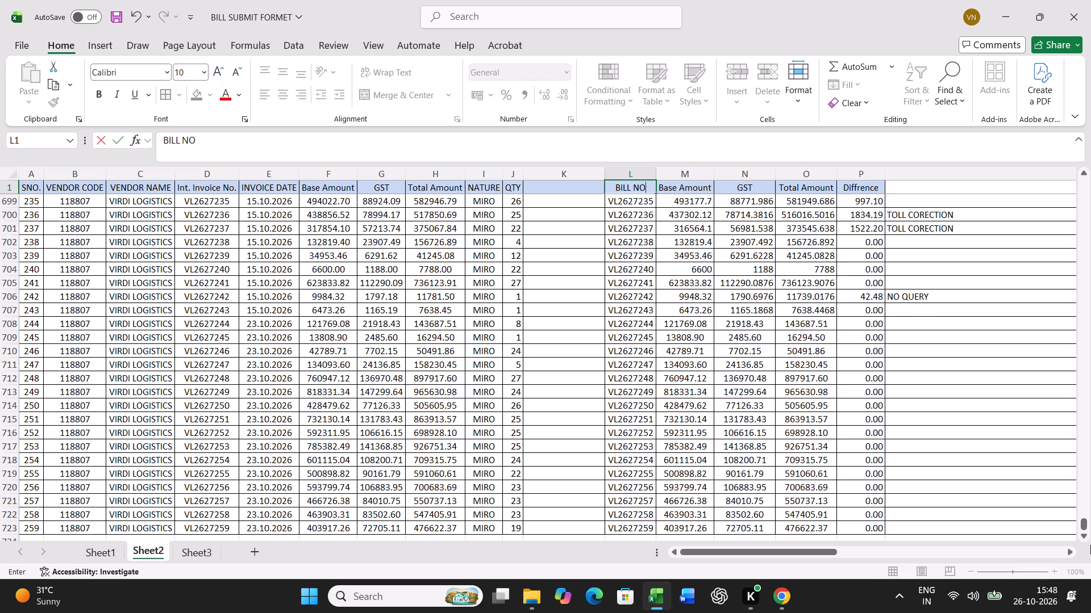
{"action": "key", "text": "Right"}
Examine the BILL NO through Diffrence columns and the adjoining remarks from the top of Sheet2 down to the VL2627001 bill series.
{"action": "key", "text": "Right"}
{"action": "key", "text": "Right"}
{"action": "key", "text": "Right"}
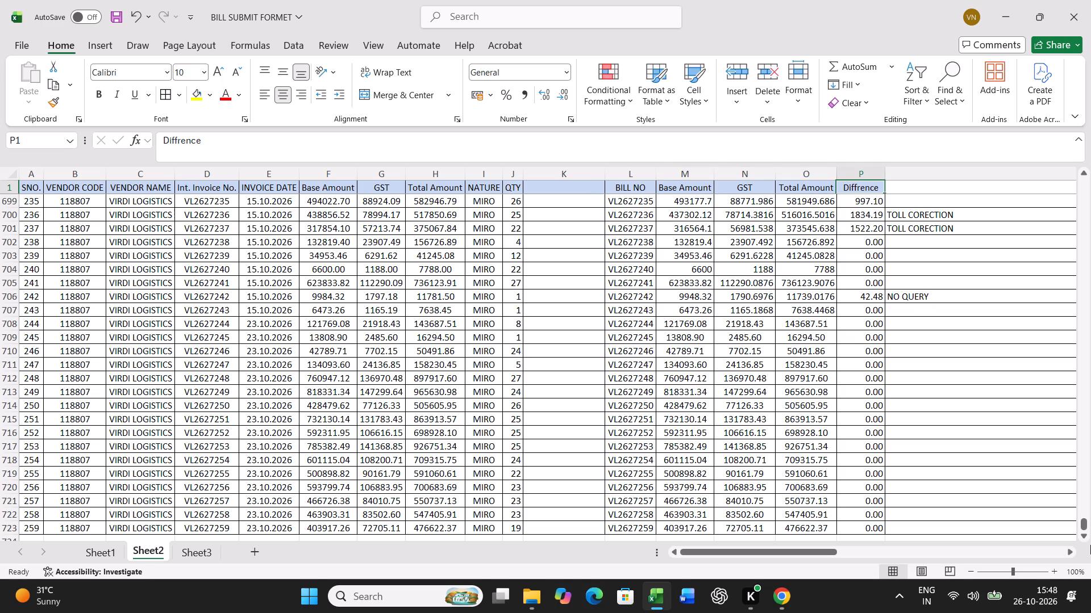
{"action": "key", "text": "Right"}
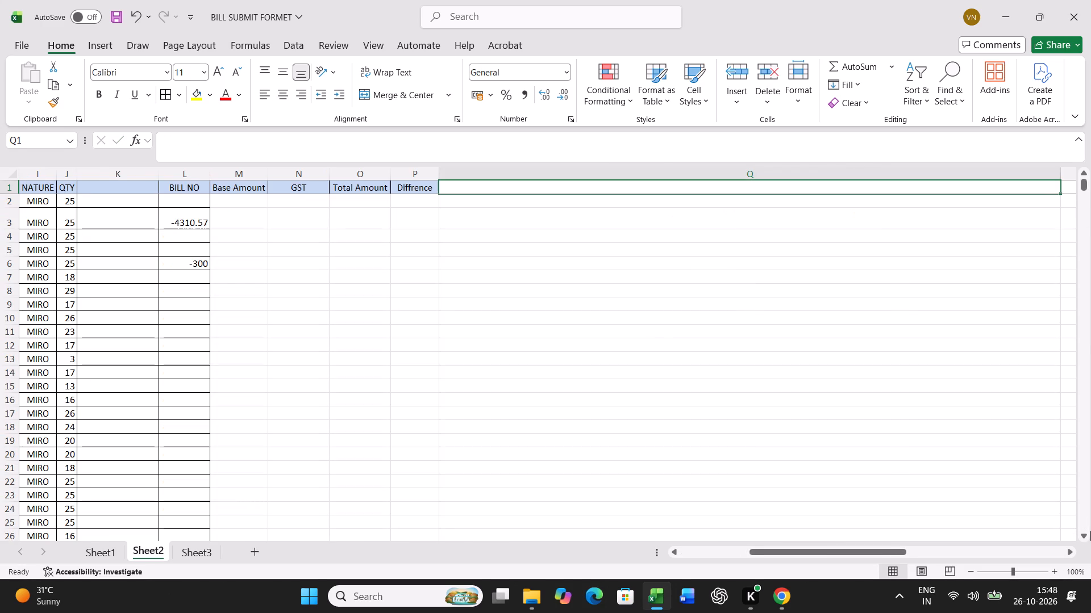
{"action": "key", "text": "Left"}
{"action": "key", "text": "Left"}
{"action": "key", "text": "Left"}
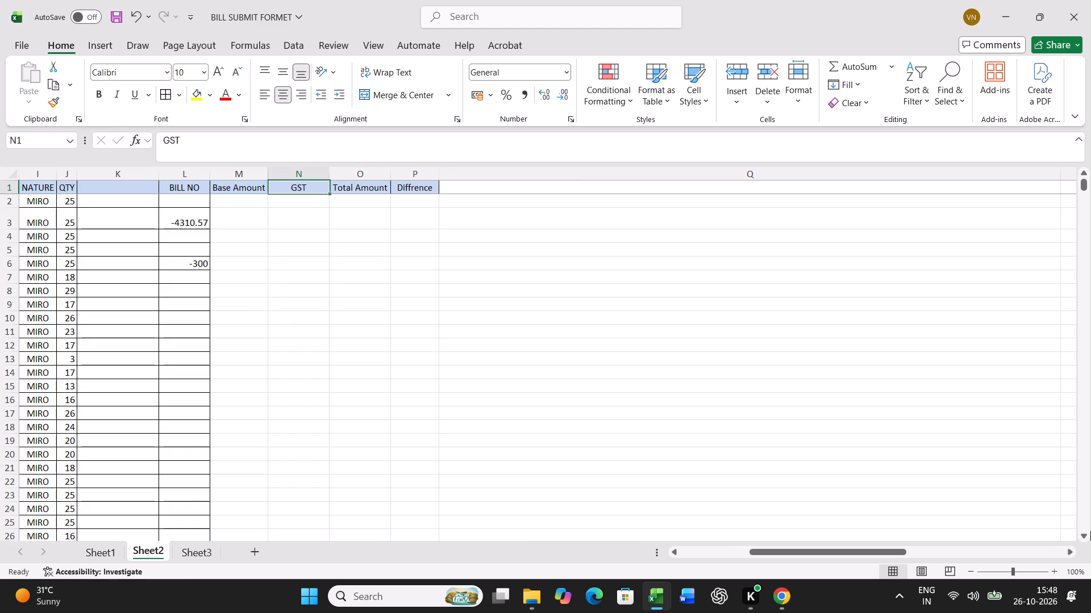
{"action": "key", "text": "Left"}
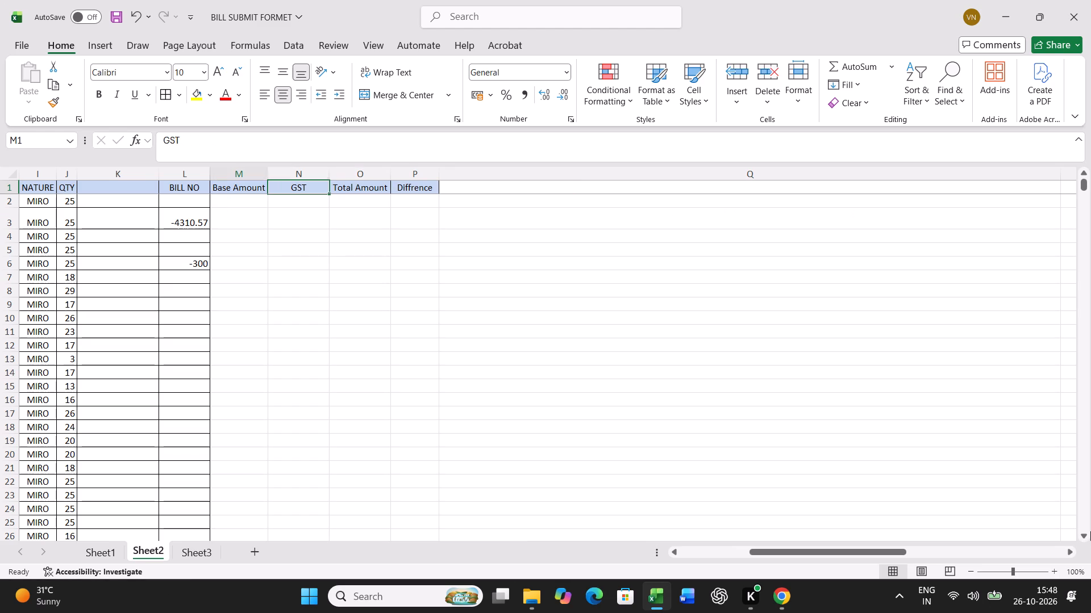
{"action": "key", "text": "Down"}
{"action": "key", "text": "Down"}
{"action": "key", "text": "Down"}
{"action": "key", "text": "Down"}
{"action": "key", "text": "Down"}
{"action": "key", "text": "Down"}
{"action": "key", "text": "Down"}
{"action": "key", "text": "Down"}
{"action": "key", "text": "Down"}
{"action": "key", "text": "Down"}
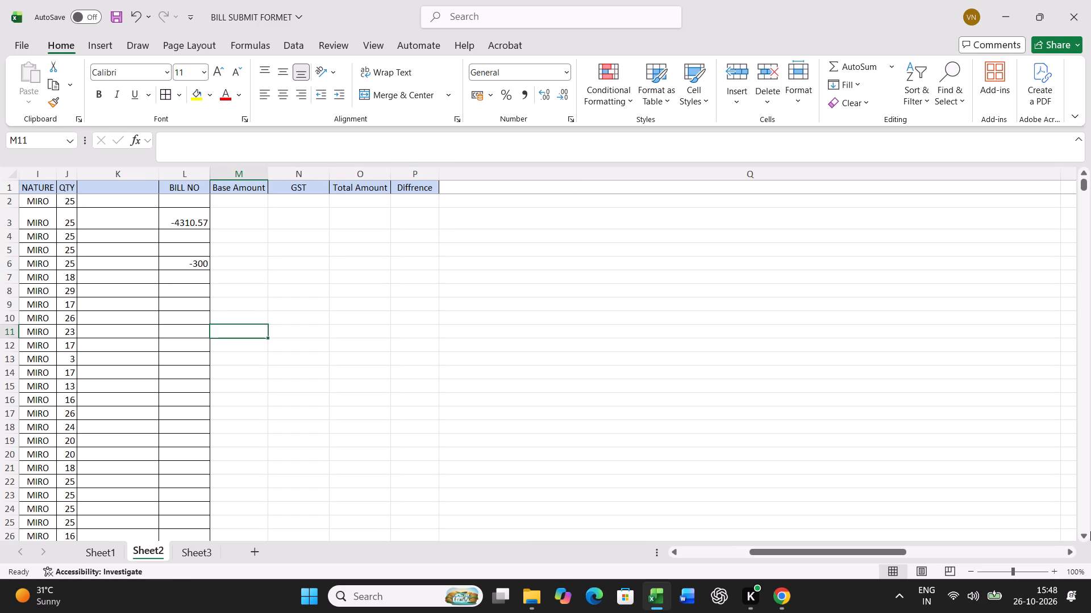
{"action": "scroll", "coordinate": [1010, 494], "scroll_direction": "down", "scroll_amount": 20}
{"action": "scroll", "coordinate": [1010, 494], "scroll_direction": "down", "scroll_amount": 11}
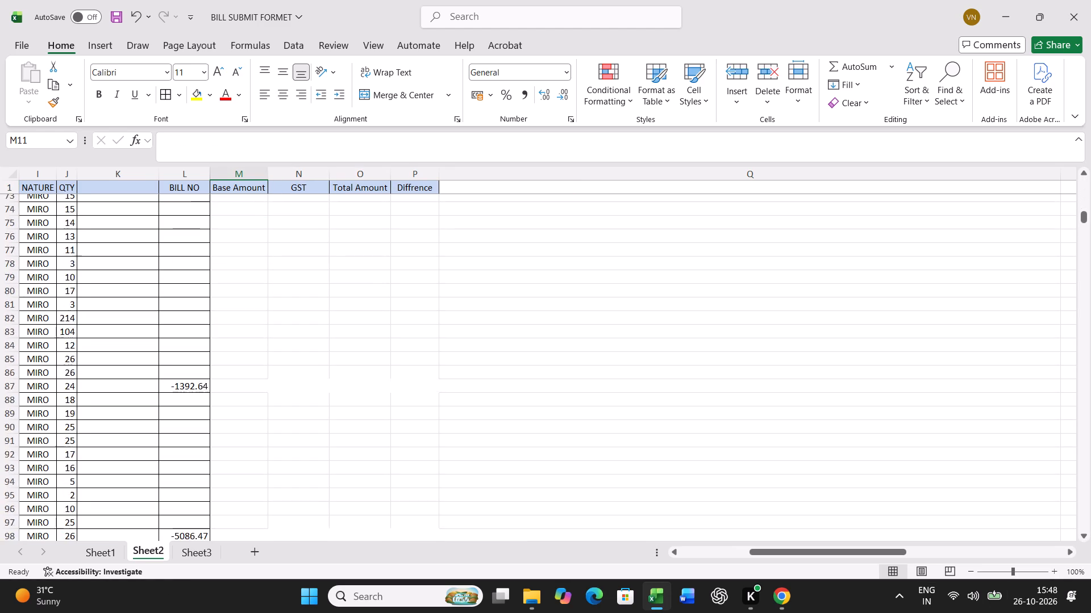
{"action": "scroll", "coordinate": [711, 468], "scroll_direction": "down", "scroll_amount": 20}
{"action": "scroll", "coordinate": [711, 468], "scroll_direction": "down", "scroll_amount": 20}
{"action": "scroll", "coordinate": [711, 468], "scroll_direction": "down", "scroll_amount": 12}
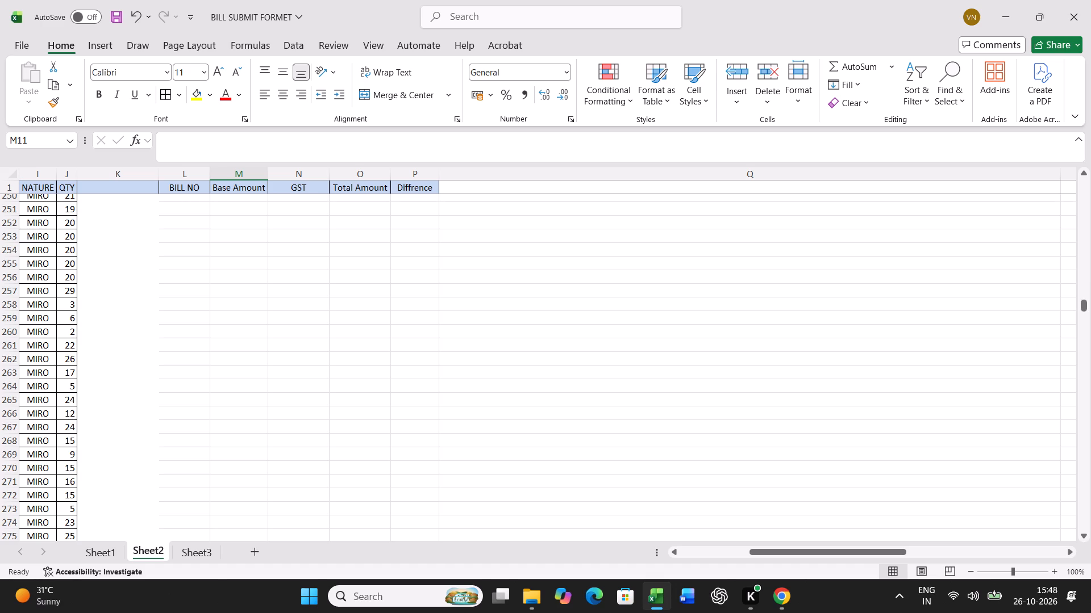
{"action": "scroll", "coordinate": [711, 468], "scroll_direction": "up", "scroll_amount": 13}
{"action": "scroll", "coordinate": [711, 468], "scroll_direction": "down", "scroll_amount": 20}
{"action": "scroll", "coordinate": [711, 468], "scroll_direction": "down", "scroll_amount": 1}
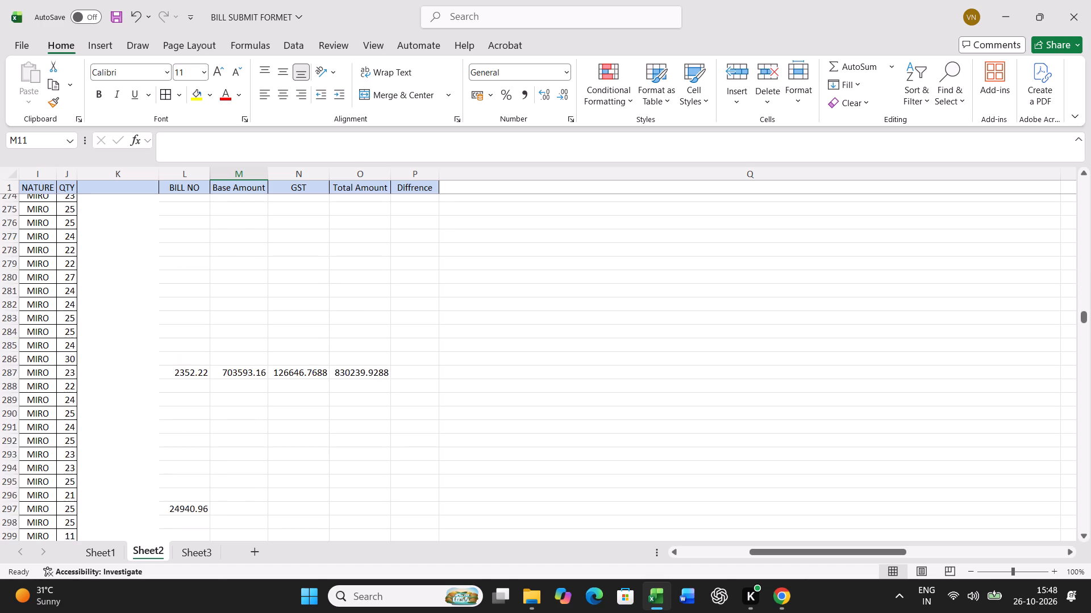
{"action": "scroll", "coordinate": [711, 468], "scroll_direction": "down", "scroll_amount": 20}
{"action": "scroll", "coordinate": [711, 468], "scroll_direction": "down", "scroll_amount": 20}
{"action": "scroll", "coordinate": [711, 468], "scroll_direction": "down", "scroll_amount": 12}
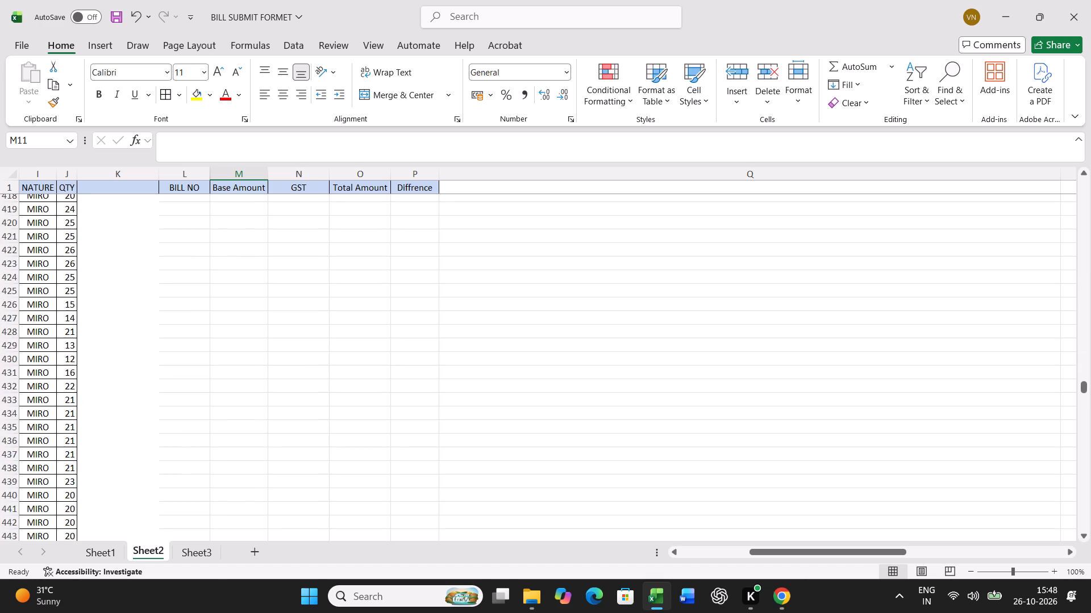
{"action": "scroll", "coordinate": [711, 468], "scroll_direction": "down", "scroll_amount": 11}
{"action": "scroll", "coordinate": [711, 468], "scroll_direction": "up", "scroll_amount": 4}
{"action": "scroll", "coordinate": [701, 454], "scroll_direction": "down", "scroll_amount": 2}
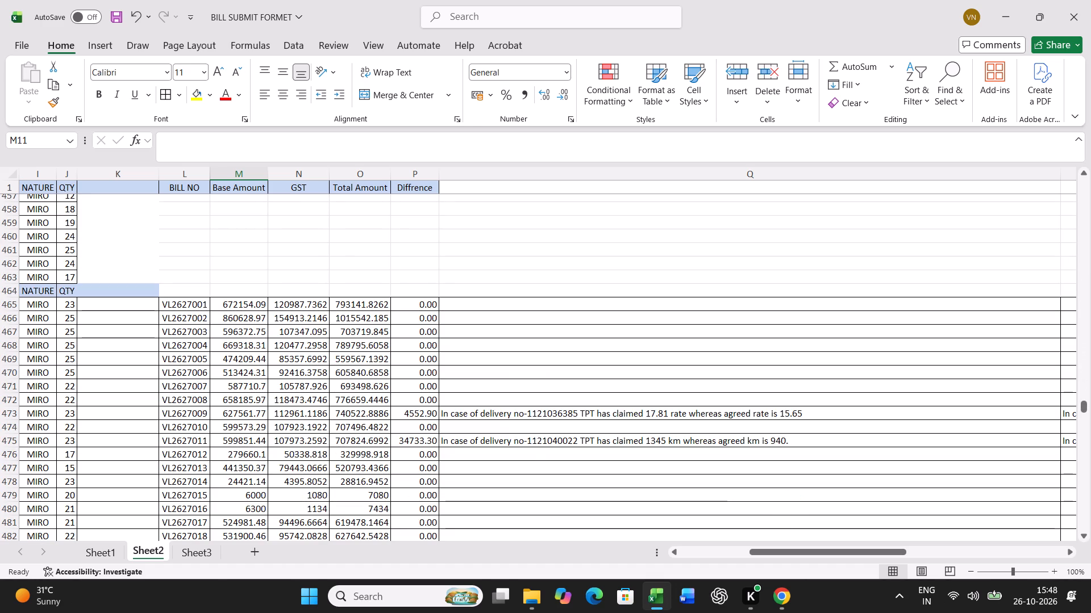
{"action": "left_click", "coordinate": [505, 300]}
{"action": "scroll", "coordinate": [576, 409], "scroll_direction": "down", "scroll_amount": 3}
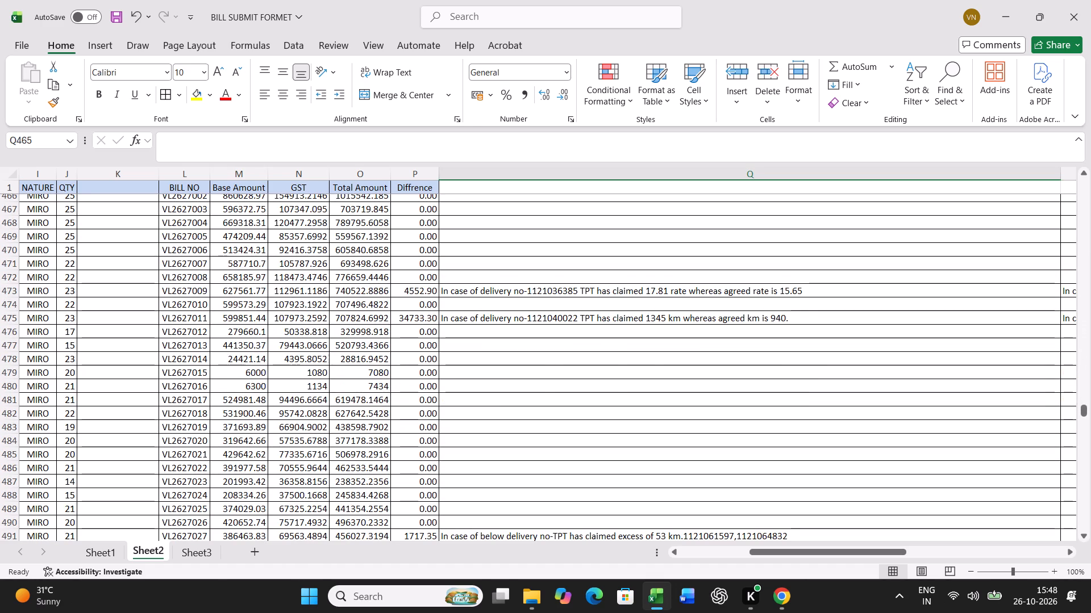
{"action": "scroll", "coordinate": [576, 409], "scroll_direction": "up", "scroll_amount": 2}
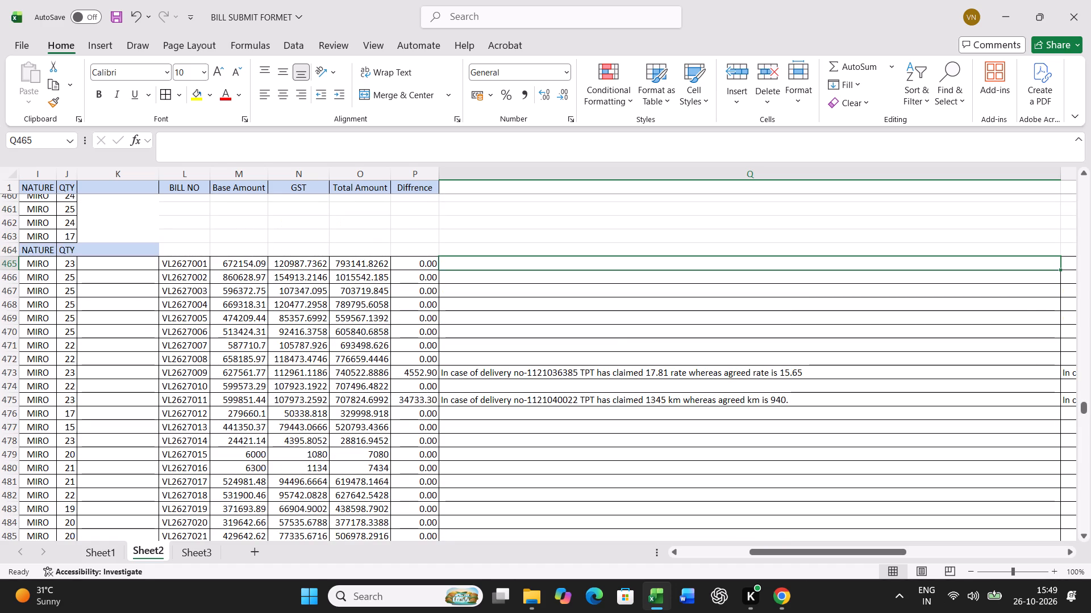
AutoFit the widths of the three remark columns Q, R and S to their text.
{"action": "double_click", "coordinate": [1060, 173]}
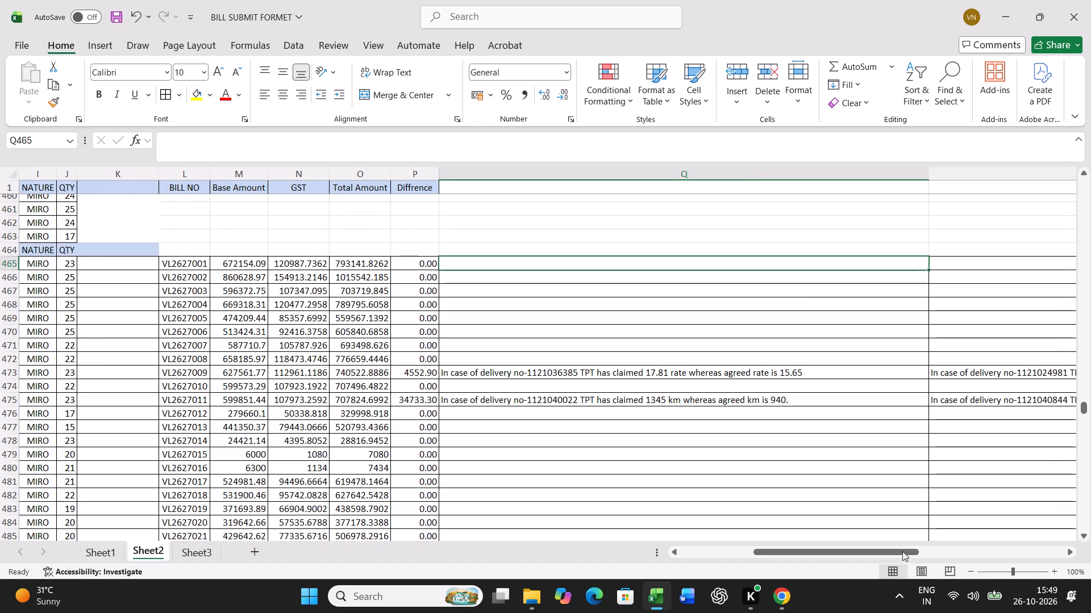
{"action": "left_click_drag", "start_coordinate": [902, 551], "coordinate": [1001, 532]}
{"action": "double_click", "coordinate": [801, 175]}
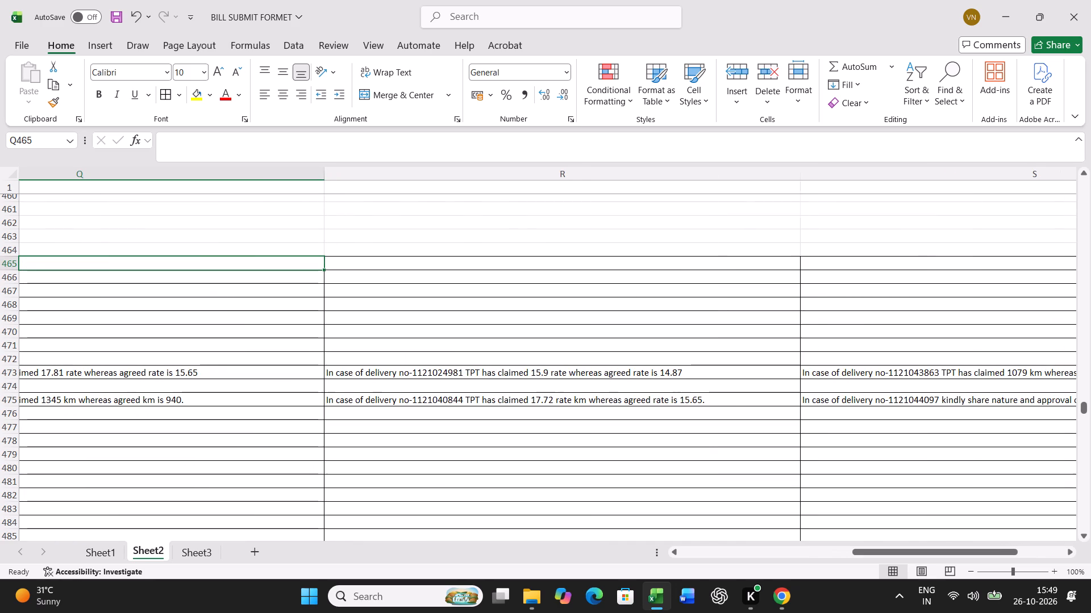
{"action": "left_click_drag", "start_coordinate": [1007, 556], "coordinate": [1090, 545]}
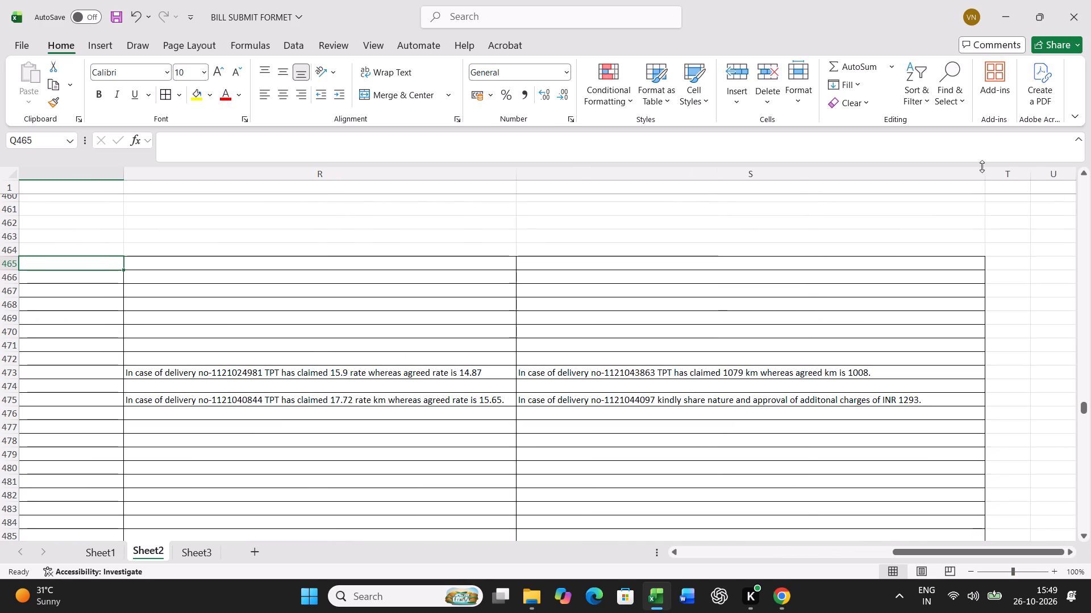
{"action": "double_click", "coordinate": [985, 173]}
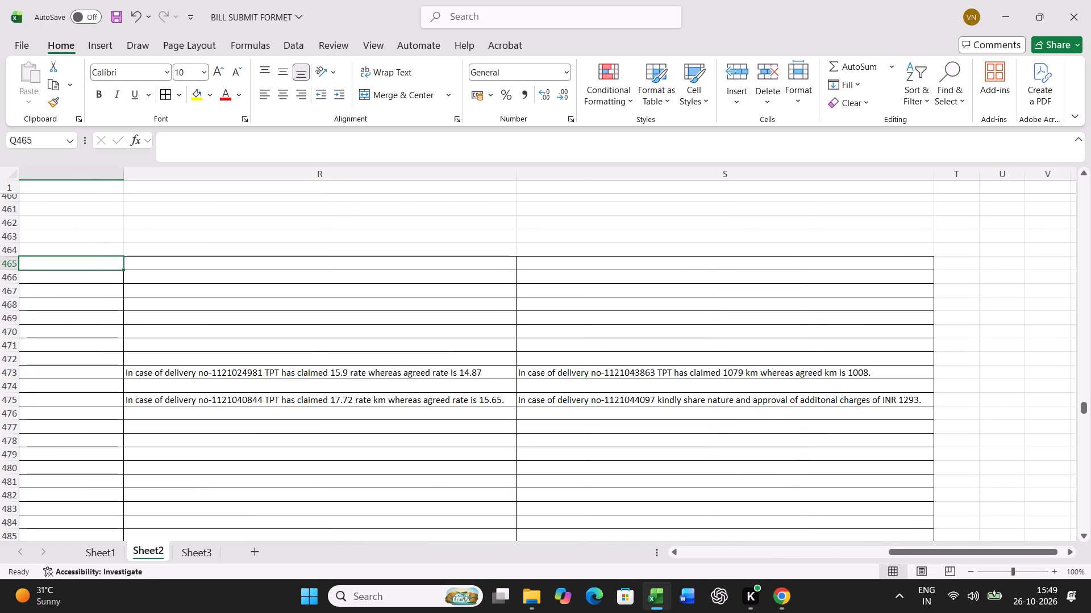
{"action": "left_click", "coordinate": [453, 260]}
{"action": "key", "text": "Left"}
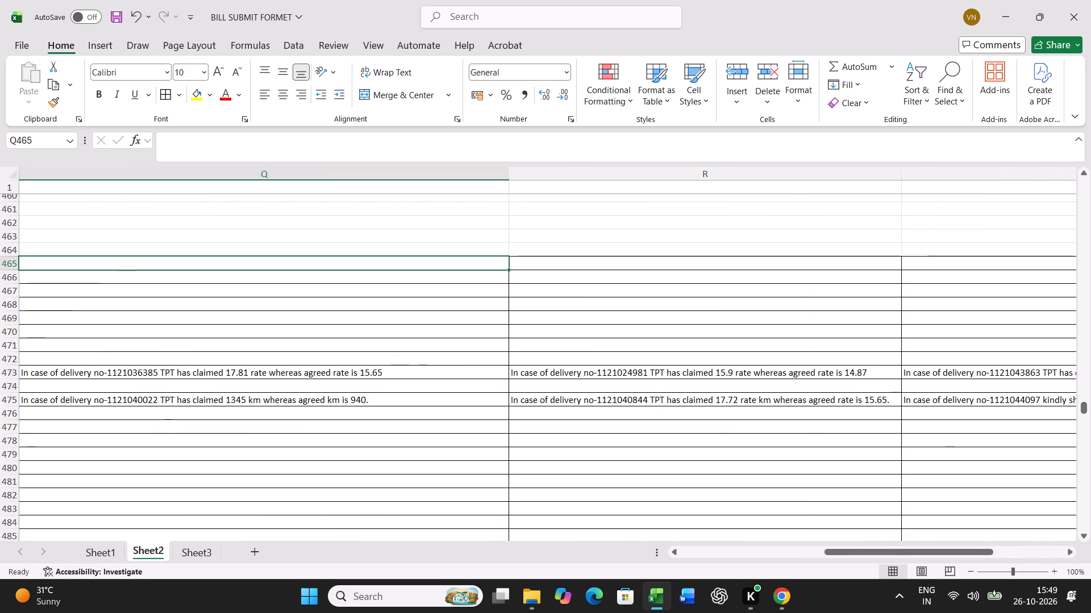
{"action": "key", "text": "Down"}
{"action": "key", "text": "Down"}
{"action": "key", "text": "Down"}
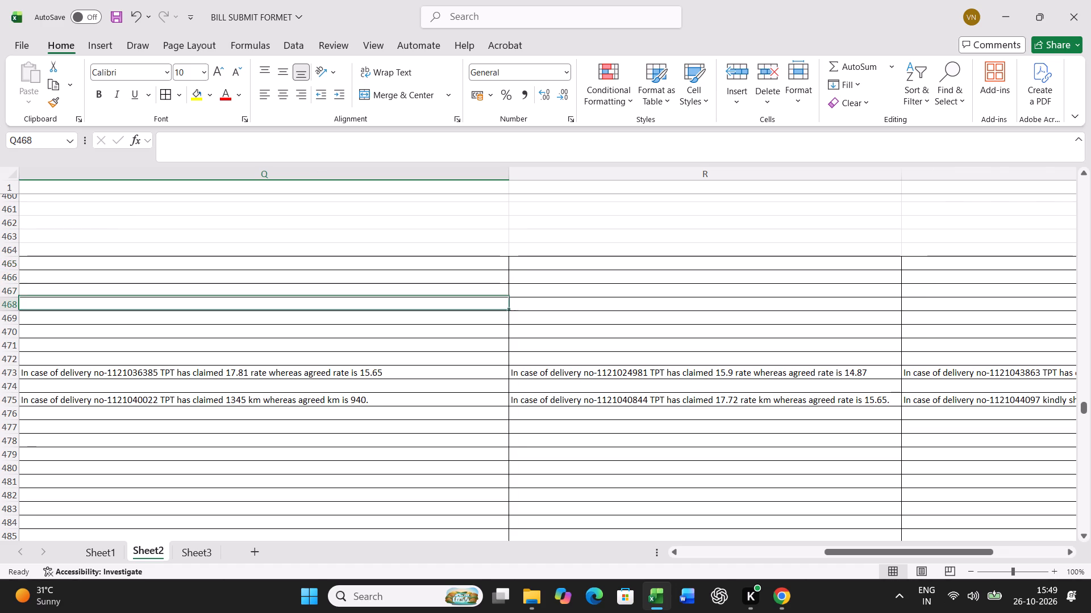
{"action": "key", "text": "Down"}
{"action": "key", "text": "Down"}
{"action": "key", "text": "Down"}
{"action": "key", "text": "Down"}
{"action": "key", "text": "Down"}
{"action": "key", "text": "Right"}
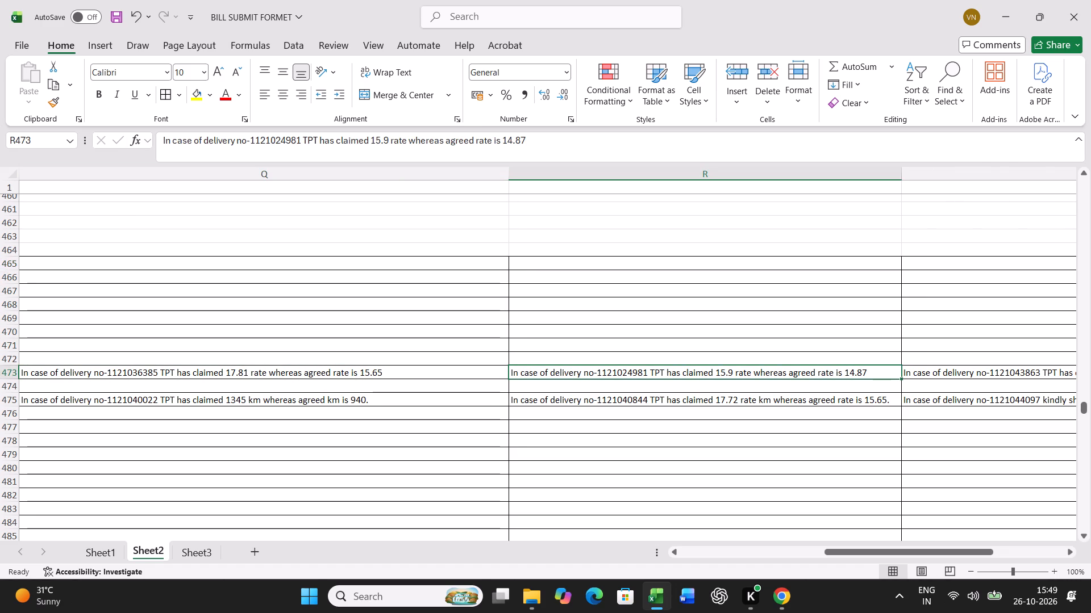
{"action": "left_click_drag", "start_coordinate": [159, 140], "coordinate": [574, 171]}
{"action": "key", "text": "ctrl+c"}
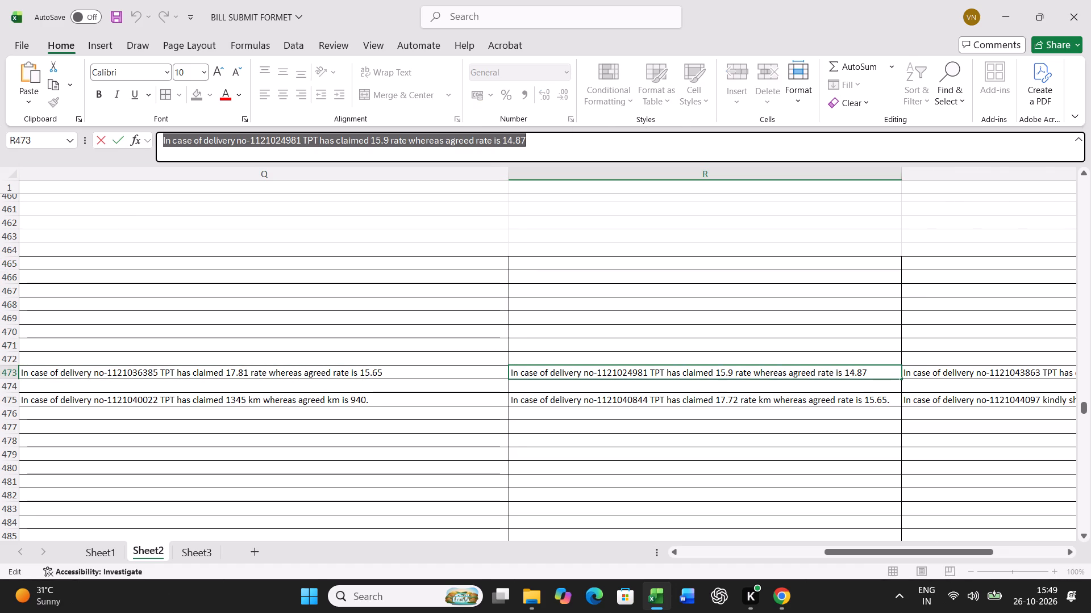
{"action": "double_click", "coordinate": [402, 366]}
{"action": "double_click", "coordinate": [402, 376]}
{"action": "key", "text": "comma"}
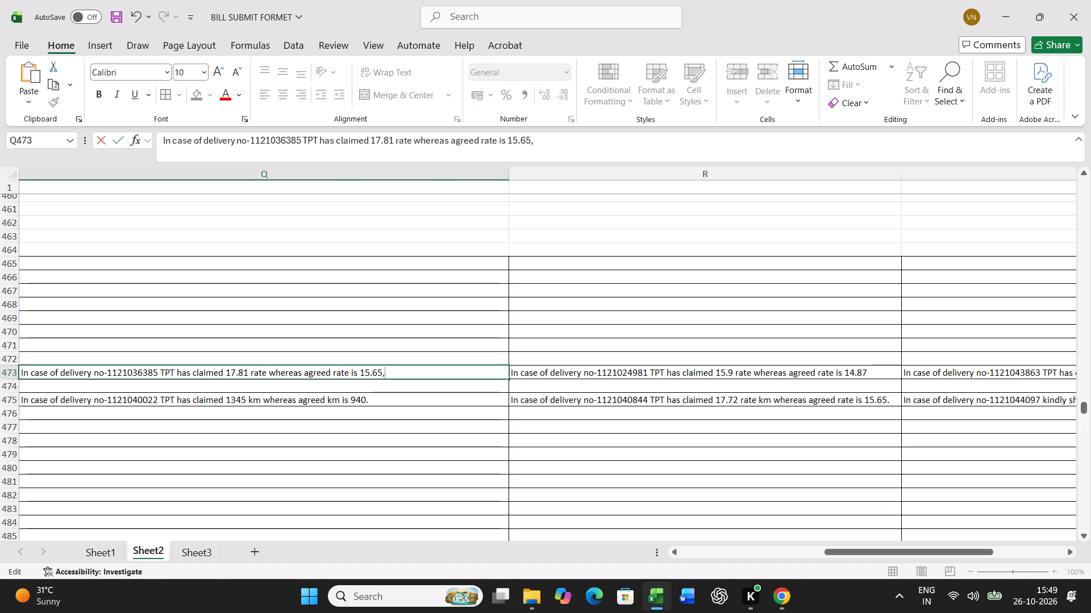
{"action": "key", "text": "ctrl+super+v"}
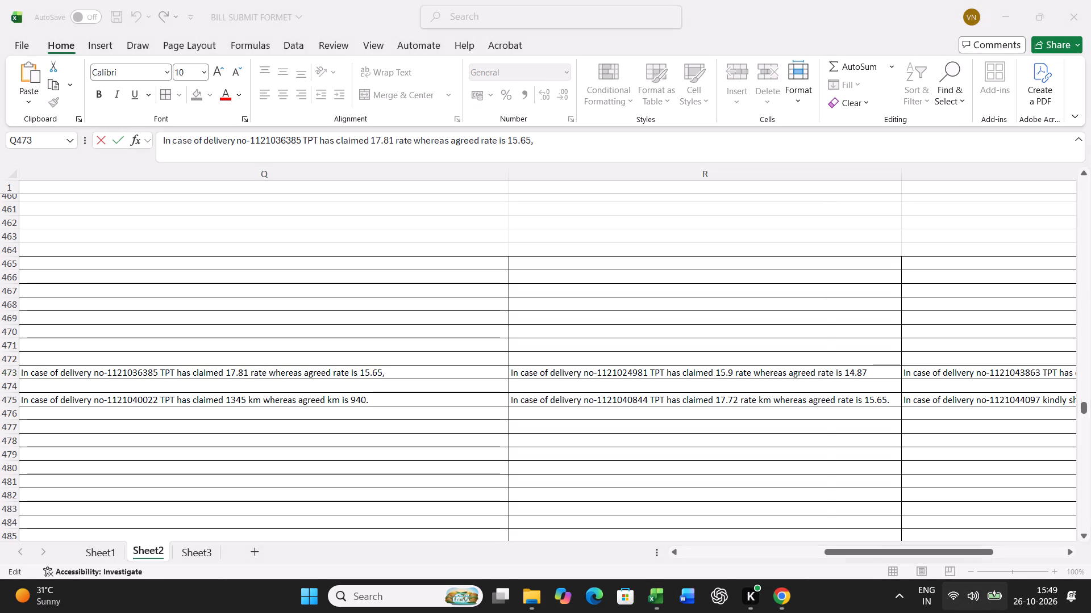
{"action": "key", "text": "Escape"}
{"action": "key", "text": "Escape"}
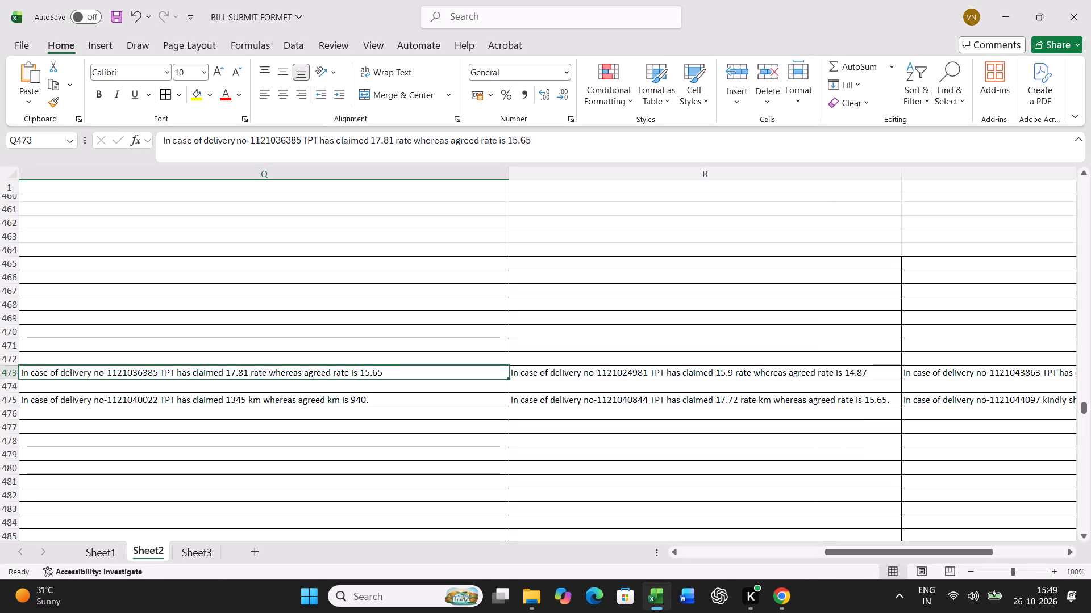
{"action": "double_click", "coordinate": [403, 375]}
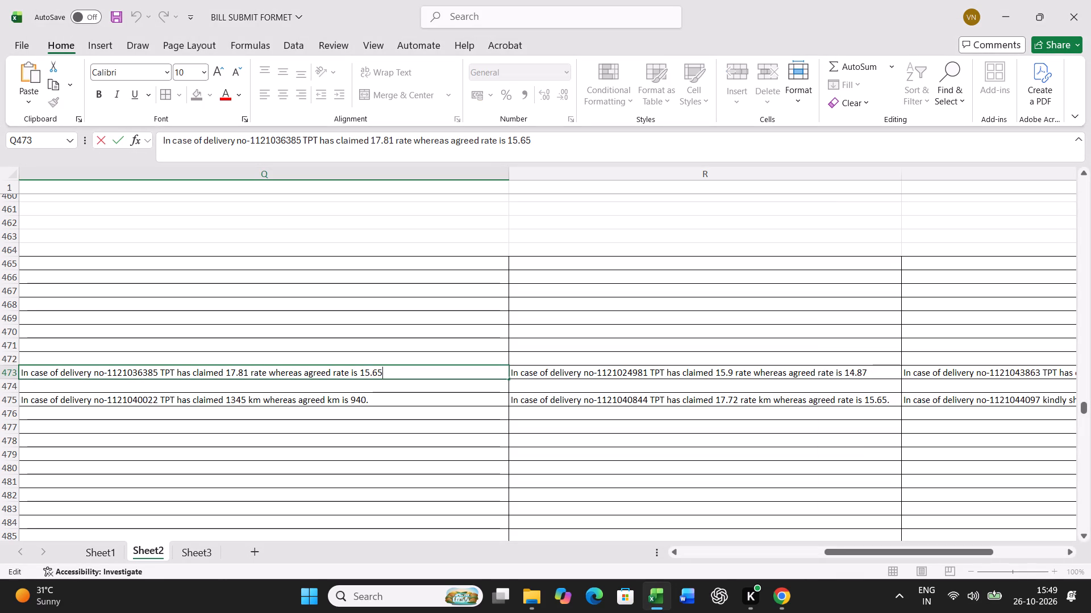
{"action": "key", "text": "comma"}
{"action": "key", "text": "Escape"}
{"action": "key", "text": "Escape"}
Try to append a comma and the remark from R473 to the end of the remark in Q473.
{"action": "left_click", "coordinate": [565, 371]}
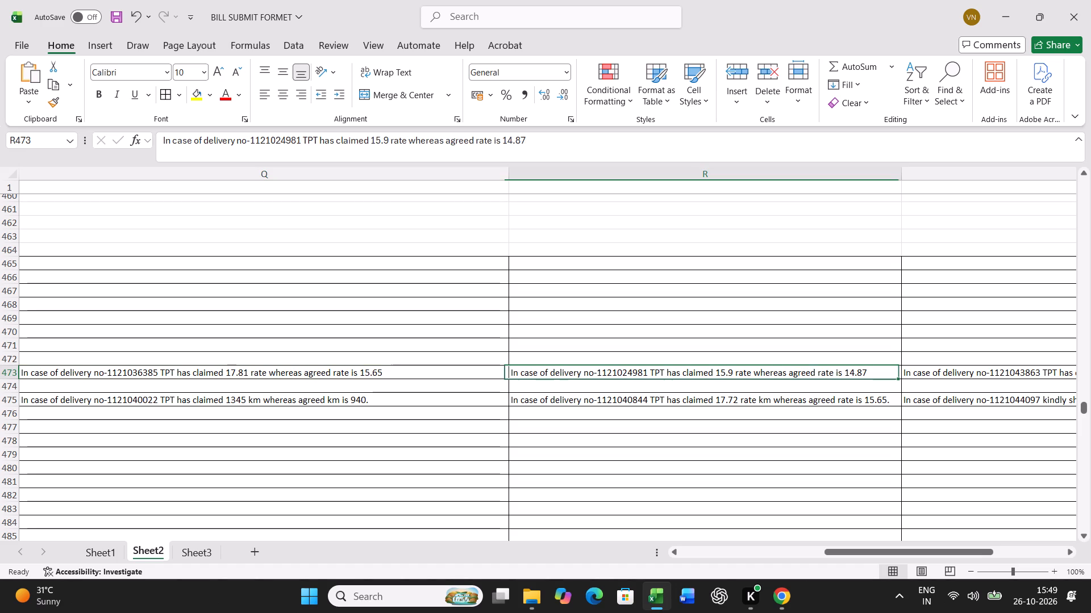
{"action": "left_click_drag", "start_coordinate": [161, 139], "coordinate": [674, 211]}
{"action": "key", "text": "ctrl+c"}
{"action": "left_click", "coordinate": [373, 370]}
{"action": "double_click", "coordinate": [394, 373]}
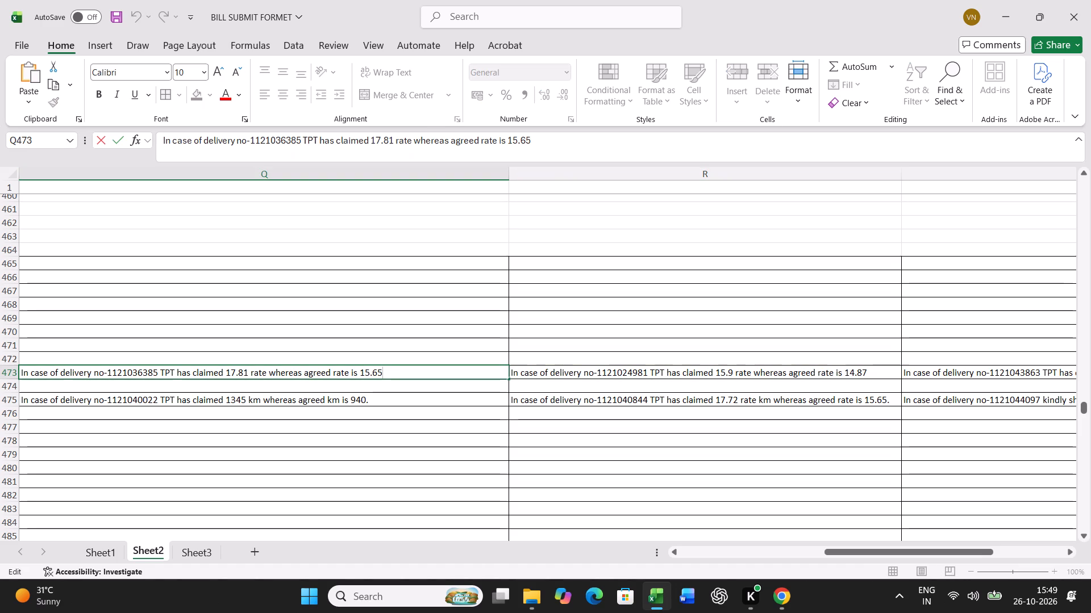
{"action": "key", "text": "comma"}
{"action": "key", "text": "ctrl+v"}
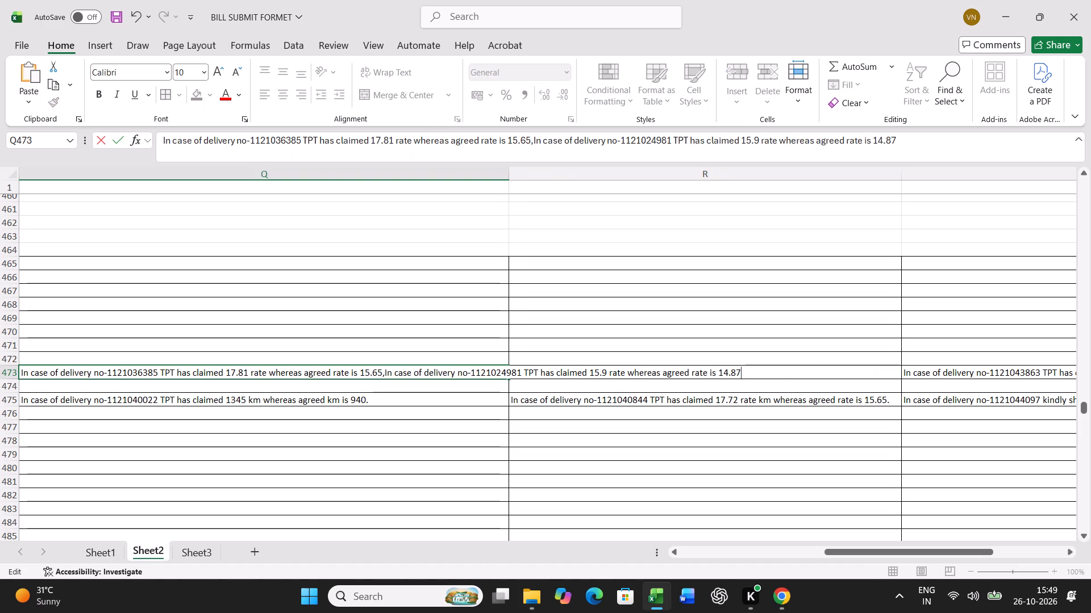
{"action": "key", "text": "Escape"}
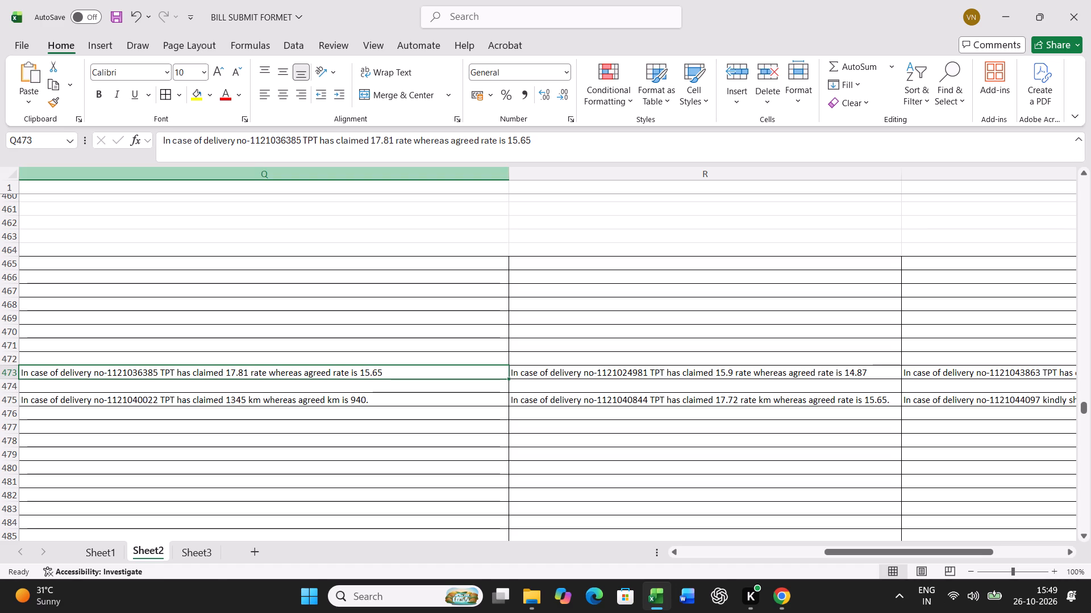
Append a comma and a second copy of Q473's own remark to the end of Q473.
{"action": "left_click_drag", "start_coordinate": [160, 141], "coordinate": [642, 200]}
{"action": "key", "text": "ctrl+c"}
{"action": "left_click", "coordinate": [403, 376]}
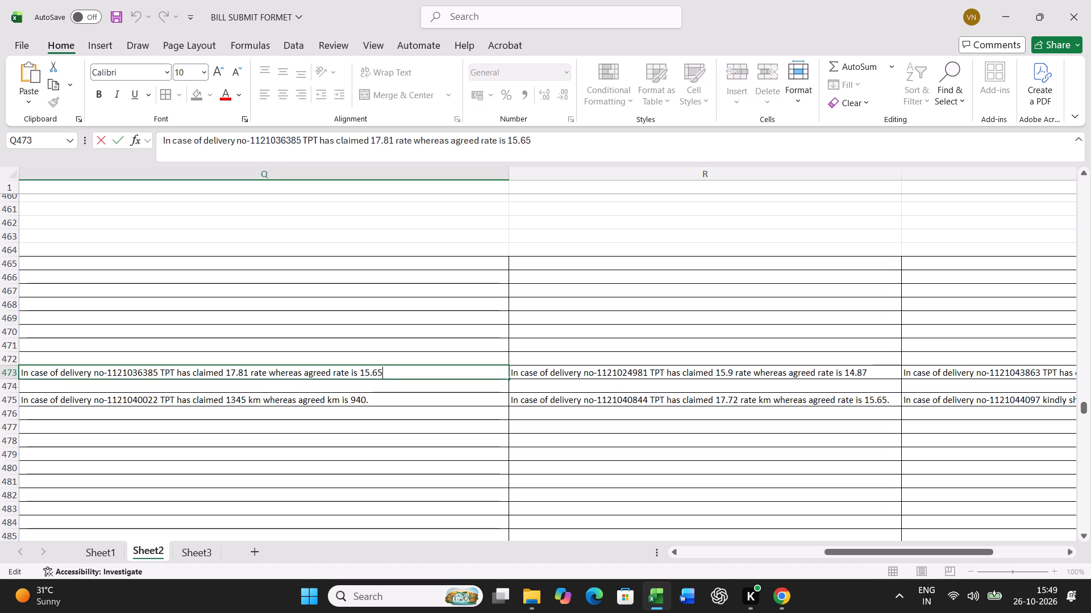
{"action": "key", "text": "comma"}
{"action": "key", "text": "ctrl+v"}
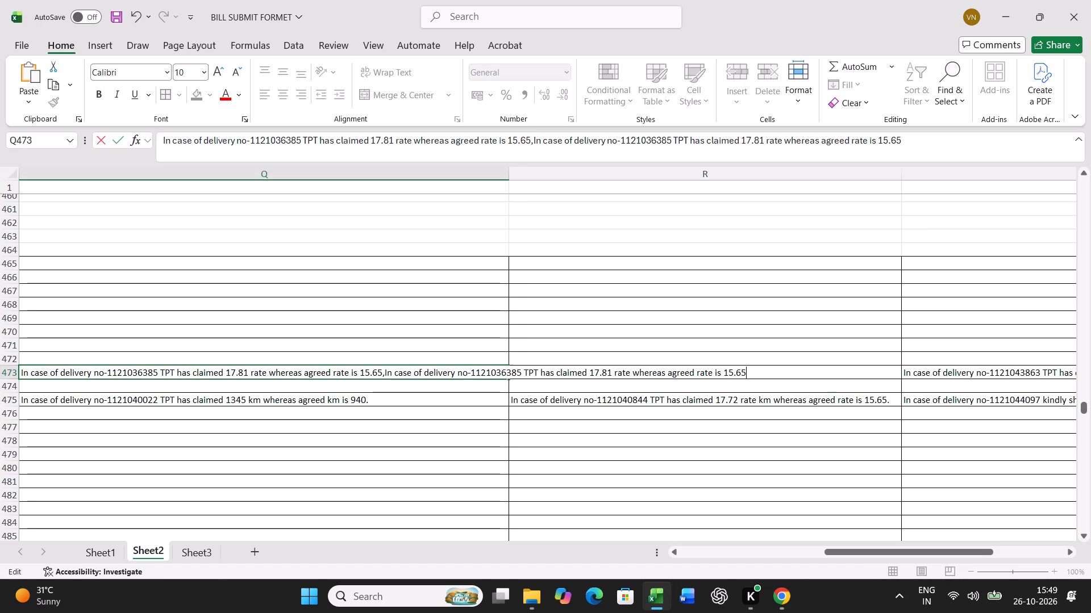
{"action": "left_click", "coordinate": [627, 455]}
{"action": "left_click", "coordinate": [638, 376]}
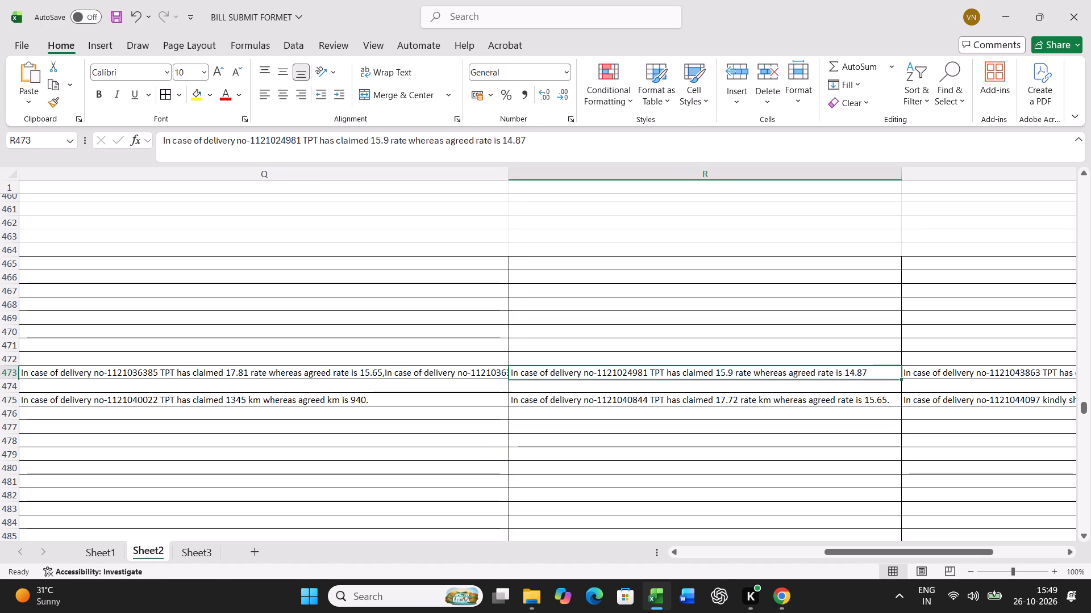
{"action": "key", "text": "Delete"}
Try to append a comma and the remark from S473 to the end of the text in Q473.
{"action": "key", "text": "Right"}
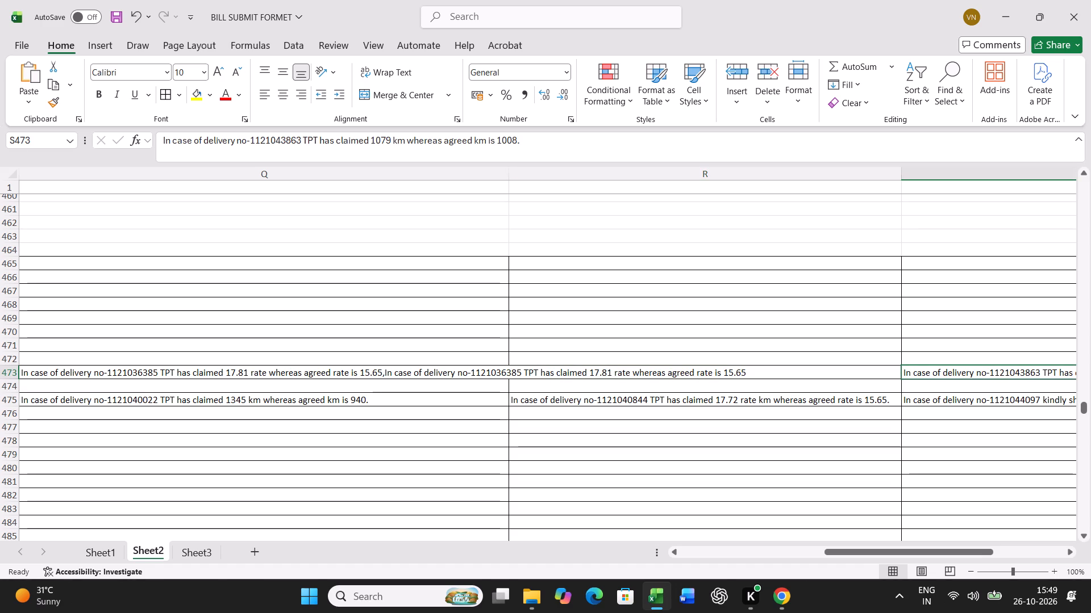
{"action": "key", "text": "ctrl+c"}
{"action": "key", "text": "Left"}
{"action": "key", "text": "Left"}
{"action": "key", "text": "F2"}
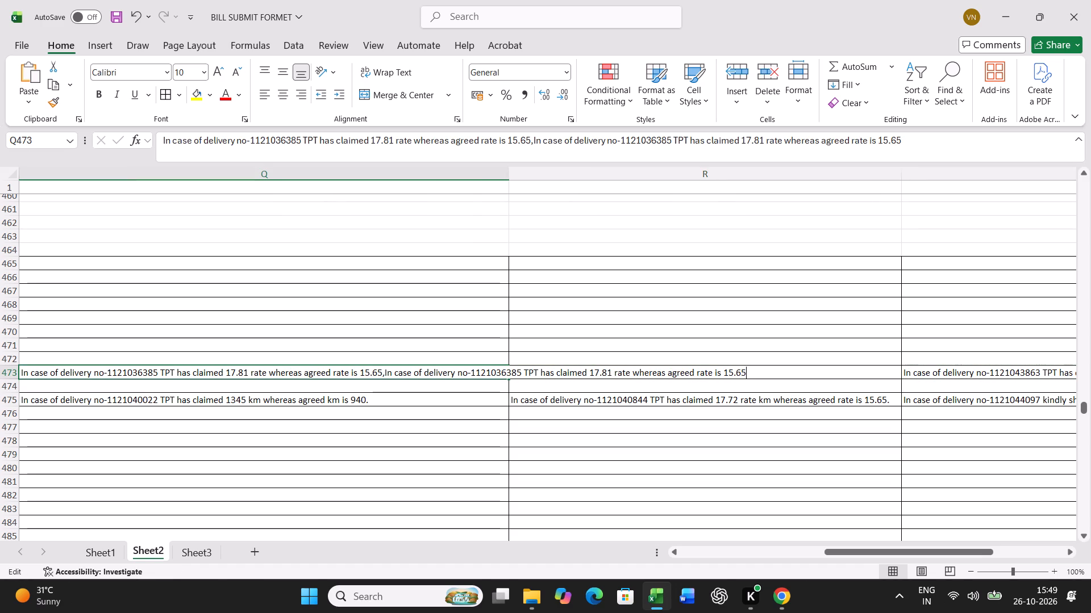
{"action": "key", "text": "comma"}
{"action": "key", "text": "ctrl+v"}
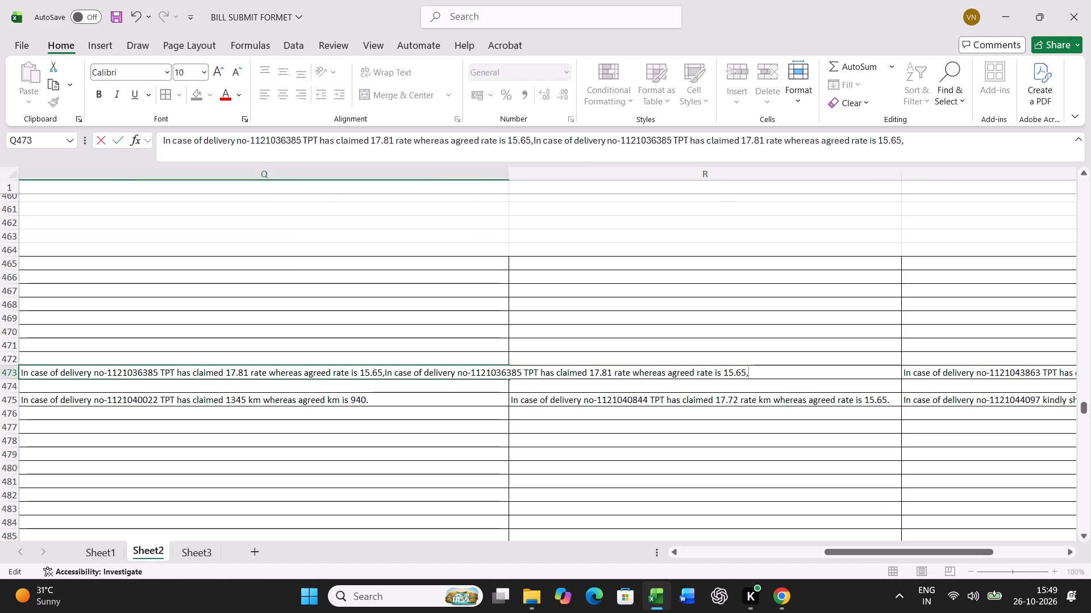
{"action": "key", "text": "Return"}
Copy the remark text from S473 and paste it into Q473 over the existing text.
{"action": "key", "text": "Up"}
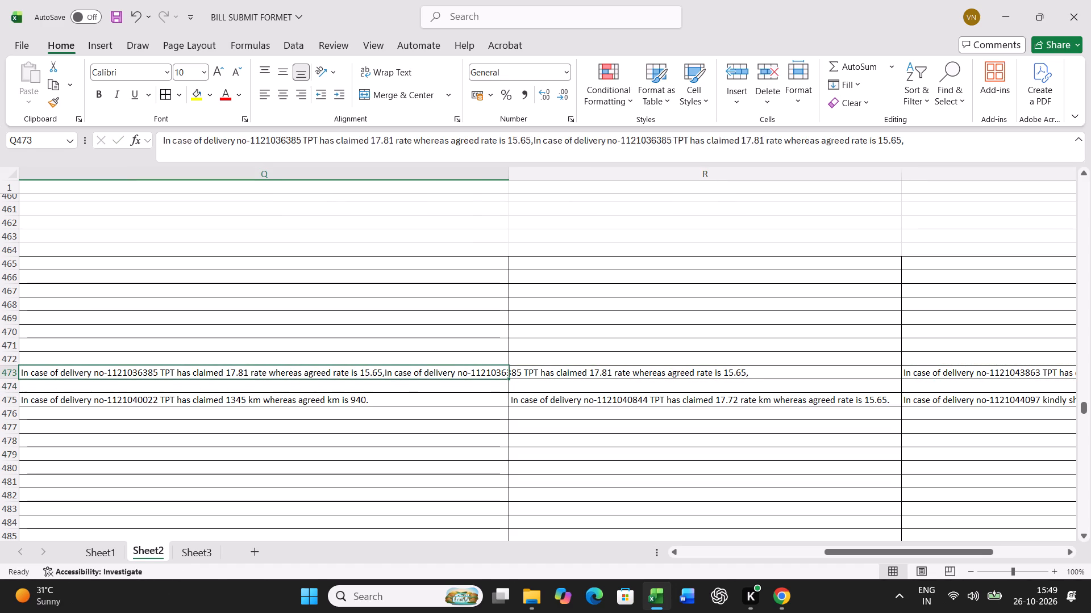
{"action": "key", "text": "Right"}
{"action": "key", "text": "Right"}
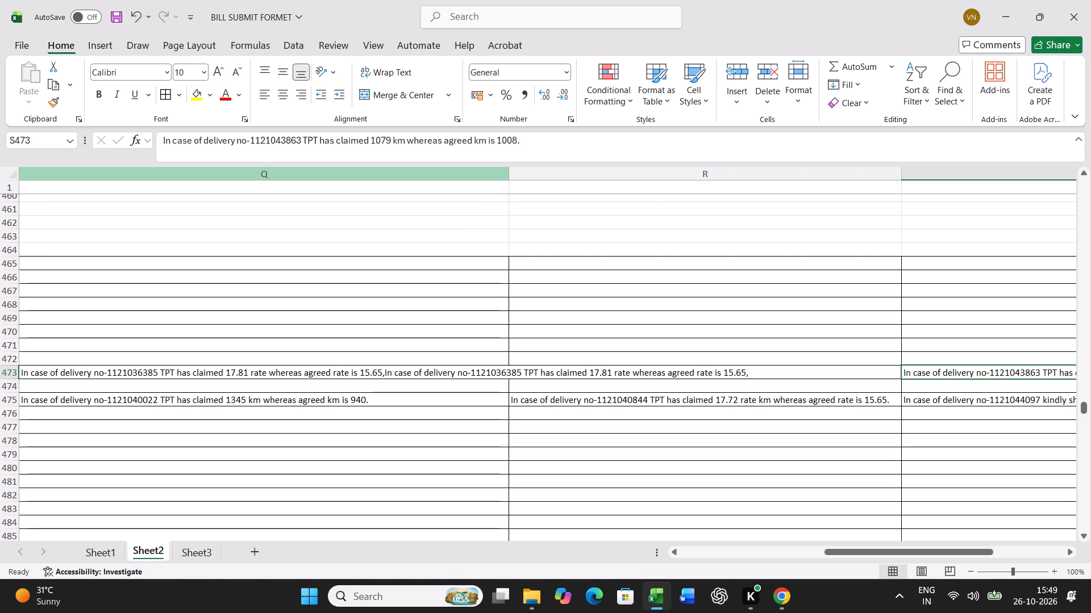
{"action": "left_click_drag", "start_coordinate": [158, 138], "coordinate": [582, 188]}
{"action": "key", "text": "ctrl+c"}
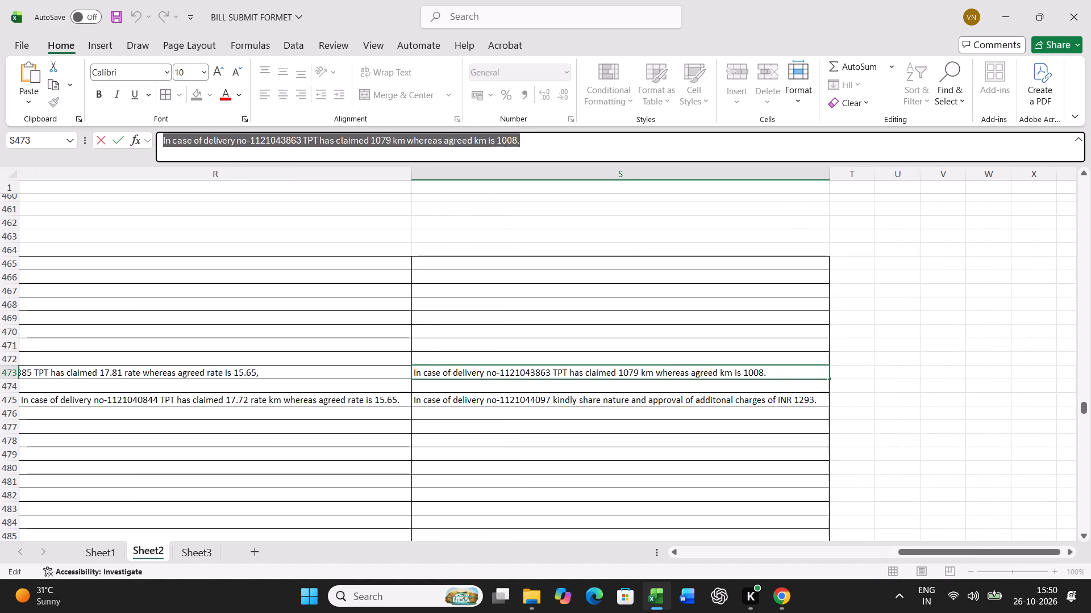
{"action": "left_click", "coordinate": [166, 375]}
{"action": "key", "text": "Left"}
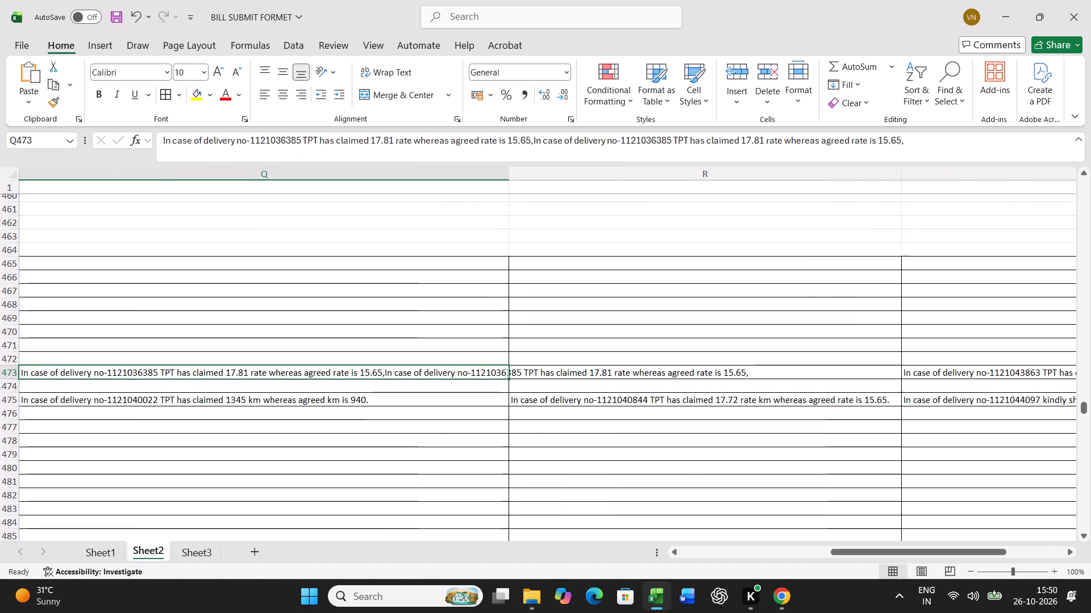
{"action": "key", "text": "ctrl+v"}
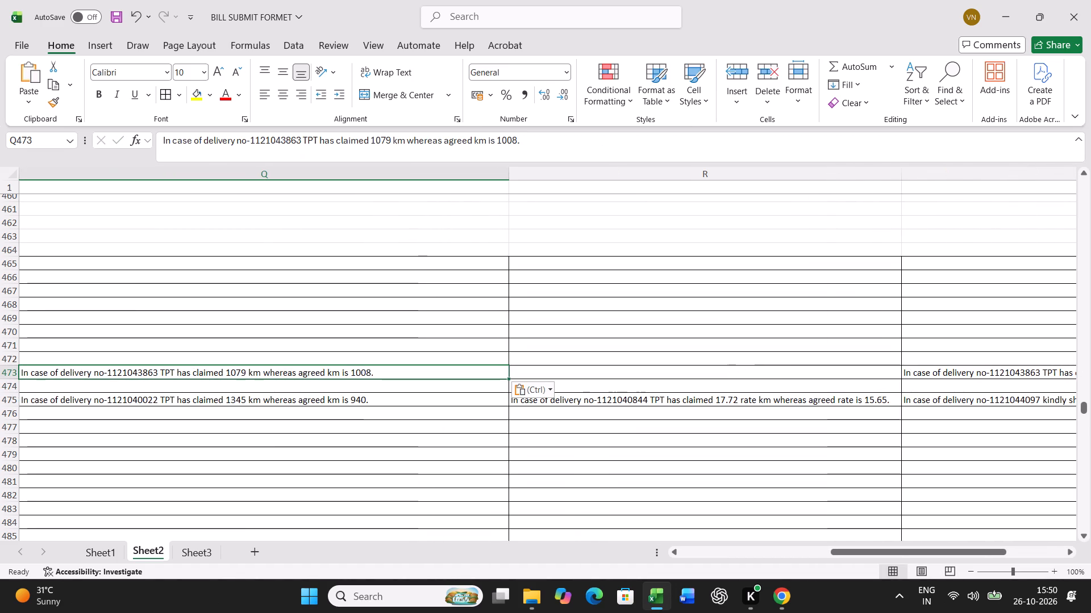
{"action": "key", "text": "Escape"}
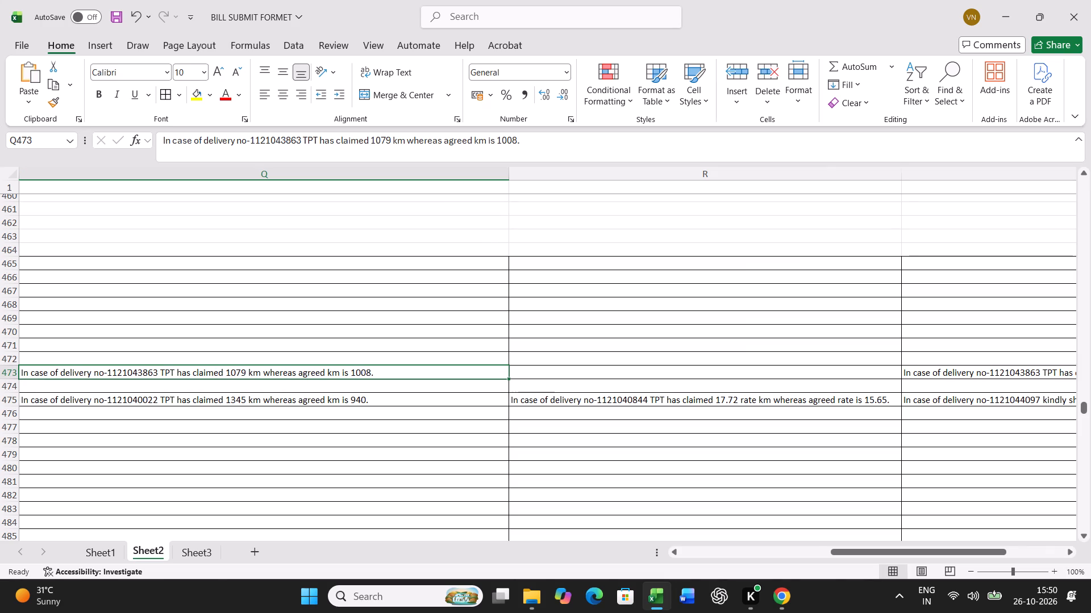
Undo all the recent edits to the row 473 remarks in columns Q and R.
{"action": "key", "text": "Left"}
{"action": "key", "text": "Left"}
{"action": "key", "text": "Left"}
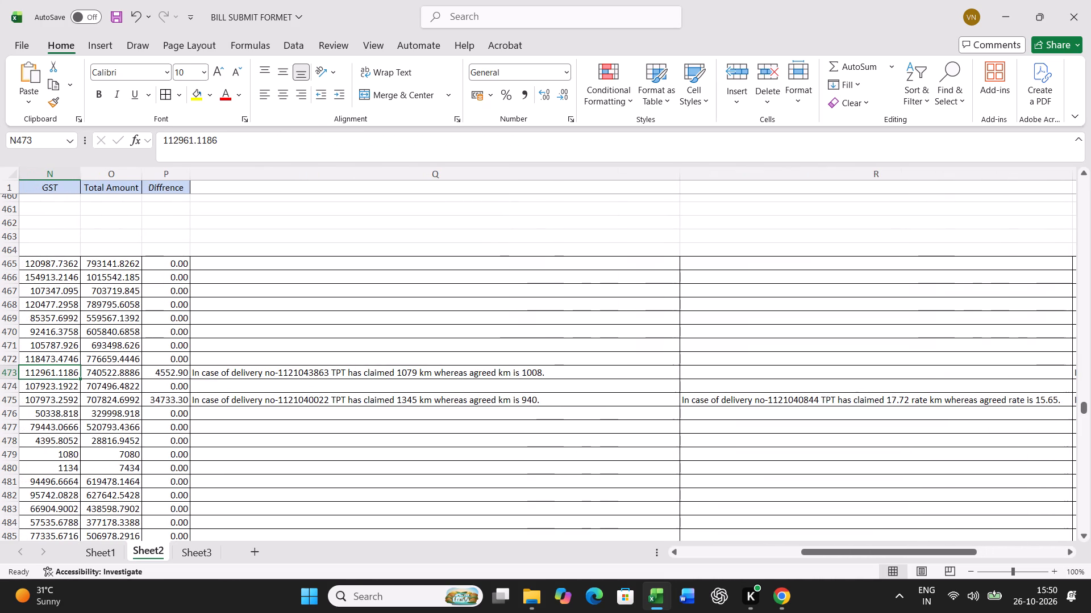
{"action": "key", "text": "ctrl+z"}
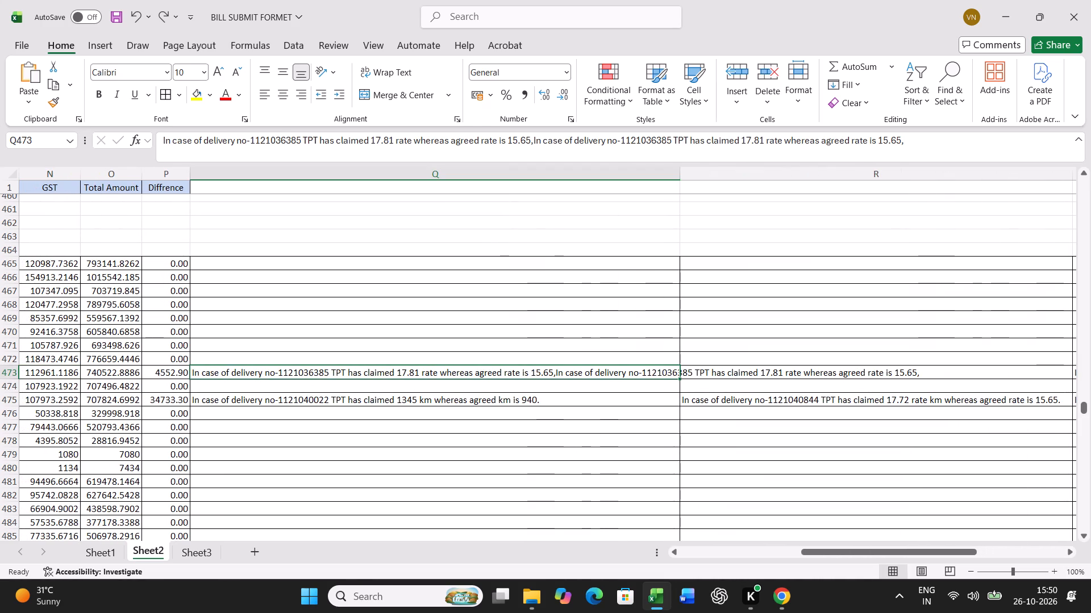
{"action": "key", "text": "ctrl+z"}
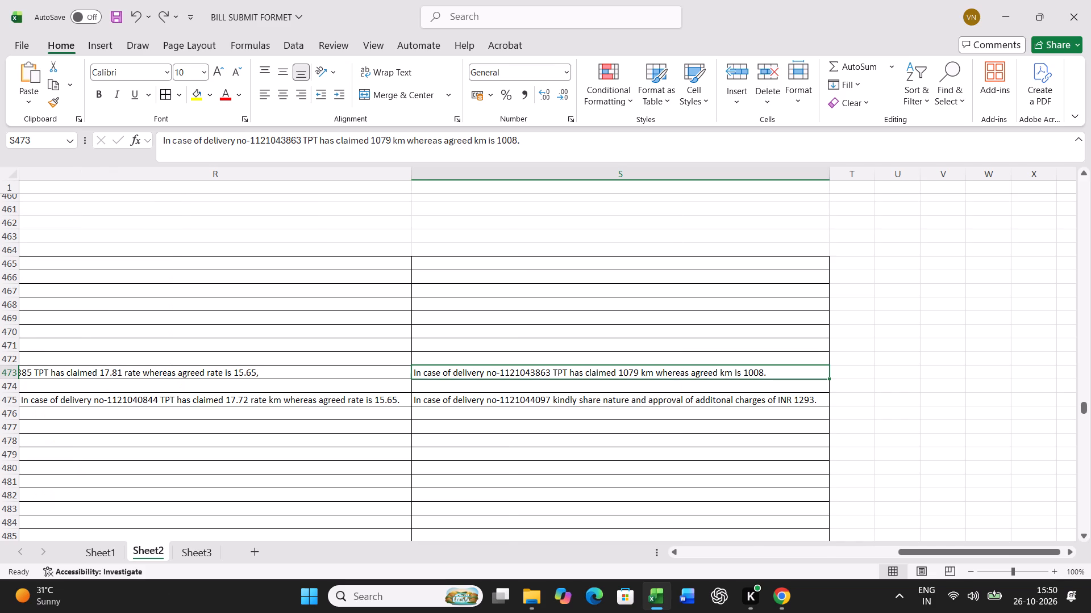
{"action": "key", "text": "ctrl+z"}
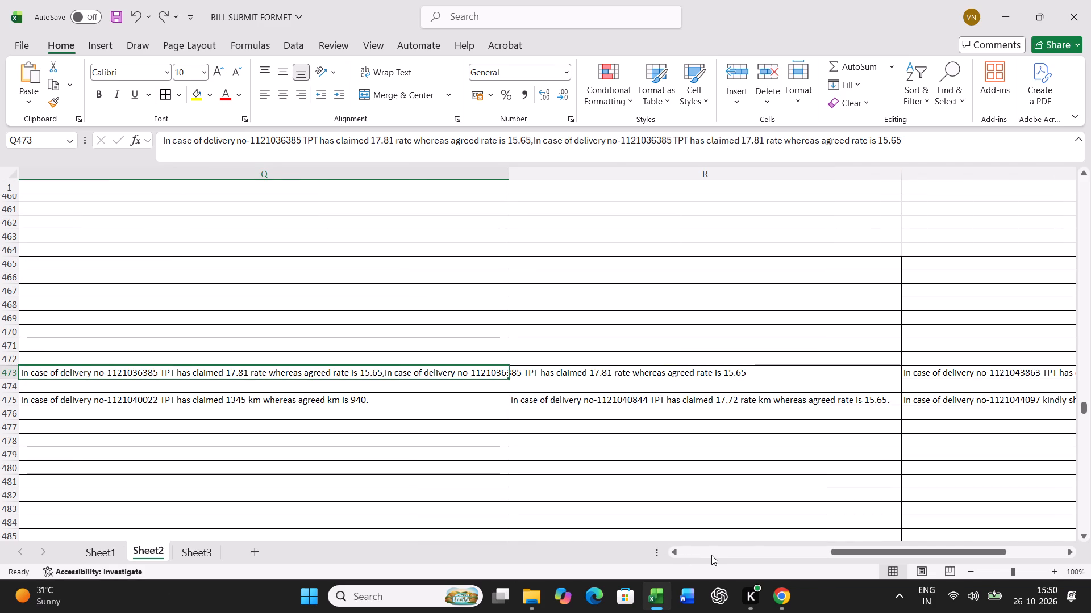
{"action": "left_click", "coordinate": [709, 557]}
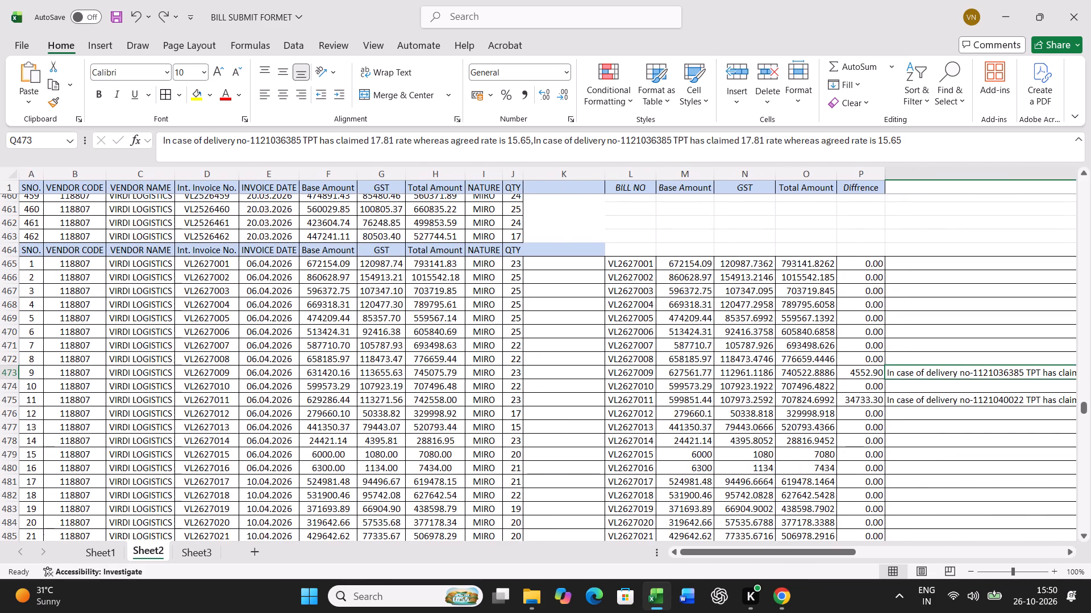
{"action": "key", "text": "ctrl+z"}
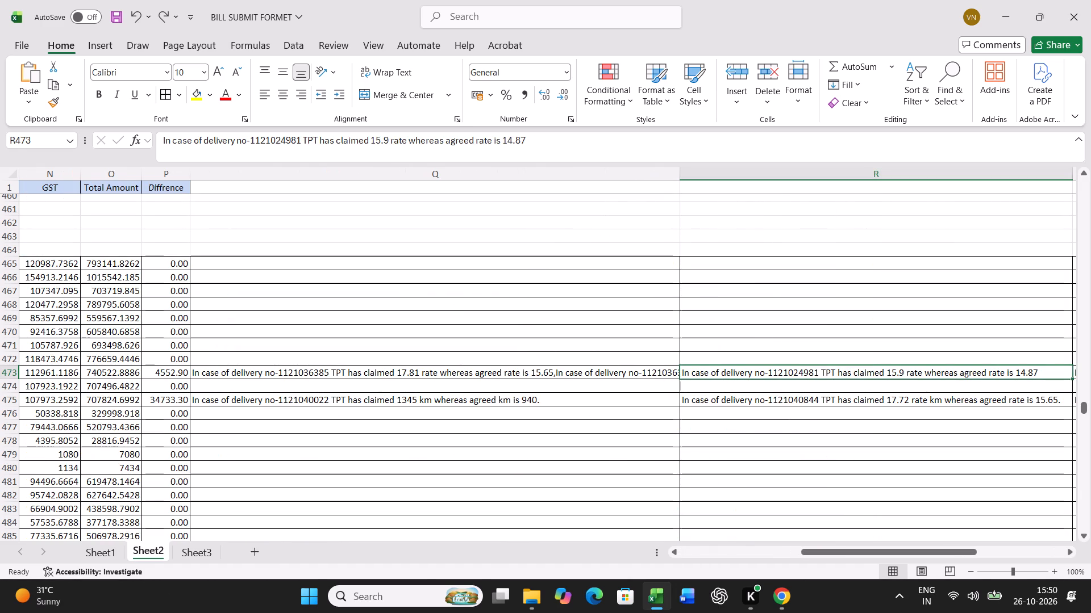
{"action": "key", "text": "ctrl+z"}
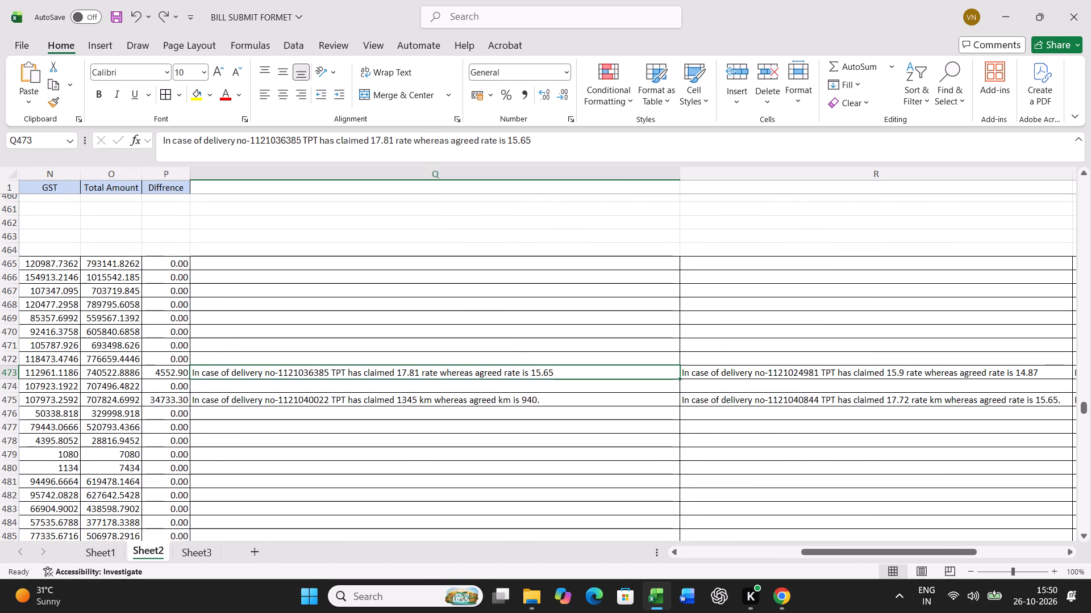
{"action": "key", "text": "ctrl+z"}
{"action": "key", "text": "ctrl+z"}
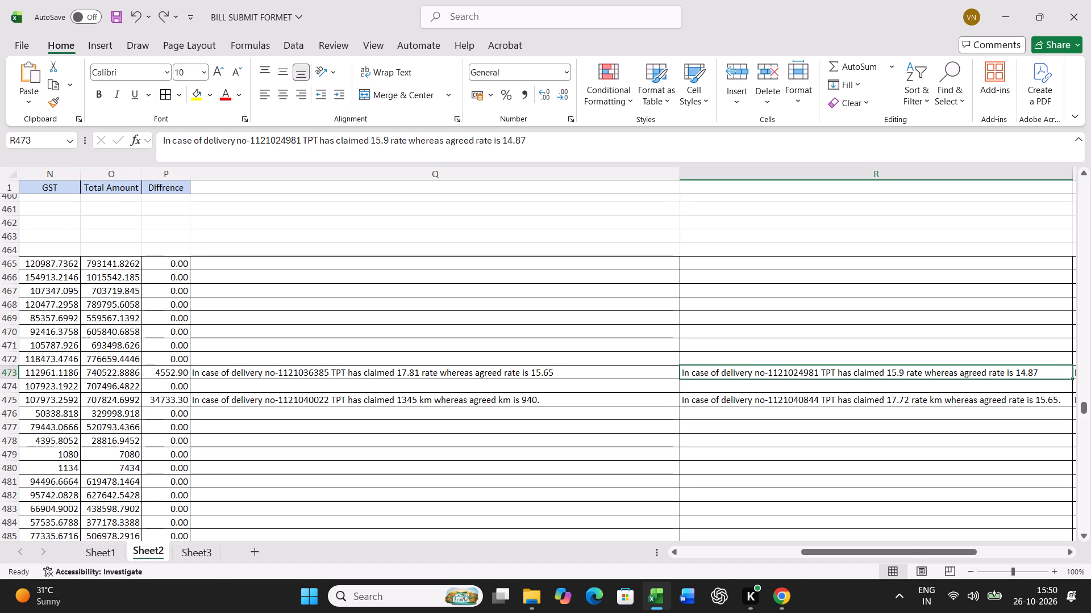
Copy the BILL NO to Diffrence headers from L1:P1 into row 464 starting at L464, and save the workbook.
{"action": "left_click_drag", "start_coordinate": [932, 549], "coordinate": [909, 562]}
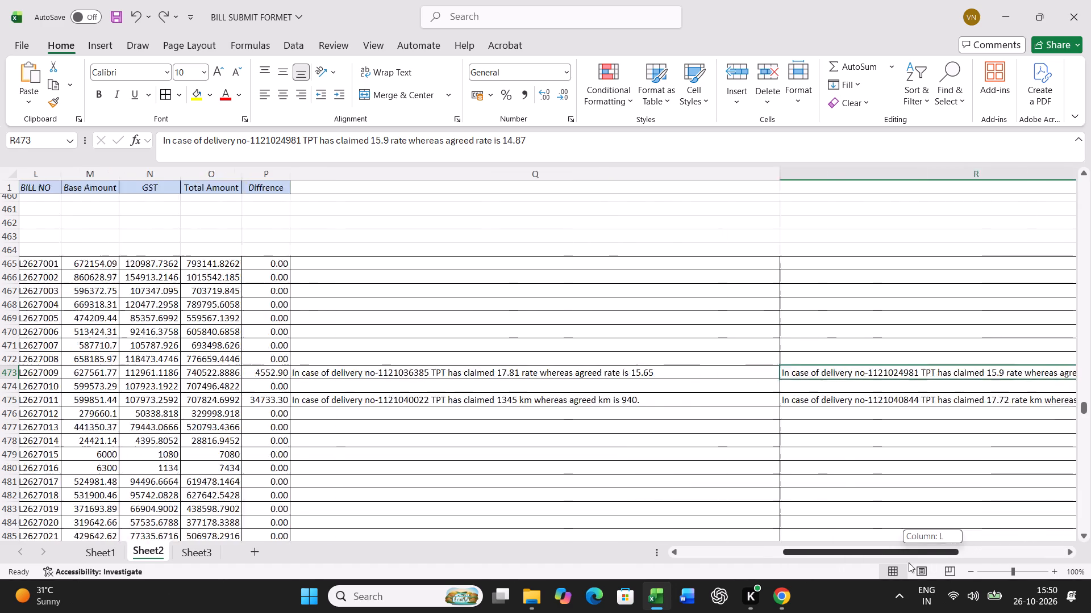
{"action": "left_click_drag", "start_coordinate": [909, 562], "coordinate": [812, 557]}
{"action": "scroll", "coordinate": [760, 422], "scroll_direction": "up", "scroll_amount": 3}
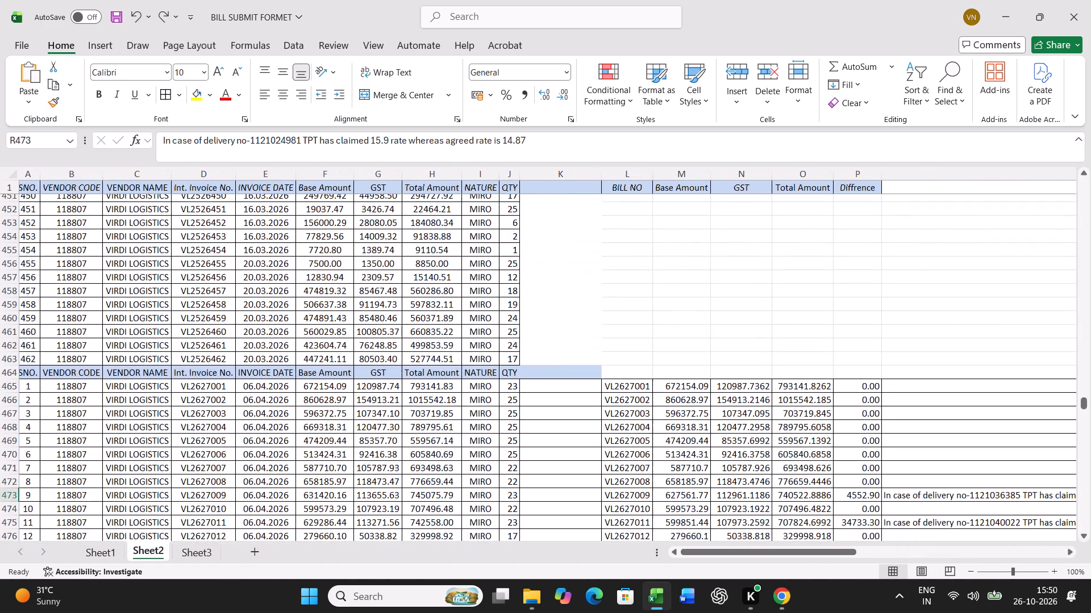
{"action": "left_click_drag", "start_coordinate": [616, 188], "coordinate": [839, 196]}
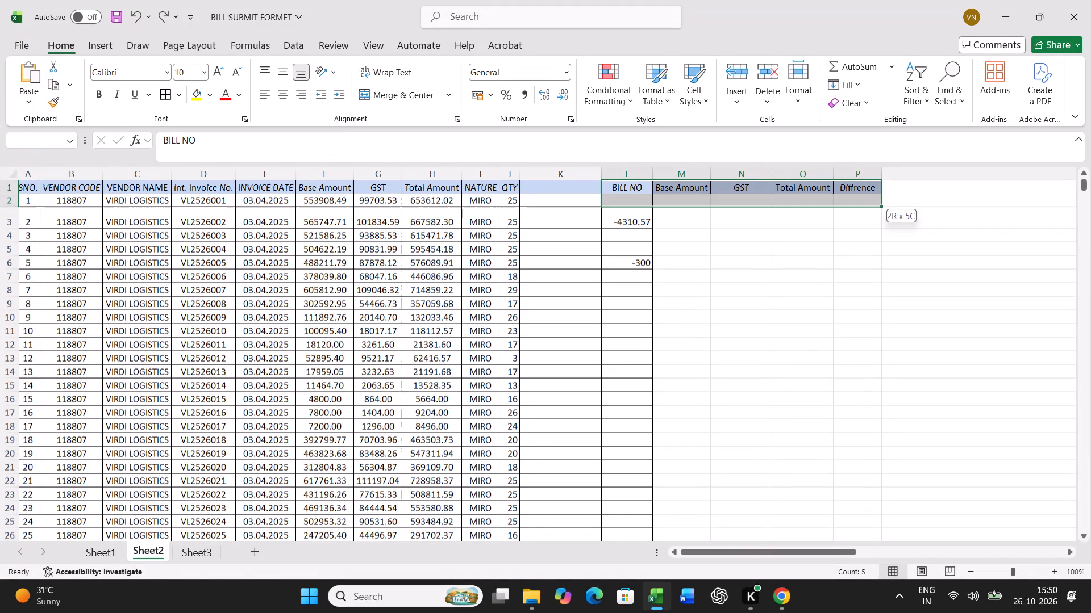
{"action": "left_click_drag", "start_coordinate": [839, 196], "coordinate": [835, 184]}
{"action": "key", "text": "ctrl+c"}
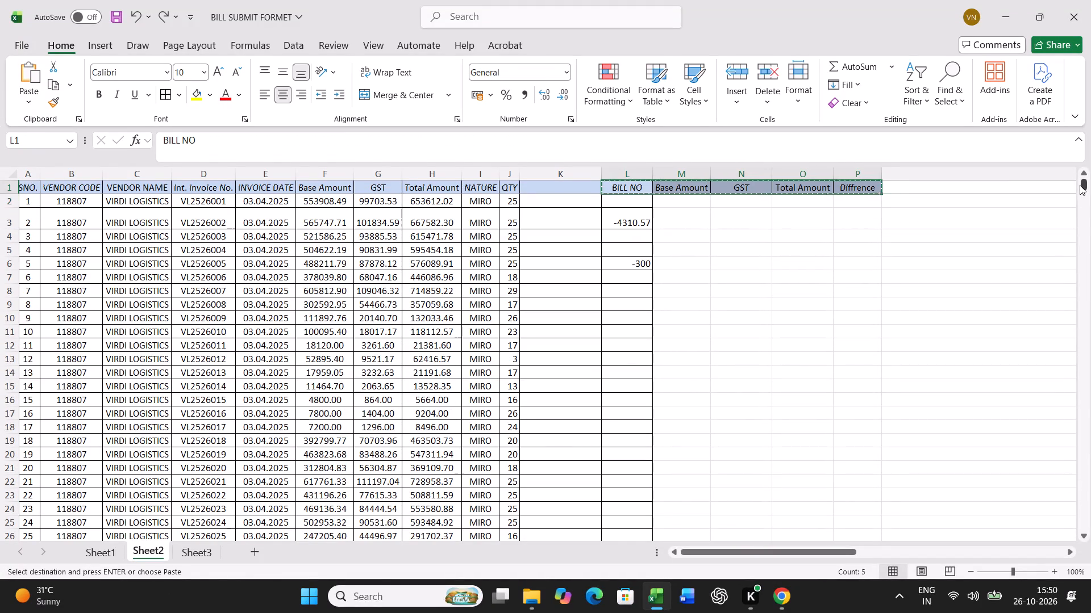
{"action": "left_click_drag", "start_coordinate": [1080, 185], "coordinate": [1081, 306]}
{"action": "scroll", "coordinate": [911, 372], "scroll_direction": "down", "scroll_amount": 12}
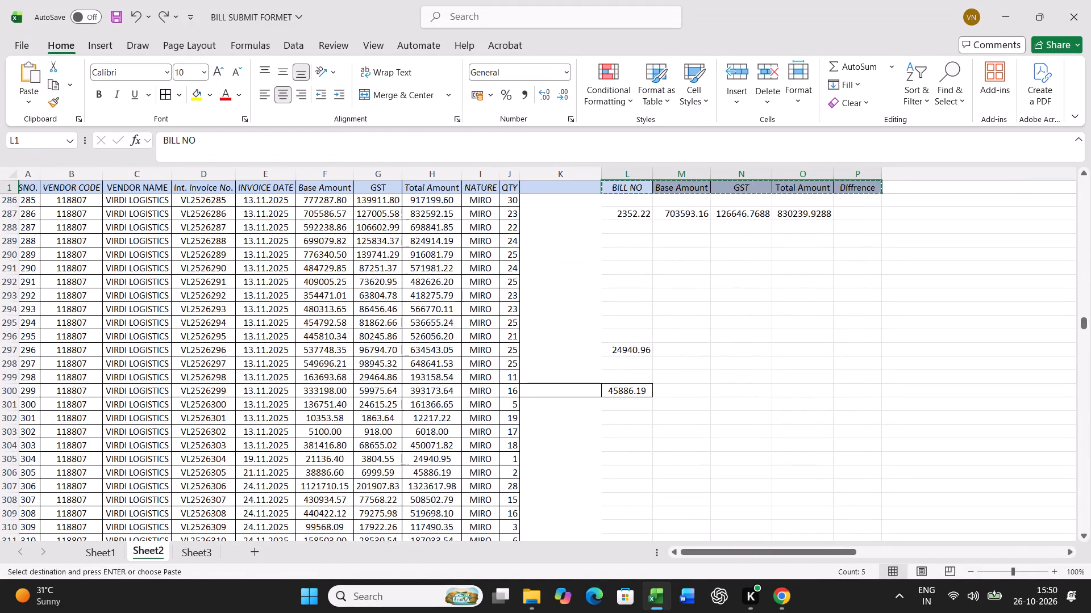
{"action": "scroll", "coordinate": [885, 409], "scroll_direction": "down", "scroll_amount": 20}
{"action": "scroll", "coordinate": [885, 409], "scroll_direction": "down", "scroll_amount": 20}
{"action": "scroll", "coordinate": [885, 409], "scroll_direction": "down", "scroll_amount": 20}
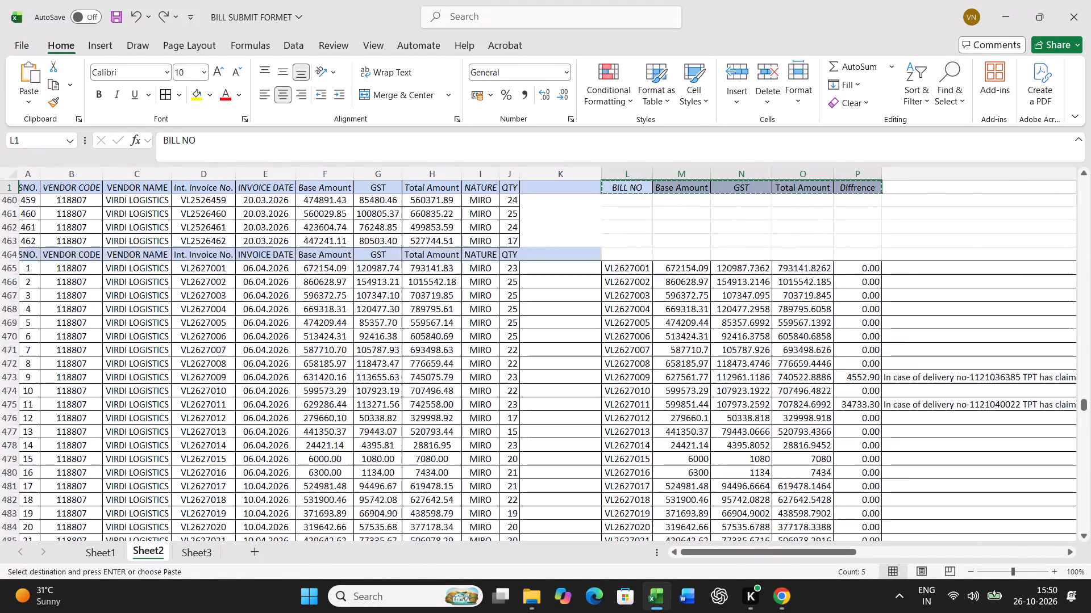
{"action": "scroll", "coordinate": [885, 409], "scroll_direction": "down", "scroll_amount": 6}
{"action": "scroll", "coordinate": [885, 409], "scroll_direction": "up", "scroll_amount": 13}
{"action": "scroll", "coordinate": [678, 420], "scroll_direction": "down", "scroll_amount": 4}
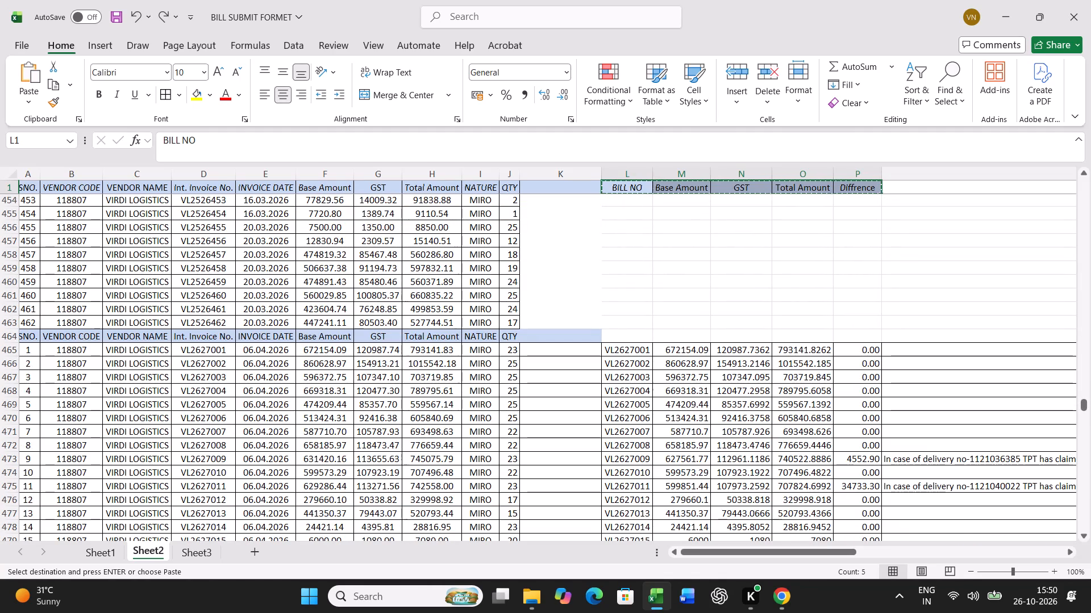
{"action": "left_click", "coordinate": [638, 331]}
{"action": "key", "text": "ctrl+v"}
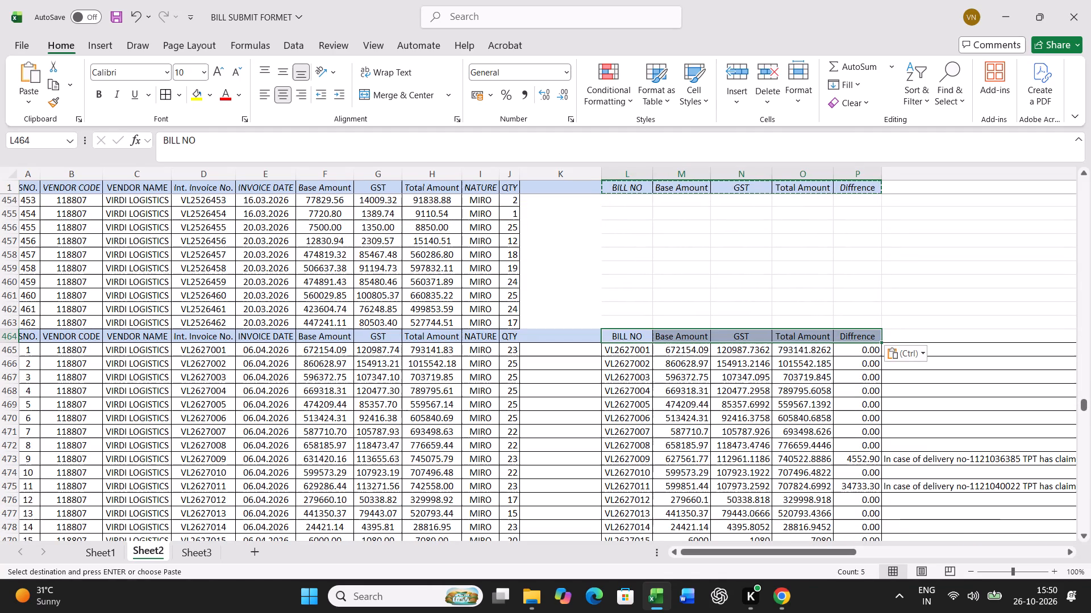
{"action": "key", "text": "ctrl+s"}
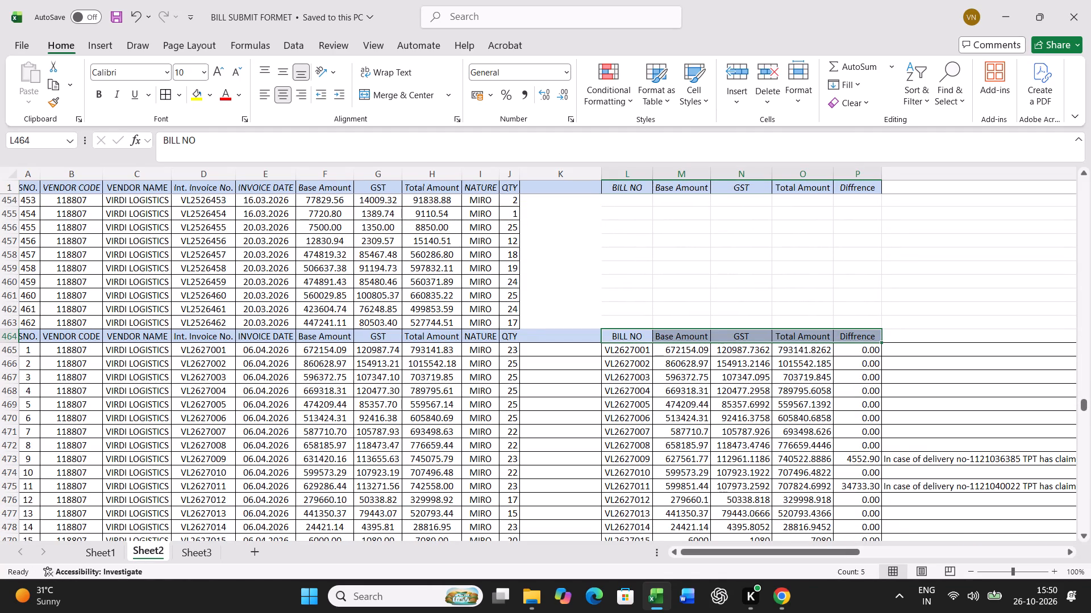
Move the comparison and remarks block L464:S723 out of Sheet2 into cell A1 of a new blank workbook.
{"action": "key", "text": "ctrl+shift+Down"}
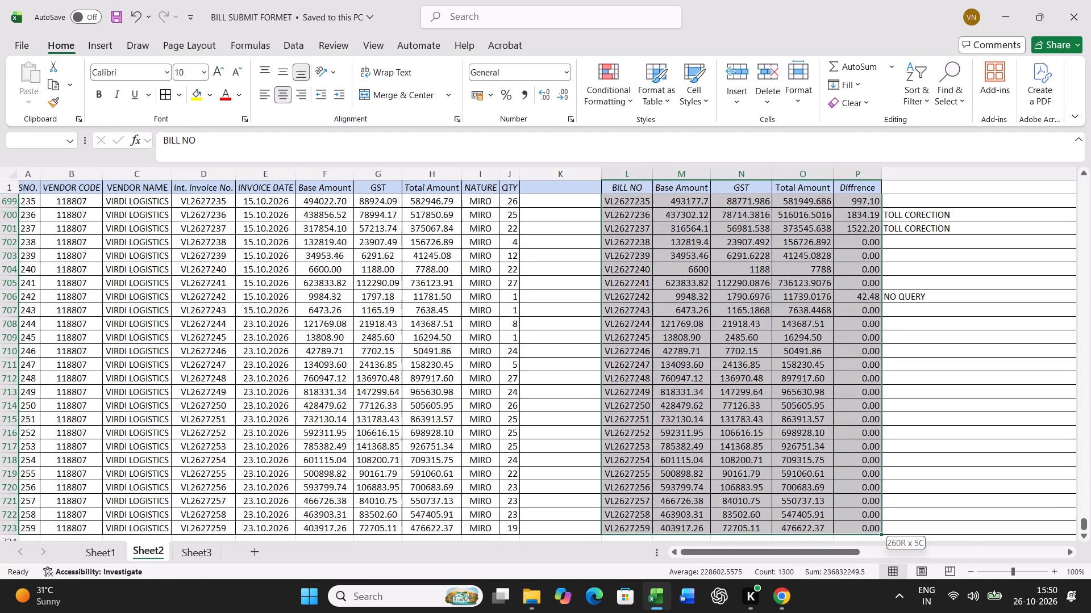
{"action": "key", "text": "ctrl+shift+Right"}
{"action": "key", "text": "ctrl+shift+Left"}
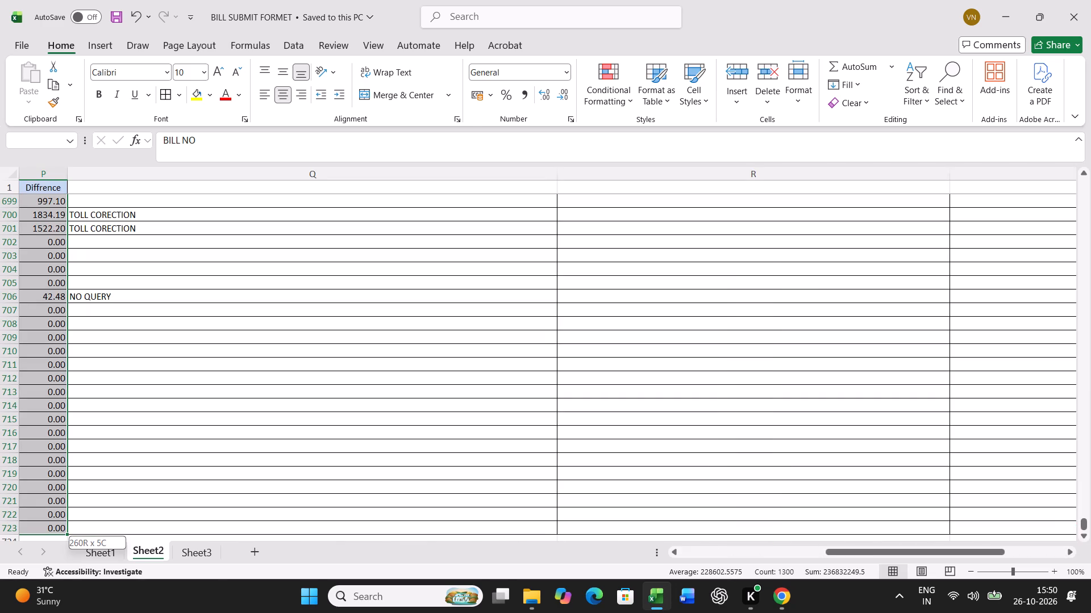
{"action": "key", "text": "shift+Right"}
{"action": "key", "text": "shift+Right"}
{"action": "key", "text": "shift+Right"}
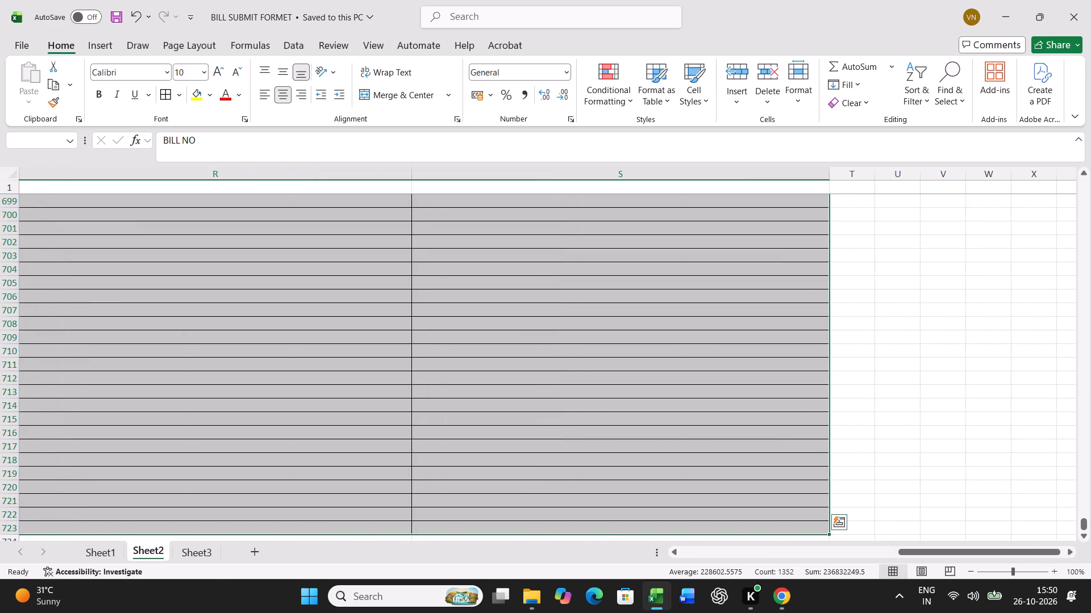
{"action": "key", "text": "ctrl+x"}
{"action": "right_click", "coordinate": [663, 606]}
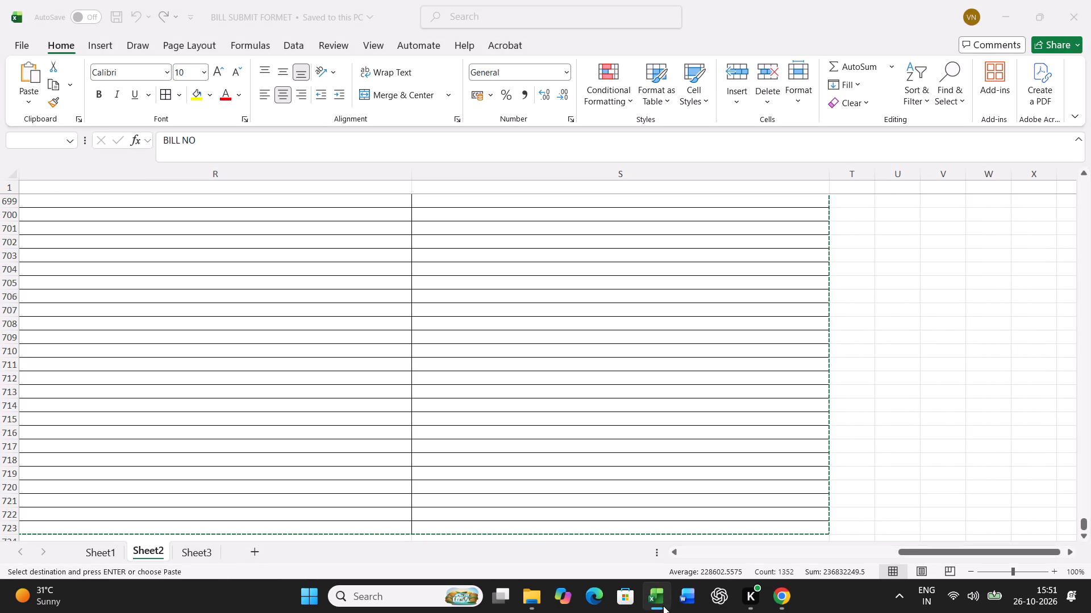
{"action": "left_click", "coordinate": [631, 518]}
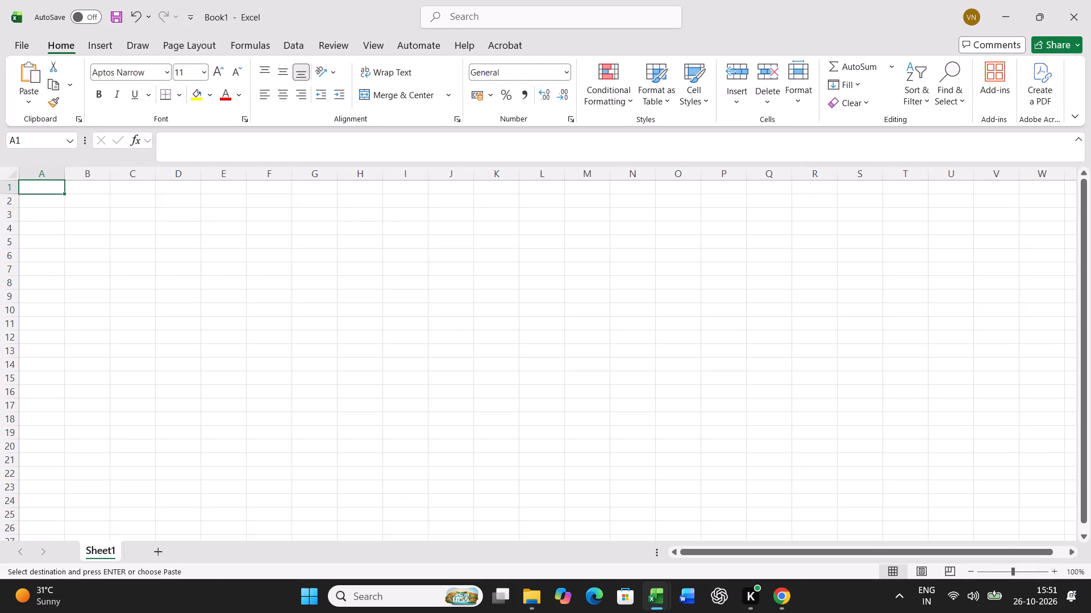
{"action": "key", "text": "ctrl+v"}
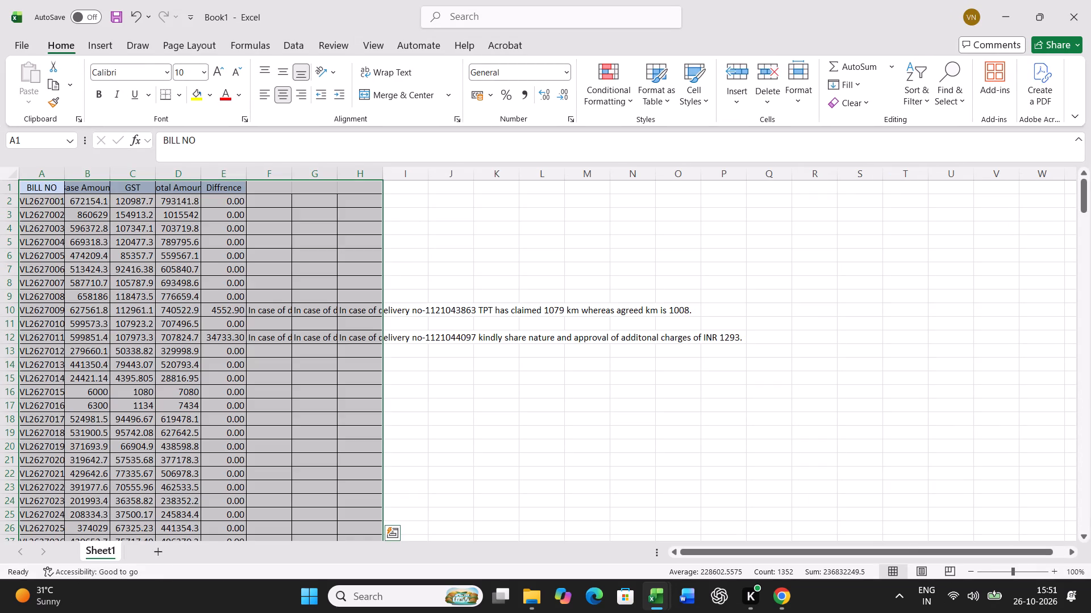
Autofit all column widths in the new workbook's Sheet1 to their contents.
{"action": "left_click", "coordinate": [6, 171]}
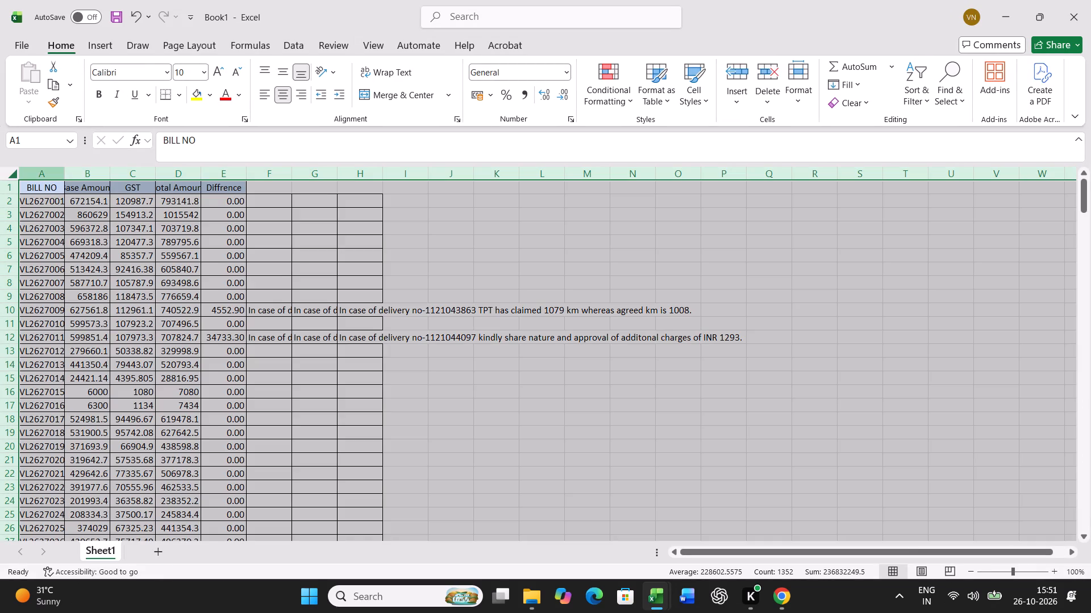
{"action": "double_click", "coordinate": [60, 172]}
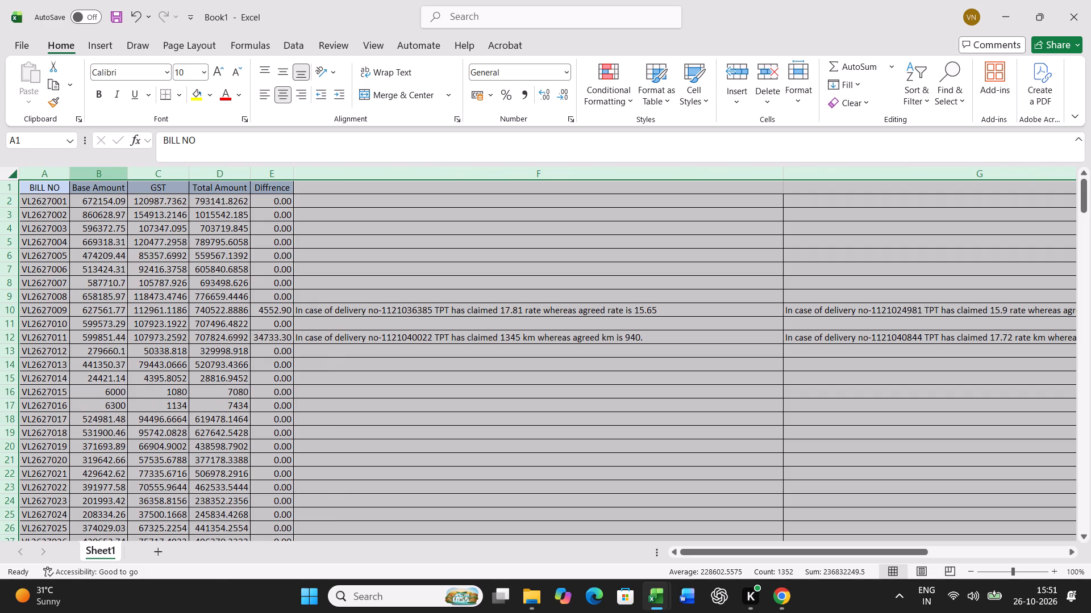
{"action": "left_click", "coordinate": [457, 337]}
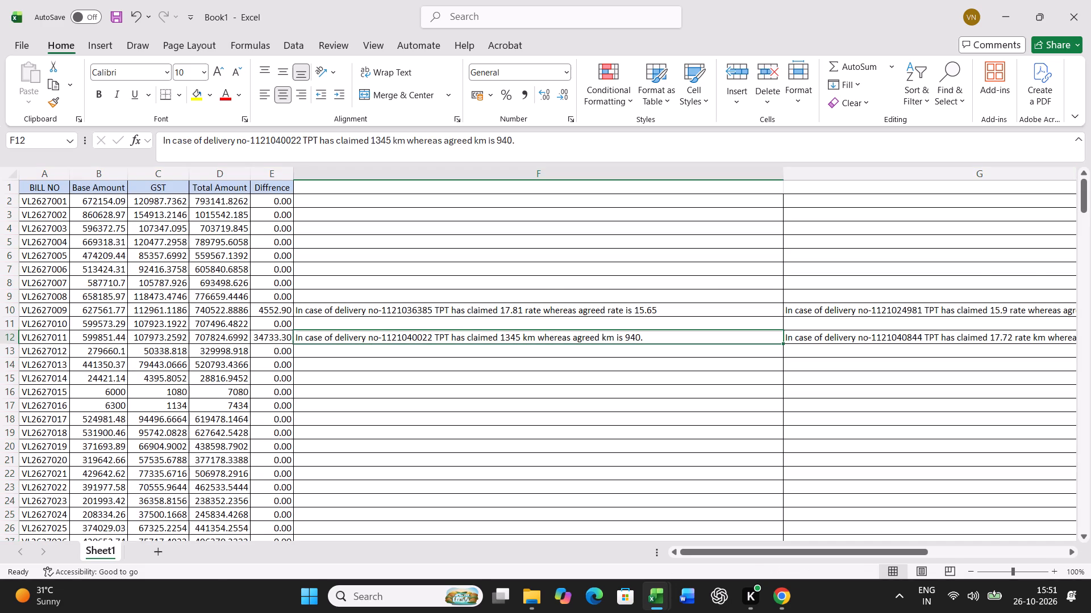
Look through the pasted bill rows, differences and remarks down to the last row of the new sheet.
{"action": "scroll", "coordinate": [510, 439], "scroll_direction": "down", "scroll_amount": 2}
{"action": "scroll", "coordinate": [510, 439], "scroll_direction": "up", "scroll_amount": 4}
{"action": "scroll", "coordinate": [510, 439], "scroll_direction": "down", "scroll_amount": 9}
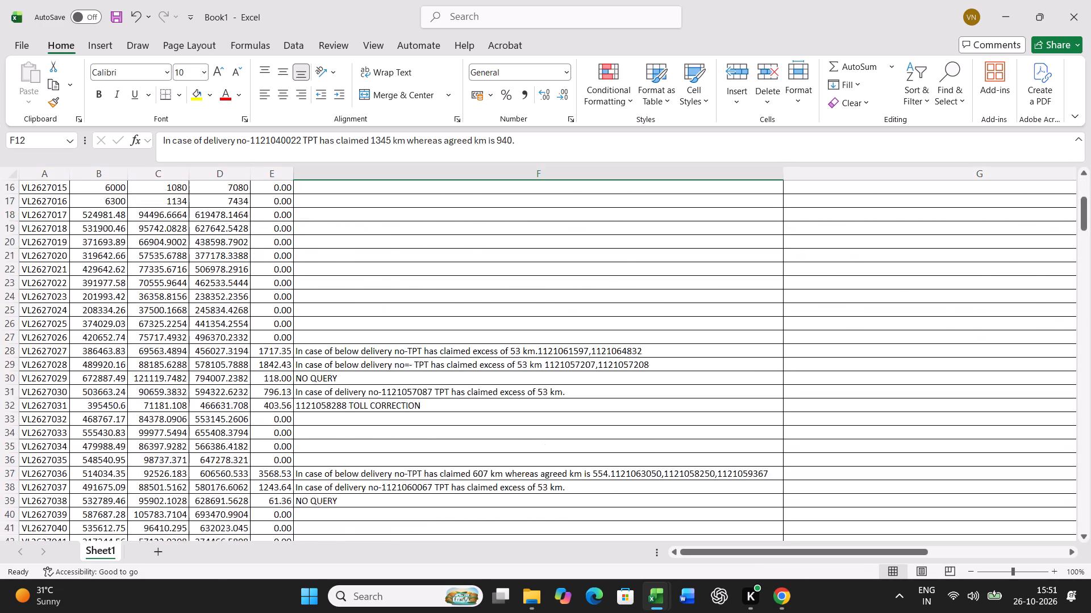
{"action": "scroll", "coordinate": [510, 439], "scroll_direction": "down", "scroll_amount": 20}
{"action": "scroll", "coordinate": [510, 439], "scroll_direction": "down", "scroll_amount": 20}
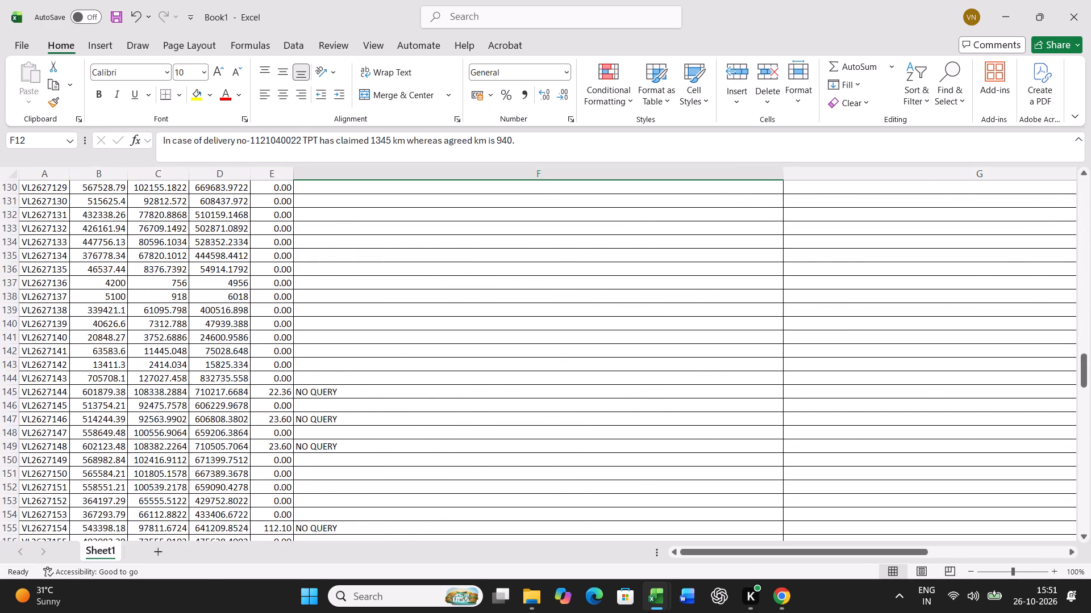
{"action": "scroll", "coordinate": [510, 439], "scroll_direction": "down", "scroll_amount": 14}
{"action": "scroll", "coordinate": [510, 439], "scroll_direction": "down", "scroll_amount": 15}
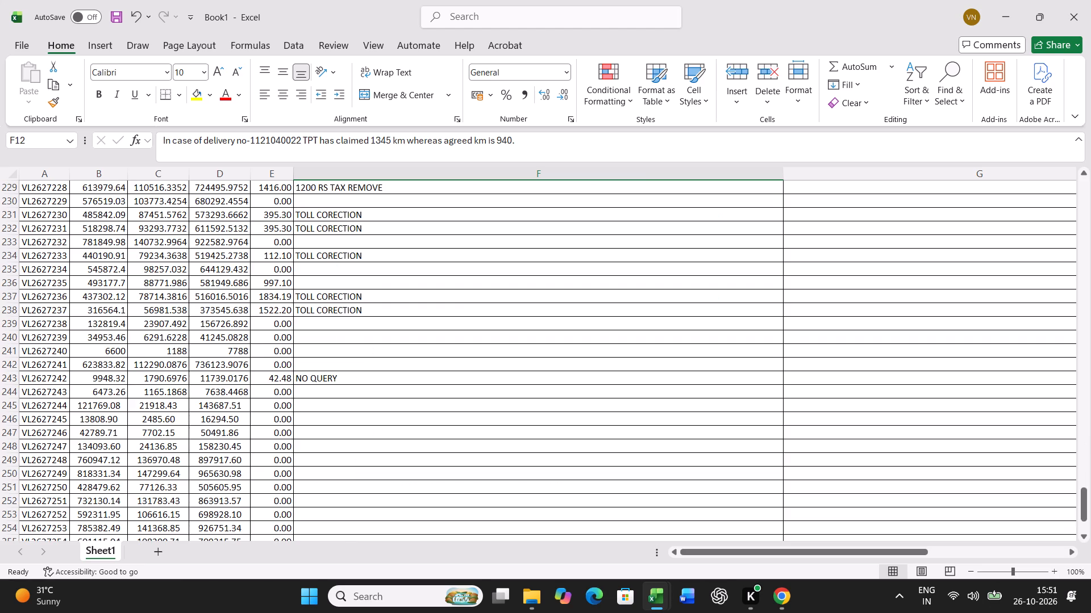
{"action": "scroll", "coordinate": [510, 439], "scroll_direction": "down", "scroll_amount": 10}
{"action": "scroll", "coordinate": [510, 439], "scroll_direction": "up", "scroll_amount": 16}
{"action": "scroll", "coordinate": [510, 439], "scroll_direction": "up", "scroll_amount": 20}
{"action": "scroll", "coordinate": [510, 439], "scroll_direction": "up", "scroll_amount": 20}
{"action": "scroll", "coordinate": [510, 439], "scroll_direction": "up", "scroll_amount": 7}
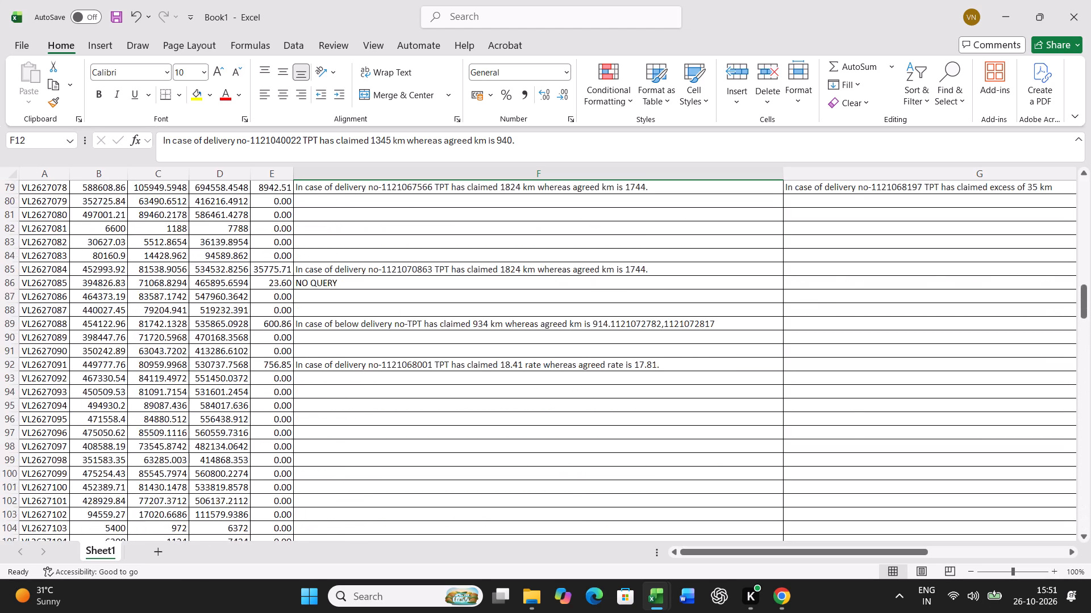
{"action": "scroll", "coordinate": [510, 439], "scroll_direction": "up", "scroll_amount": 20}
{"action": "scroll", "coordinate": [510, 439], "scroll_direction": "up", "scroll_amount": 16}
{"action": "scroll", "coordinate": [510, 439], "scroll_direction": "down", "scroll_amount": 7}
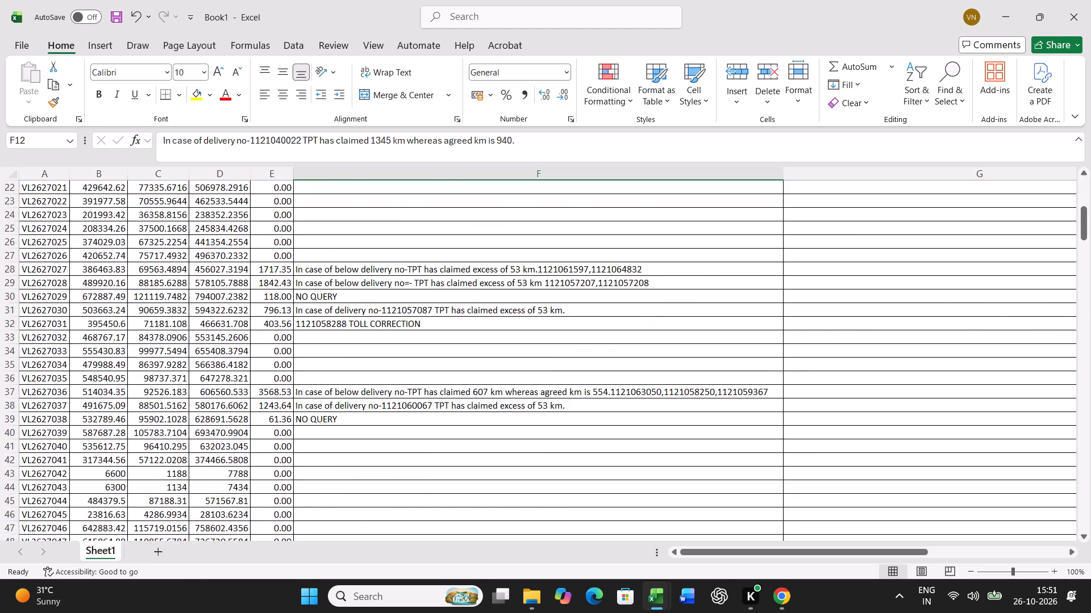
{"action": "scroll", "coordinate": [510, 439], "scroll_direction": "down", "scroll_amount": 20}
{"action": "scroll", "coordinate": [510, 439], "scroll_direction": "down", "scroll_amount": 20}
{"action": "scroll", "coordinate": [510, 439], "scroll_direction": "down", "scroll_amount": 7}
{"action": "scroll", "coordinate": [510, 439], "scroll_direction": "up", "scroll_amount": 1}
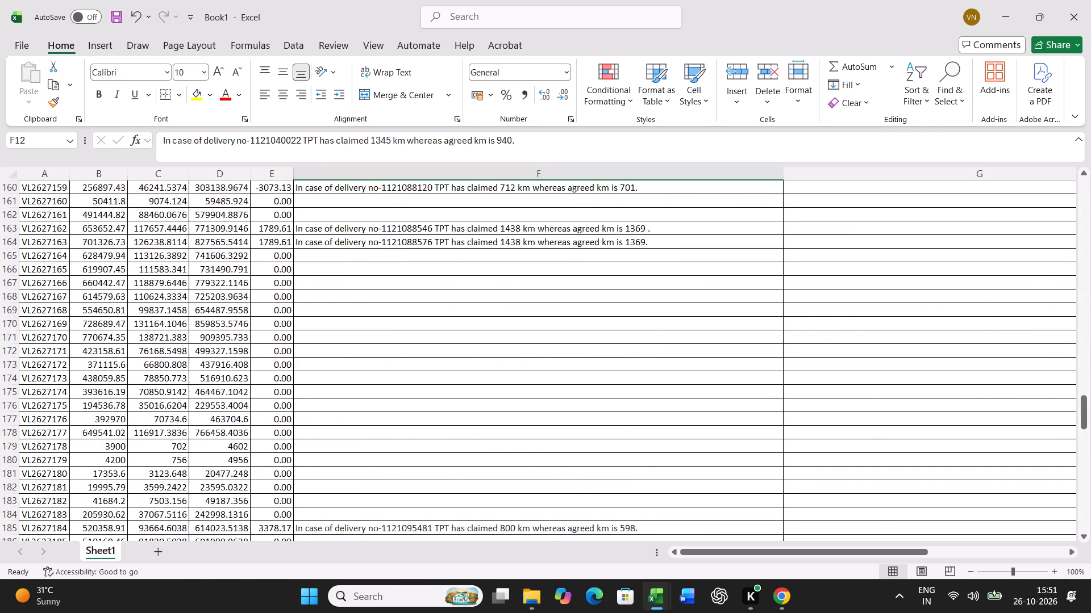
{"action": "scroll", "coordinate": [510, 439], "scroll_direction": "down", "scroll_amount": 20}
{"action": "scroll", "coordinate": [510, 439], "scroll_direction": "down", "scroll_amount": 10}
{"action": "scroll", "coordinate": [510, 439], "scroll_direction": "up", "scroll_amount": 1}
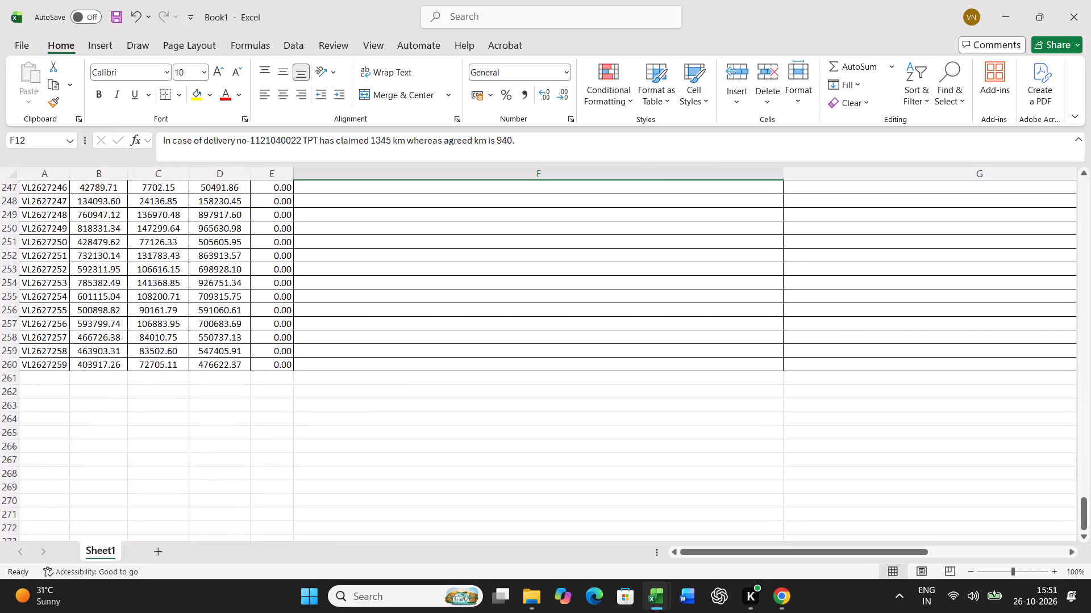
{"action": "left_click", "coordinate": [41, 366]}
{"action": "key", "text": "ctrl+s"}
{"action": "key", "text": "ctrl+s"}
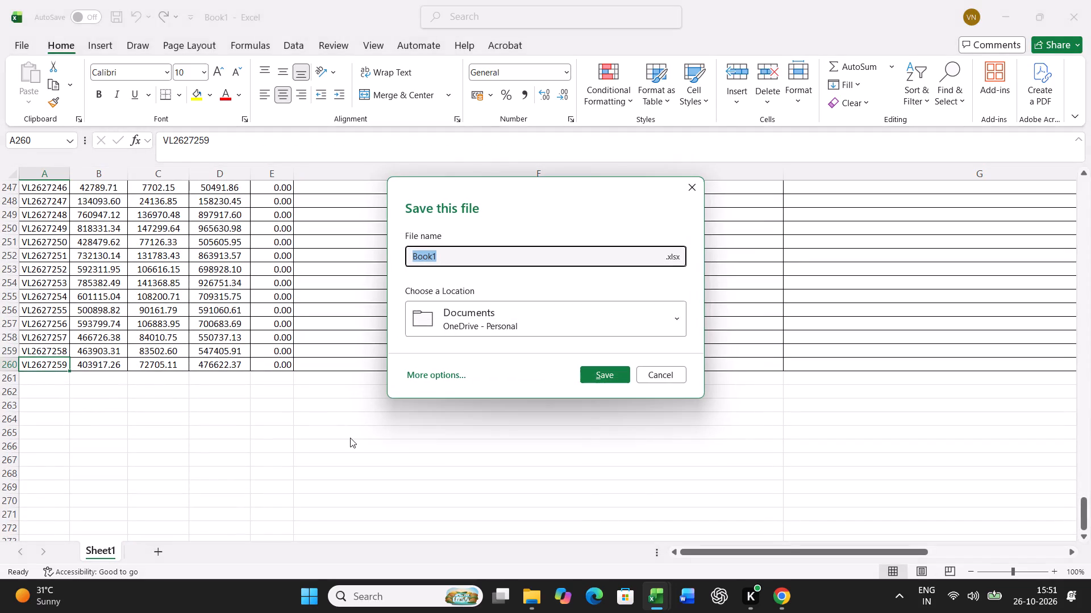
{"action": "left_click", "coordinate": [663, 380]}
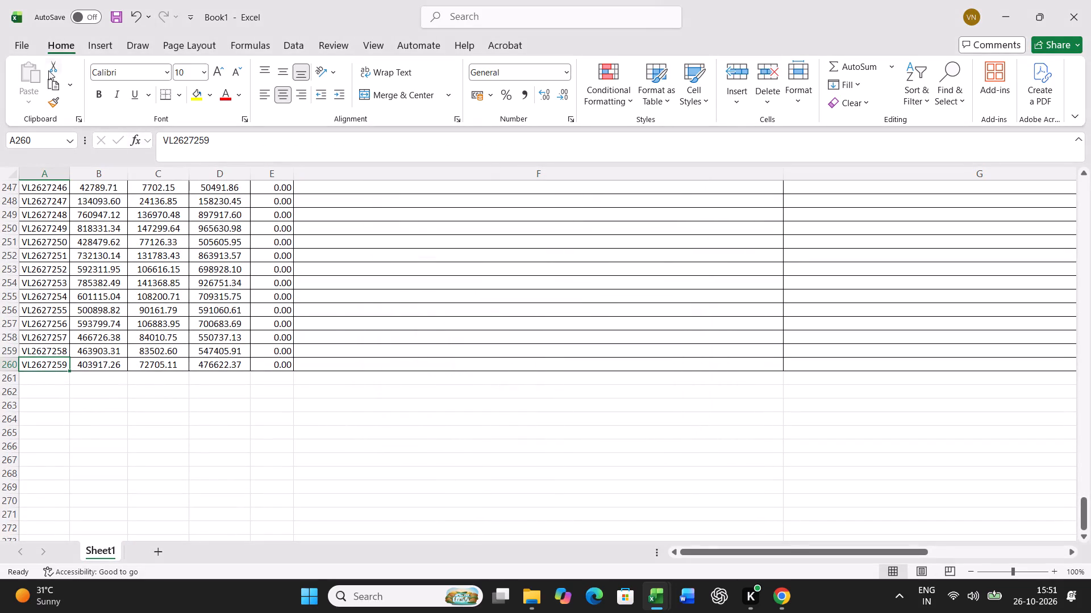
Save the new workbook in the Desktop folder as an Excel Workbook named QUERY-2627, and close it.
{"action": "left_click", "coordinate": [19, 38]}
{"action": "left_click", "coordinate": [51, 230]}
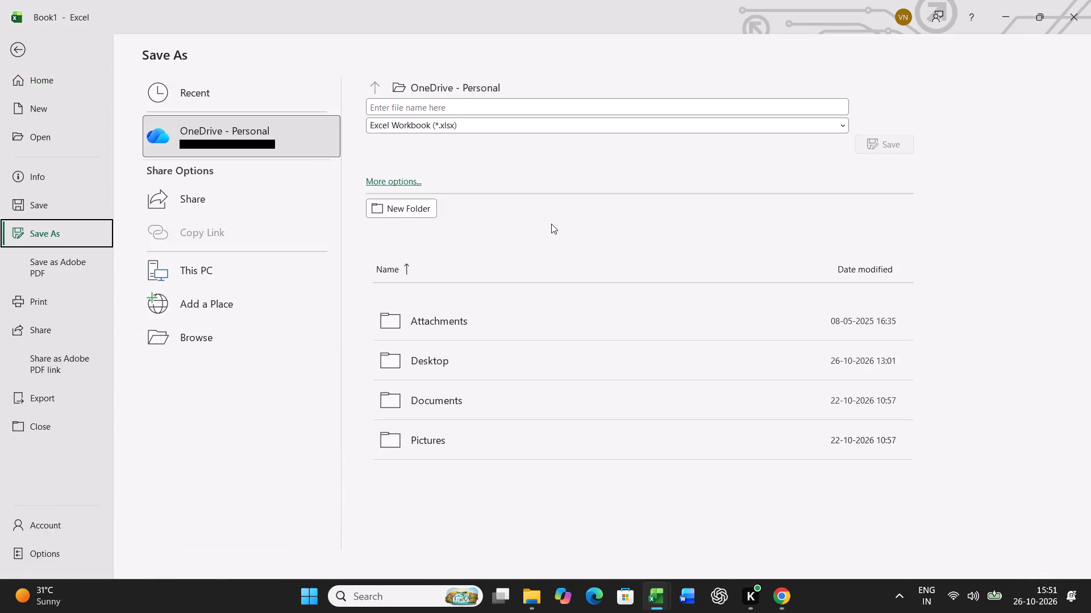
{"action": "left_click", "coordinate": [215, 342]}
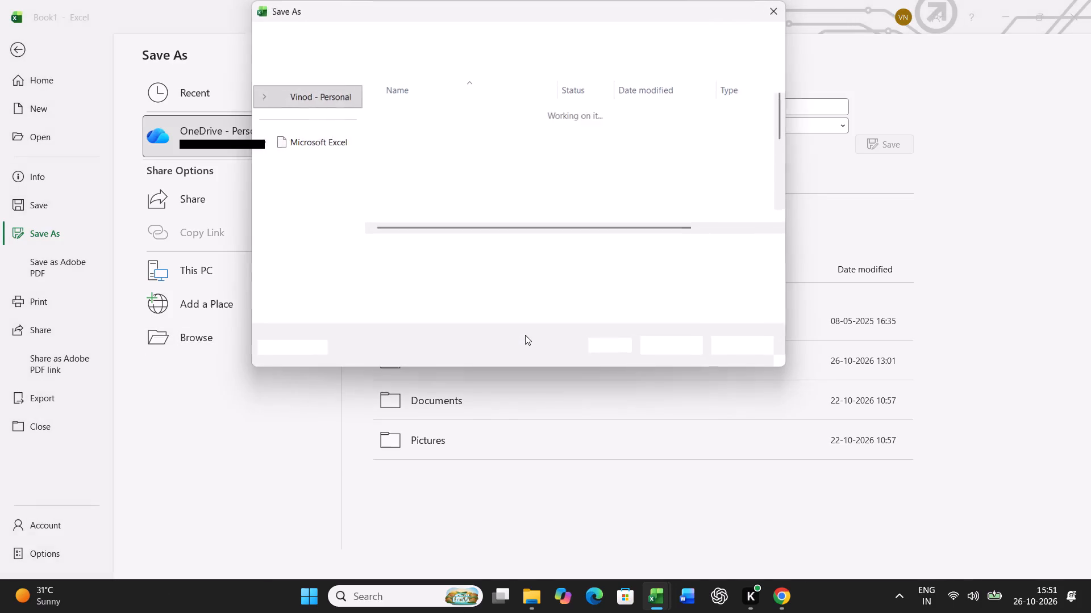
{"action": "scroll", "coordinate": [456, 192], "scroll_direction": "up", "scroll_amount": 5}
{"action": "left_click", "coordinate": [323, 181]}
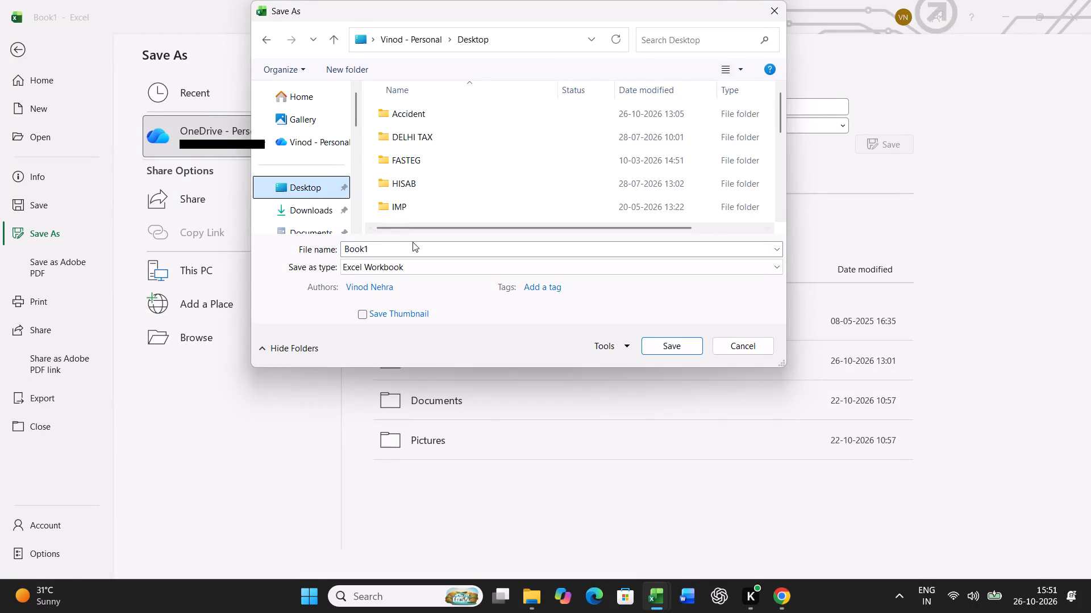
{"action": "left_click", "coordinate": [413, 242]}
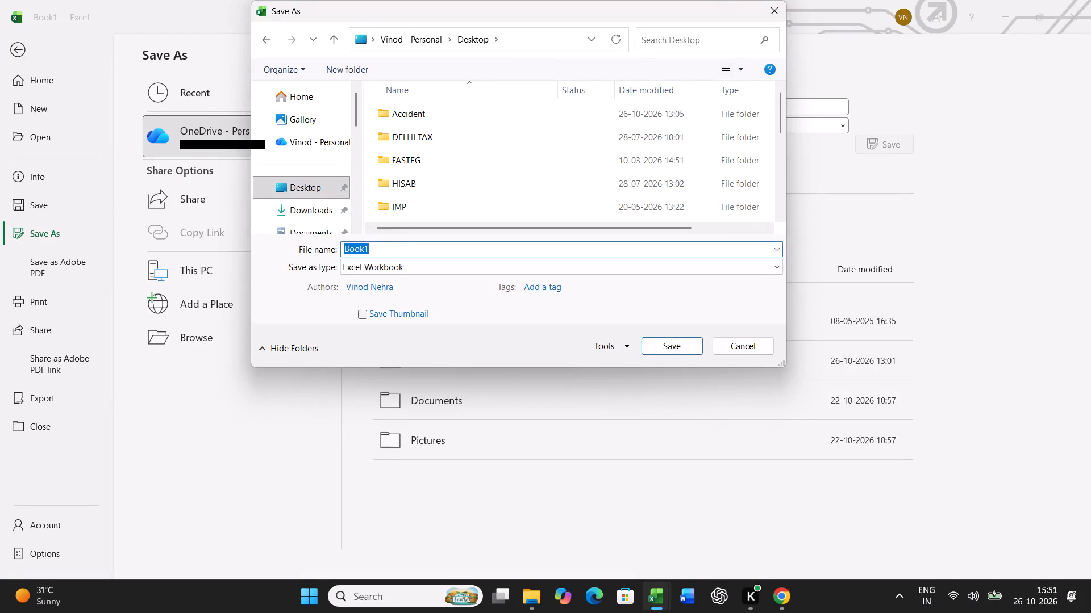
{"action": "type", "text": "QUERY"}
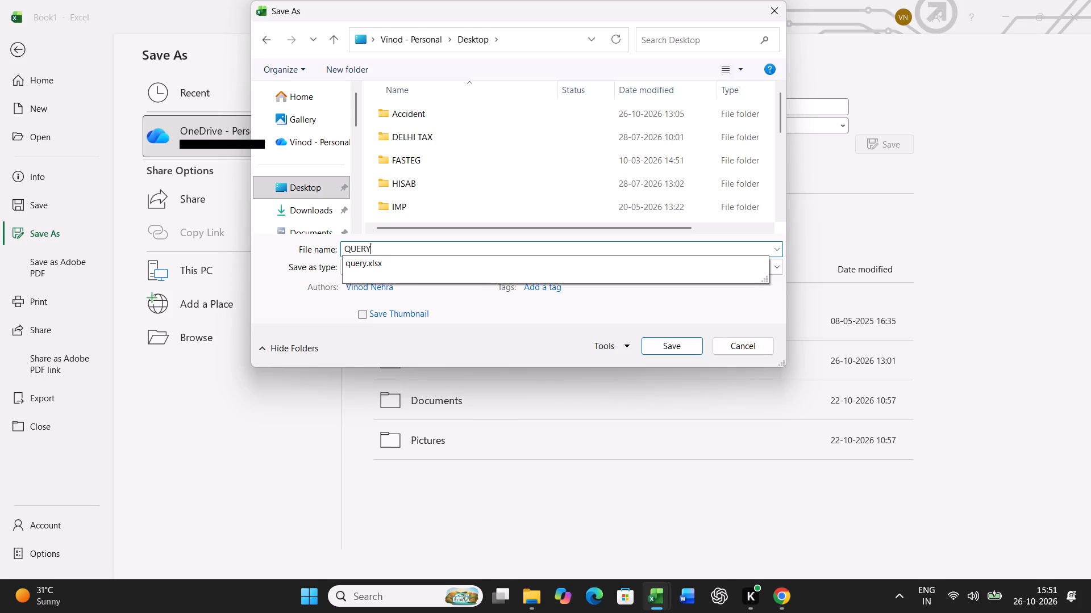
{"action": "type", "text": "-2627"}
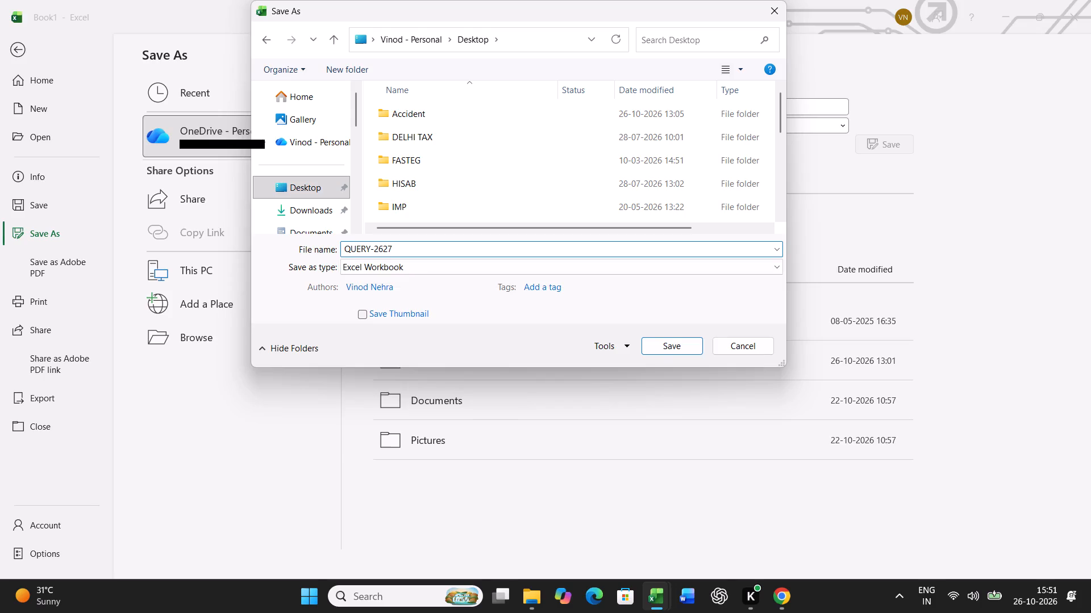
{"action": "left_click", "coordinate": [663, 346]}
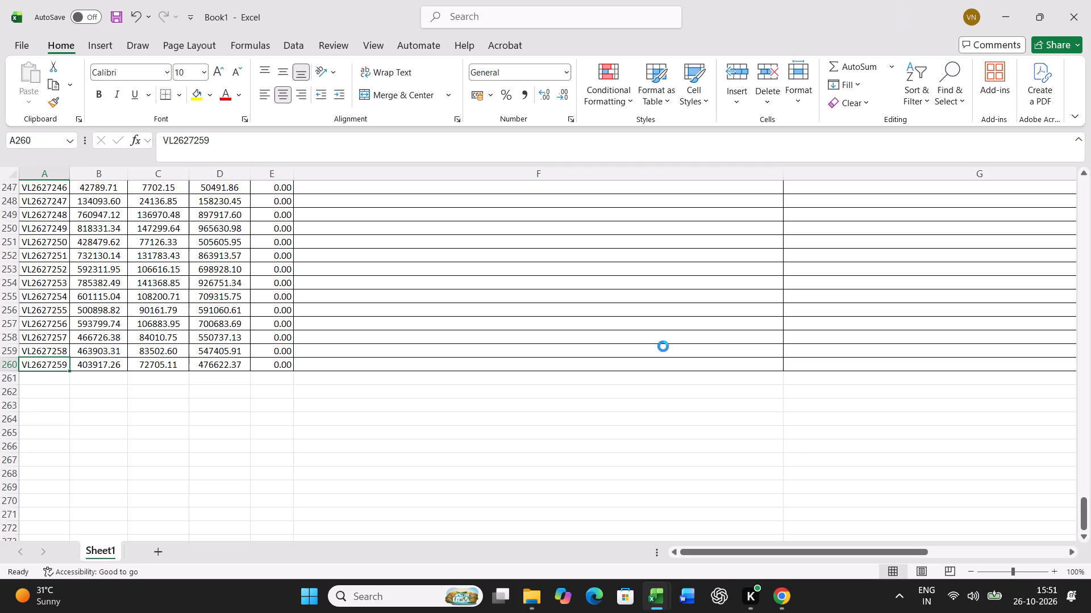
{"action": "left_click", "coordinate": [1085, 5]}
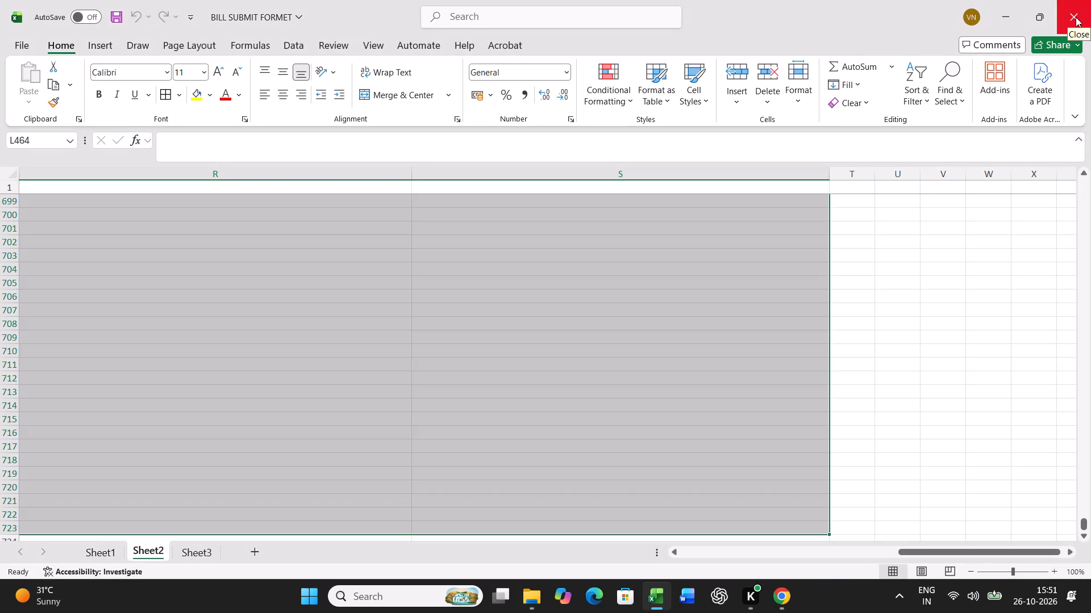
Look through Sheet2's remaining 2627-series bill rows, from the repeated header in row 464 to the last bill in row 723.
{"action": "left_click", "coordinate": [706, 552]}
{"action": "left_click", "coordinate": [548, 401]}
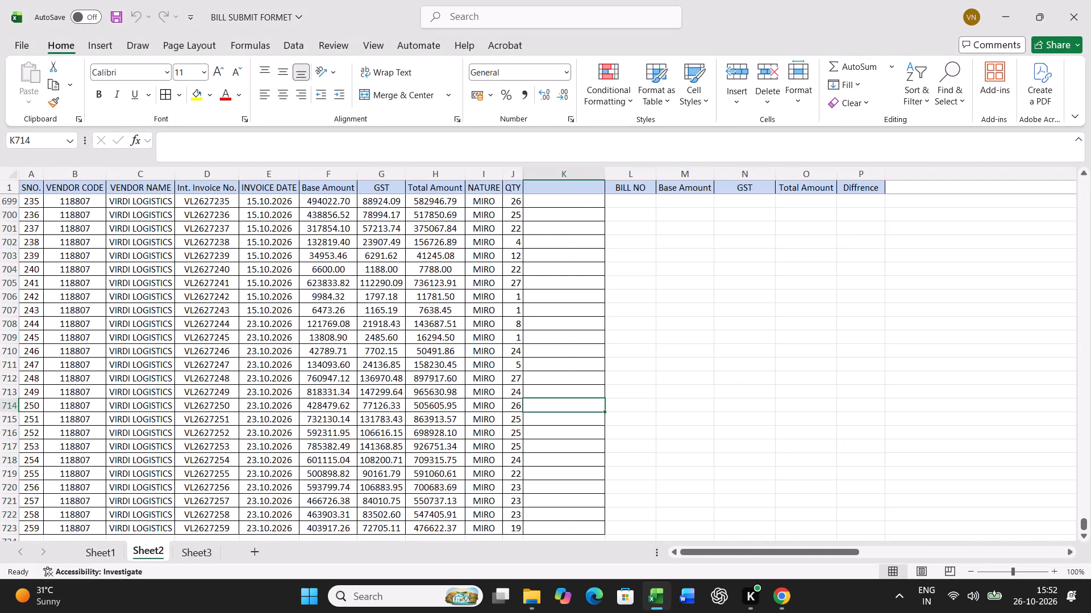
{"action": "scroll", "coordinate": [690, 413], "scroll_direction": "up", "scroll_amount": 6}
{"action": "scroll", "coordinate": [690, 413], "scroll_direction": "down", "scroll_amount": 15}
{"action": "scroll", "coordinate": [690, 413], "scroll_direction": "up", "scroll_amount": 4}
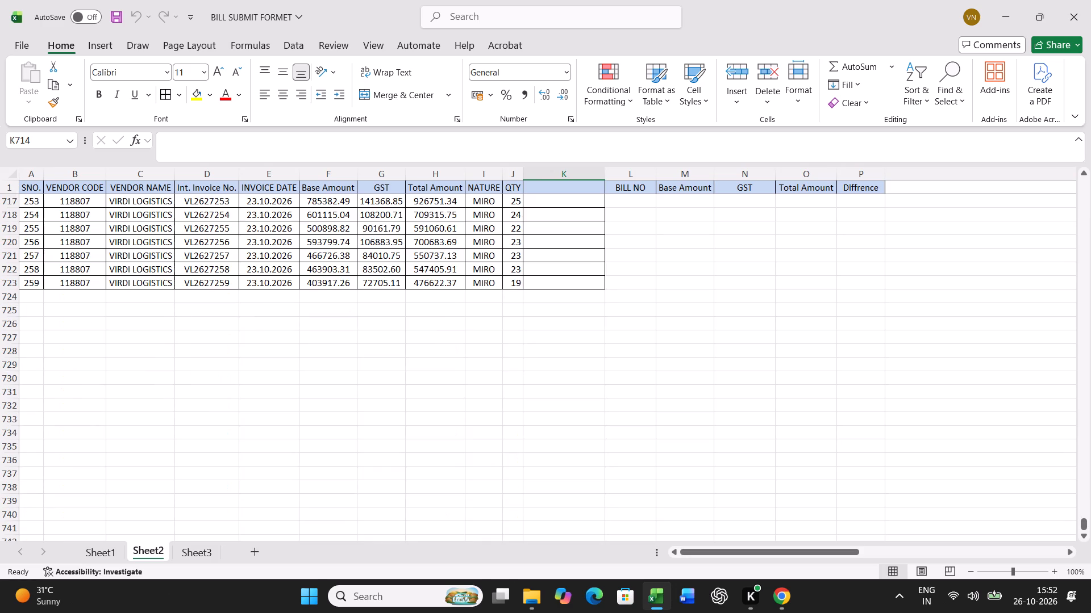
{"action": "scroll", "coordinate": [690, 413], "scroll_direction": "up", "scroll_amount": 3}
{"action": "scroll", "coordinate": [690, 413], "scroll_direction": "up", "scroll_amount": 20}
{"action": "scroll", "coordinate": [690, 413], "scroll_direction": "up", "scroll_amount": 1}
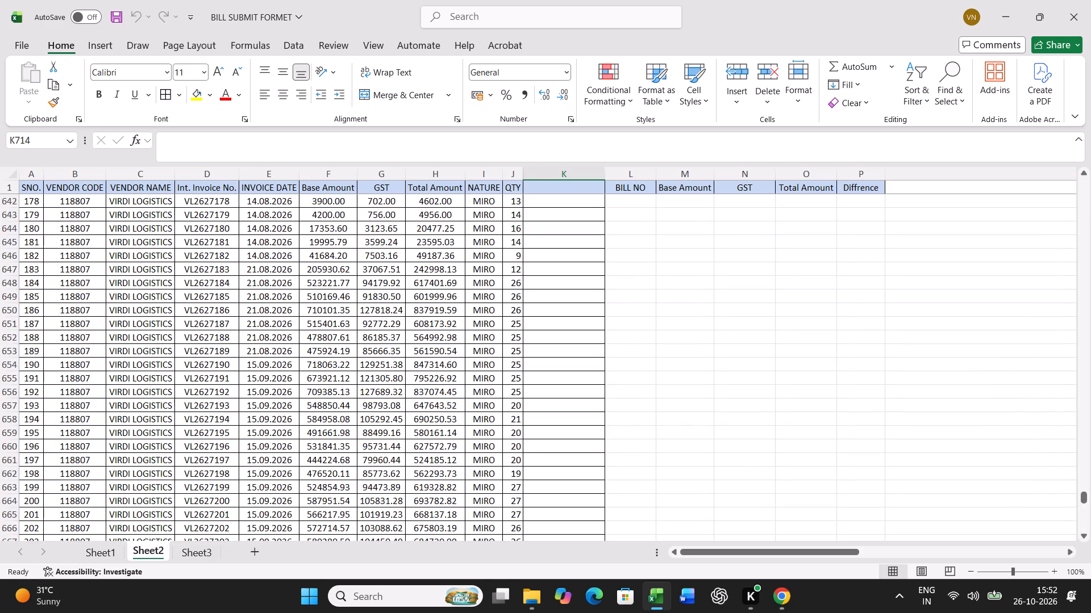
{"action": "scroll", "coordinate": [690, 413], "scroll_direction": "up", "scroll_amount": 20}
{"action": "scroll", "coordinate": [690, 413], "scroll_direction": "up", "scroll_amount": 13}
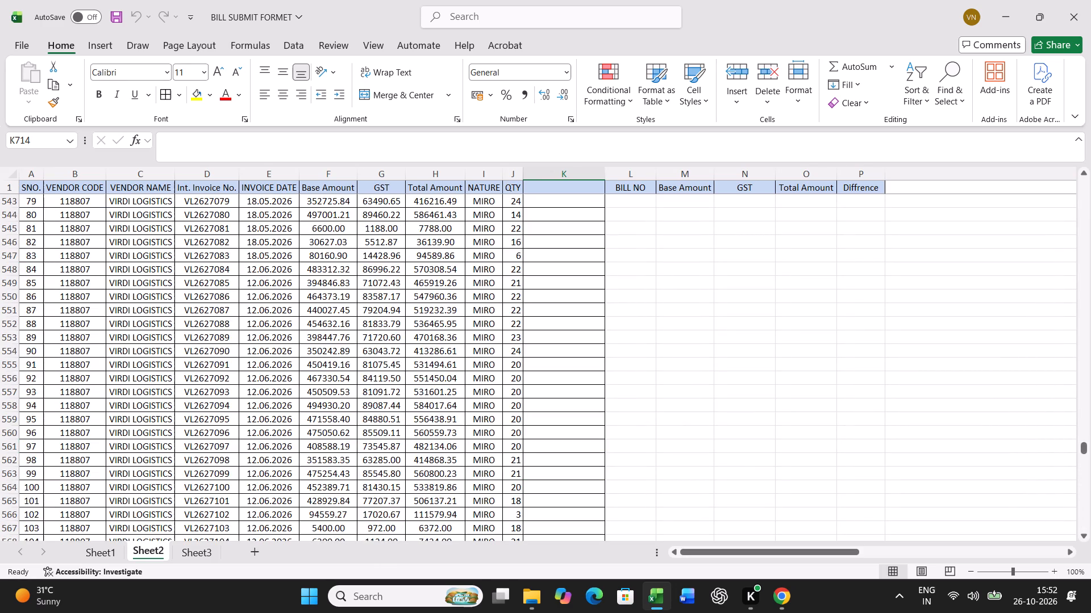
{"action": "scroll", "coordinate": [691, 413], "scroll_direction": "up", "scroll_amount": 5}
{"action": "scroll", "coordinate": [691, 413], "scroll_direction": "up", "scroll_amount": 20}
{"action": "scroll", "coordinate": [691, 413], "scroll_direction": "up", "scroll_amount": 2}
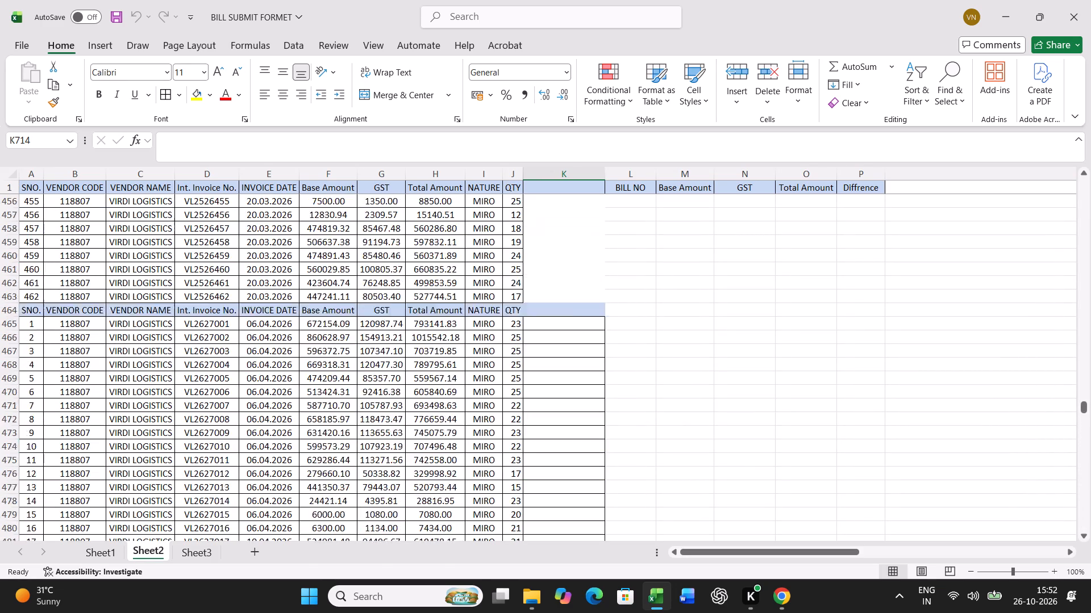
{"action": "scroll", "coordinate": [691, 413], "scroll_direction": "up", "scroll_amount": 13}
{"action": "scroll", "coordinate": [691, 413], "scroll_direction": "down", "scroll_amount": 10}
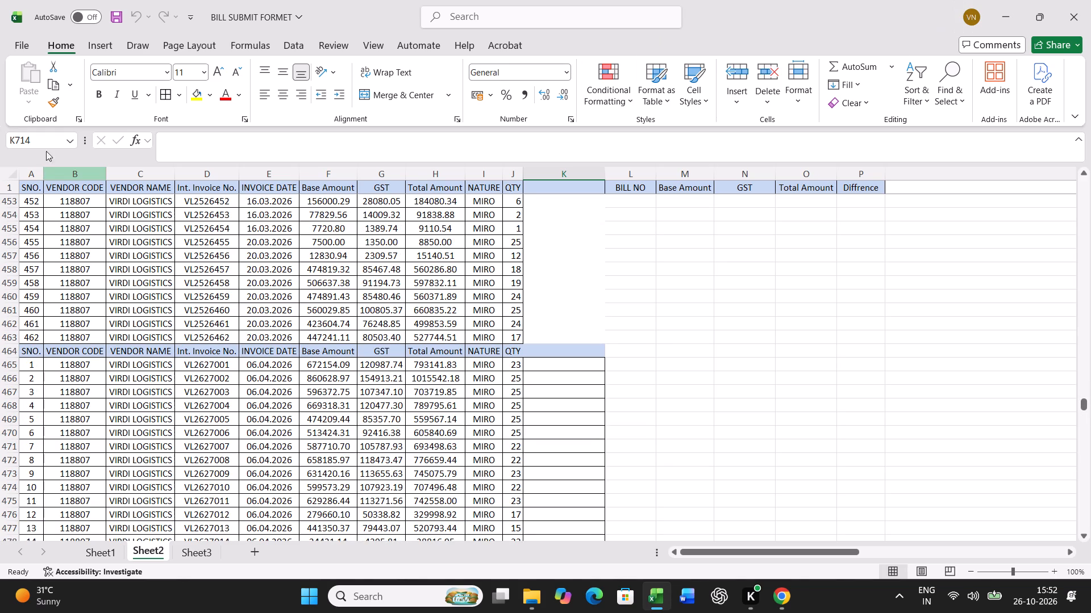
{"action": "scroll", "coordinate": [584, 383], "scroll_direction": "down", "scroll_amount": 15}
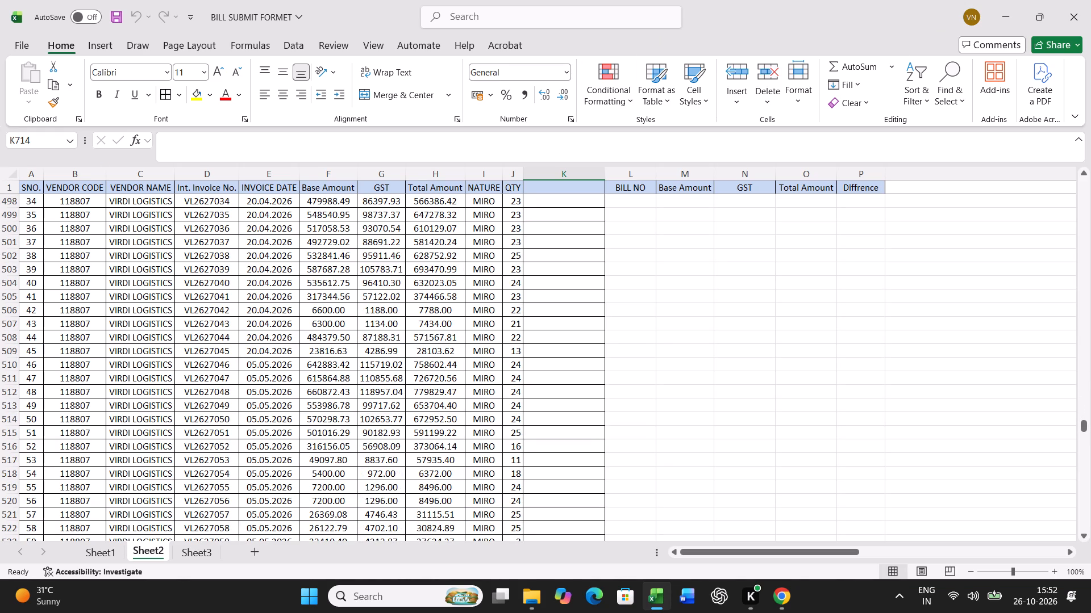
{"action": "scroll", "coordinate": [580, 394], "scroll_direction": "down", "scroll_amount": 15}
{"action": "scroll", "coordinate": [580, 394], "scroll_direction": "up", "scroll_amount": 1}
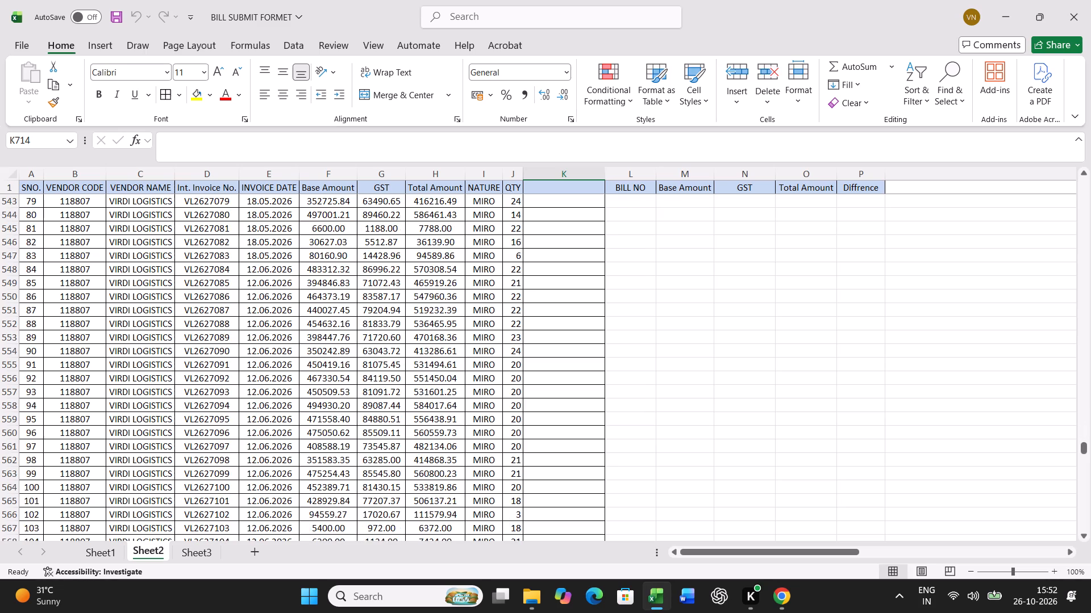
{"action": "scroll", "coordinate": [580, 394], "scroll_direction": "up", "scroll_amount": 20}
{"action": "scroll", "coordinate": [580, 394], "scroll_direction": "up", "scroll_amount": 2}
{"action": "scroll", "coordinate": [786, 363], "scroll_direction": "up", "scroll_amount": 8}
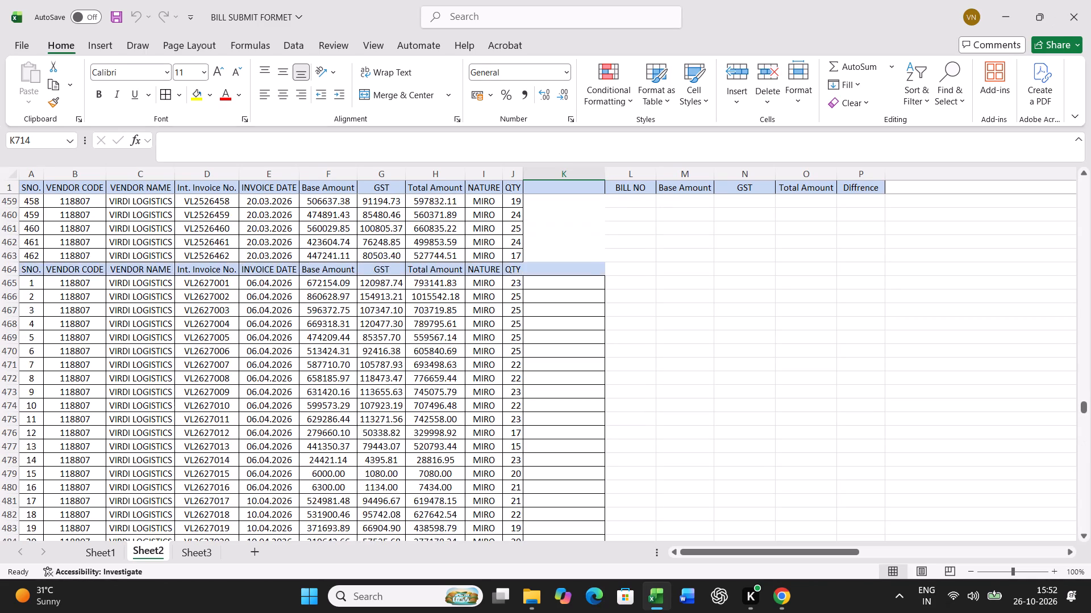
Copy the BILL NO, Base Amount, GST, Total Amount and Diffrence headers from L1:P1 into row 464, starting at L464.
{"action": "scroll", "coordinate": [785, 363], "scroll_direction": "up", "scroll_amount": 3}
{"action": "scroll", "coordinate": [785, 363], "scroll_direction": "down", "scroll_amount": 4}
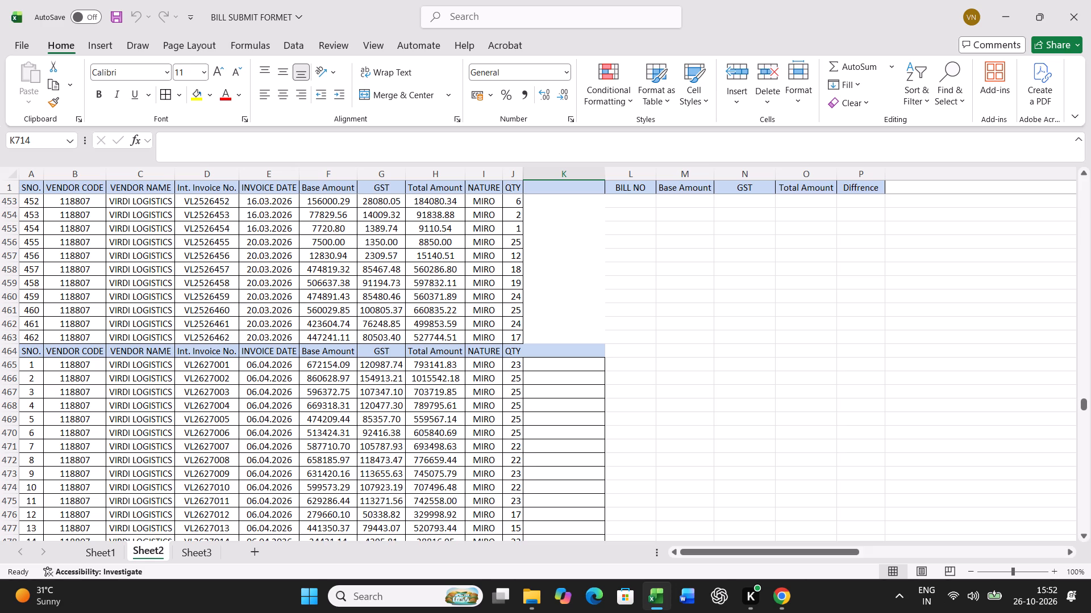
{"action": "scroll", "coordinate": [685, 316], "scroll_direction": "up", "scroll_amount": 5}
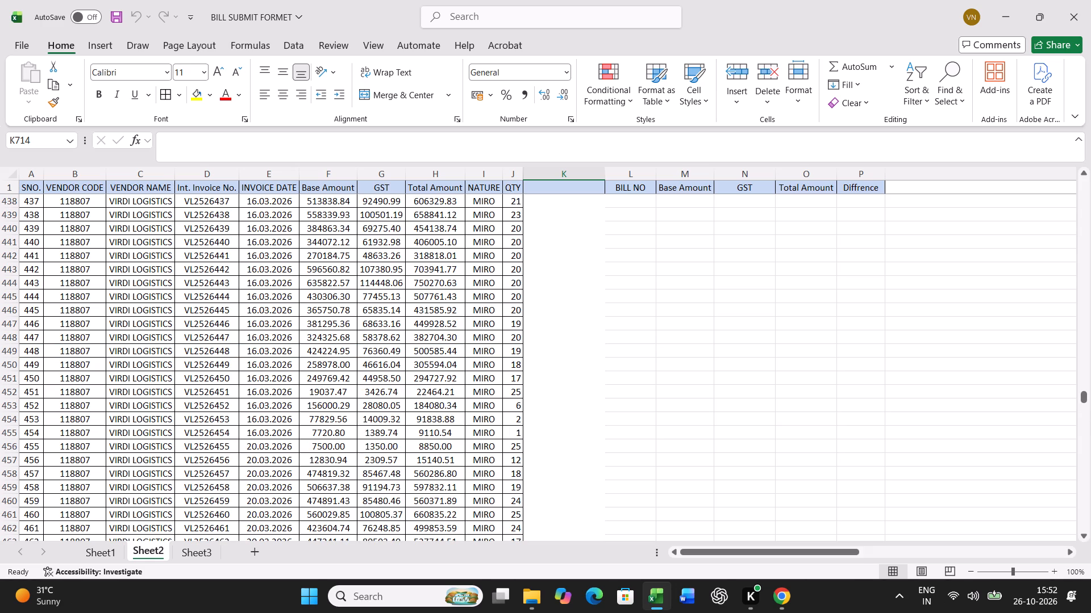
{"action": "left_click_drag", "start_coordinate": [628, 187], "coordinate": [846, 193]}
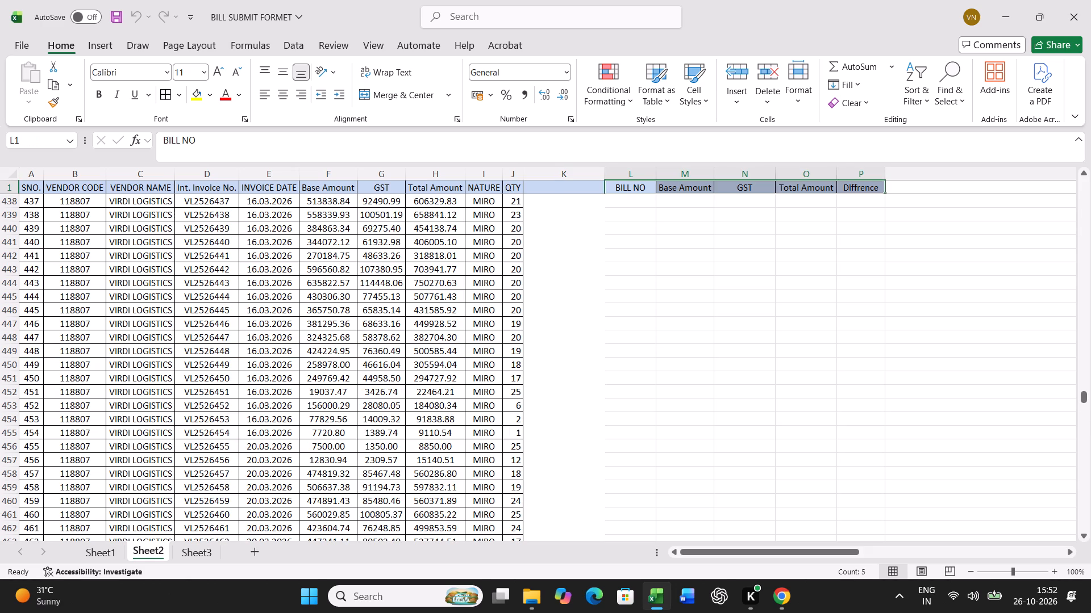
{"action": "key", "text": "ctrl+c"}
{"action": "scroll", "coordinate": [773, 422], "scroll_direction": "down", "scroll_amount": 6}
{"action": "left_click", "coordinate": [648, 307]}
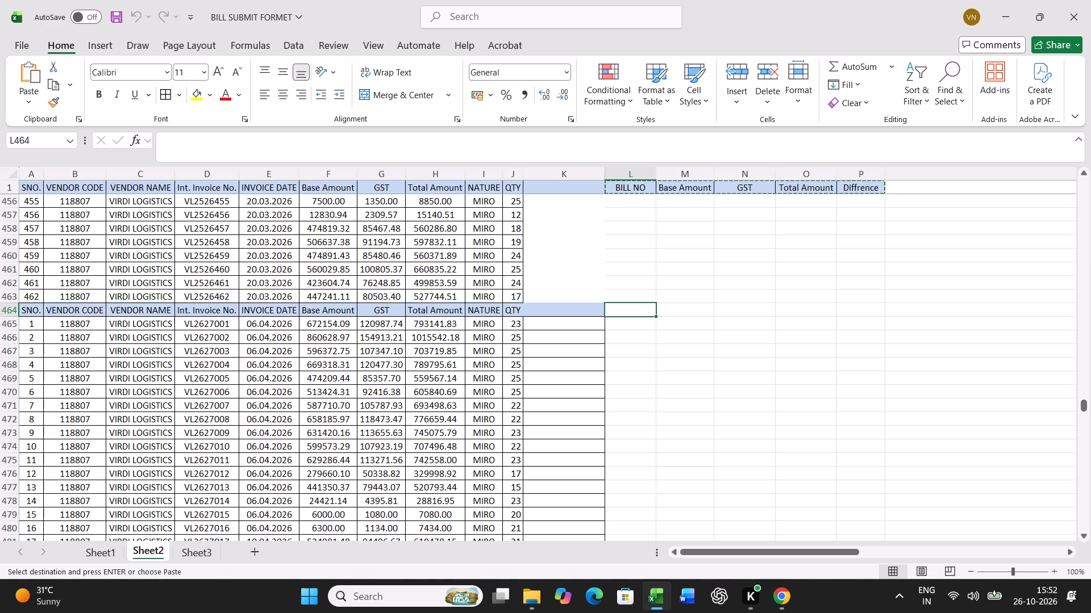
{"action": "key", "text": "ctrl+v"}
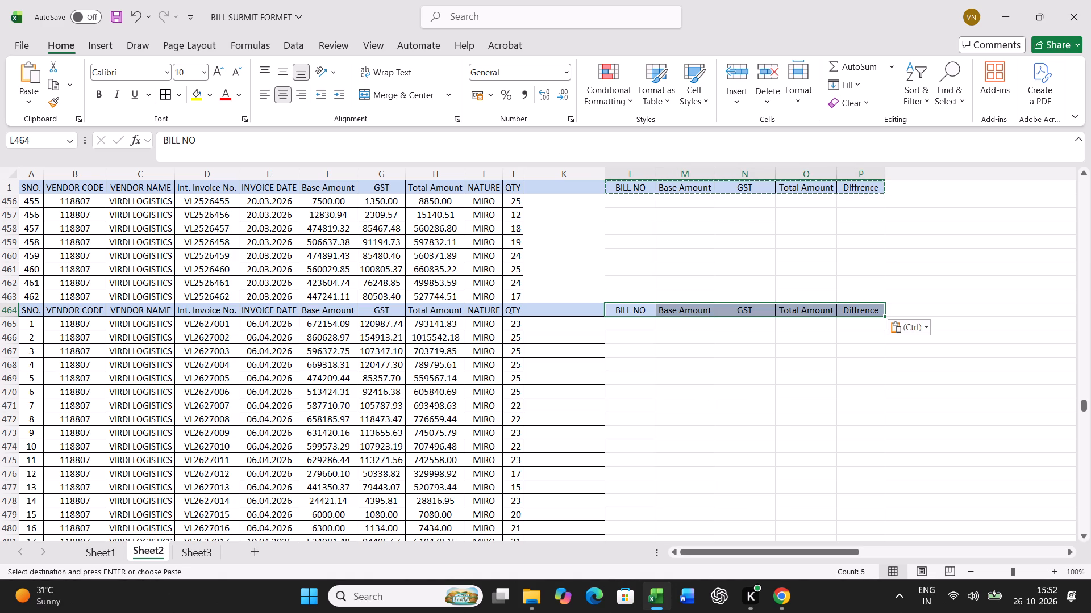
{"action": "left_click", "coordinate": [709, 402]}
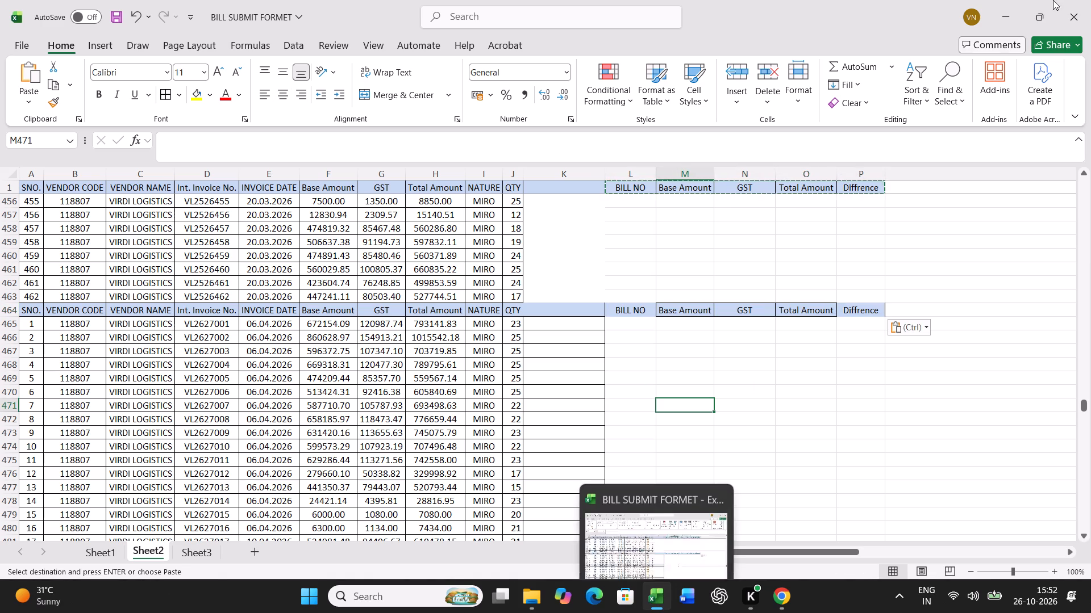
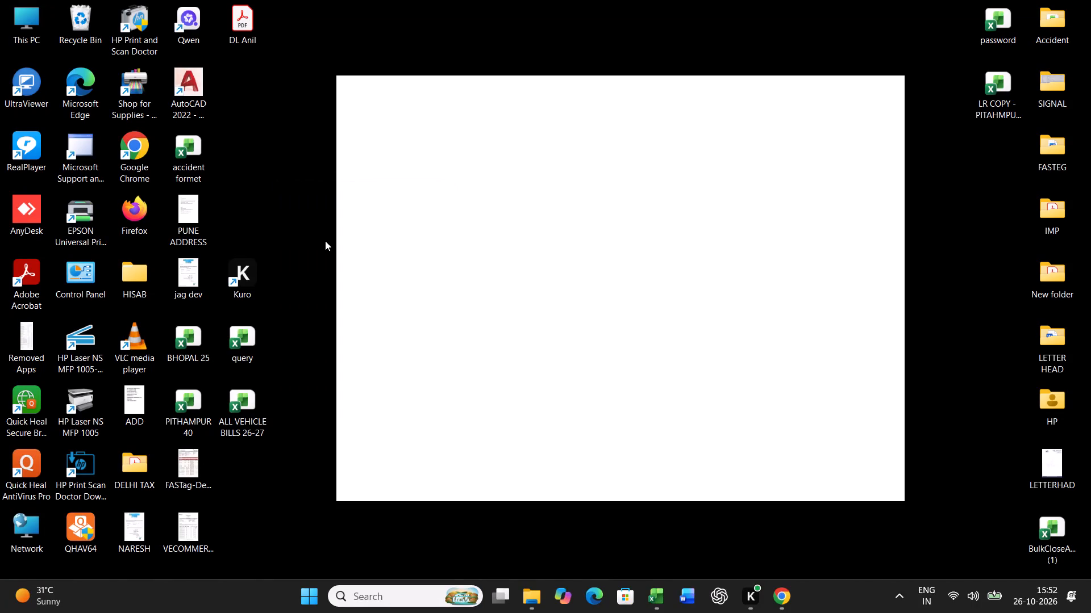
Open the saved QUERY-2627 workbook from the desktop.
{"action": "double_click", "coordinate": [240, 85]}
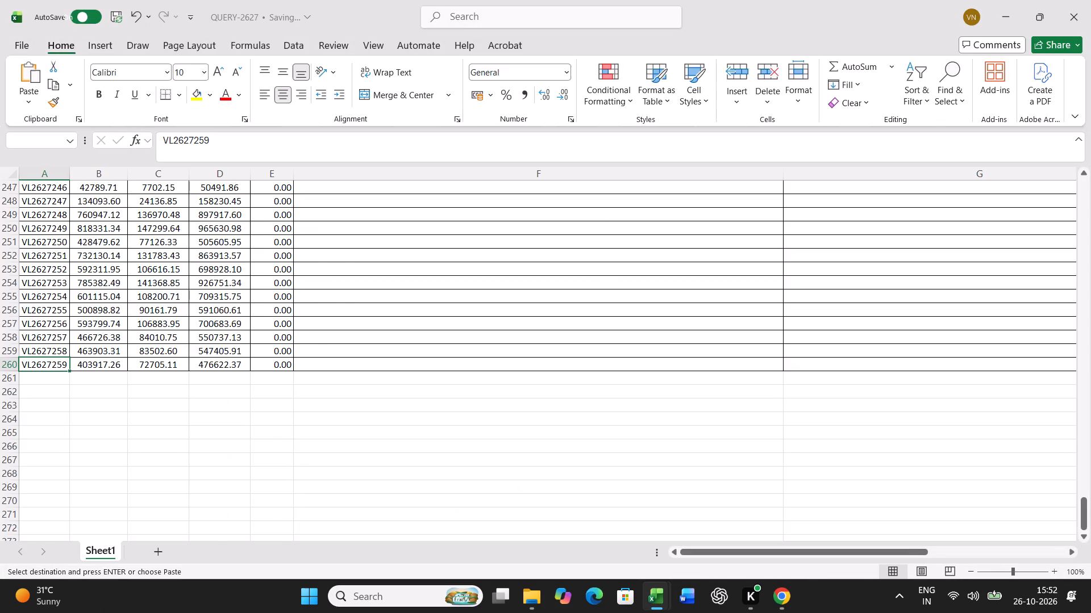
Copy all bill rows with their differences and remarks, A2 through H260, without the header row, from QUERY-2627's Sheet1.
{"action": "scroll", "coordinate": [692, 458], "scroll_direction": "up", "scroll_amount": 10}
{"action": "scroll", "coordinate": [482, 448], "scroll_direction": "up", "scroll_amount": 5}
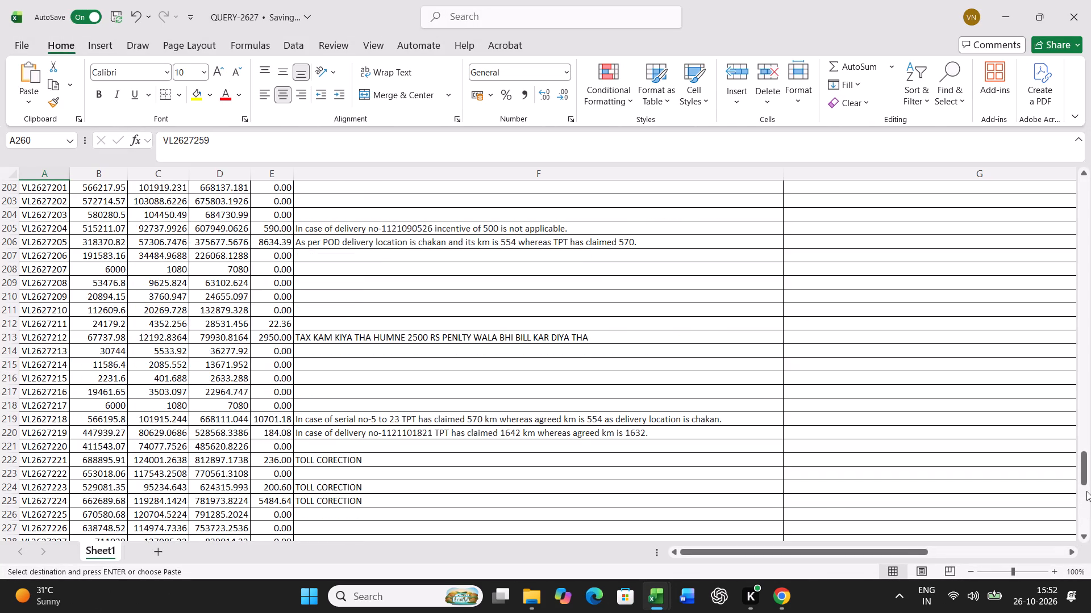
{"action": "left_click_drag", "start_coordinate": [1080, 471], "coordinate": [1090, 191]}
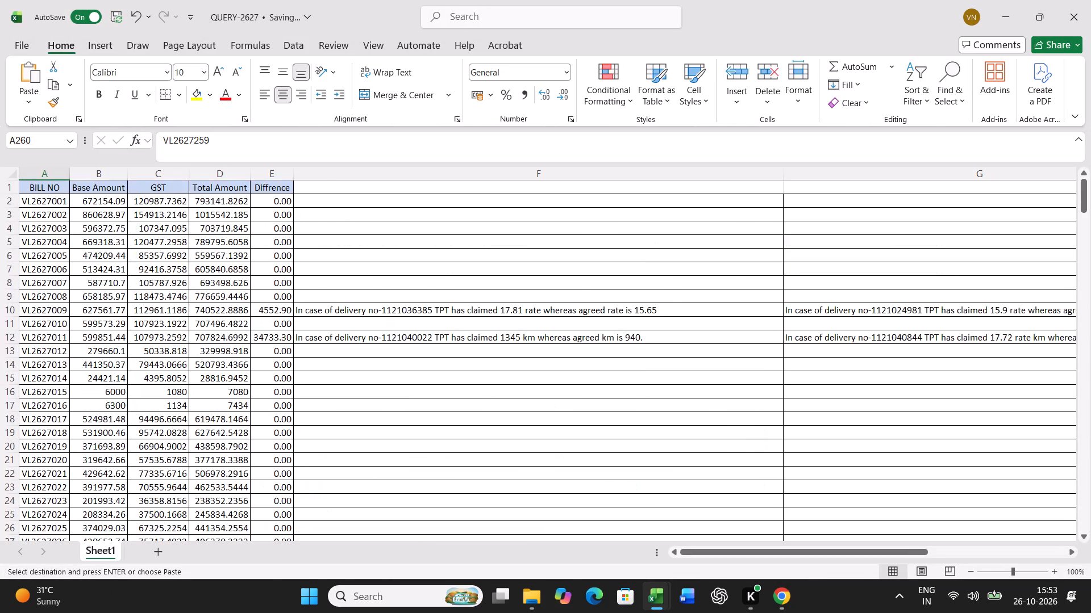
{"action": "left_click", "coordinate": [58, 204]}
{"action": "key", "text": "shift+Right"}
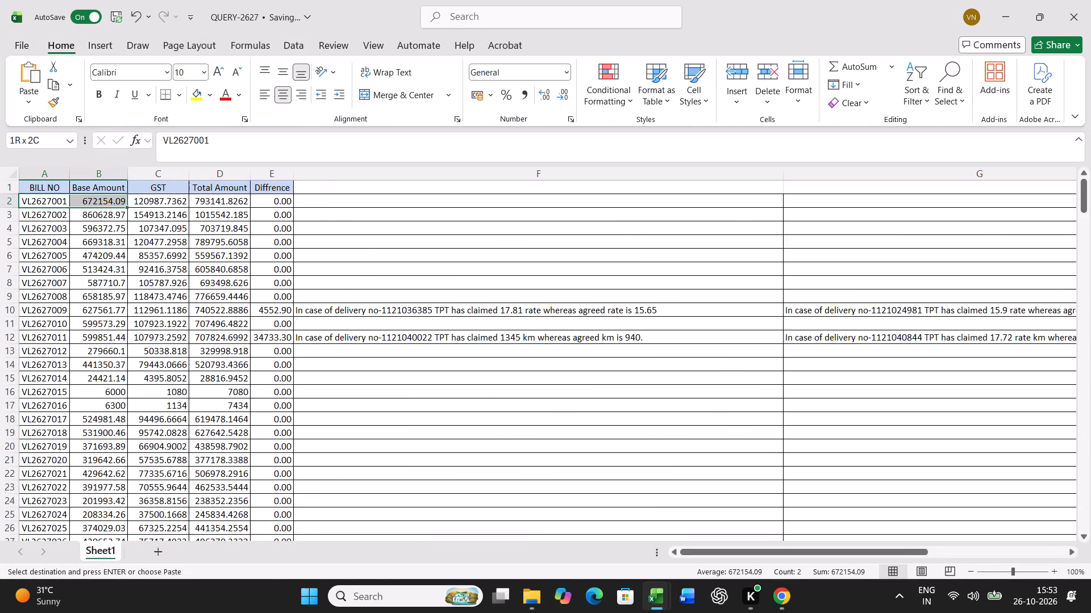
{"action": "key", "text": "shift+Right"}
{"action": "key", "text": "shift+Right"}
{"action": "key", "text": "shift+Right"}
{"action": "key", "text": "shift+Right"}
{"action": "key", "text": "shift+Right"}
{"action": "key", "text": "shift+Right"}
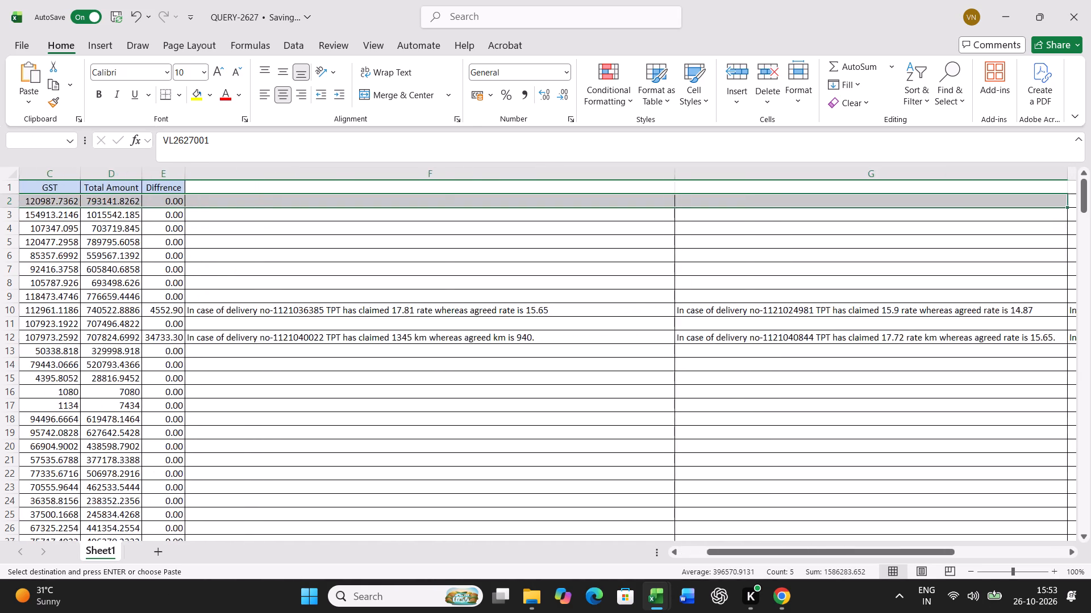
{"action": "key", "text": "ctrl+shift+Down"}
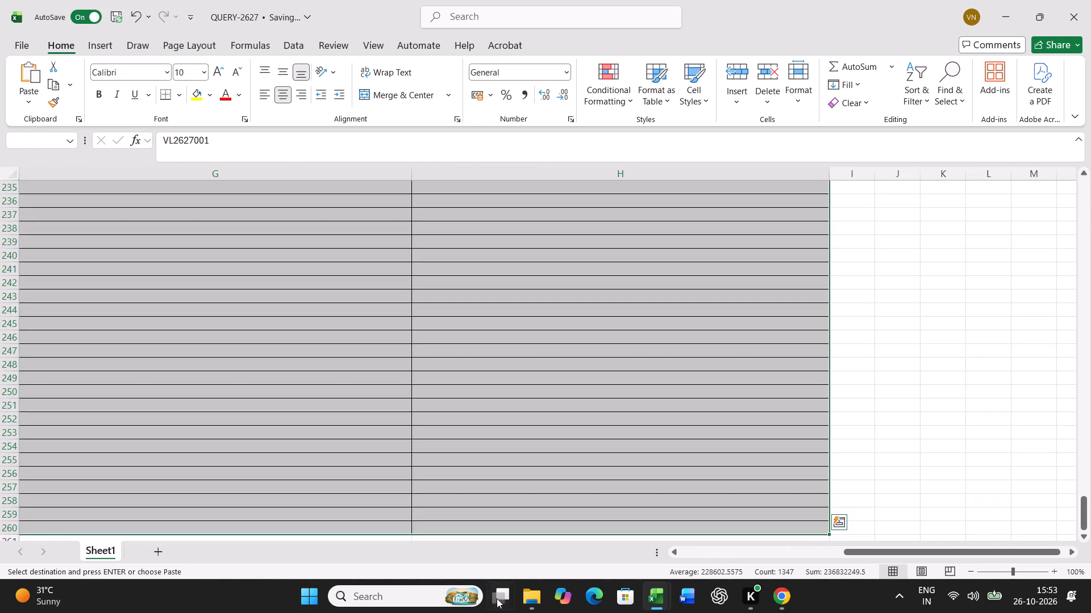
{"action": "left_click", "coordinate": [690, 557]}
{"action": "scroll", "coordinate": [367, 463], "scroll_direction": "down", "scroll_amount": 4}
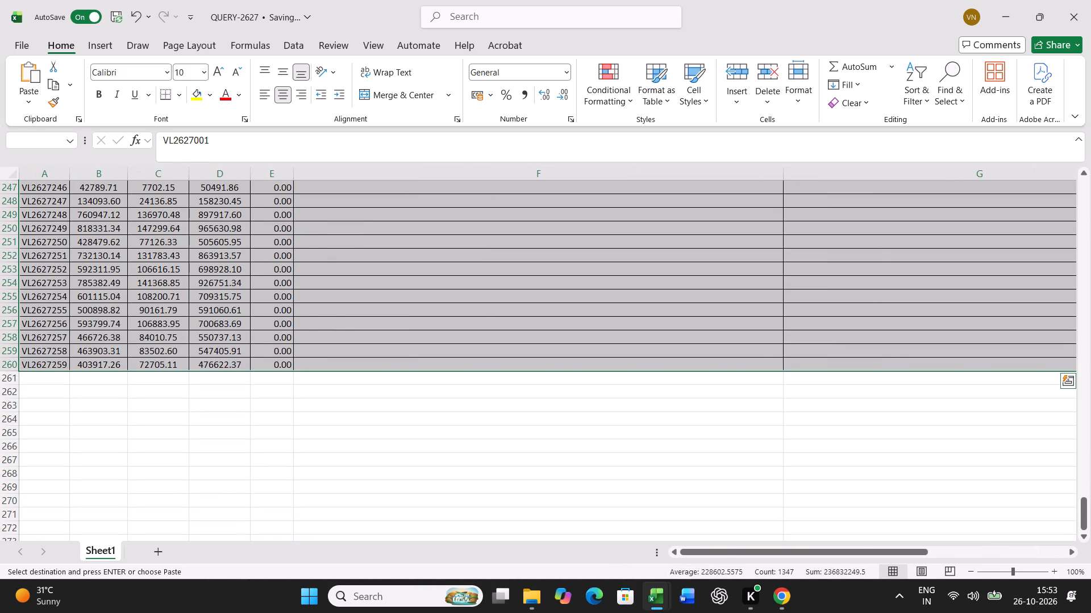
{"action": "key", "text": "ctrl+c"}
Switch to Sheet2 of the BILL SUBMIT FORMET workbook.
{"action": "left_click", "coordinate": [647, 604]}
{"action": "left_click", "coordinate": [589, 541]}
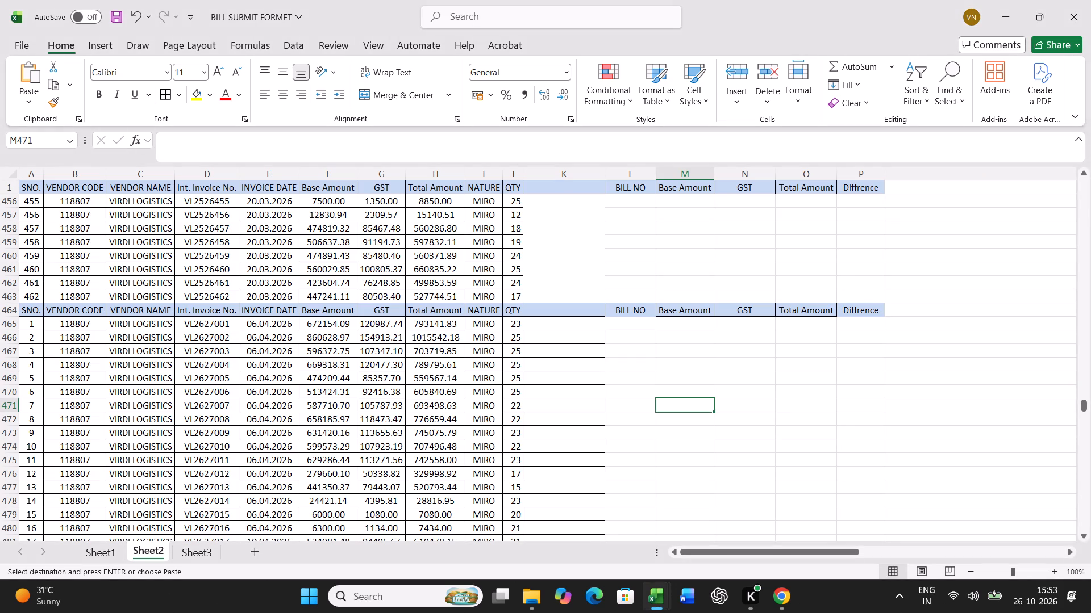
Paste the copied bill block under the BILL NO header in Sheet2, starting at L465, and autofit the Diffrence column.
{"action": "left_click", "coordinate": [624, 328]}
{"action": "key", "text": "ctrl+v"}
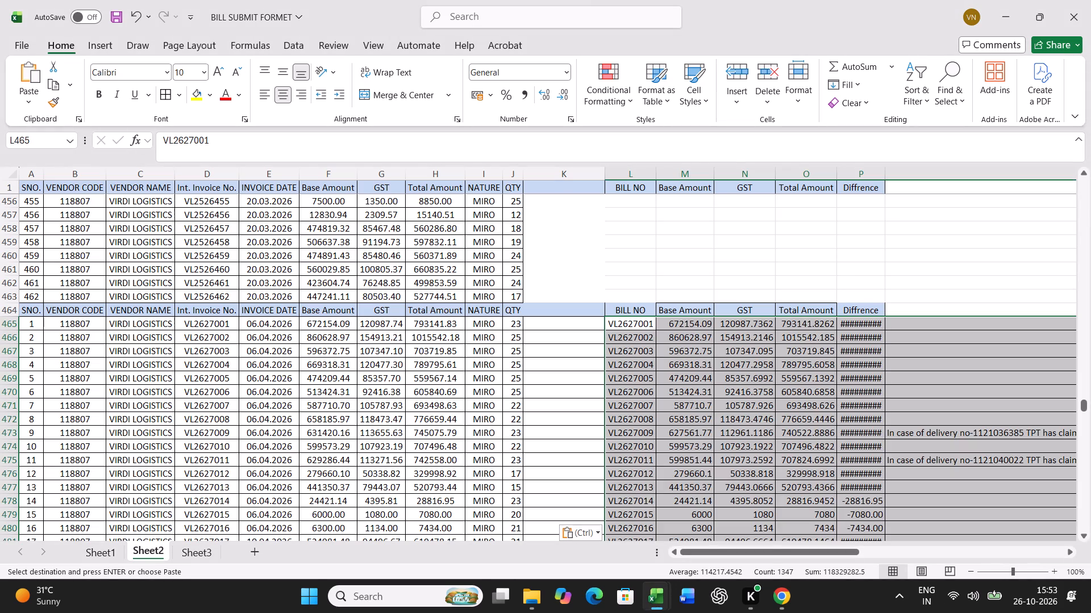
{"action": "double_click", "coordinate": [887, 171]}
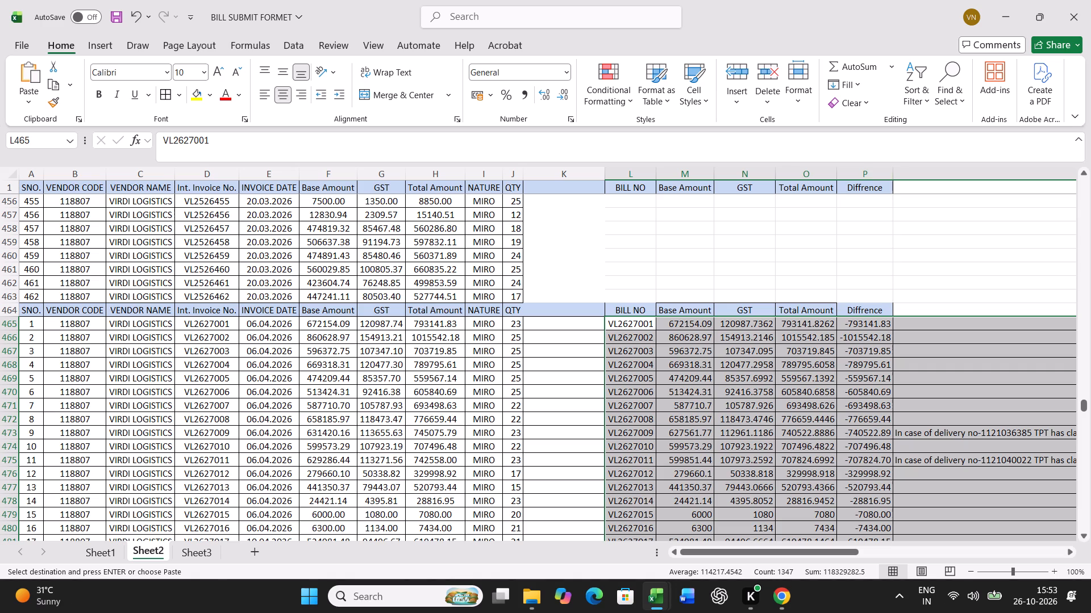
Enter the formula =H465-O465 in the Diffrence cell P465 for bill VL2627001.
{"action": "left_click", "coordinate": [875, 322]}
{"action": "key", "text": "equal"}
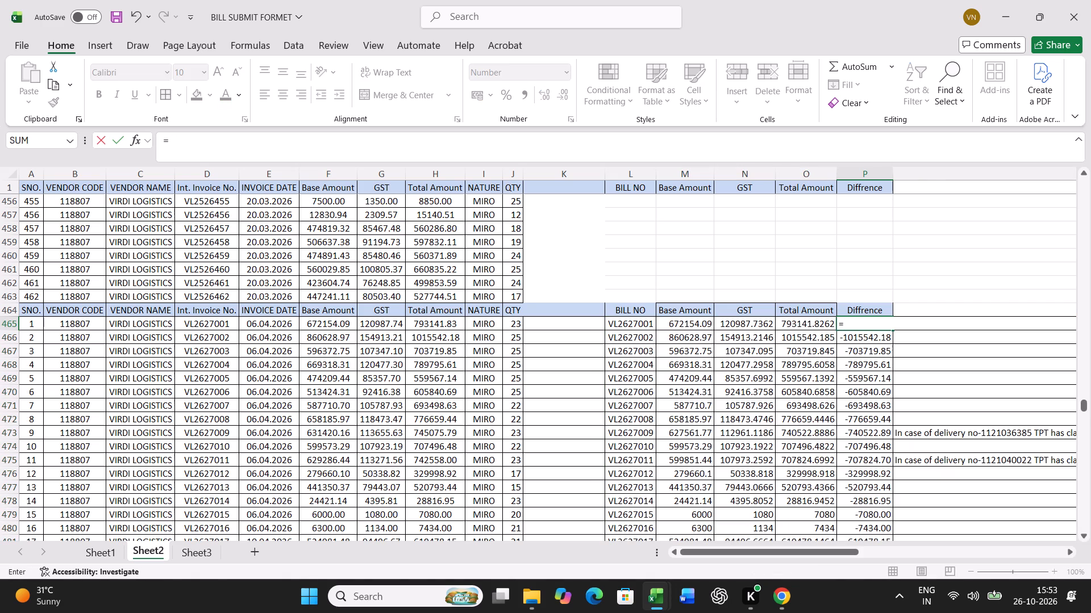
{"action": "left_click", "coordinate": [443, 324]}
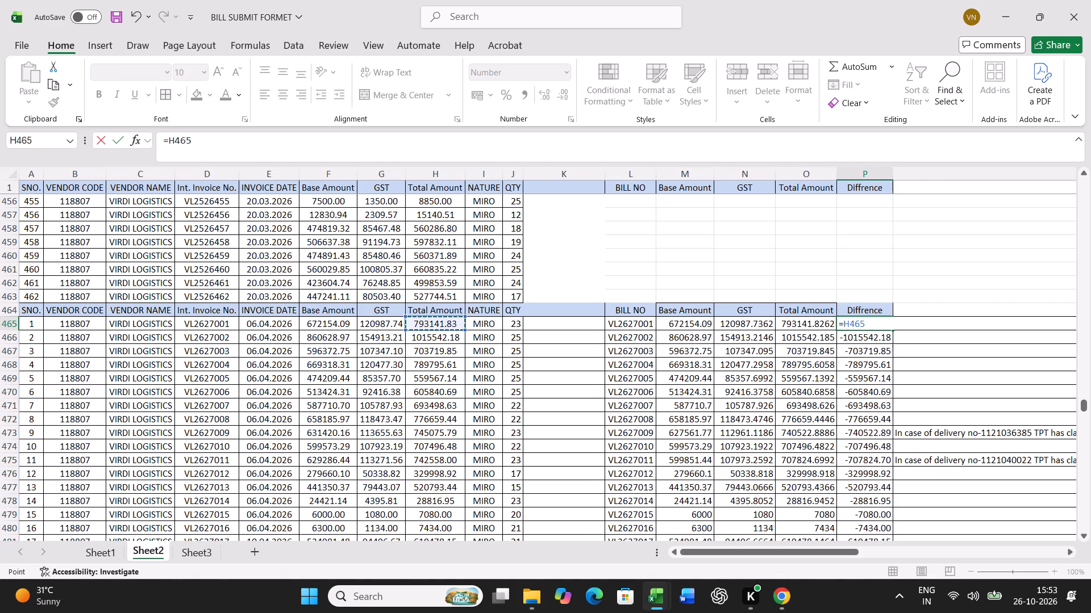
{"action": "key", "text": "minus"}
{"action": "left_click", "coordinate": [794, 322]}
{"action": "key", "text": "Return"}
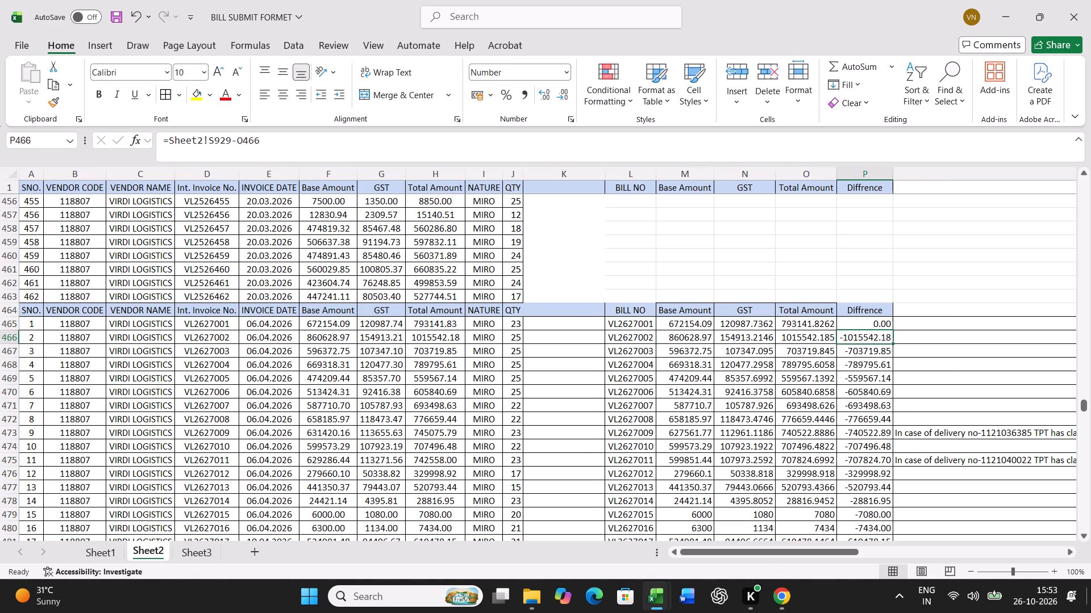
Copy the P465 difference formula down the Diffrence column through the last bill in row 723.
{"action": "key", "text": "Up"}
{"action": "key", "text": "ctrl+c"}
{"action": "key", "text": "shift+Down"}
{"action": "key", "text": "shift+Down"}
{"action": "key", "text": "shift+Down"}
{"action": "key", "text": "shift+Down"}
{"action": "key", "text": "shift+Down"}
{"action": "key", "text": "shift+Down"}
{"action": "key", "text": "shift+Down"}
{"action": "key", "text": "shift+Down"}
{"action": "key", "text": "shift+Down"}
{"action": "key", "text": "shift+Down"}
{"action": "key", "text": "shift+Down"}
{"action": "key", "text": "shift+Down"}
{"action": "key", "text": "shift+Down"}
{"action": "key", "text": "shift+Down"}
{"action": "key", "text": "shift+Down"}
{"action": "key", "text": "shift+Down"}
{"action": "key", "text": "shift+Down"}
{"action": "key", "text": "shift+Down"}
{"action": "key", "text": "shift+Down"}
{"action": "key", "text": "shift+Down"}
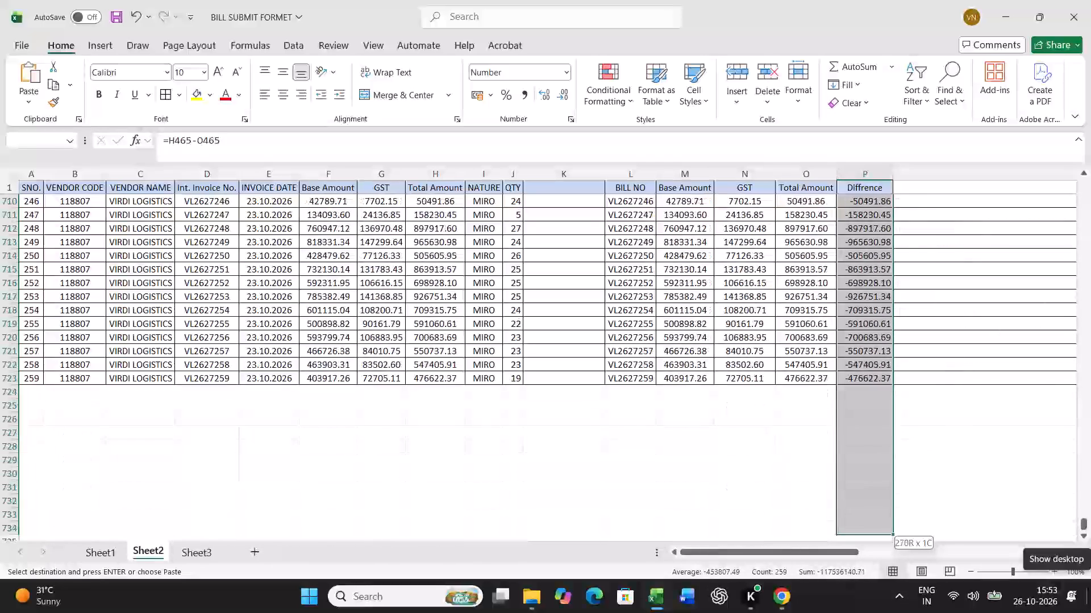
{"action": "key", "text": "shift+Up"}
{"action": "key", "text": "shift+Up"}
{"action": "key", "text": "shift+Up"}
{"action": "key", "text": "shift+Up"}
{"action": "key", "text": "shift+Up"}
{"action": "key", "text": "shift+Up"}
{"action": "key", "text": "shift+Up"}
{"action": "key", "text": "shift+Up"}
{"action": "key", "text": "shift+Up"}
{"action": "key", "text": "shift+Up"}
{"action": "key", "text": "shift+Up"}
{"action": "key", "text": "shift+Up"}
{"action": "key", "text": "shift+Up"}
{"action": "key", "text": "shift+Up"}
{"action": "key", "text": "shift+Up"}
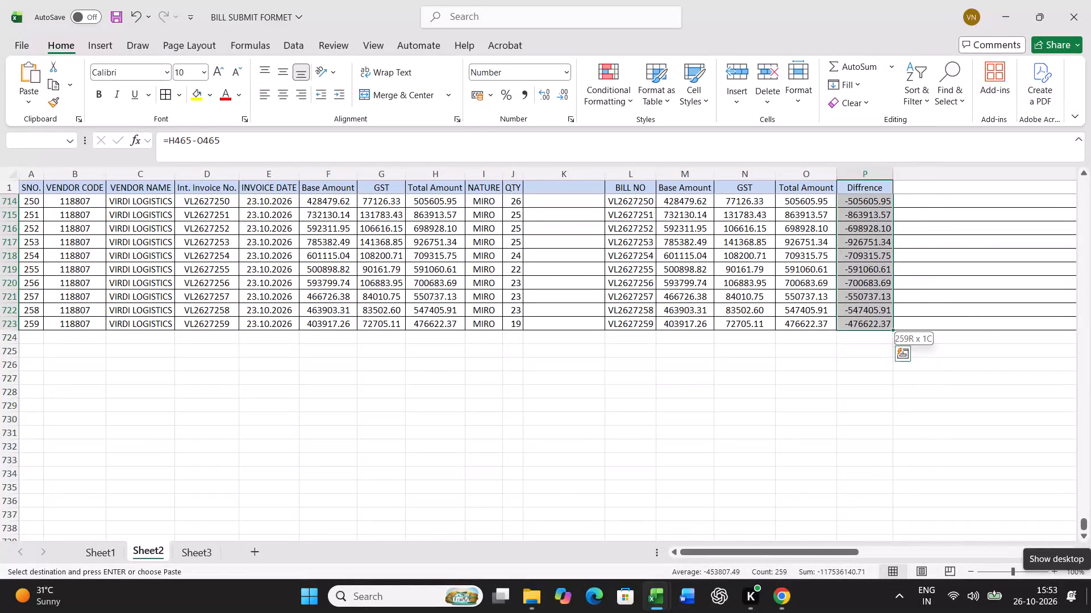
{"action": "key", "text": "Return"}
Look through the recalculated differences and remarks for the 2627-series bills, from row 465 to row 723.
{"action": "scroll", "coordinate": [946, 362], "scroll_direction": "up", "scroll_amount": 7}
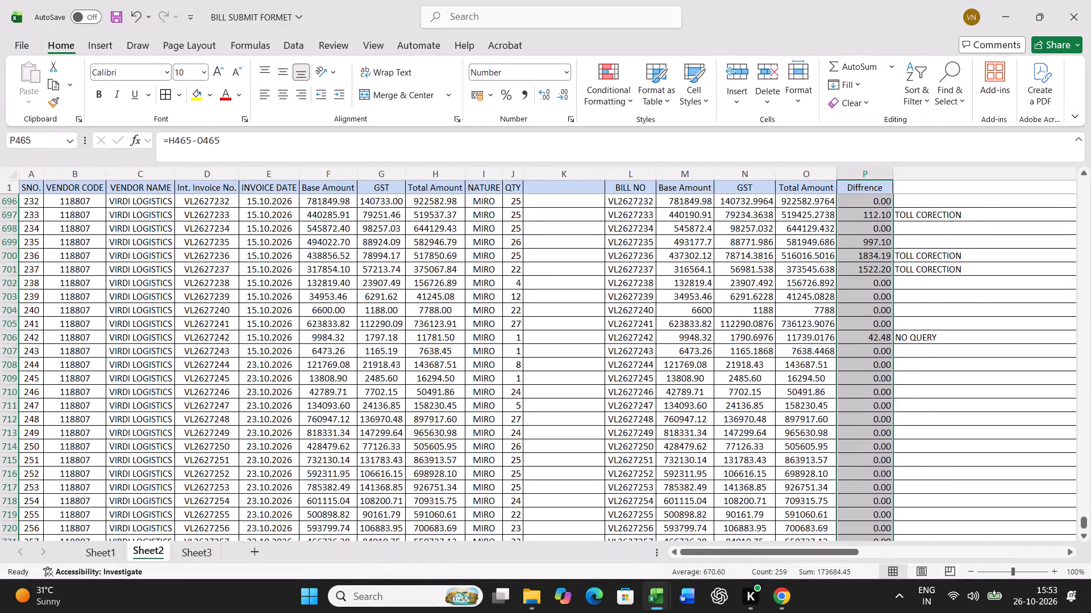
{"action": "scroll", "coordinate": [946, 362], "scroll_direction": "up", "scroll_amount": 4}
{"action": "scroll", "coordinate": [946, 362], "scroll_direction": "up", "scroll_amount": 20}
{"action": "scroll", "coordinate": [946, 362], "scroll_direction": "up", "scroll_amount": 1}
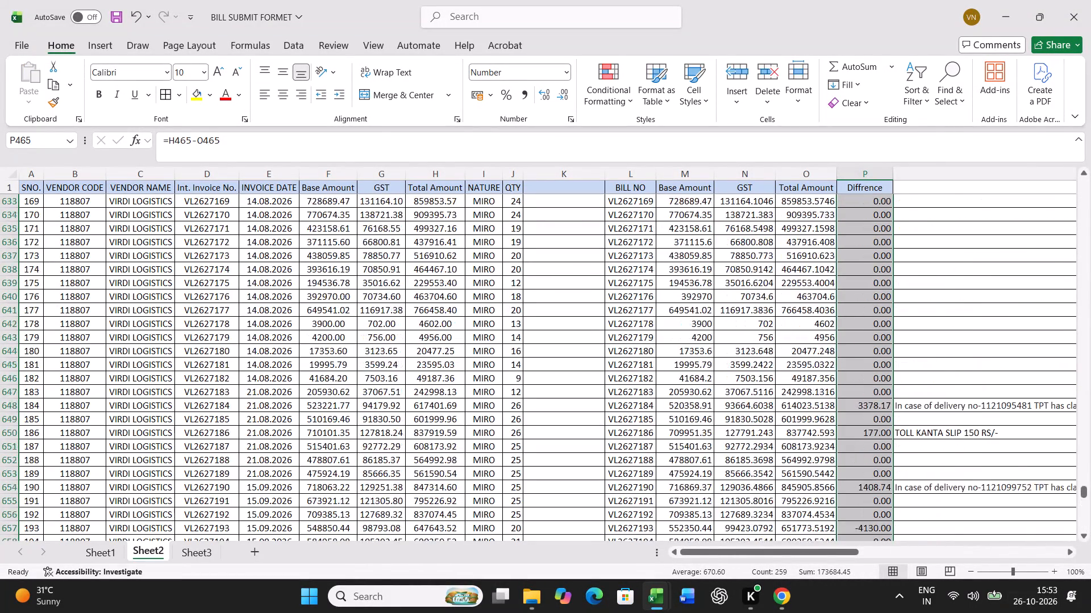
{"action": "scroll", "coordinate": [946, 362], "scroll_direction": "up", "scroll_amount": 13}
{"action": "scroll", "coordinate": [946, 362], "scroll_direction": "up", "scroll_amount": 17}
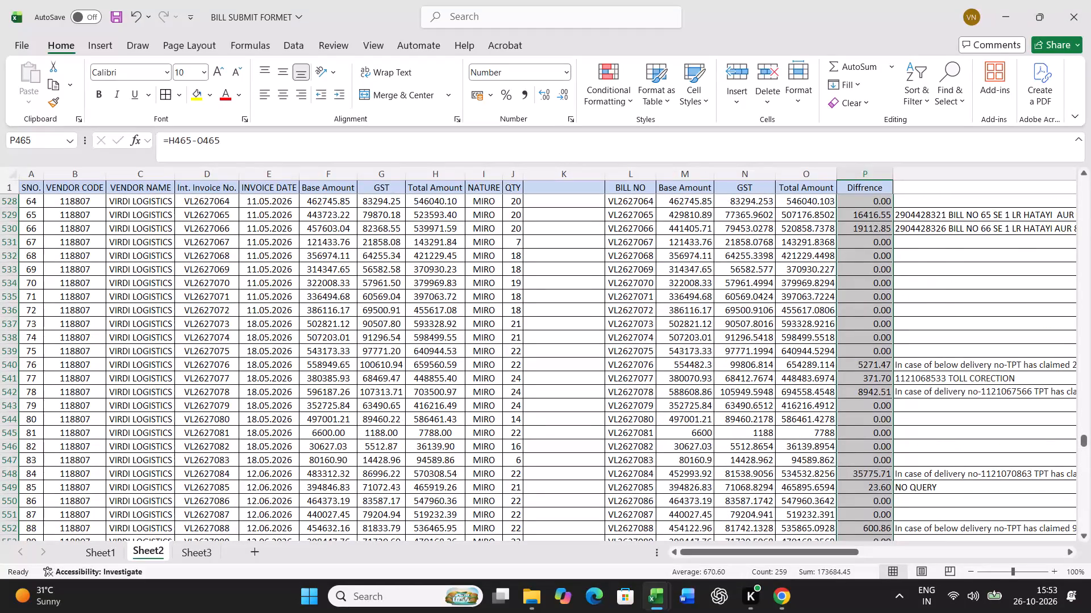
{"action": "scroll", "coordinate": [946, 362], "scroll_direction": "up", "scroll_amount": 20}
{"action": "scroll", "coordinate": [946, 362], "scroll_direction": "up", "scroll_amount": 7}
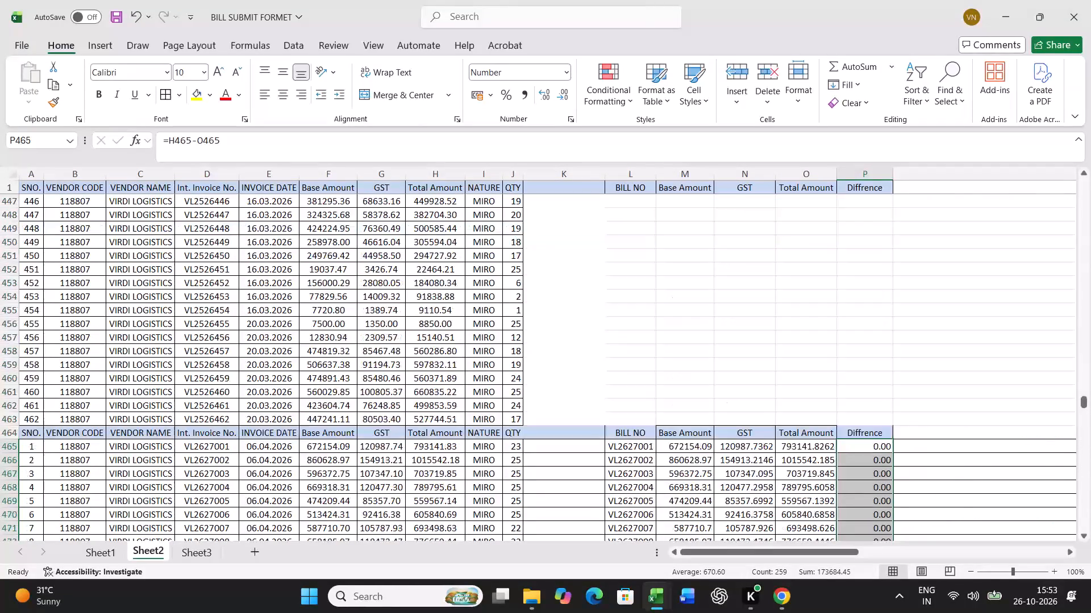
{"action": "scroll", "coordinate": [946, 362], "scroll_direction": "down", "scroll_amount": 20}
{"action": "scroll", "coordinate": [946, 362], "scroll_direction": "down", "scroll_amount": 20}
{"action": "scroll", "coordinate": [946, 362], "scroll_direction": "down", "scroll_amount": 6}
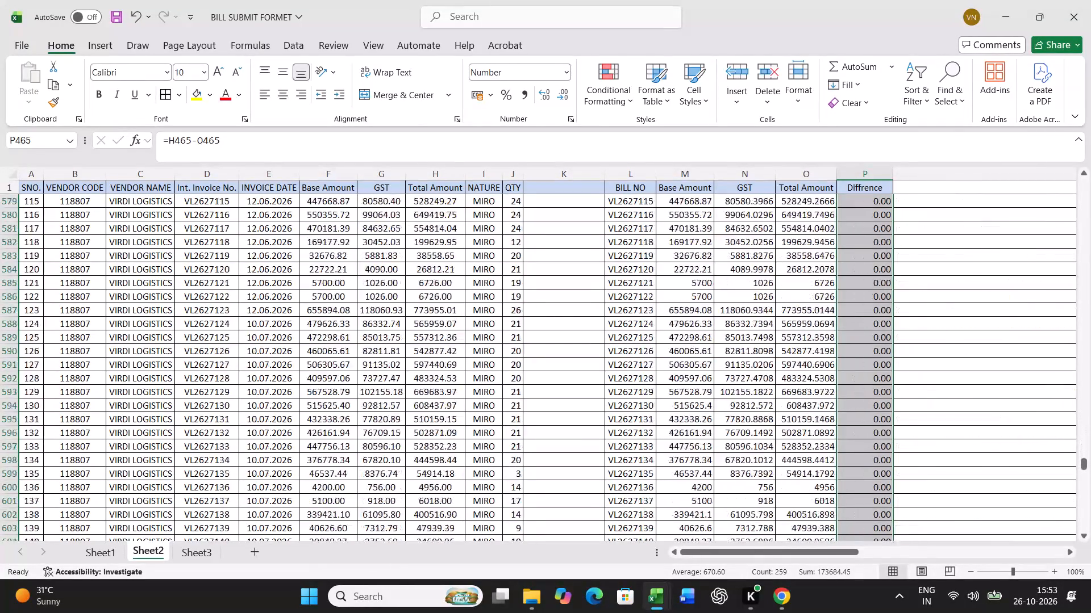
{"action": "scroll", "coordinate": [391, 449], "scroll_direction": "down", "scroll_amount": 20}
{"action": "scroll", "coordinate": [391, 449], "scroll_direction": "down", "scroll_amount": 20}
{"action": "scroll", "coordinate": [391, 449], "scroll_direction": "down", "scroll_amount": 5}
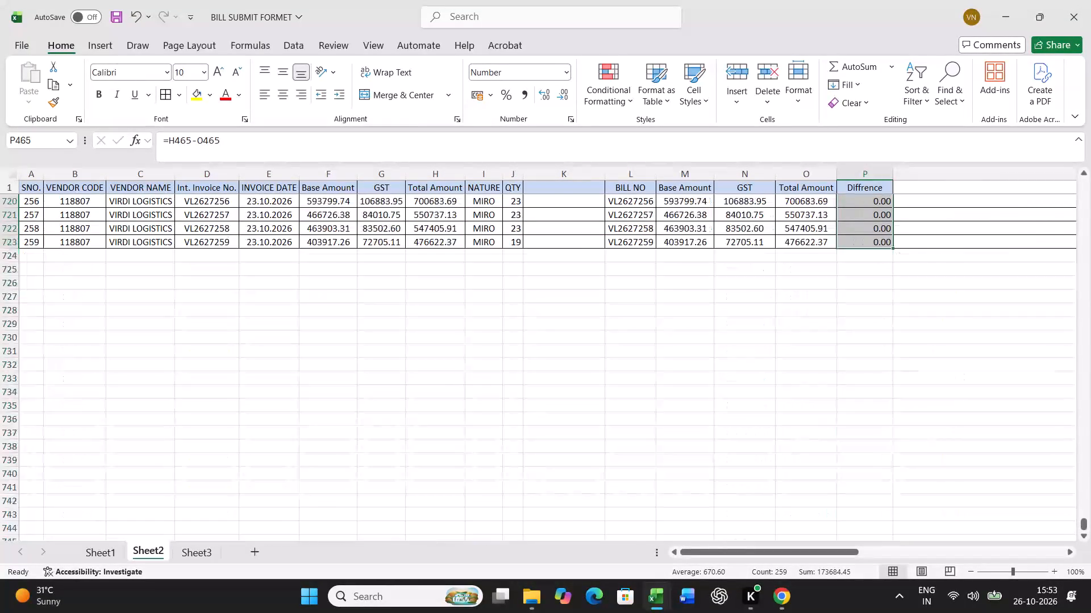
{"action": "scroll", "coordinate": [439, 413], "scroll_direction": "up", "scroll_amount": 4}
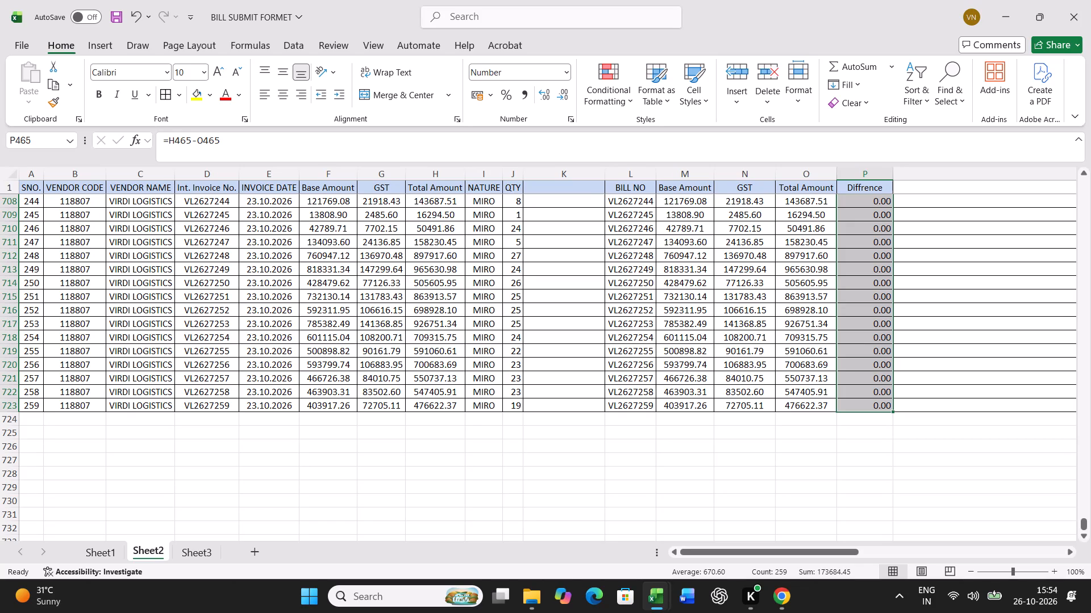
Deselect the Diffrence column by selecting A724 below the list, and save the BILL SUBMIT FORMET workbook.
{"action": "left_click", "coordinate": [28, 421]}
{"action": "key", "text": "ctrl+s"}
{"action": "key", "text": "ctrl+s"}
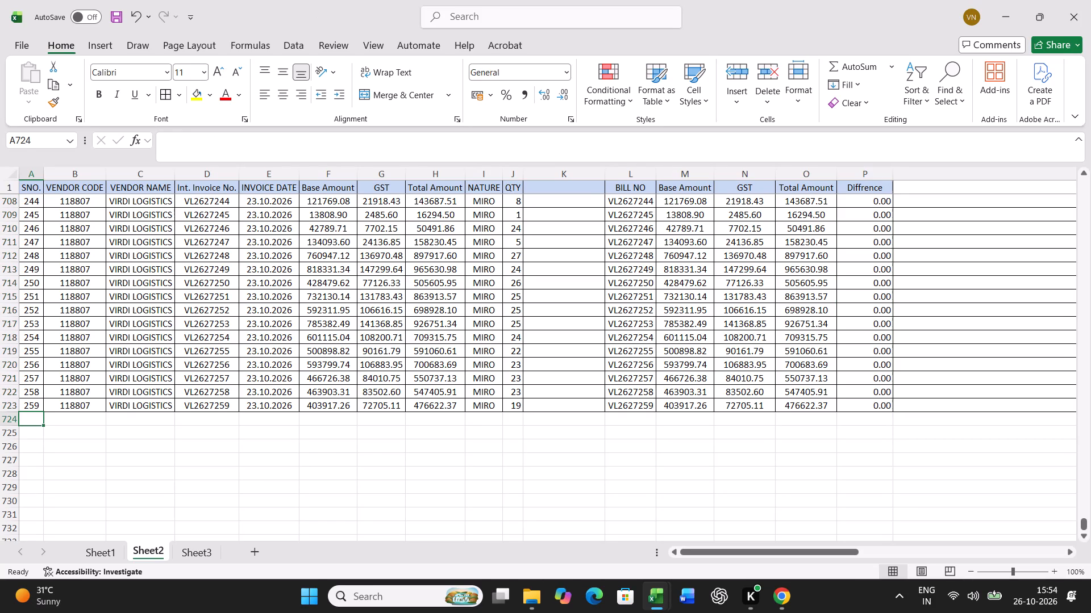
{"action": "key", "text": "ctrl+s"}
{"action": "key", "text": "ctrl+s"}
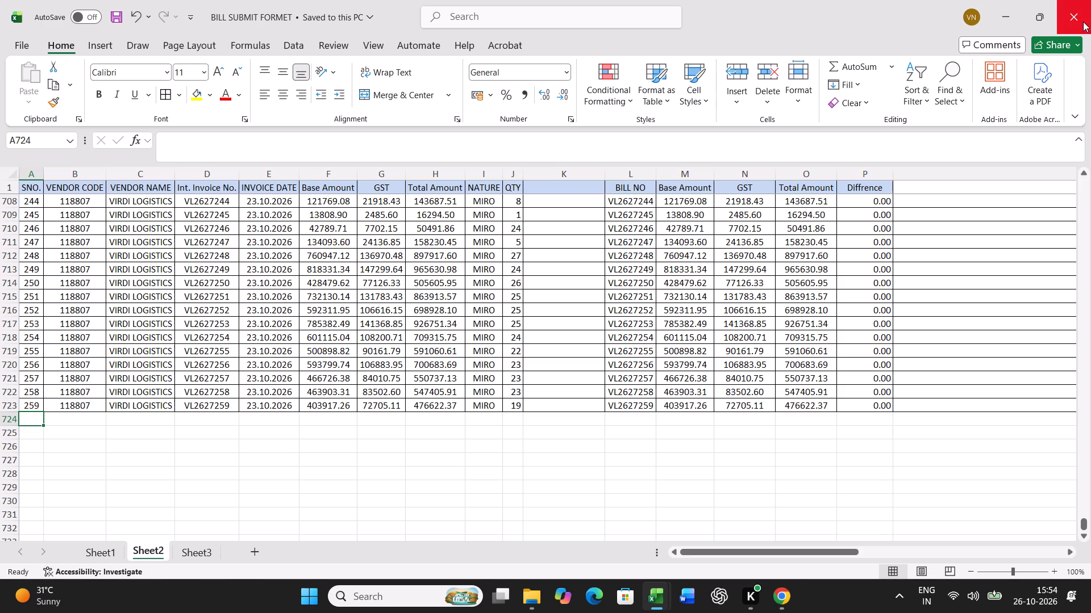
Switch to the bill submission letter in Sheet1, save the BILL SUBMIT FORMET workbook again, and close it.
{"action": "left_click", "coordinate": [109, 556]}
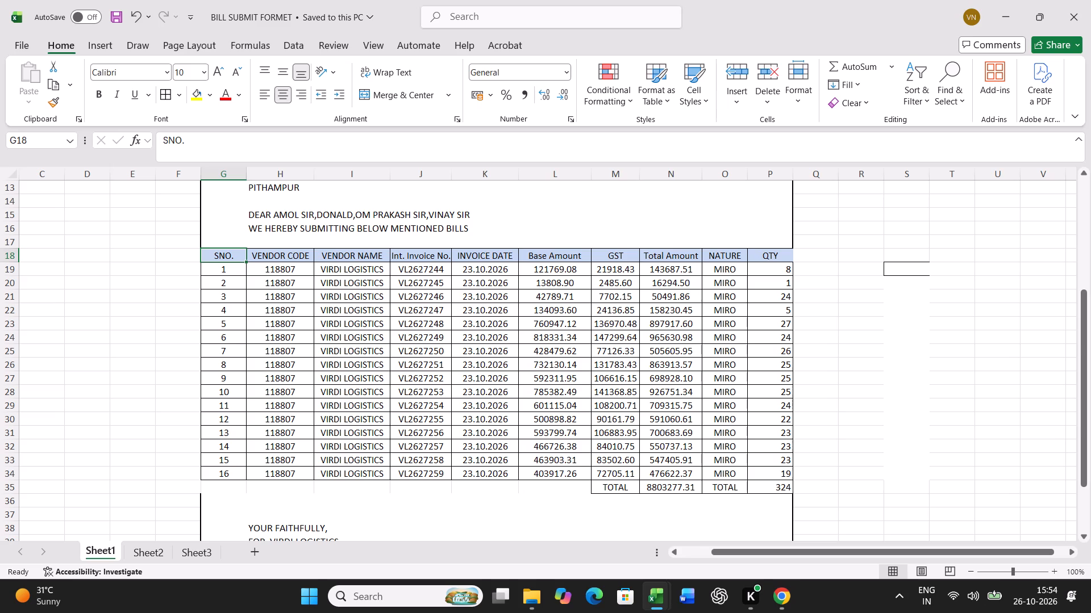
{"action": "left_click", "coordinate": [420, 476]}
{"action": "key", "text": "ctrl+s"}
{"action": "left_click", "coordinate": [1076, 22]}
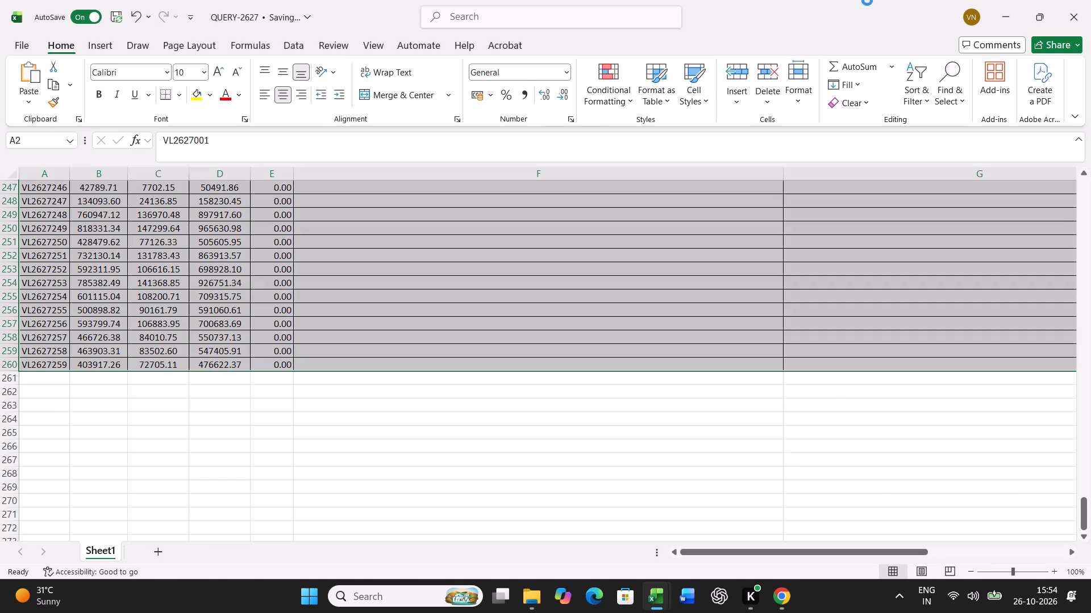
Look over the last bill rows in Sheet1 of the QUERY-2627 workbook.
{"action": "scroll", "coordinate": [635, 332], "scroll_direction": "down", "scroll_amount": 2}
{"action": "scroll", "coordinate": [635, 332], "scroll_direction": "up", "scroll_amount": 9}
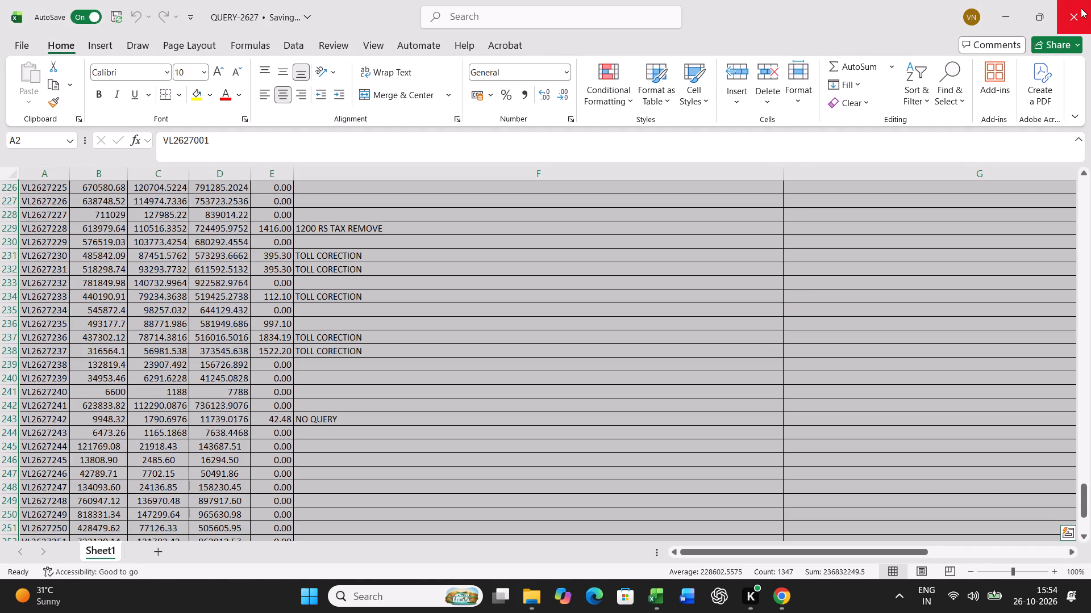
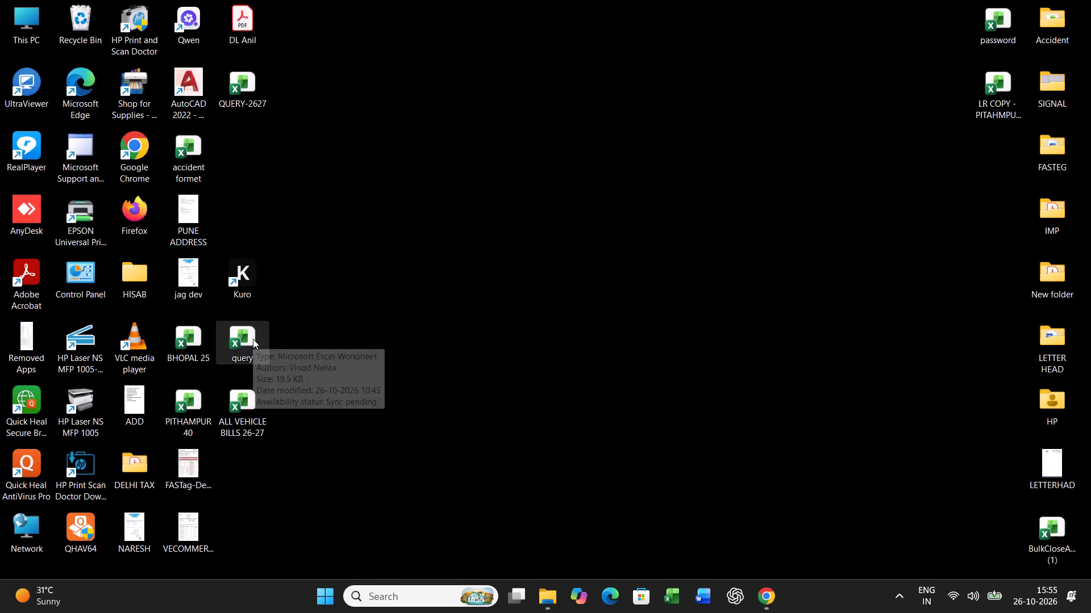
Delete the ALL VEHICLE BILLS 26-27 workbook from the desktop.
{"action": "left_click", "coordinate": [228, 91]}
{"action": "left_click", "coordinate": [240, 91]}
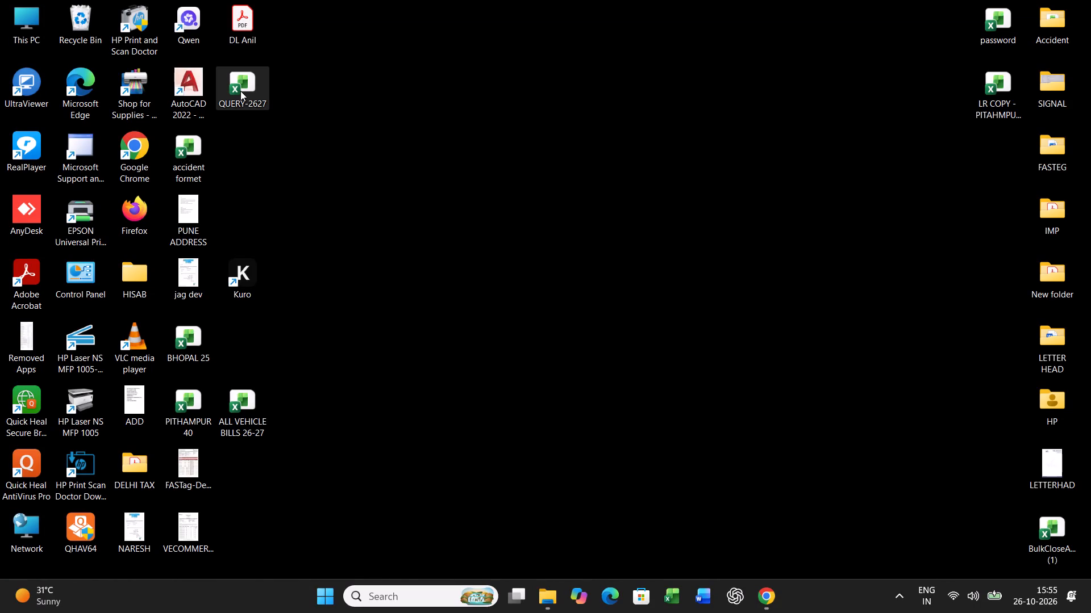
{"action": "left_click_drag", "start_coordinate": [244, 401], "coordinate": [256, 146]}
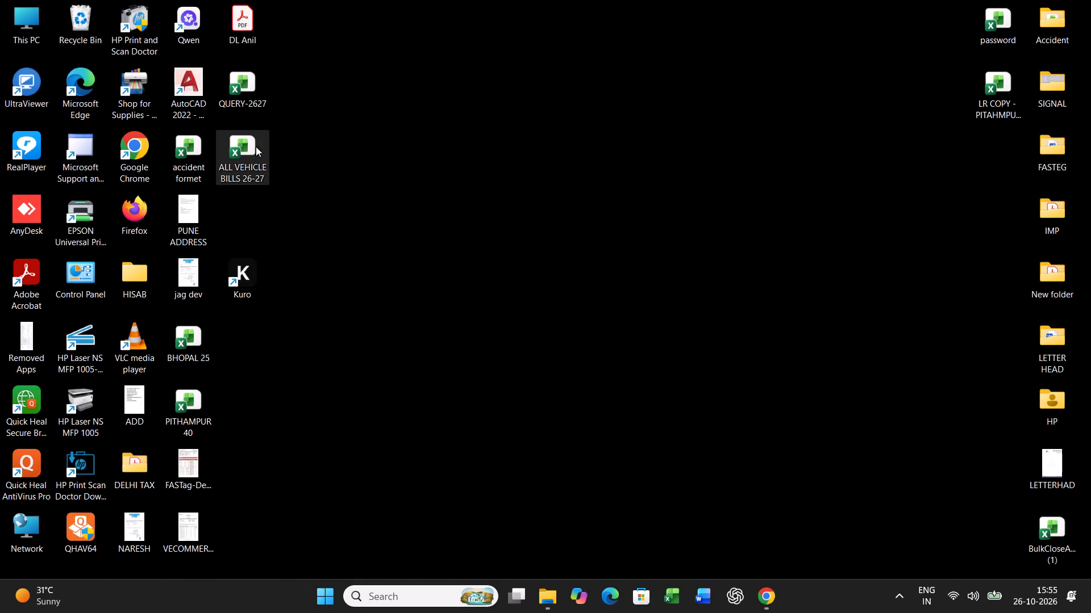
{"action": "left_click", "coordinate": [248, 153]}
{"action": "key", "text": "Delete"}
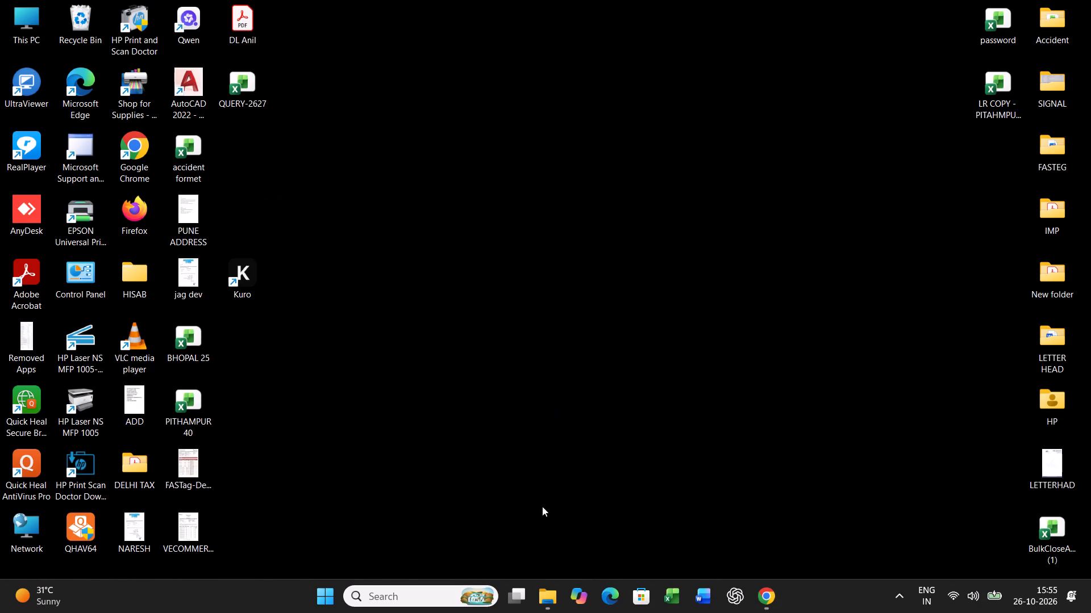
Check the files in the YEAR-26-27 folder on drive D and close the folder window.
{"action": "left_click", "coordinate": [538, 600]}
{"action": "left_click", "coordinate": [16, 47]}
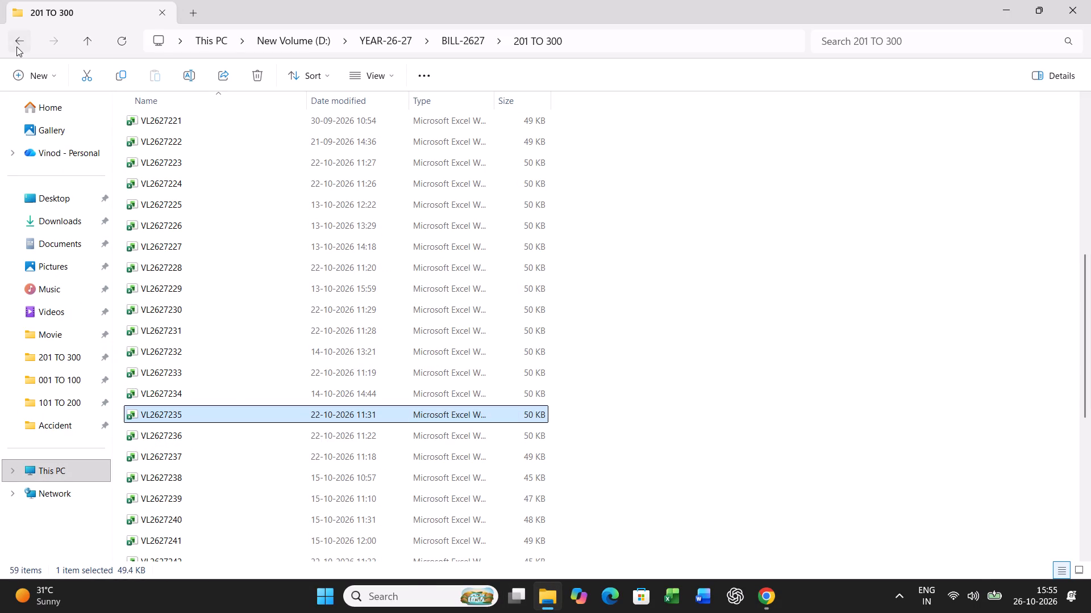
{"action": "left_click", "coordinate": [20, 42]}
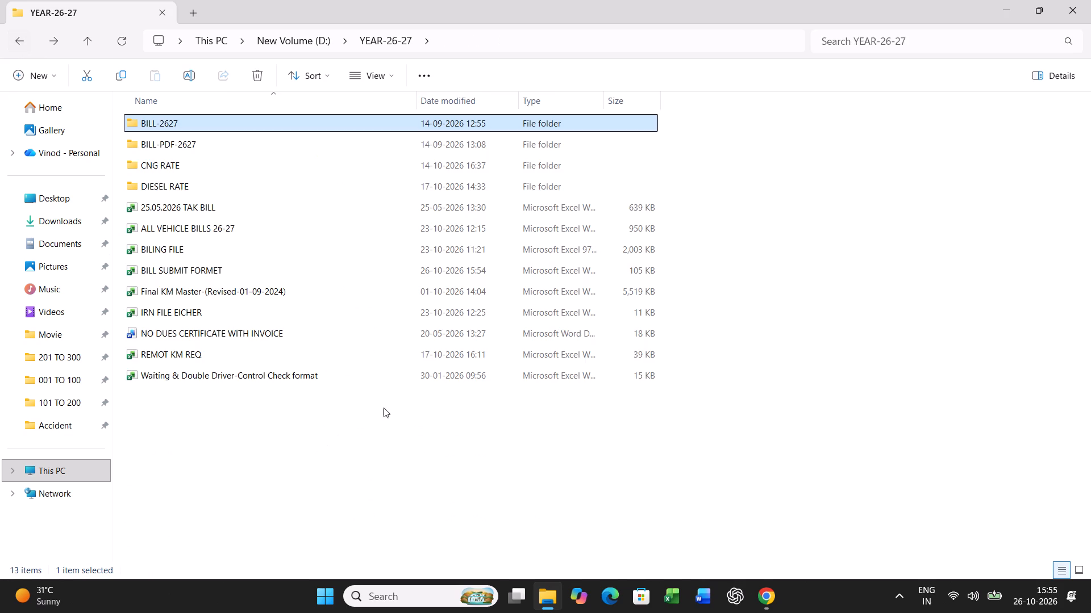
{"action": "left_click", "coordinate": [1084, 6]}
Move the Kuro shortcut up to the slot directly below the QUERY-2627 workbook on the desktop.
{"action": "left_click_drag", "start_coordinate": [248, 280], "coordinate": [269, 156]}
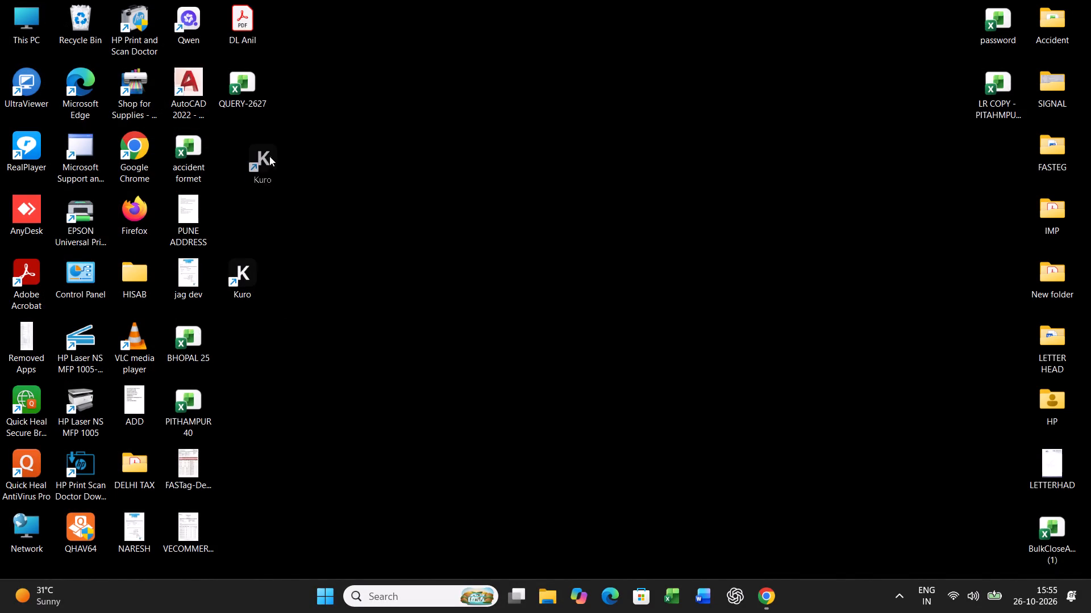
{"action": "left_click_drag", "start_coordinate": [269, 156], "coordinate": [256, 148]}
Delete the DL PDF file from the desktop.
{"action": "left_click", "coordinate": [236, 31]}
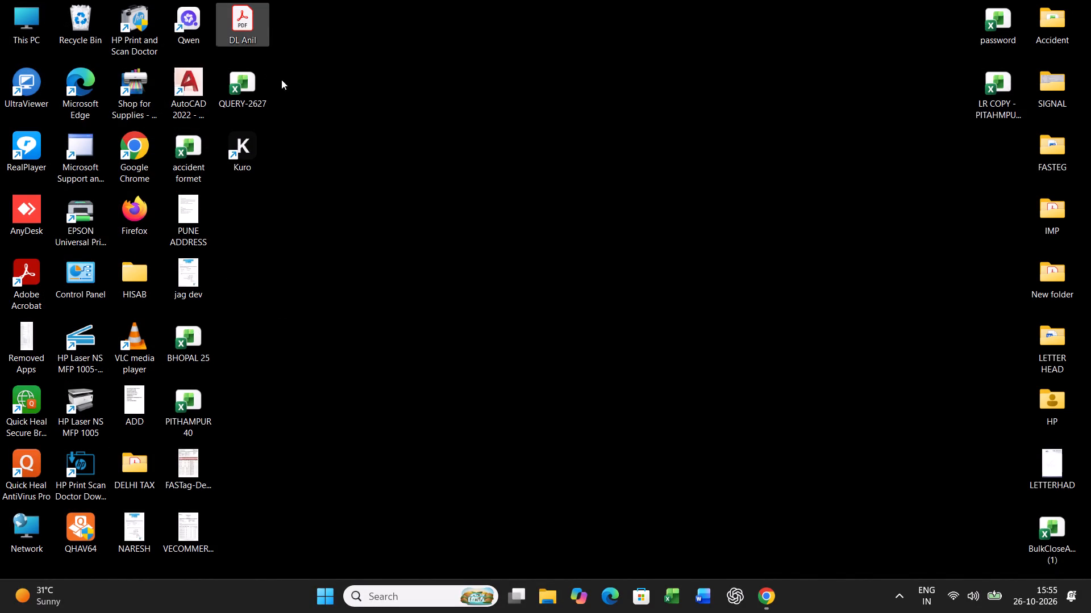
{"action": "key", "text": "Delete"}
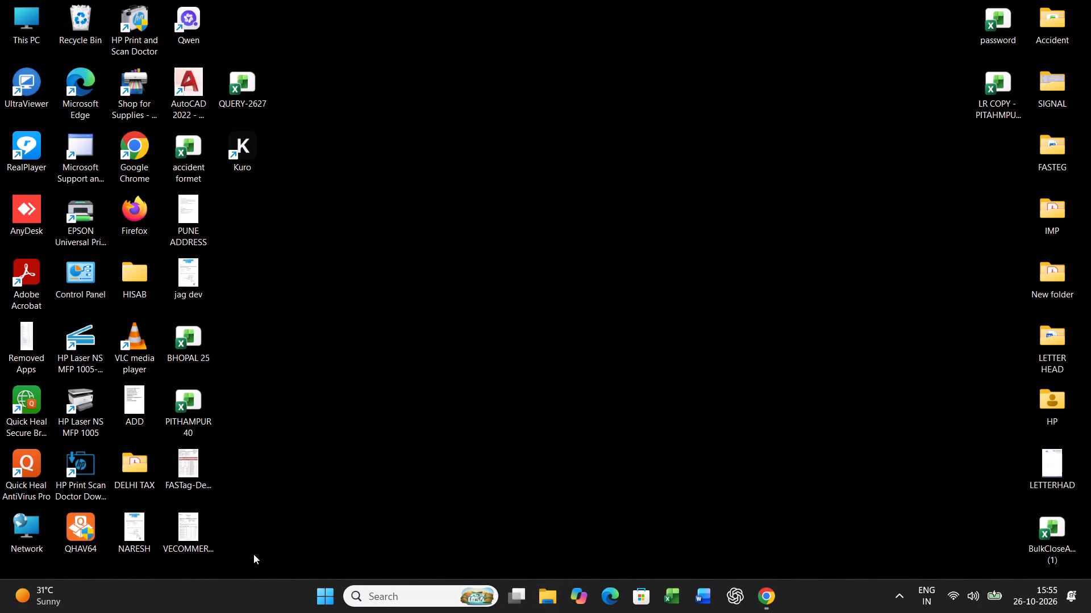
Delete the jag dev document from the desktop.
{"action": "left_click", "coordinate": [182, 527]}
{"action": "left_click", "coordinate": [190, 481]}
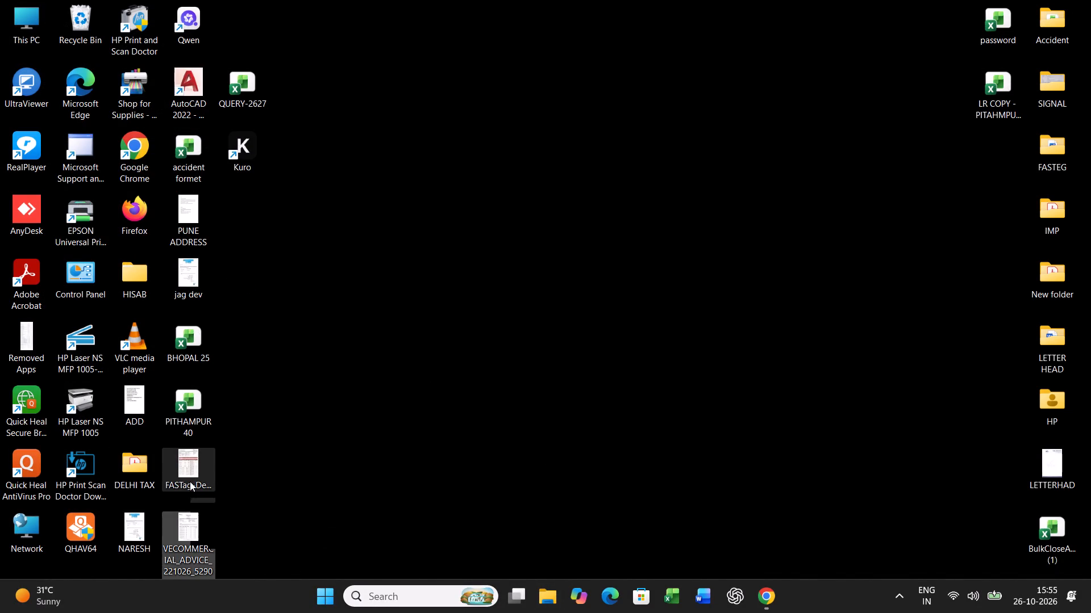
{"action": "left_click", "coordinate": [193, 394]}
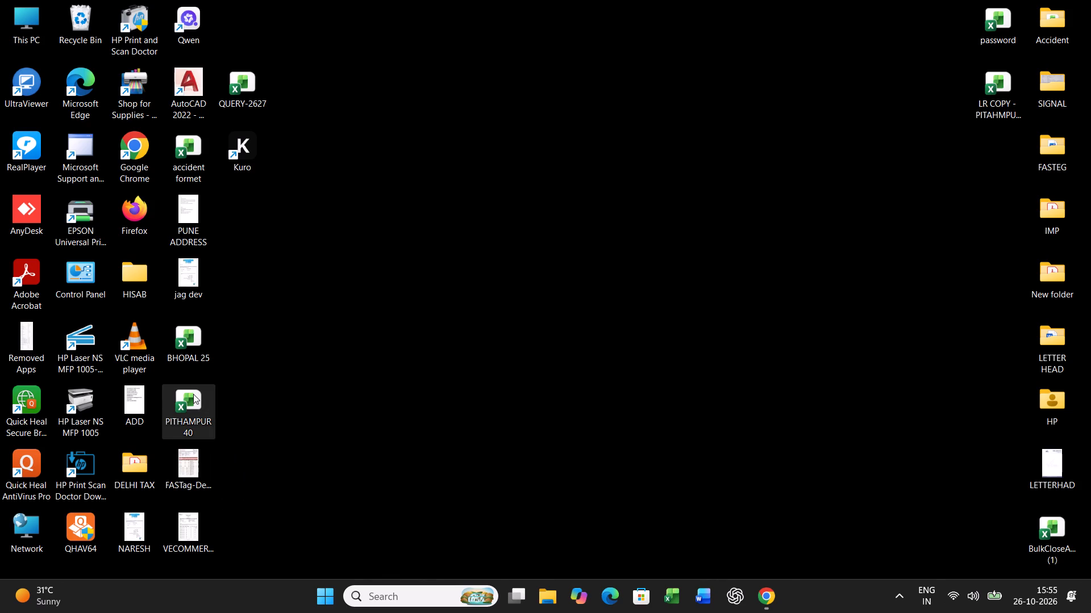
{"action": "left_click", "coordinate": [188, 322]}
{"action": "left_click", "coordinate": [193, 264]}
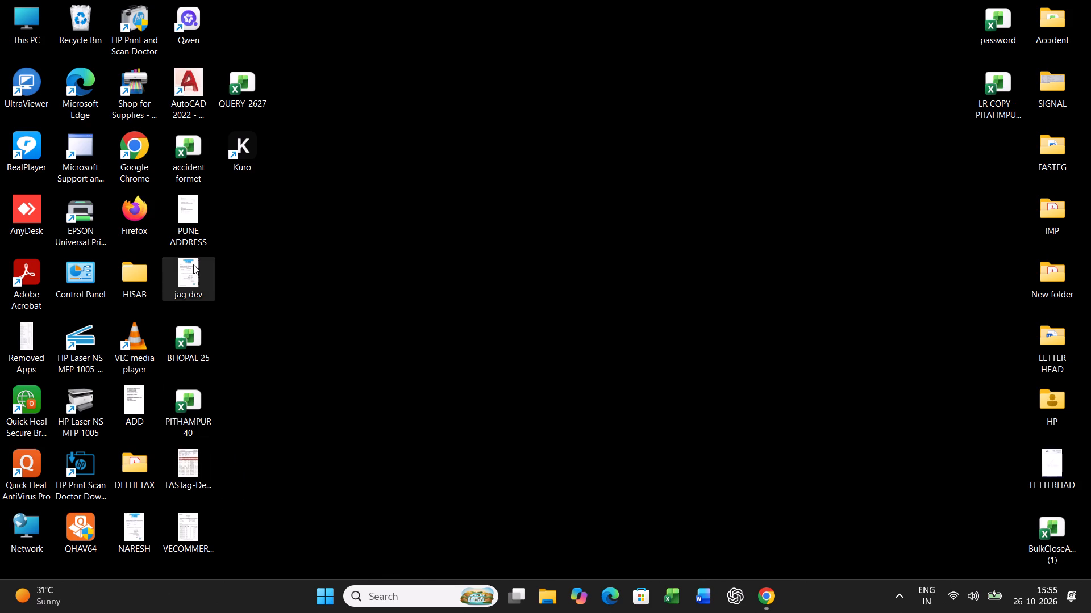
{"action": "left_click", "coordinate": [193, 264]}
{"action": "key", "text": "Delete"}
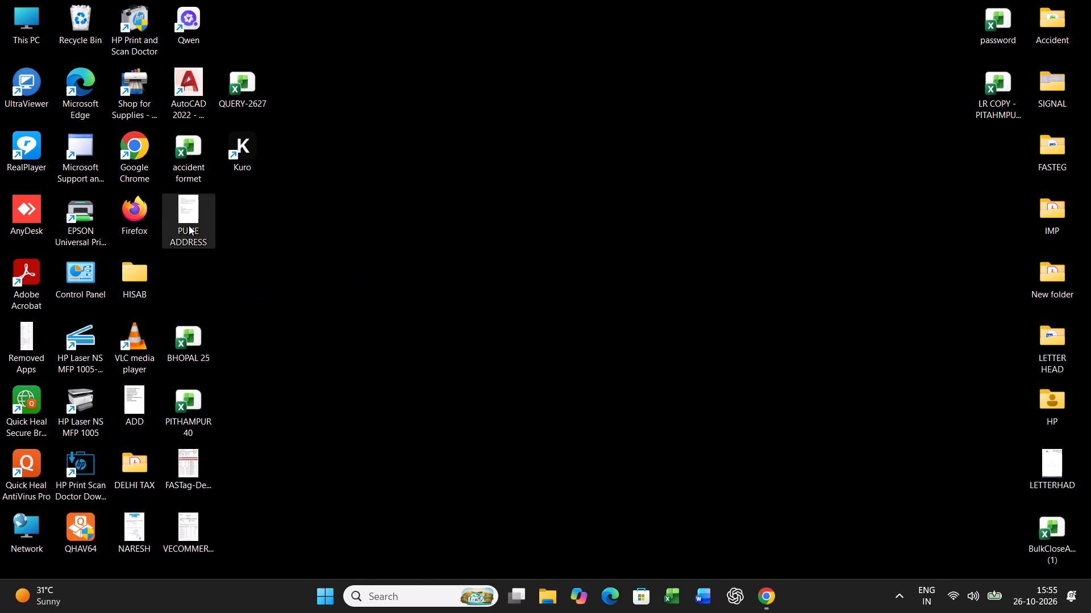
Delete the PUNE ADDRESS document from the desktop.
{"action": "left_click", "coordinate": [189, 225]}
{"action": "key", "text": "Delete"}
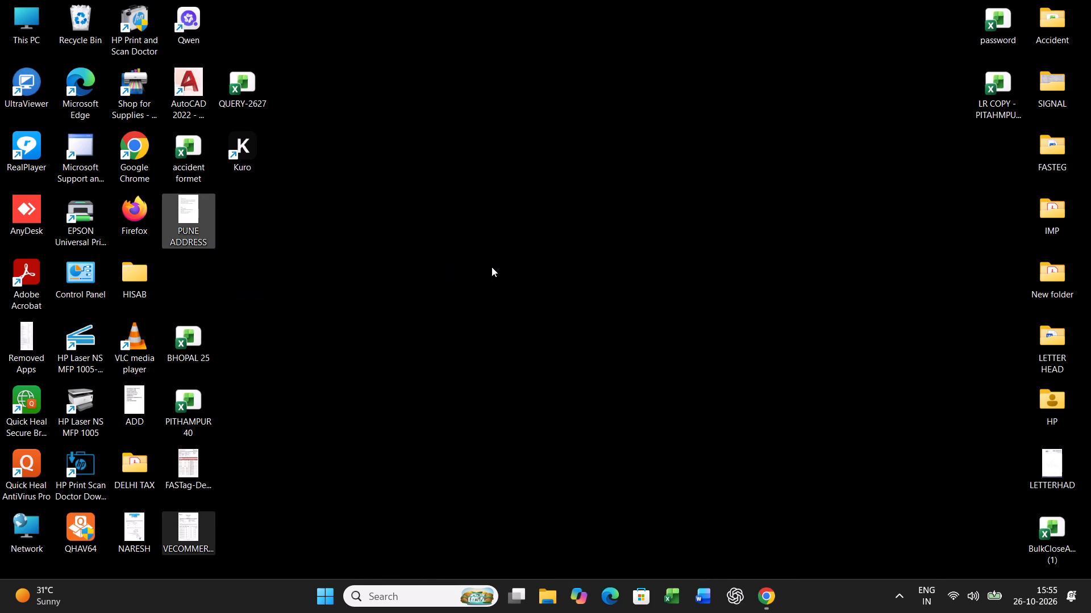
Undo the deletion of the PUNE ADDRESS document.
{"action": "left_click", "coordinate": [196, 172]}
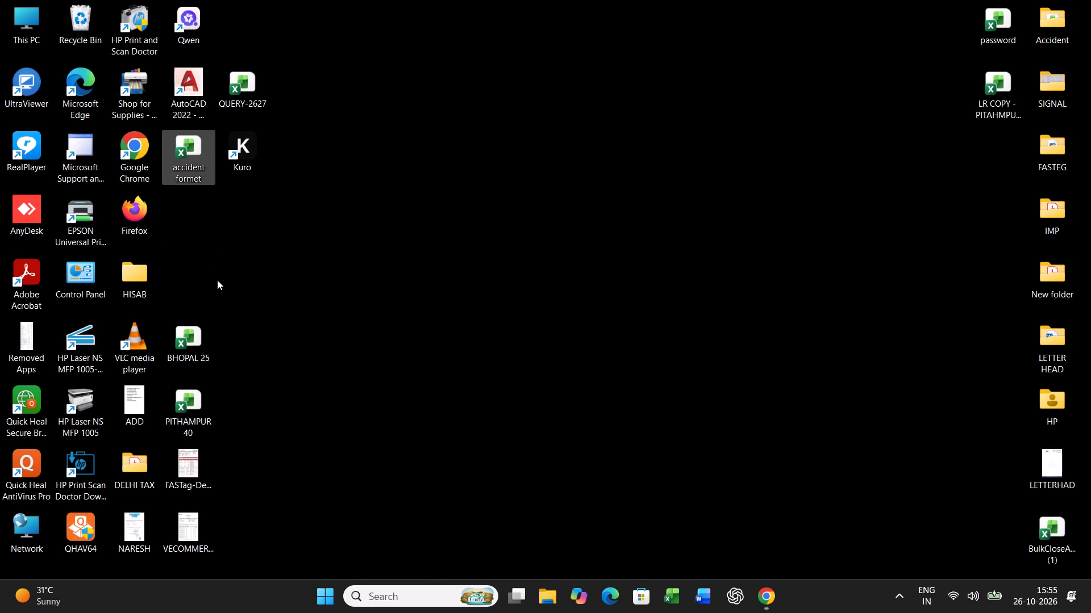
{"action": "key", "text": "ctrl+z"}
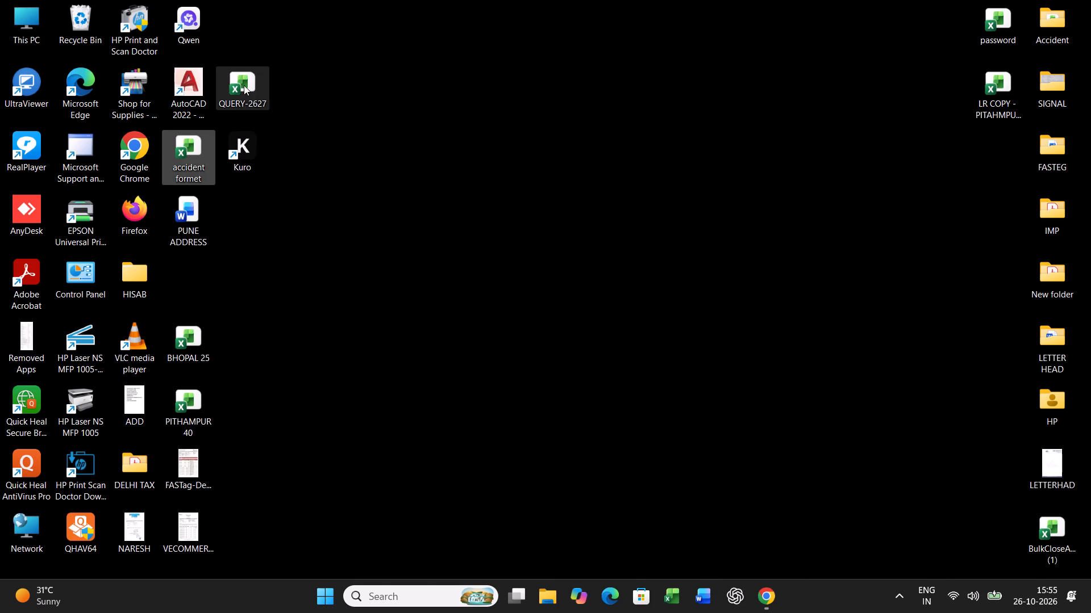
Rearrange the desktop icons, placing QUERY-2627 between PUNE ADDRESS and BHOPAL 25 and Kuro beside Qwen.
{"action": "left_click_drag", "start_coordinate": [244, 85], "coordinate": [190, 274]}
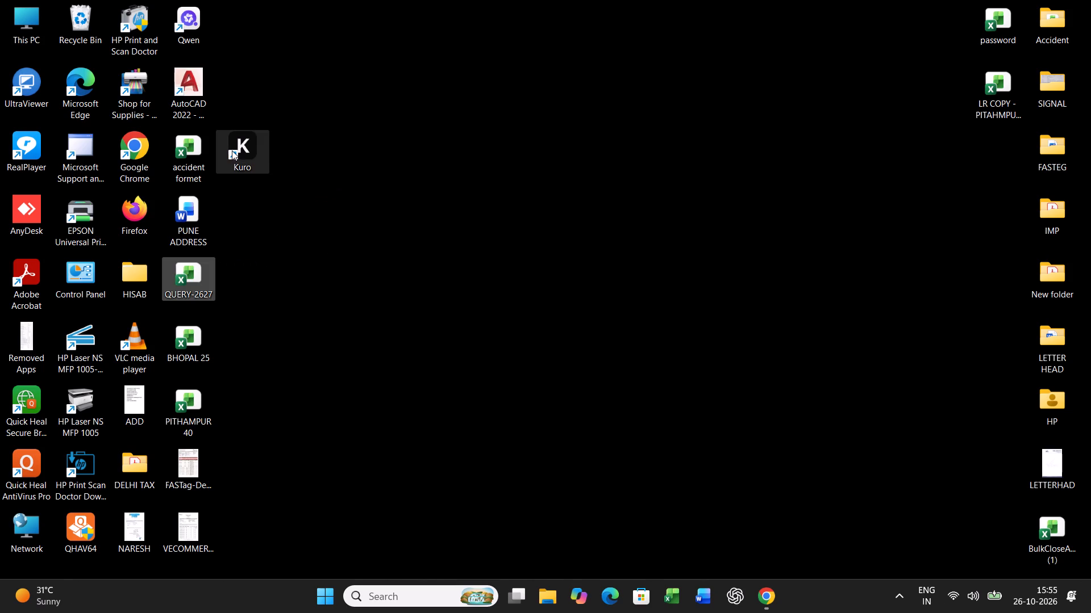
{"action": "left_click_drag", "start_coordinate": [238, 148], "coordinate": [228, 14]}
{"action": "right_click", "coordinate": [657, 85]}
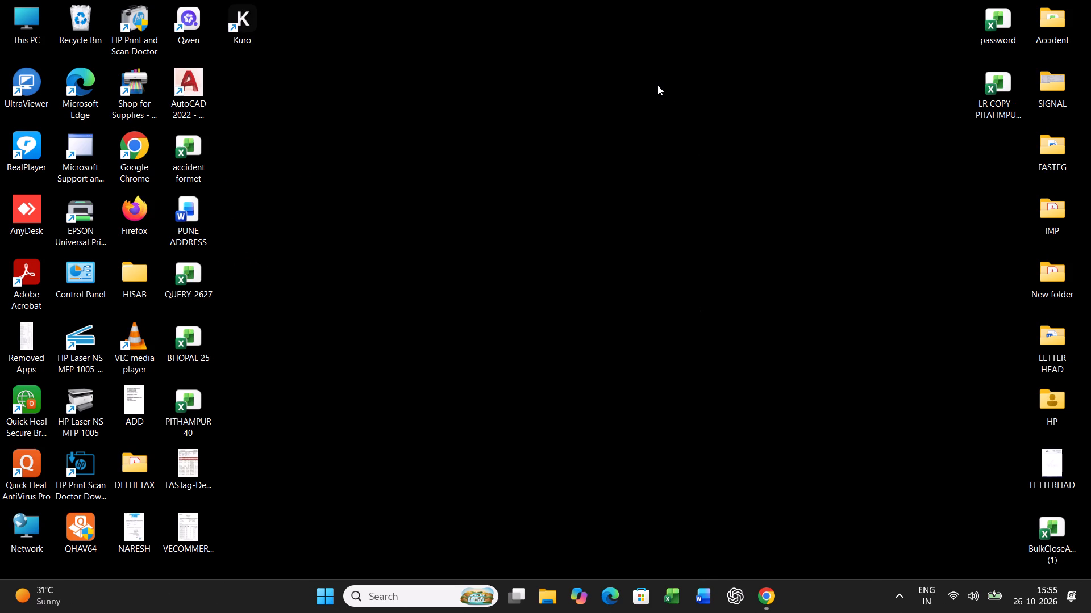
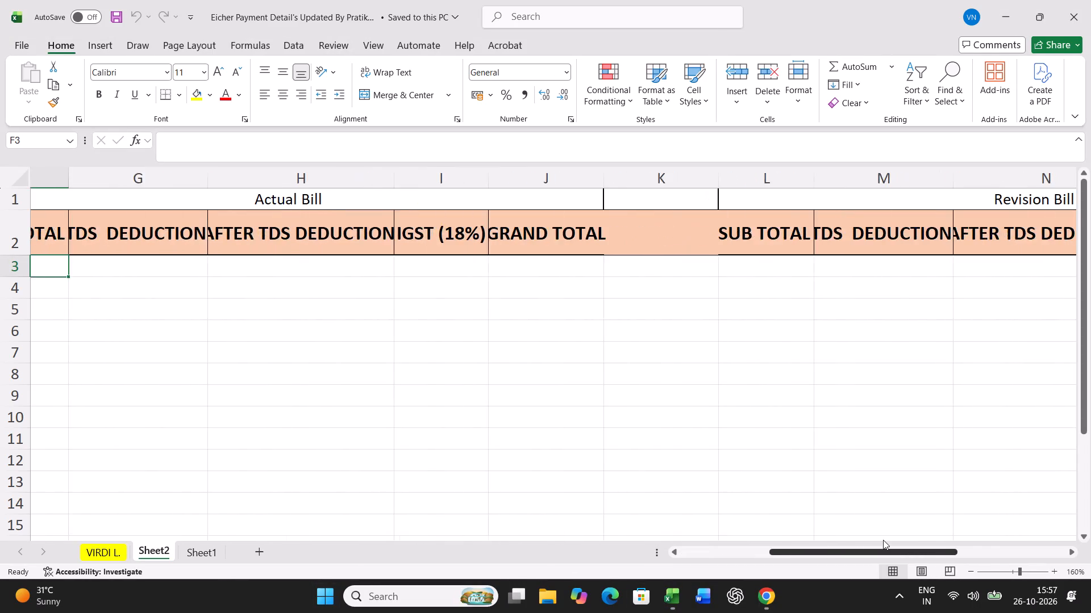
Examine the Actual Bill, Revision Bill and Difference headings across Sheet2 of the Eicher payment workbook.
{"action": "left_click_drag", "start_coordinate": [883, 540], "coordinate": [973, 538]}
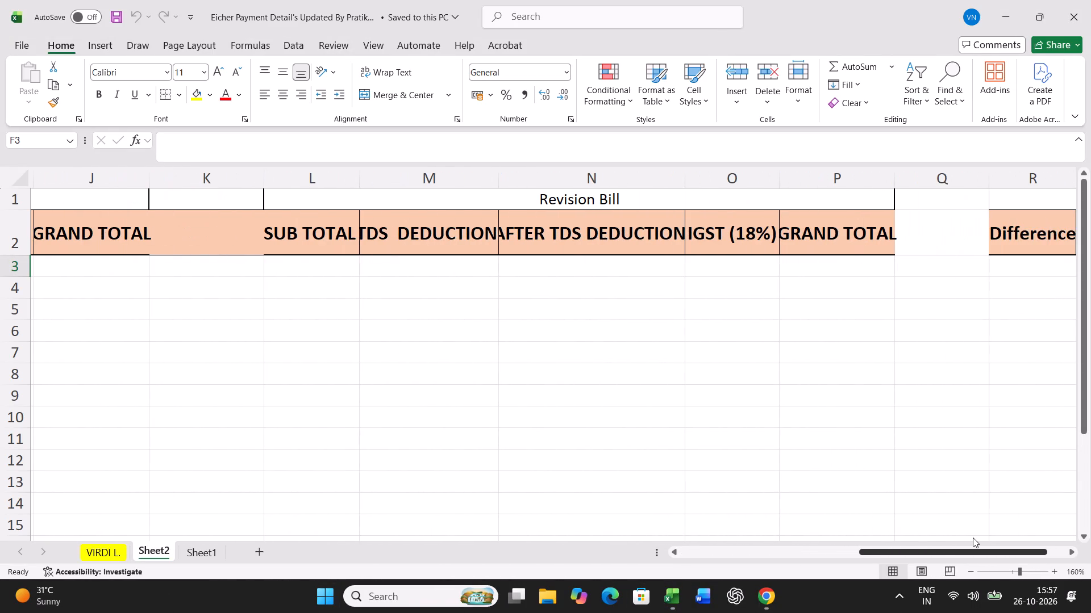
{"action": "left_click_drag", "start_coordinate": [973, 538], "coordinate": [667, 566]}
{"action": "scroll", "coordinate": [713, 513], "scroll_direction": "down", "scroll_amount": 5}
{"action": "scroll", "coordinate": [713, 513], "scroll_direction": "up", "scroll_amount": 6}
{"action": "scroll", "coordinate": [713, 513], "scroll_direction": "down", "scroll_amount": 8}
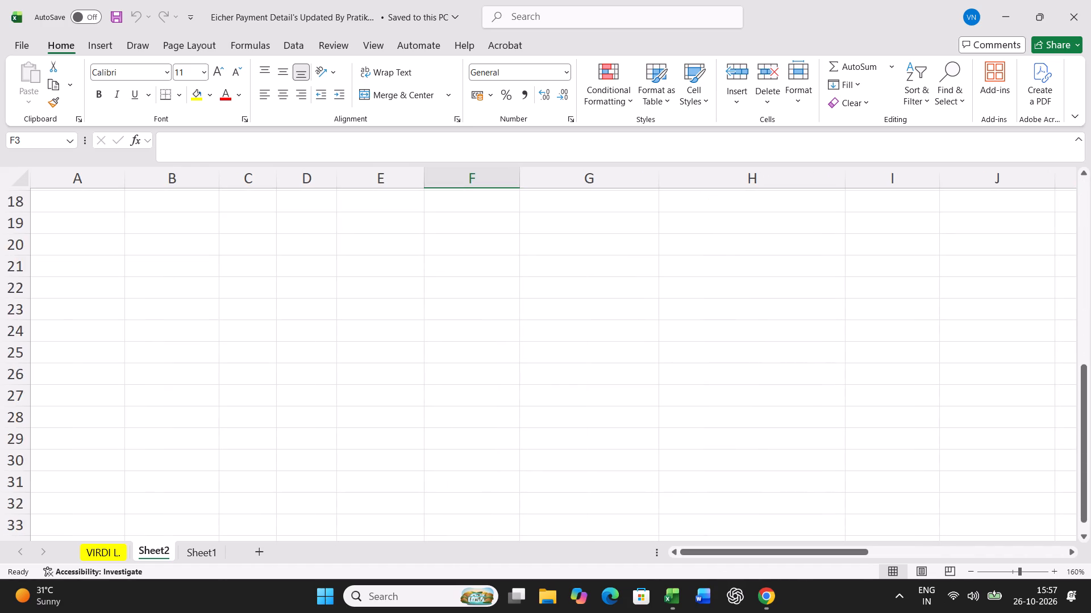
{"action": "scroll", "coordinate": [712, 512], "scroll_direction": "down", "scroll_amount": 11}
{"action": "scroll", "coordinate": [712, 512], "scroll_direction": "up", "scroll_amount": 20}
{"action": "scroll", "coordinate": [712, 512], "scroll_direction": "up", "scroll_amount": 8}
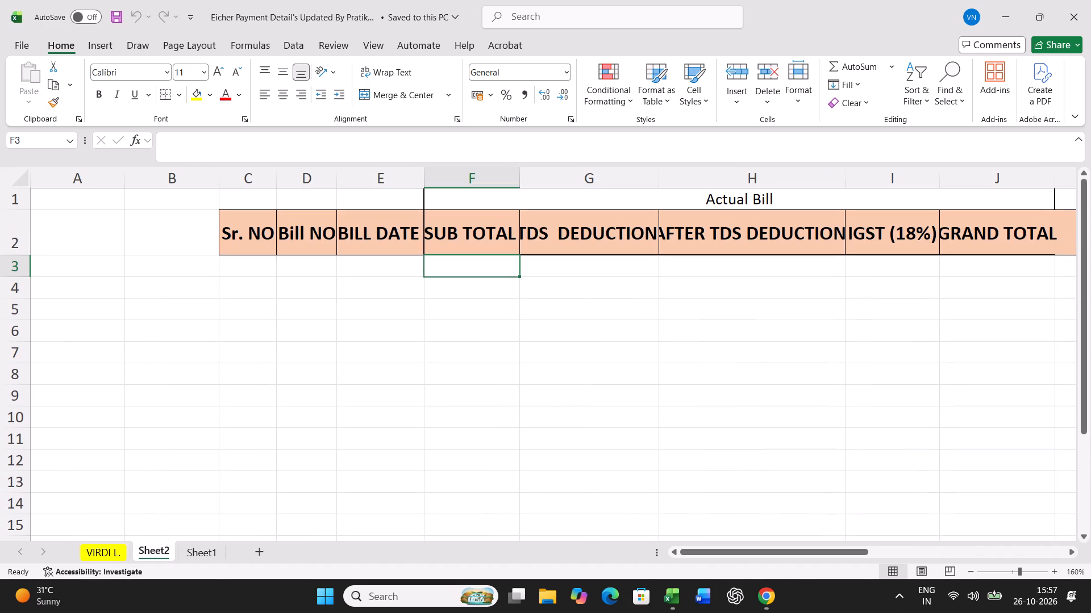
{"action": "scroll", "coordinate": [712, 512], "scroll_direction": "up", "scroll_amount": 3}
{"action": "left_click", "coordinate": [567, 400]}
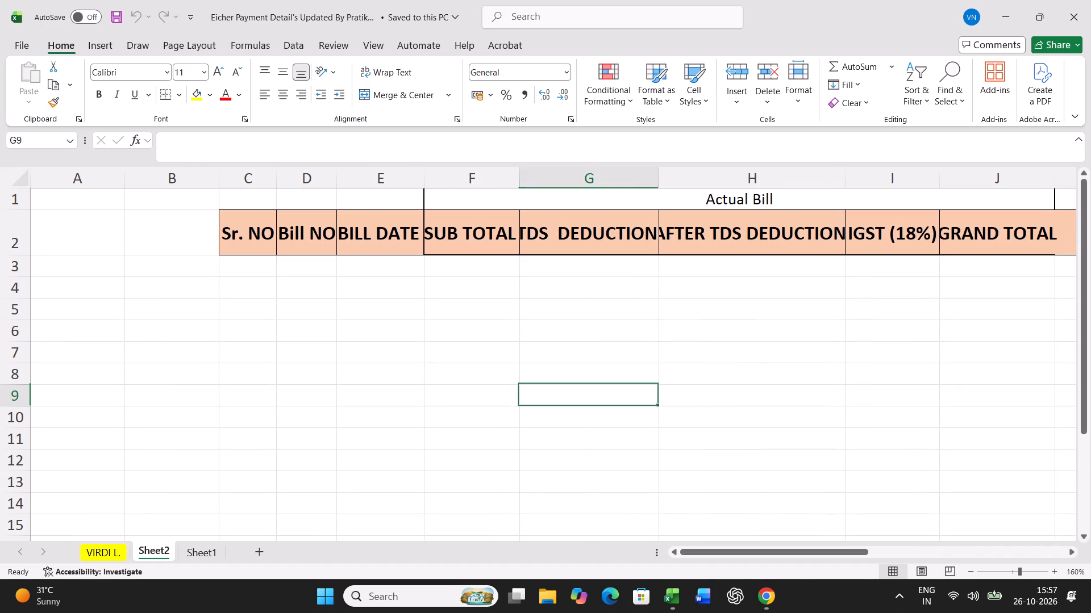
AutoFit the Sr. NO, Bill NO, BILL DATE and all Actual Bill columns through GRAND TOTAL on Sheet2.
{"action": "double_click", "coordinate": [272, 178]}
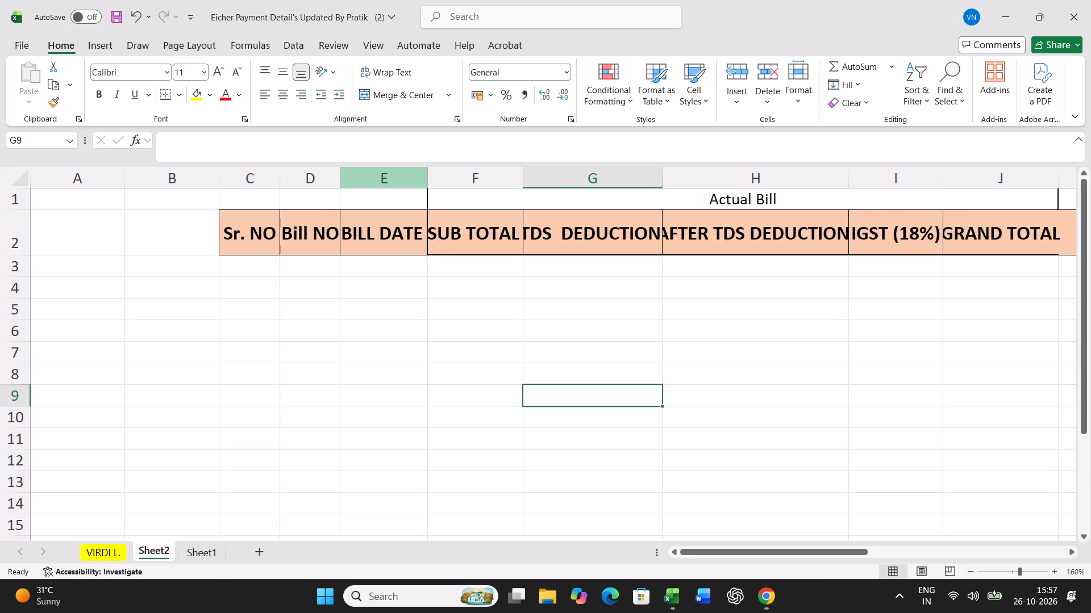
{"action": "double_click", "coordinate": [340, 174]}
{"action": "double_click", "coordinate": [430, 172]}
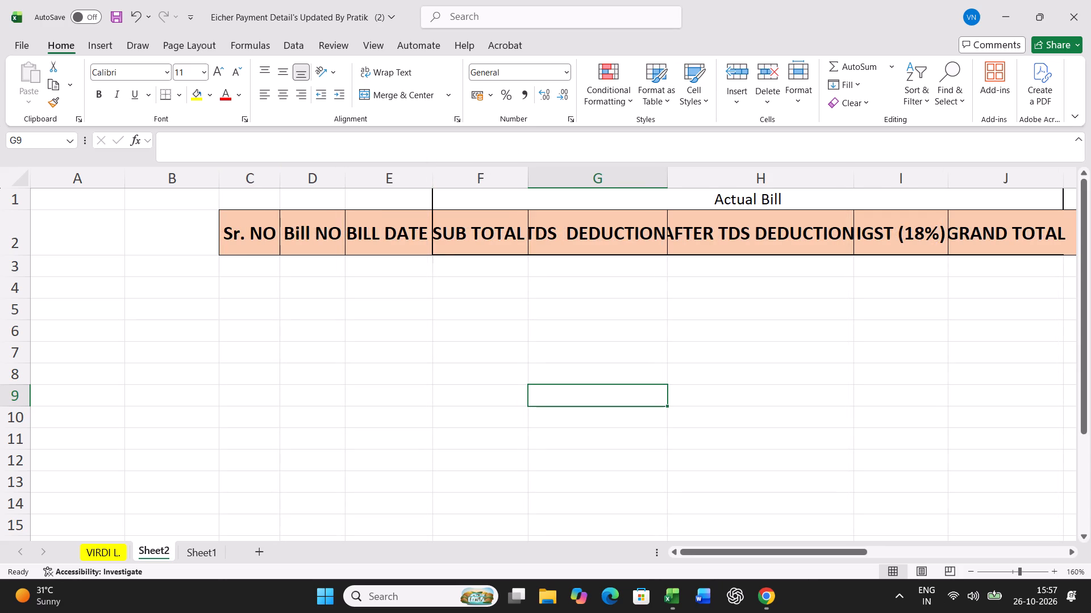
{"action": "double_click", "coordinate": [537, 171]}
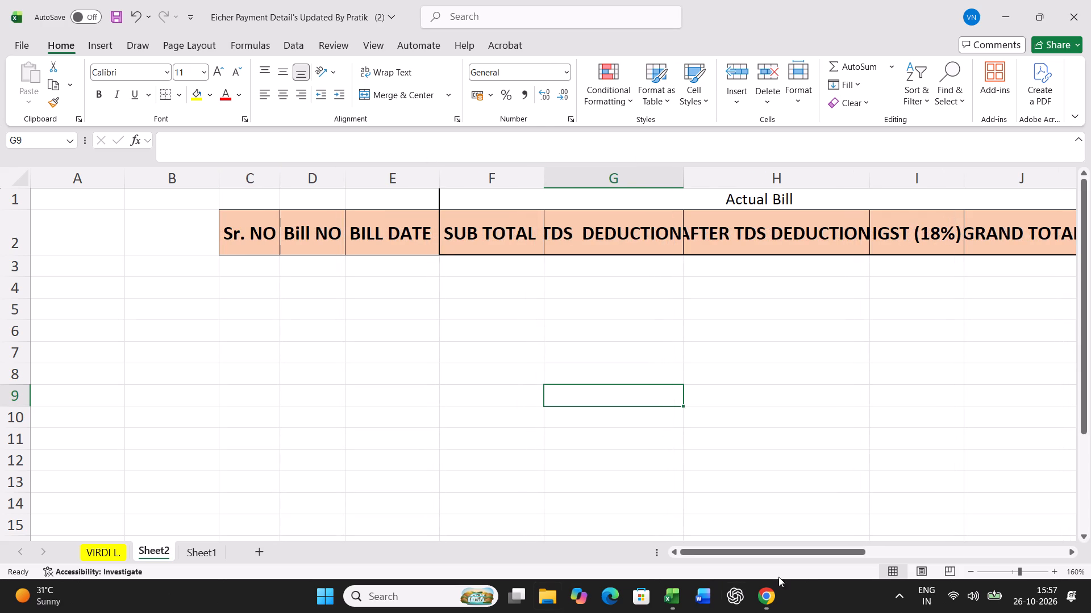
{"action": "double_click", "coordinate": [684, 174]}
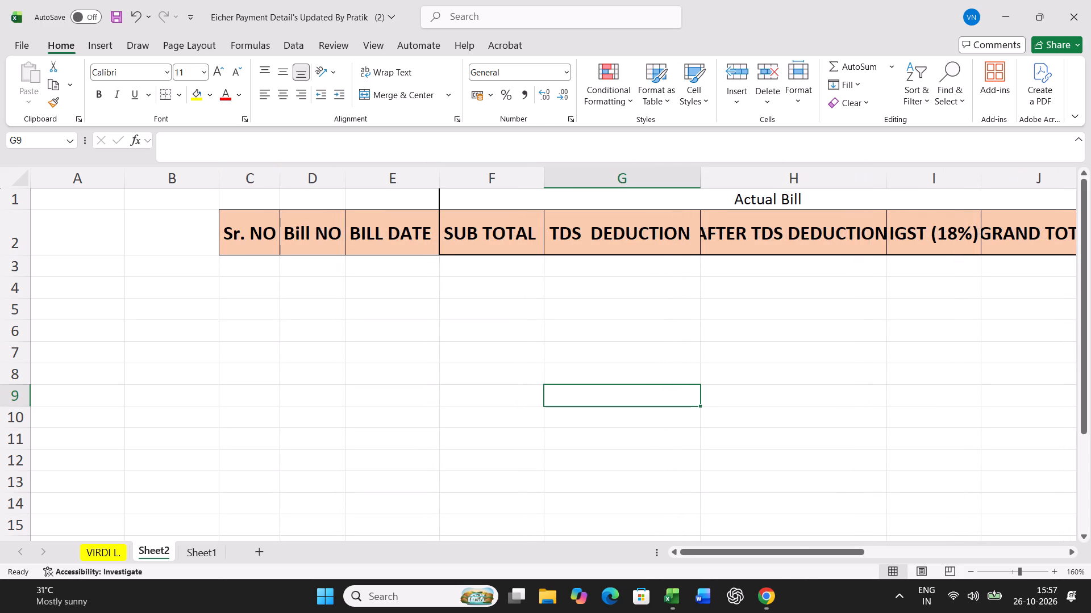
{"action": "left_click_drag", "start_coordinate": [793, 553], "coordinate": [842, 555]}
{"action": "double_click", "coordinate": [634, 176]}
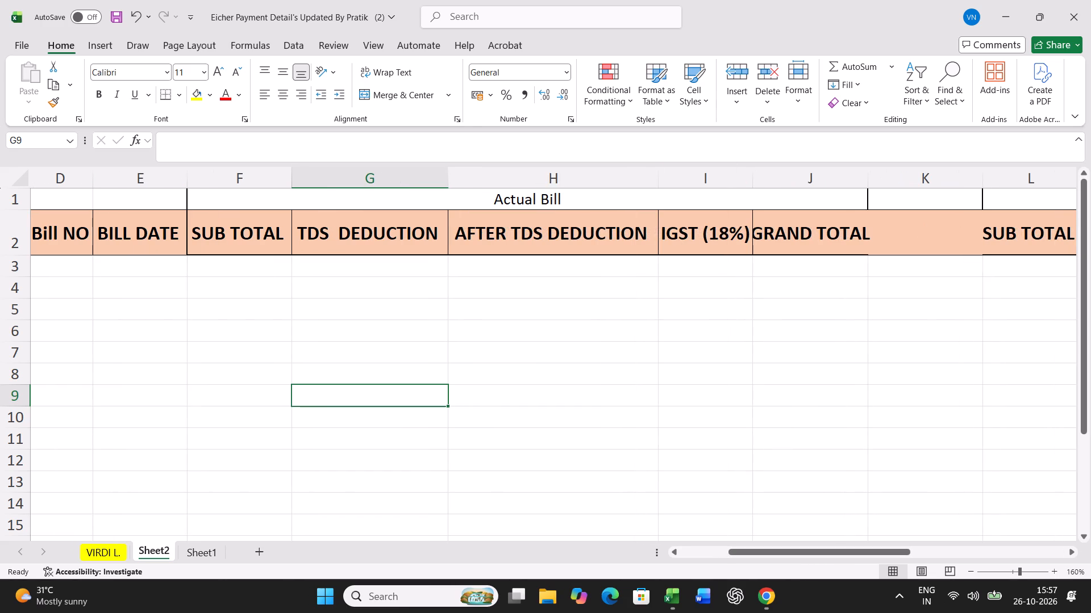
{"action": "double_click", "coordinate": [753, 177]}
{"action": "double_click", "coordinate": [872, 179]}
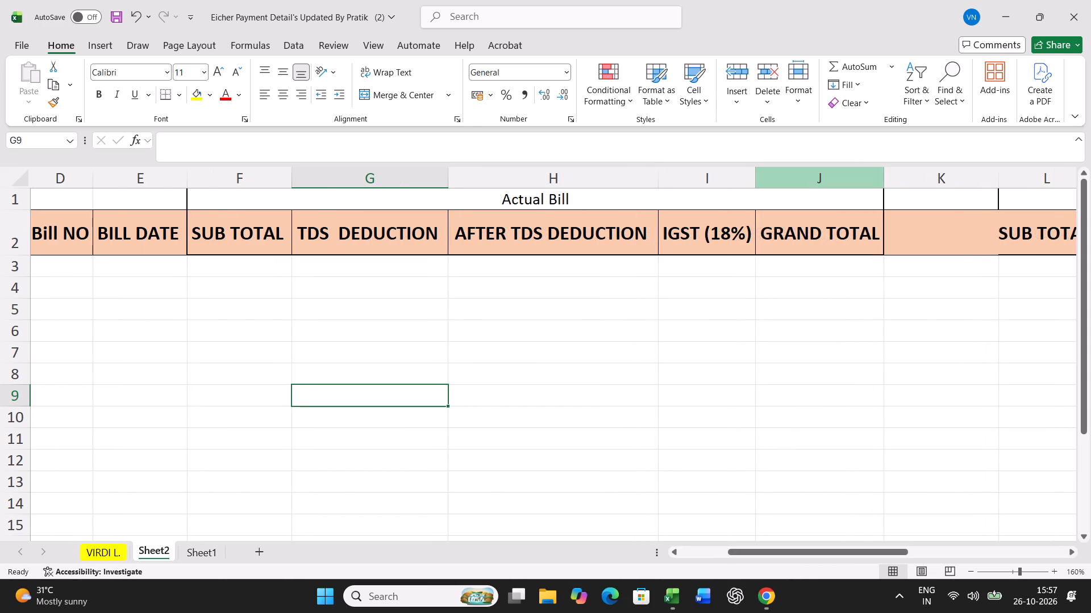
AutoFit the Revision Bill columns from SUB TOTAL through GRAND TOTAL to their headings on Sheet2.
{"action": "left_click_drag", "start_coordinate": [871, 552], "coordinate": [939, 551]}
{"action": "double_click", "coordinate": [740, 182]}
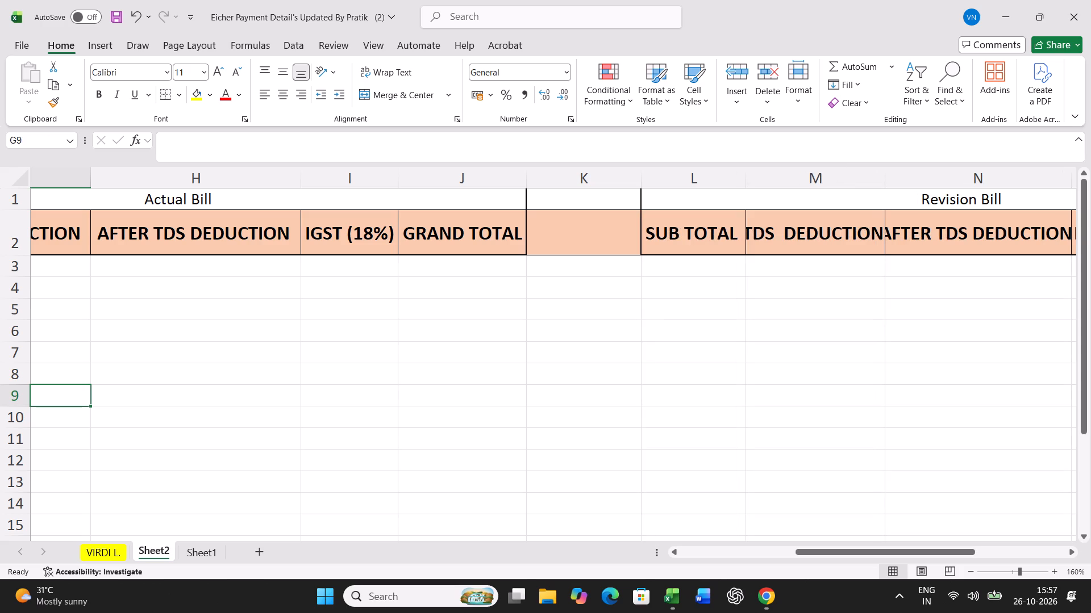
{"action": "left_click_drag", "start_coordinate": [866, 555], "coordinate": [907, 544]}
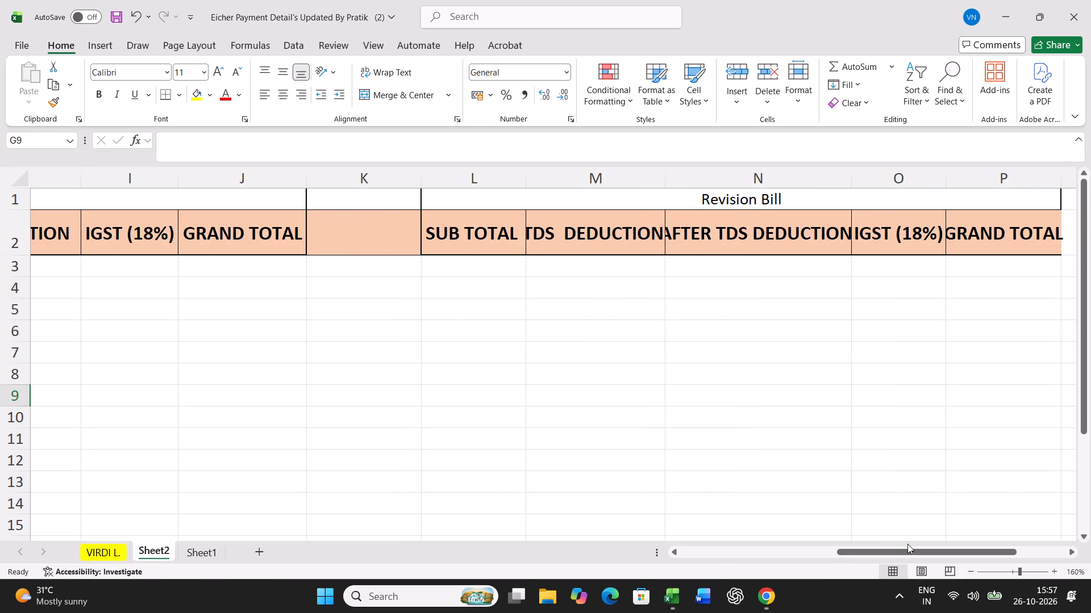
{"action": "double_click", "coordinate": [662, 180]}
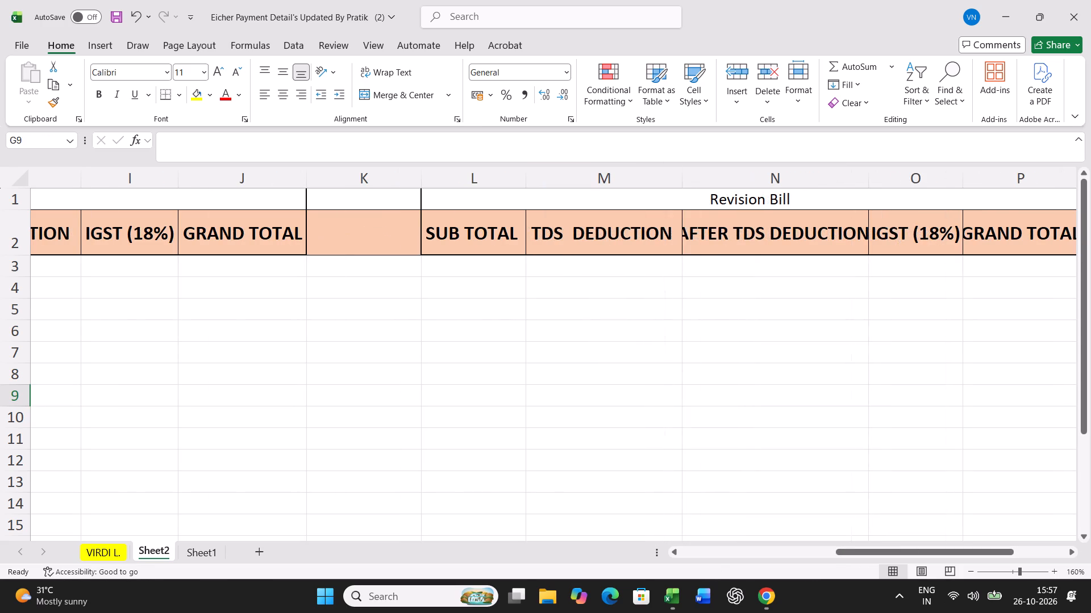
{"action": "left_click_drag", "start_coordinate": [887, 552], "coordinate": [942, 536]}
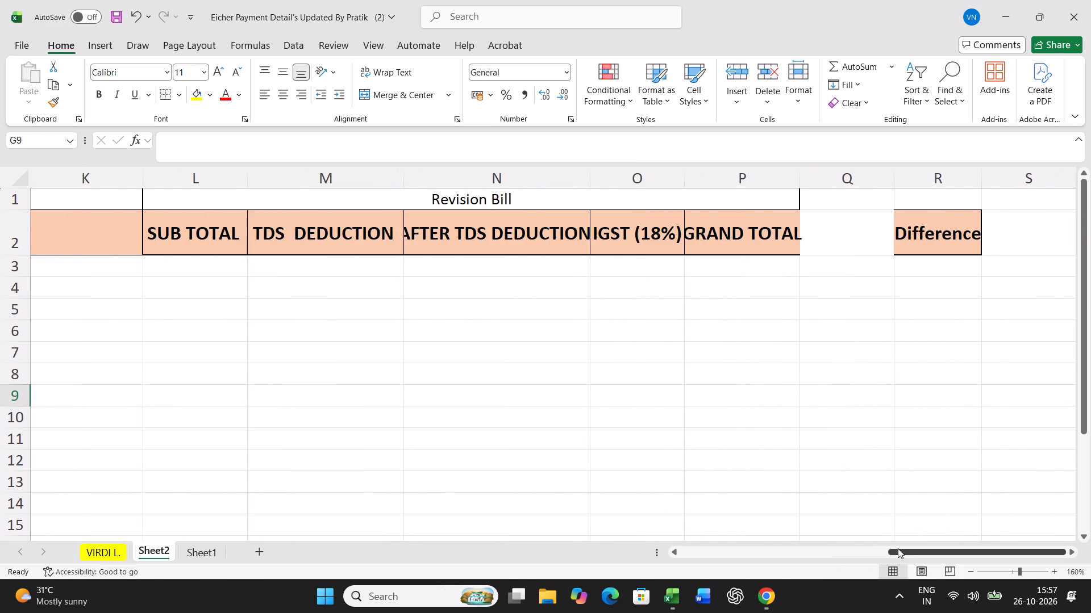
{"action": "left_click_drag", "start_coordinate": [898, 548], "coordinate": [878, 555]}
{"action": "double_click", "coordinate": [510, 179]}
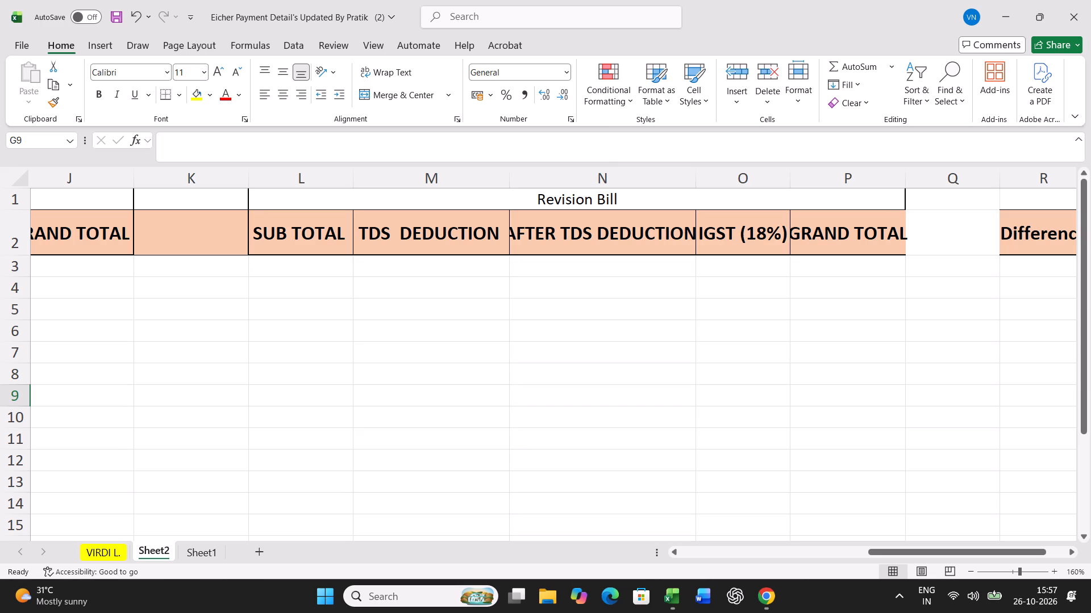
{"action": "double_click", "coordinate": [698, 169]}
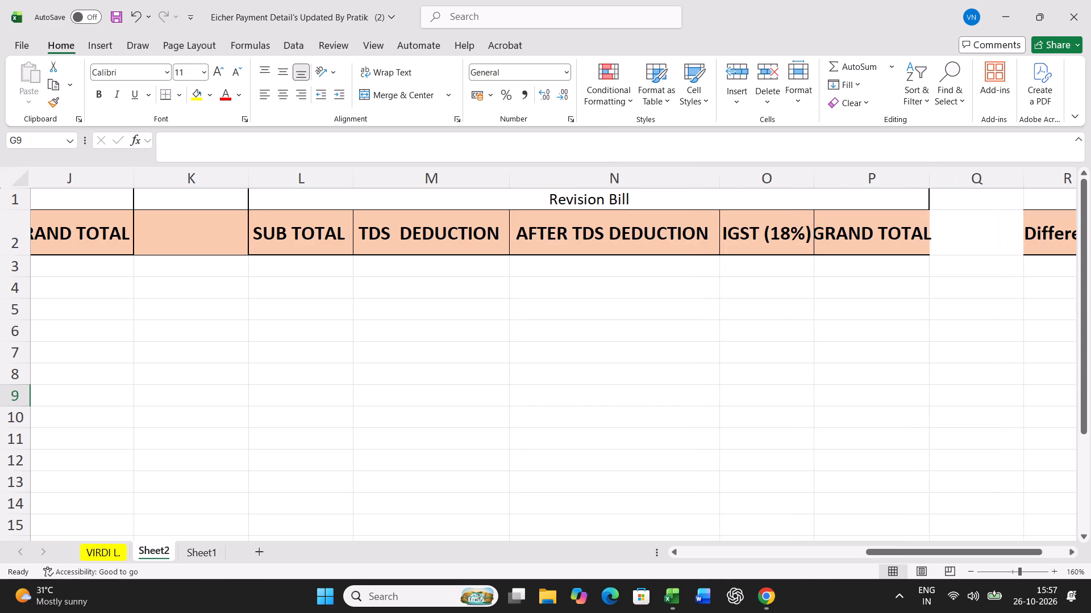
{"action": "double_click", "coordinate": [817, 167]}
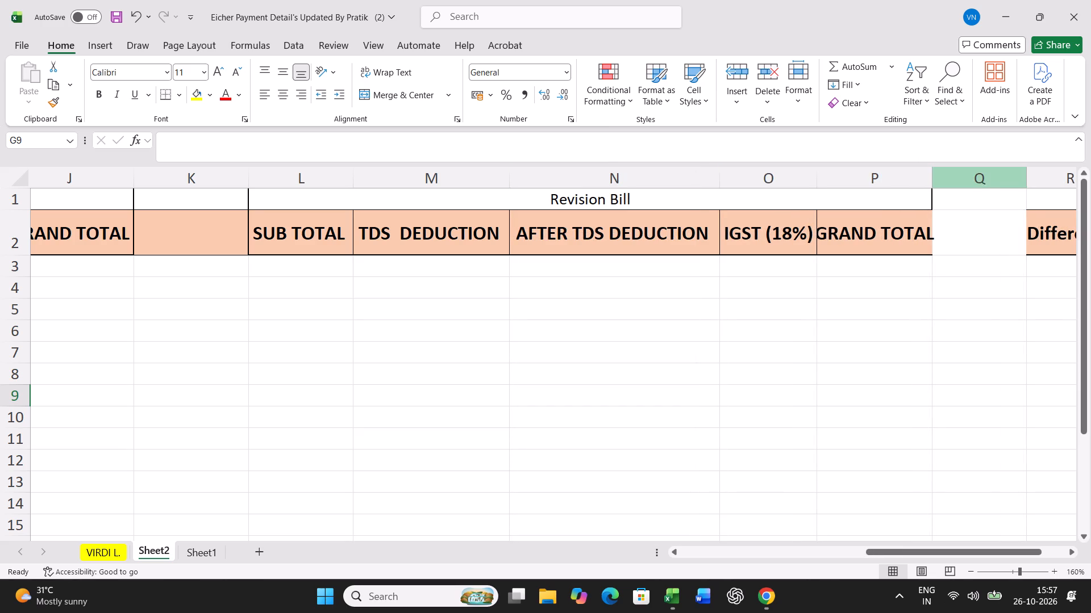
{"action": "double_click", "coordinate": [934, 175]}
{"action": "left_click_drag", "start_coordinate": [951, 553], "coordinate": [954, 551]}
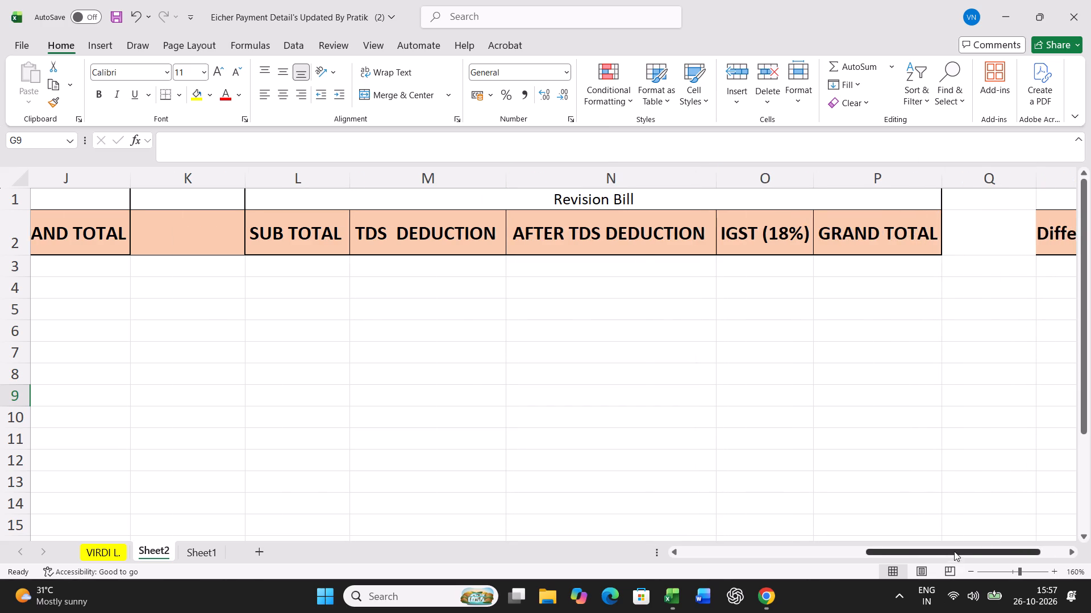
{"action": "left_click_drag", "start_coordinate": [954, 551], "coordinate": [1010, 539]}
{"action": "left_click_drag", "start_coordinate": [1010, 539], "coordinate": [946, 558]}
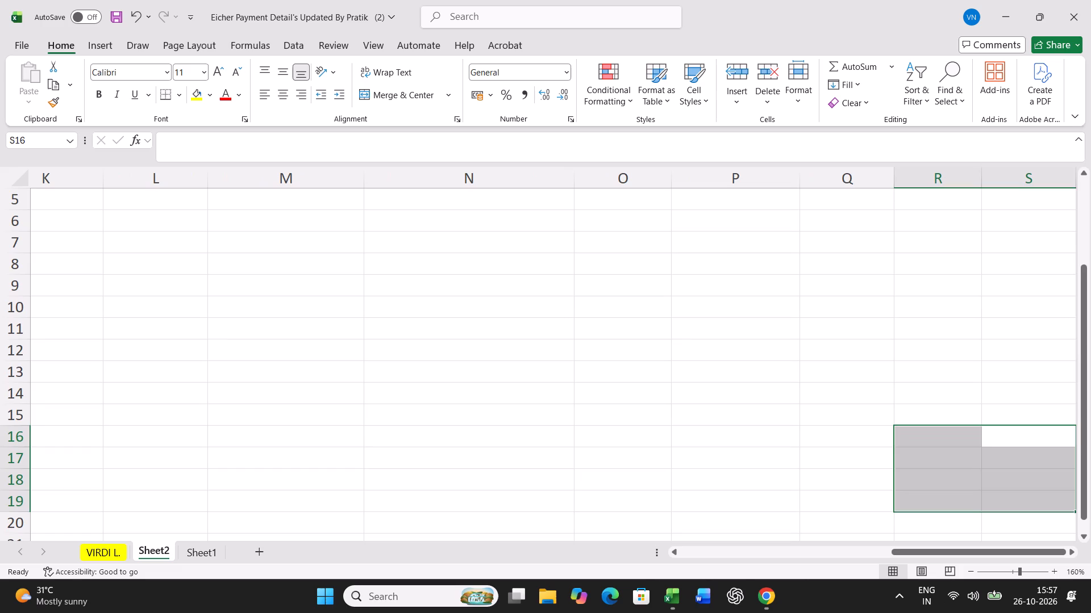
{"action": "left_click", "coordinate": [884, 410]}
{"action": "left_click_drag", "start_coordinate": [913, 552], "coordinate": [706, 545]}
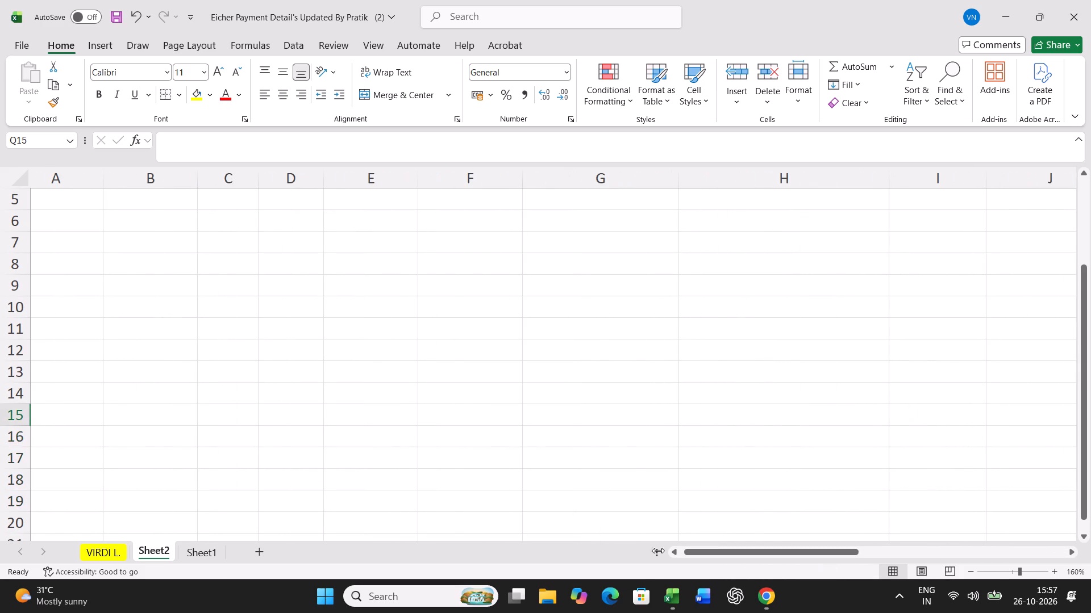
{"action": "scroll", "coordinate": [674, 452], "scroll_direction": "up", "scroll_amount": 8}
Switch between the Eicher payment workbook and QUERY-2627 to compare Sheet2's headings with the query sheet's bill columns.
{"action": "left_click", "coordinate": [671, 601]}
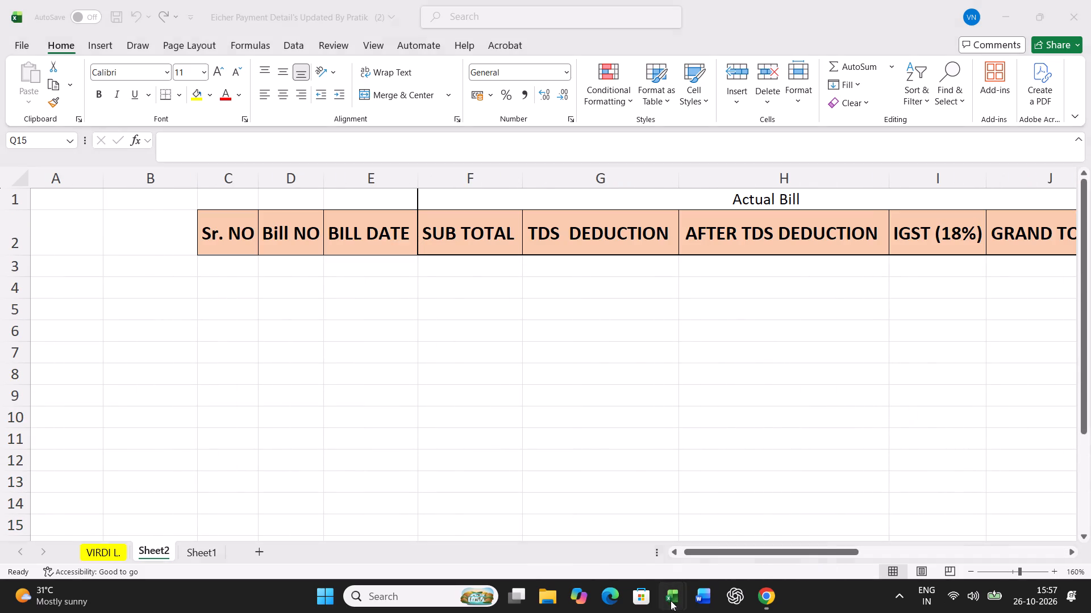
{"action": "left_click", "coordinate": [731, 527]}
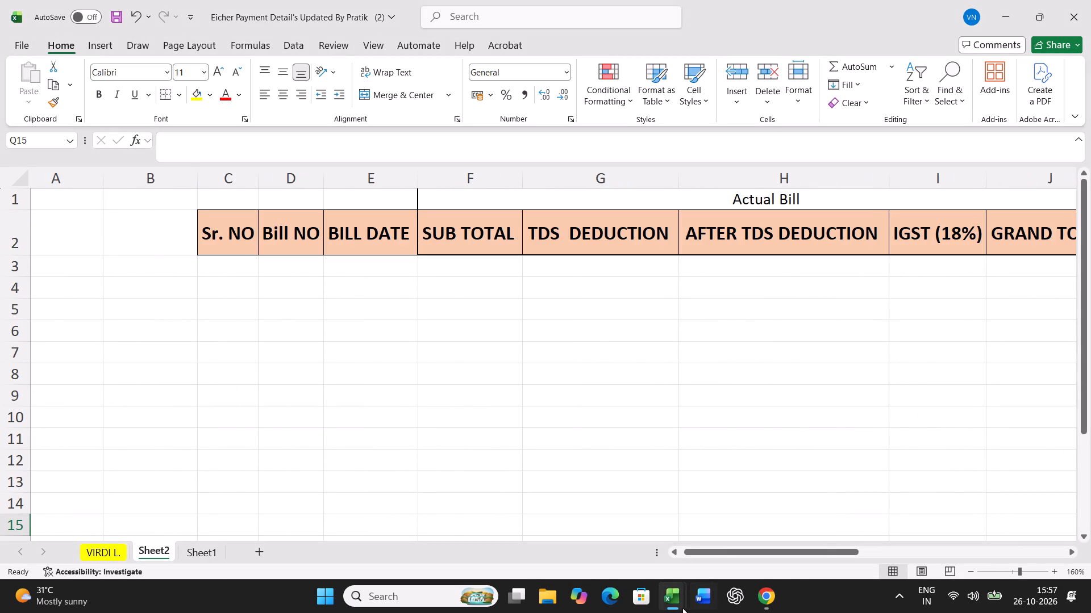
{"action": "left_click", "coordinate": [666, 601]}
{"action": "left_click", "coordinate": [618, 515]}
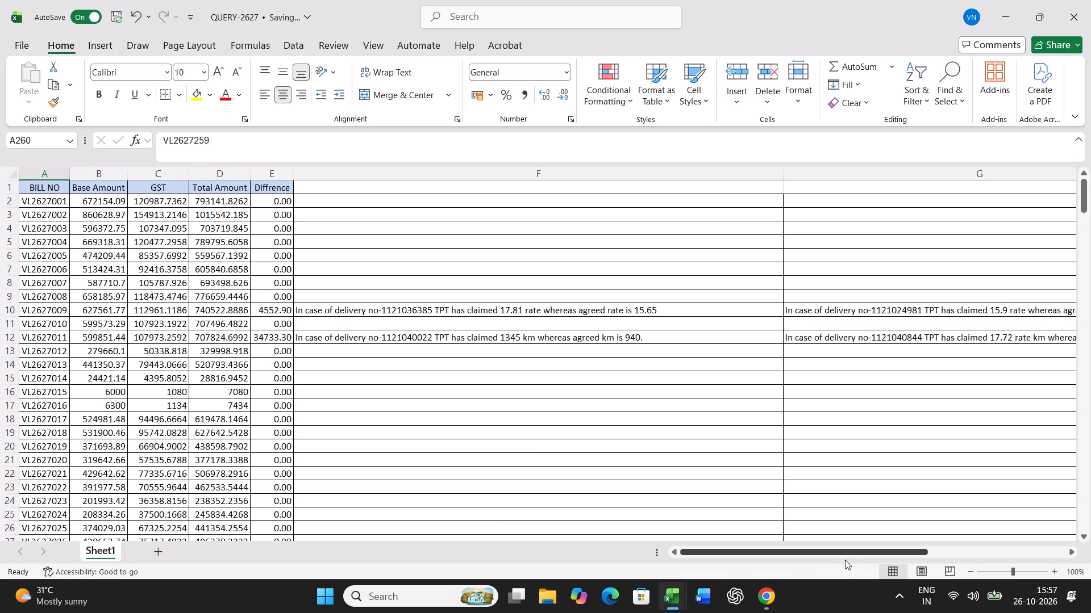
{"action": "left_click_drag", "start_coordinate": [845, 560], "coordinate": [820, 566]}
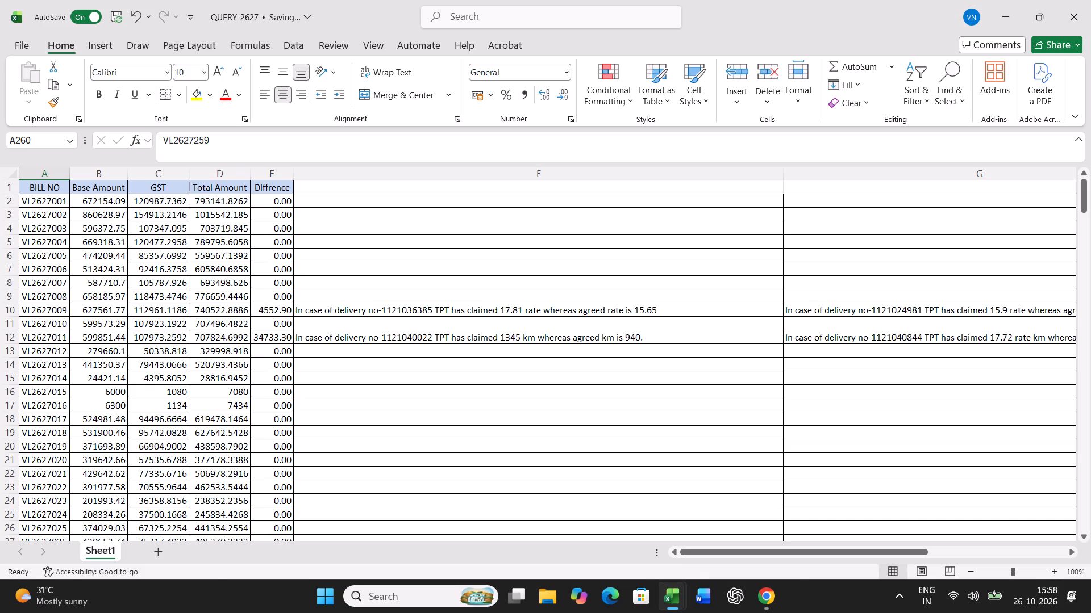
{"action": "left_click", "coordinate": [667, 594]}
{"action": "left_click", "coordinate": [739, 518]}
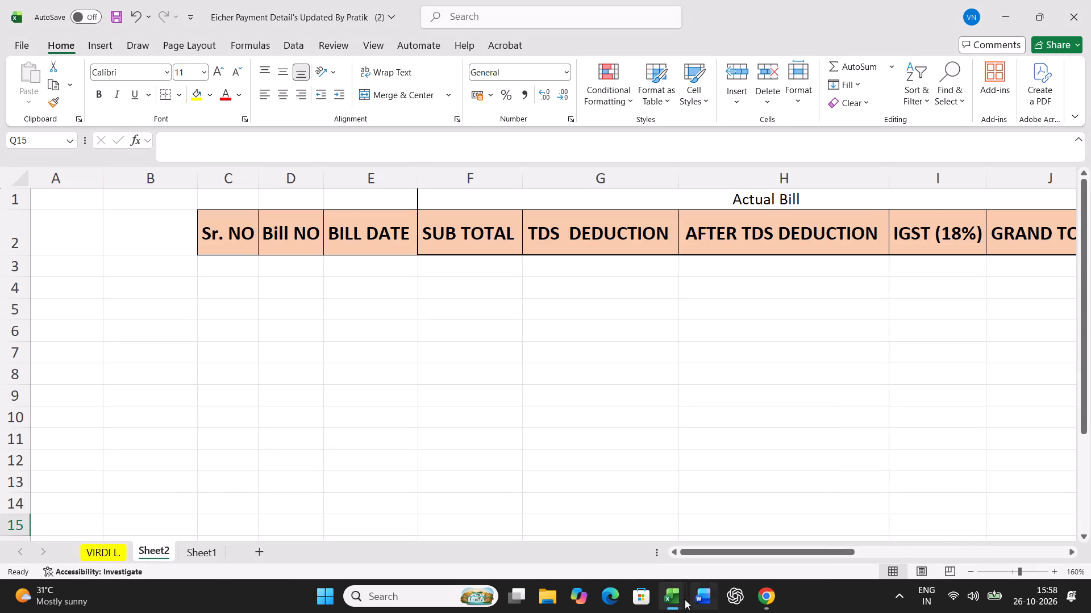
{"action": "left_click", "coordinate": [677, 602]}
{"action": "left_click", "coordinate": [615, 530]}
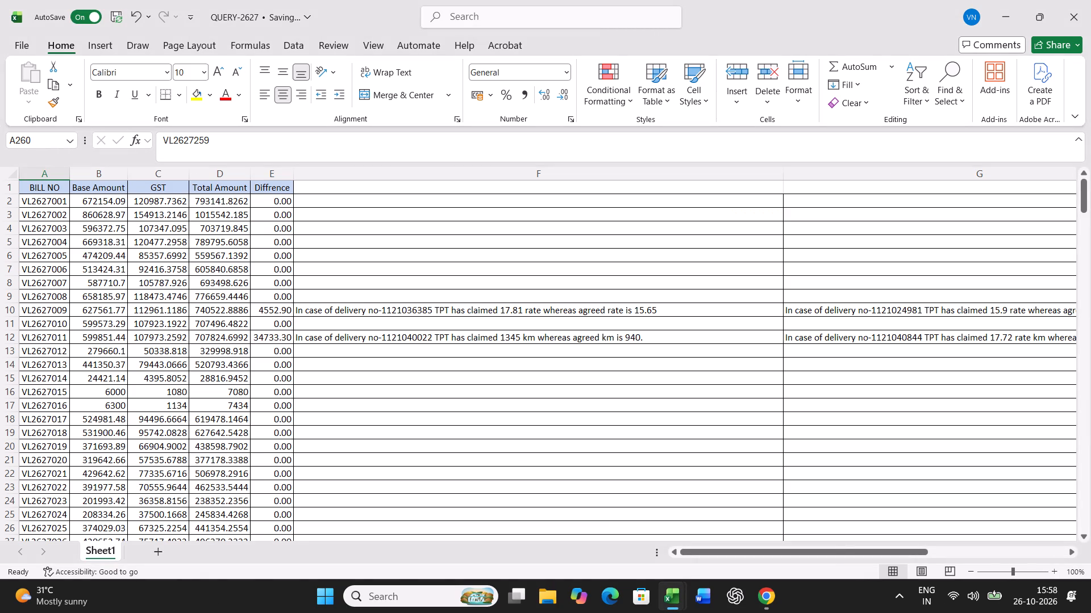
{"action": "left_click", "coordinate": [665, 602]}
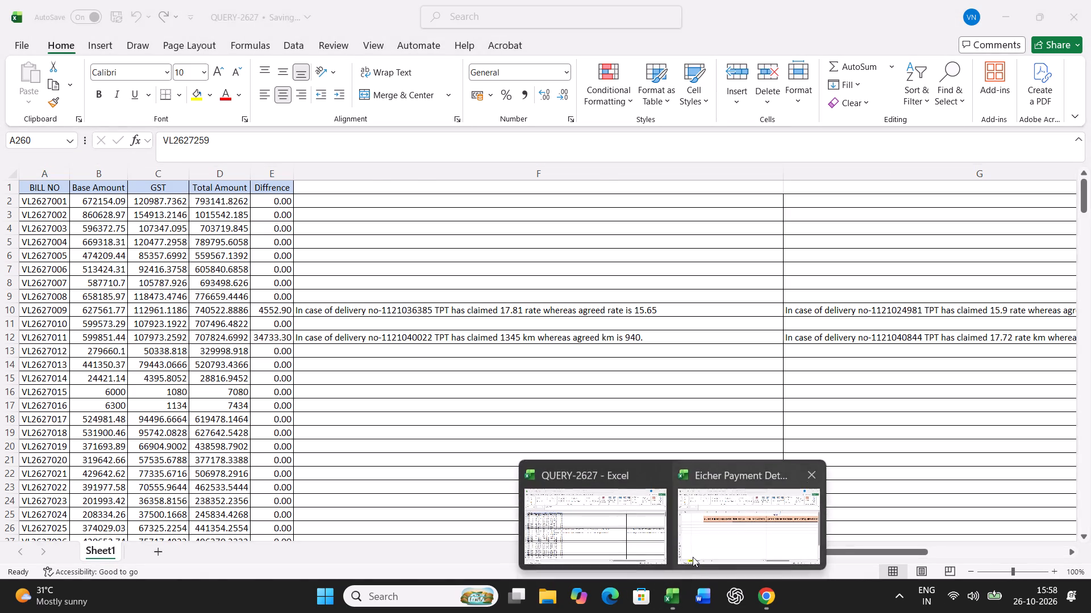
{"action": "left_click", "coordinate": [693, 557]}
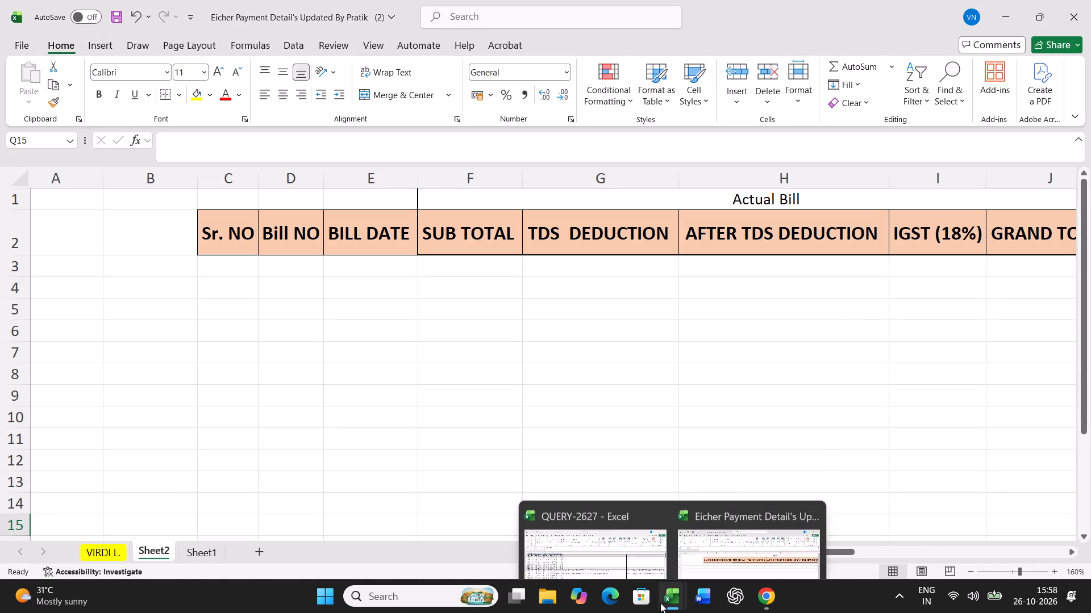
{"action": "left_click", "coordinate": [665, 603]}
{"action": "left_click", "coordinate": [632, 536]}
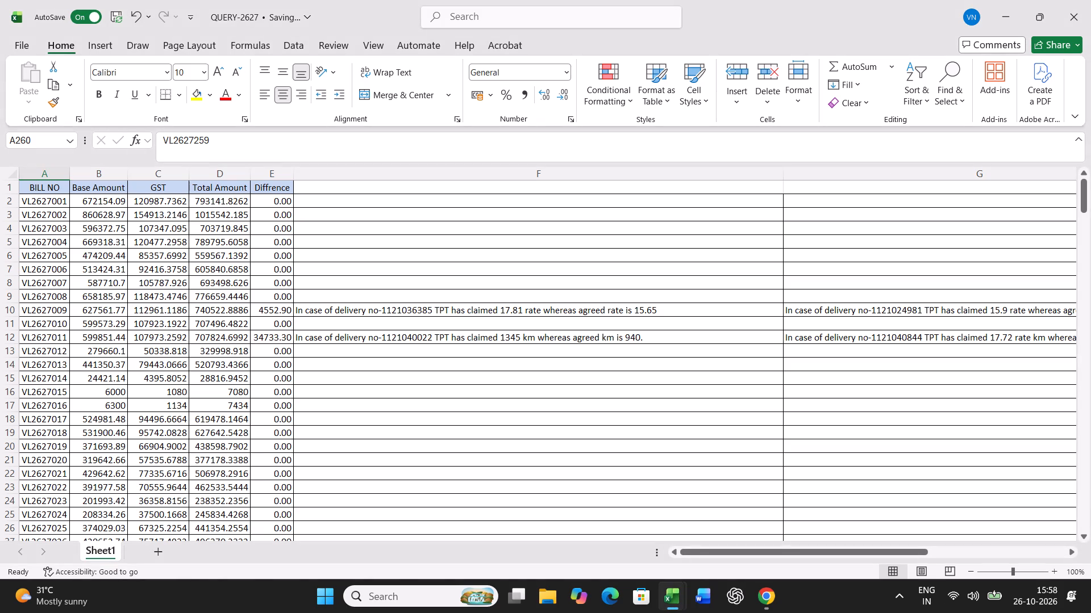
{"action": "left_click", "coordinate": [677, 551]}
Review the bill amounts, differences and remarks down the QUERY-2627 list, fitting column F to its contents.
{"action": "double_click", "coordinate": [785, 171]}
{"action": "scroll", "coordinate": [676, 429], "scroll_direction": "down", "scroll_amount": 10}
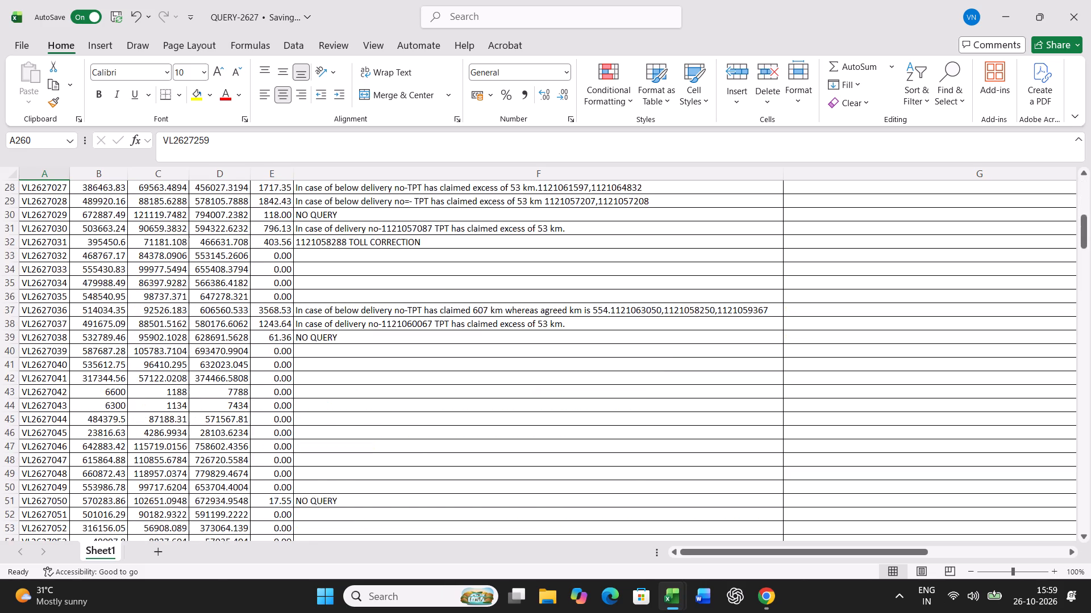
{"action": "scroll", "coordinate": [671, 432], "scroll_direction": "down", "scroll_amount": 20}
{"action": "scroll", "coordinate": [671, 432], "scroll_direction": "down", "scroll_amount": 10}
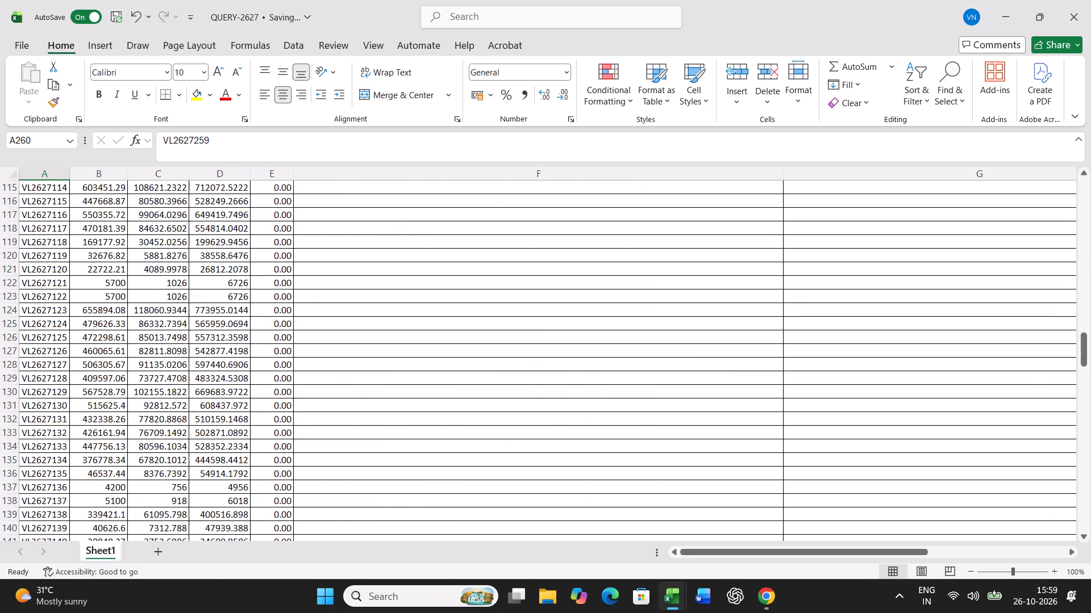
{"action": "scroll", "coordinate": [671, 432], "scroll_direction": "down", "scroll_amount": 20}
{"action": "scroll", "coordinate": [671, 432], "scroll_direction": "down", "scroll_amount": 8}
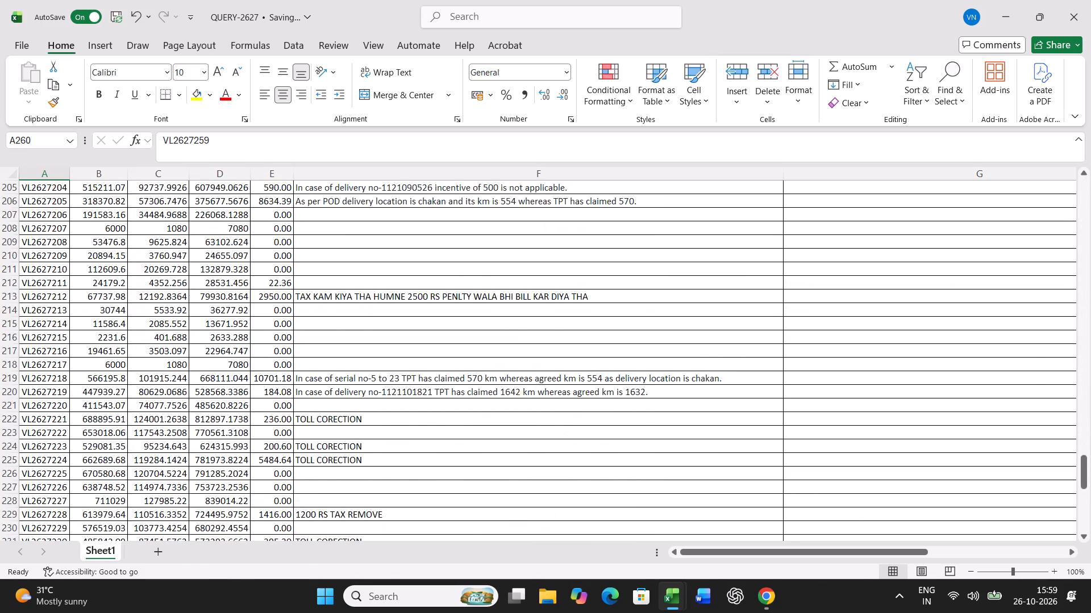
{"action": "scroll", "coordinate": [671, 432], "scroll_direction": "down", "scroll_amount": 17}
{"action": "scroll", "coordinate": [671, 432], "scroll_direction": "up", "scroll_amount": 16}
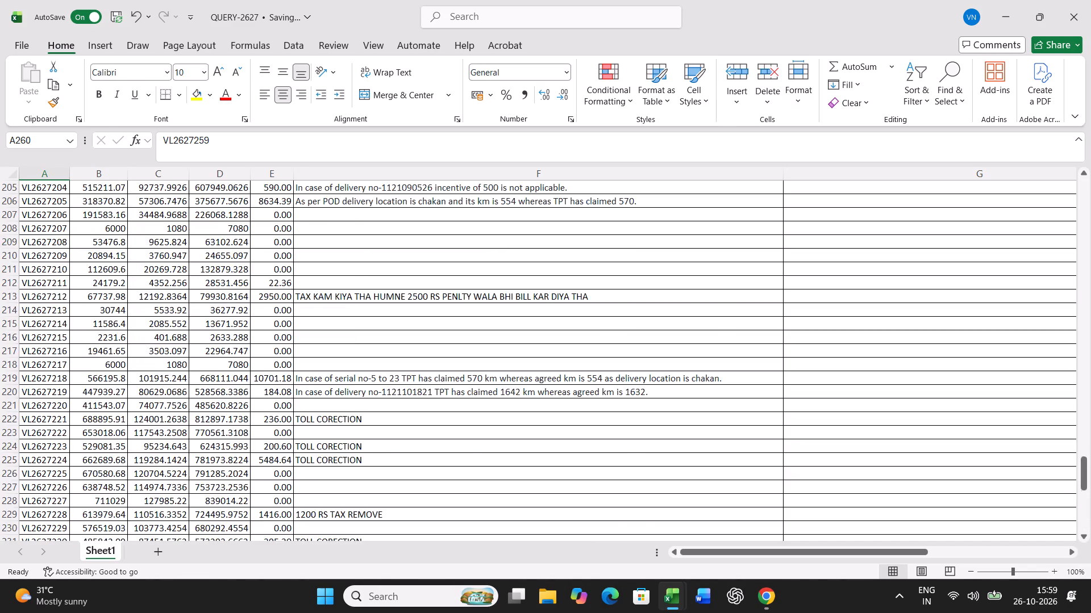
{"action": "scroll", "coordinate": [671, 432], "scroll_direction": "up", "scroll_amount": 20}
{"action": "scroll", "coordinate": [671, 432], "scroll_direction": "up", "scroll_amount": 20}
{"action": "scroll", "coordinate": [671, 432], "scroll_direction": "up", "scroll_amount": 2}
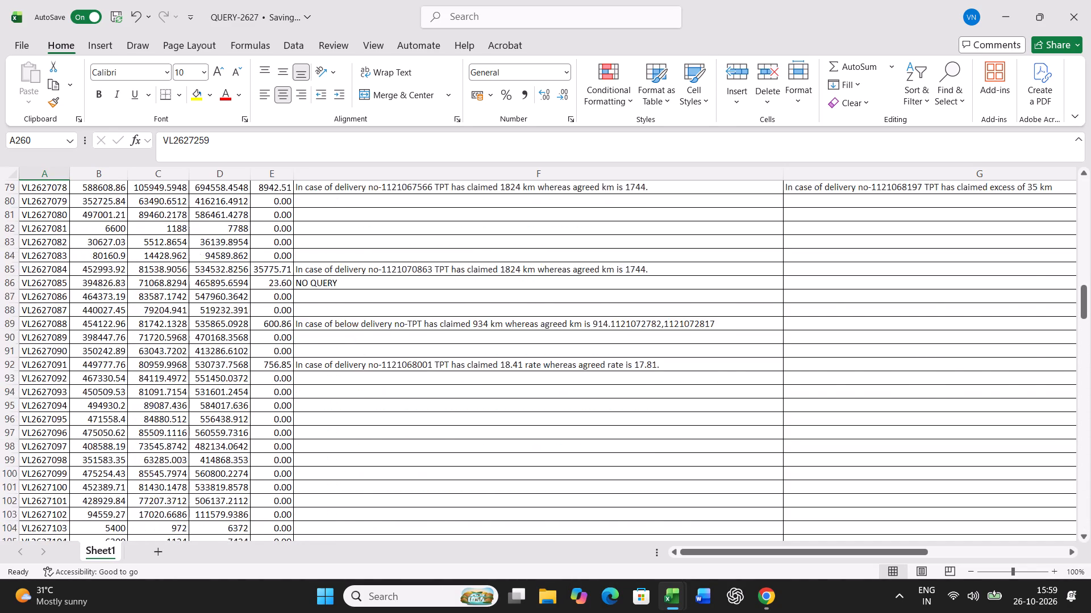
{"action": "scroll", "coordinate": [671, 432], "scroll_direction": "up", "scroll_amount": 11}
{"action": "scroll", "coordinate": [671, 432], "scroll_direction": "up", "scroll_amount": 20}
{"action": "scroll", "coordinate": [671, 432], "scroll_direction": "up", "scroll_amount": 2}
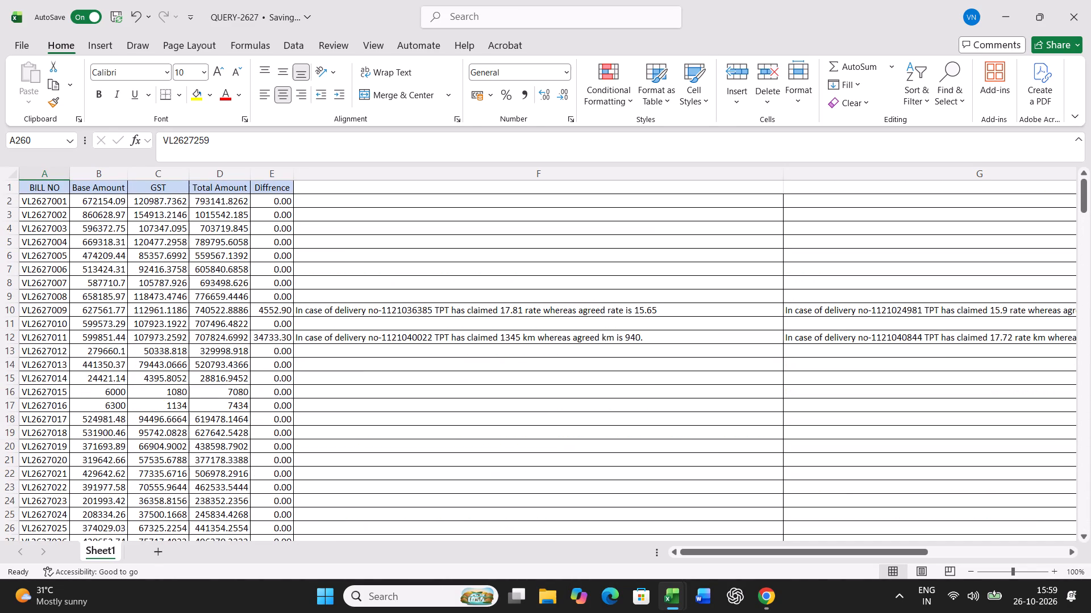
{"action": "scroll", "coordinate": [671, 432], "scroll_direction": "up", "scroll_amount": 4}
{"action": "left_click", "coordinate": [681, 590]}
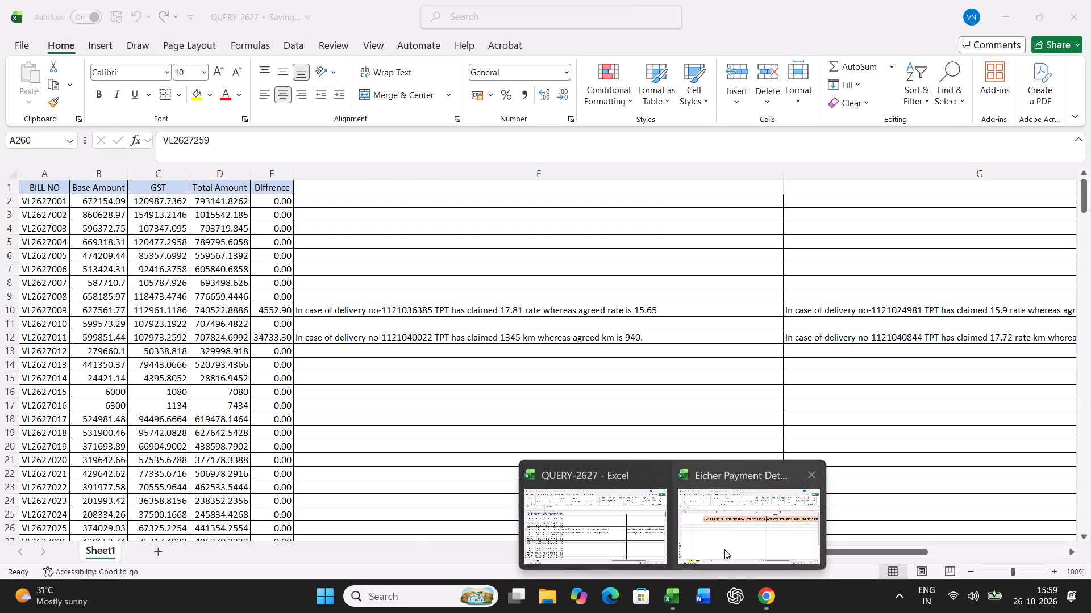
{"action": "left_click", "coordinate": [726, 543]}
{"action": "left_click", "coordinate": [122, 549]}
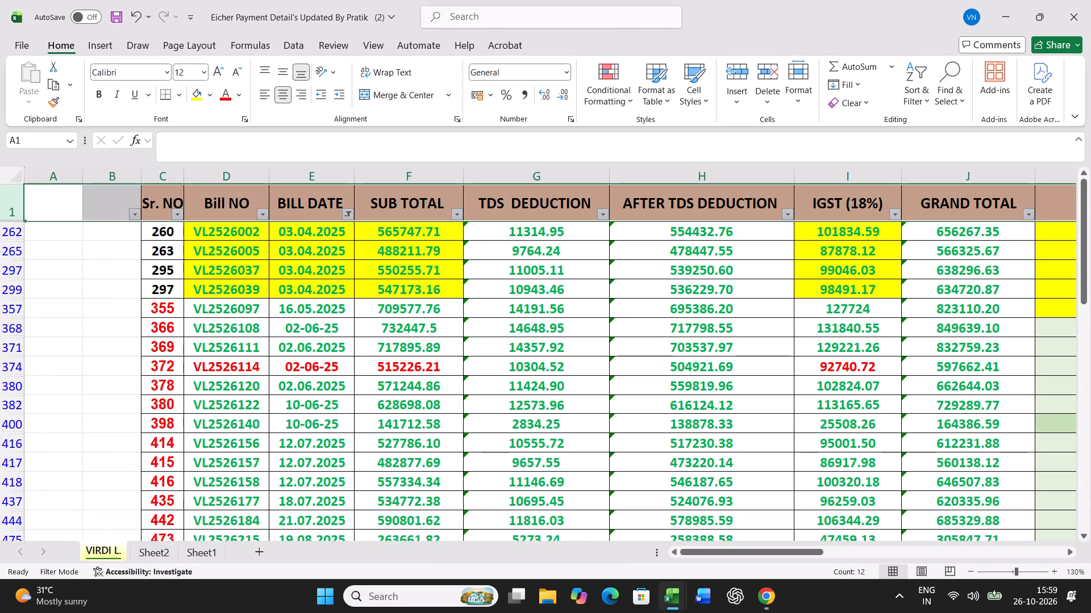
{"action": "scroll", "coordinate": [652, 487], "scroll_direction": "down", "scroll_amount": 12}
{"action": "scroll", "coordinate": [652, 487], "scroll_direction": "up", "scroll_amount": 4}
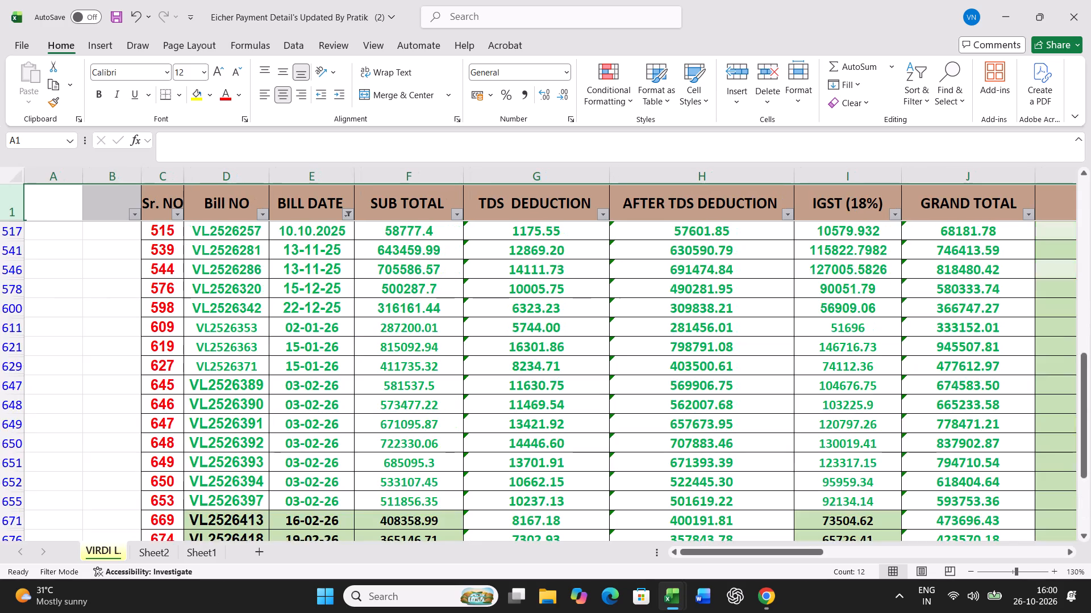
{"action": "scroll", "coordinate": [652, 487], "scroll_direction": "up", "scroll_amount": 16}
{"action": "left_click_drag", "start_coordinate": [756, 548], "coordinate": [799, 549]}
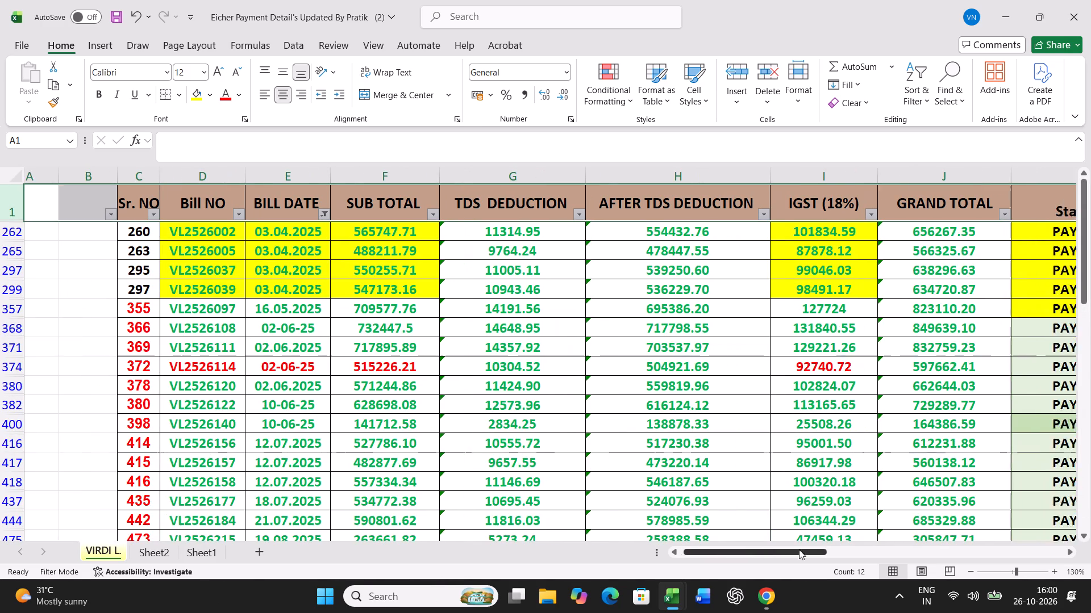
{"action": "left_click_drag", "start_coordinate": [799, 549], "coordinate": [863, 559]}
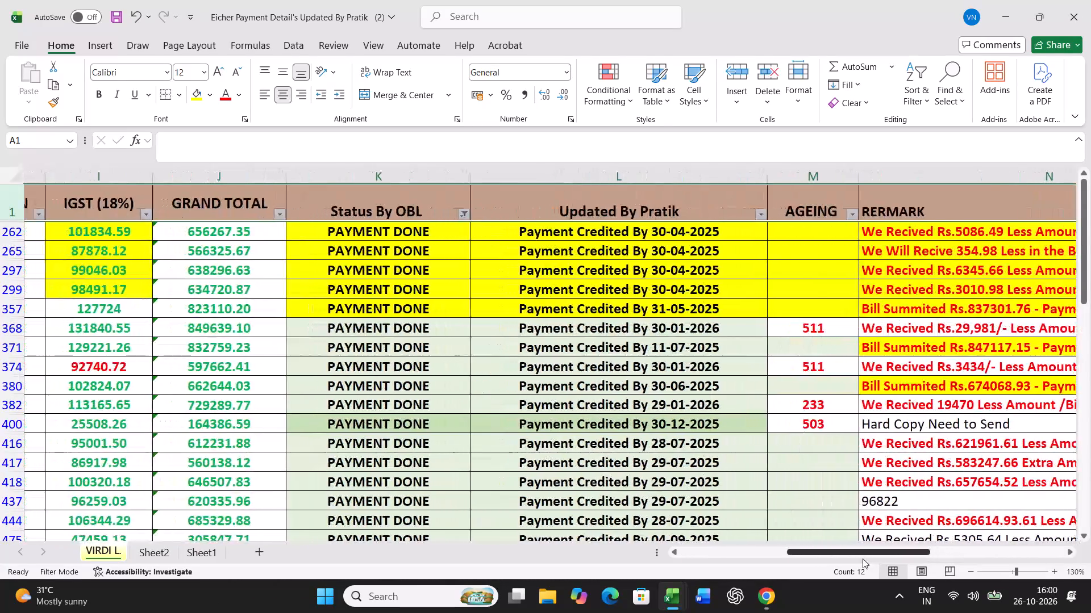
{"action": "left_click_drag", "start_coordinate": [863, 559], "coordinate": [890, 574]}
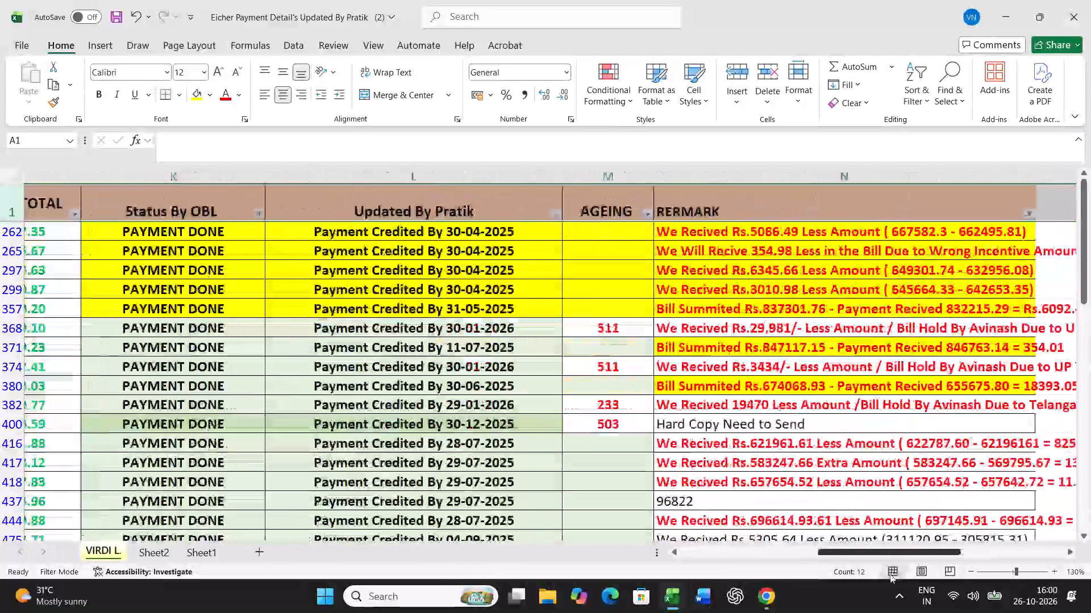
{"action": "left_click_drag", "start_coordinate": [890, 574], "coordinate": [858, 586]}
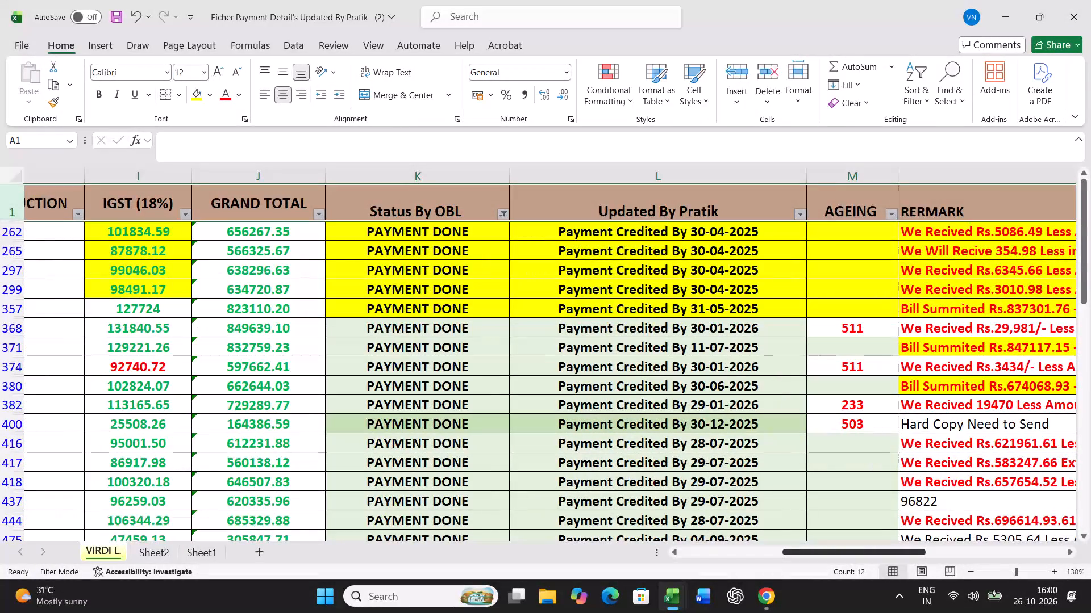
{"action": "left_click", "coordinate": [783, 393]}
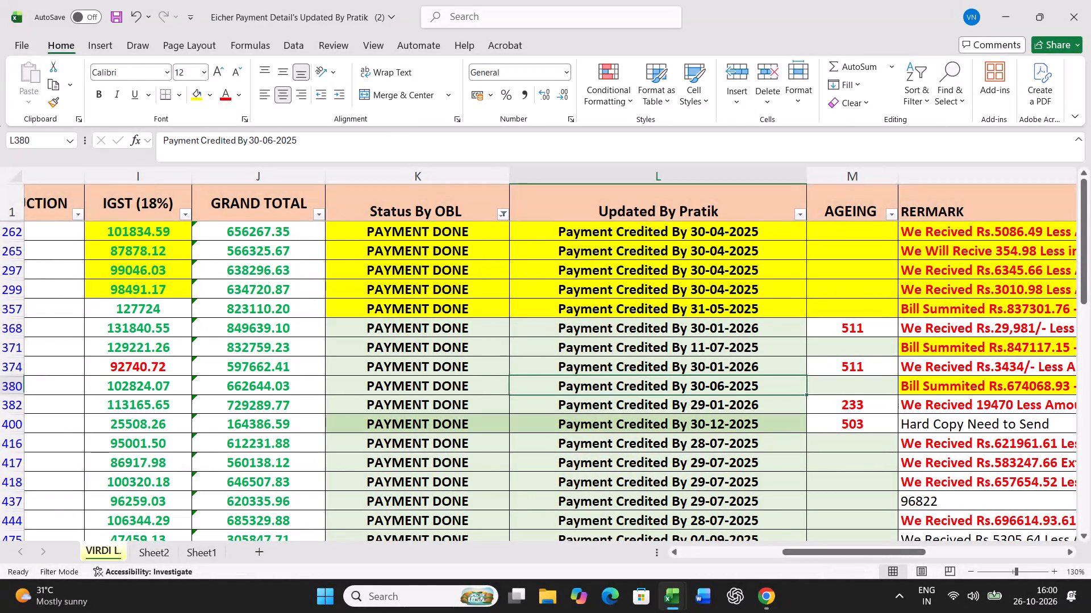
{"action": "left_click", "coordinate": [135, 551]}
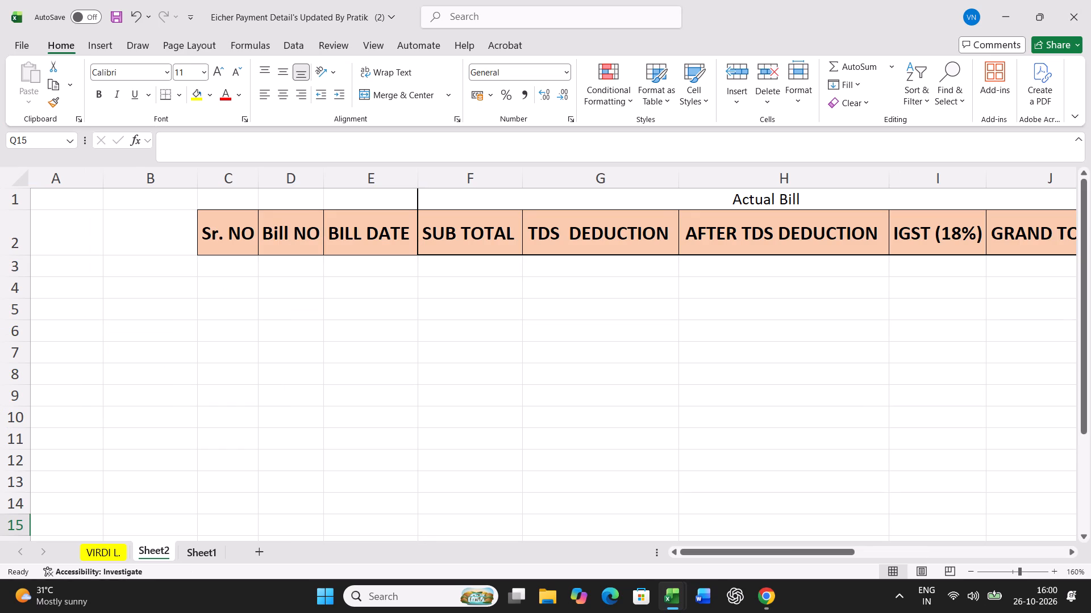
{"action": "left_click", "coordinate": [122, 553]}
{"action": "left_click", "coordinate": [633, 342]}
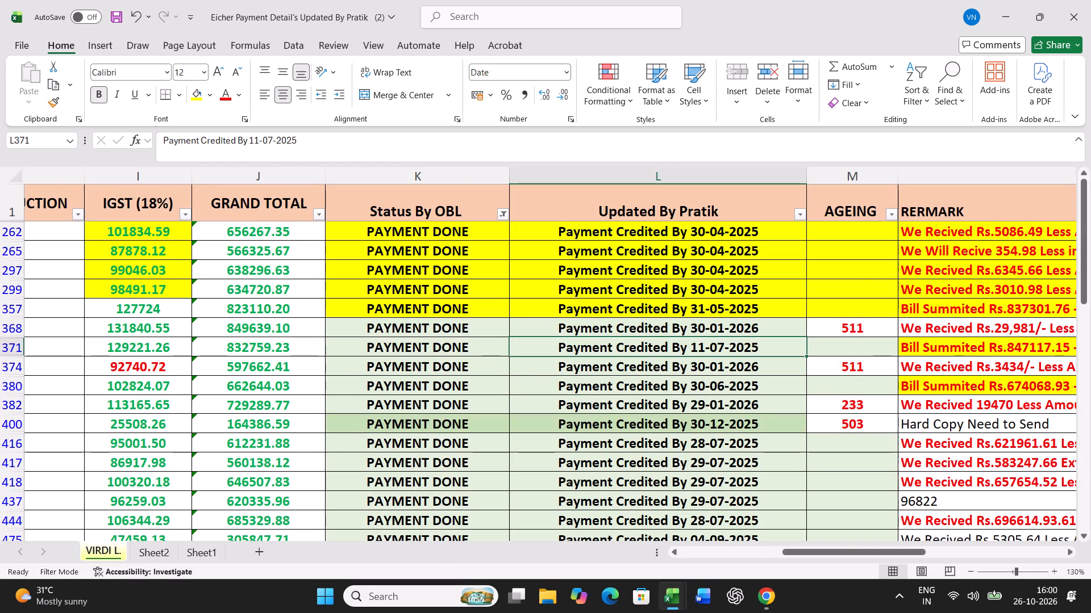
Examine the RERMARK column on the VIRDI L sheet and the values available in its filter, leaving the filter as is.
{"action": "scroll", "coordinate": [633, 421], "scroll_direction": "down", "scroll_amount": 5}
{"action": "scroll", "coordinate": [628, 427], "scroll_direction": "up", "scroll_amount": 9}
{"action": "scroll", "coordinate": [628, 427], "scroll_direction": "down", "scroll_amount": 6}
{"action": "scroll", "coordinate": [628, 427], "scroll_direction": "up", "scroll_amount": 11}
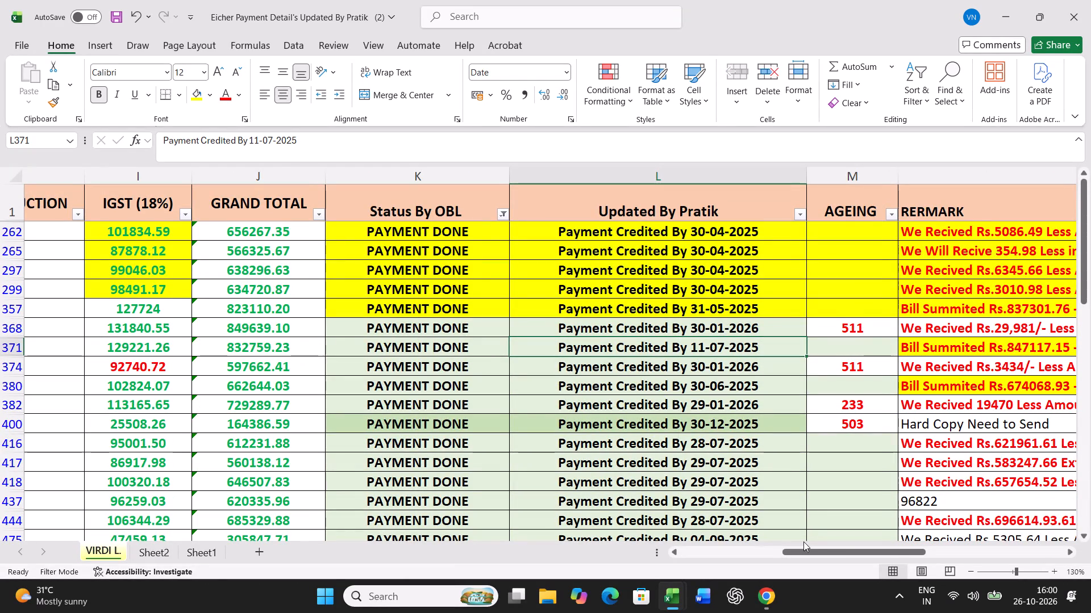
{"action": "left_click_drag", "start_coordinate": [813, 552], "coordinate": [861, 548]}
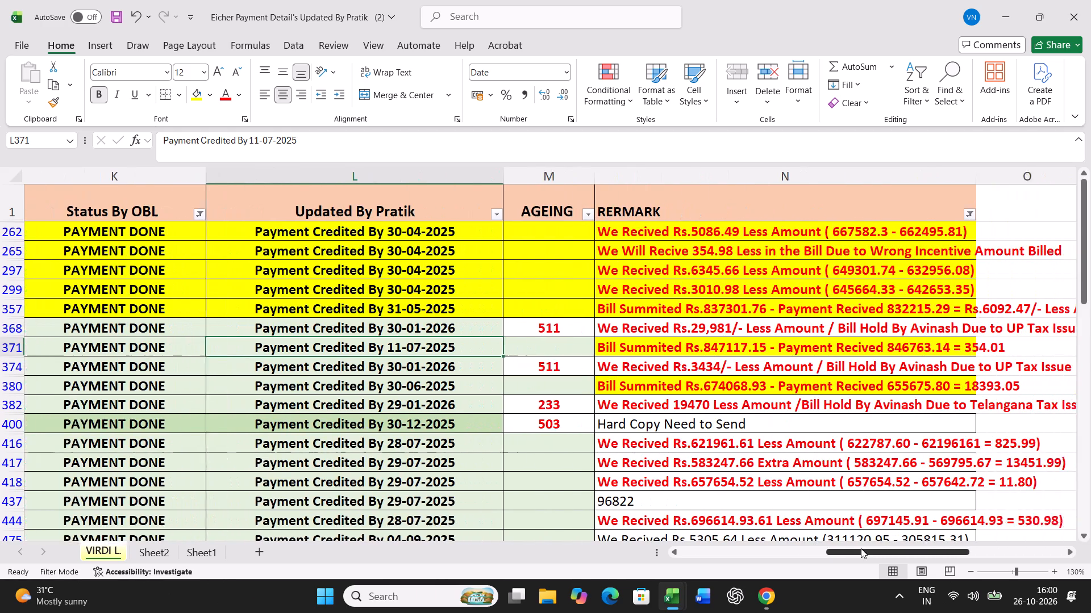
{"action": "left_click_drag", "start_coordinate": [861, 548], "coordinate": [865, 548]}
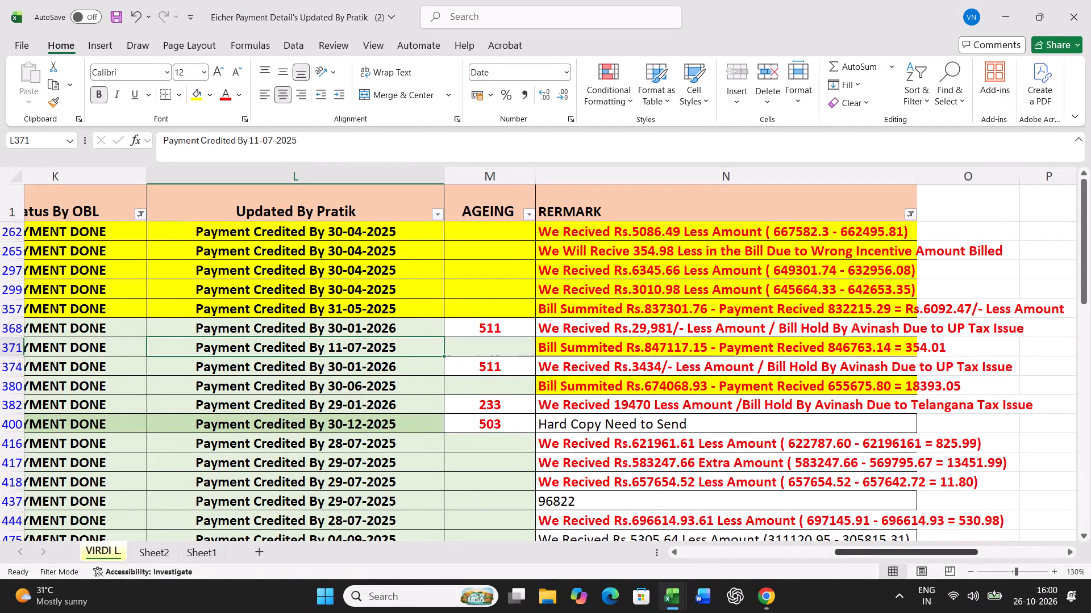
{"action": "left_click", "coordinate": [909, 213]}
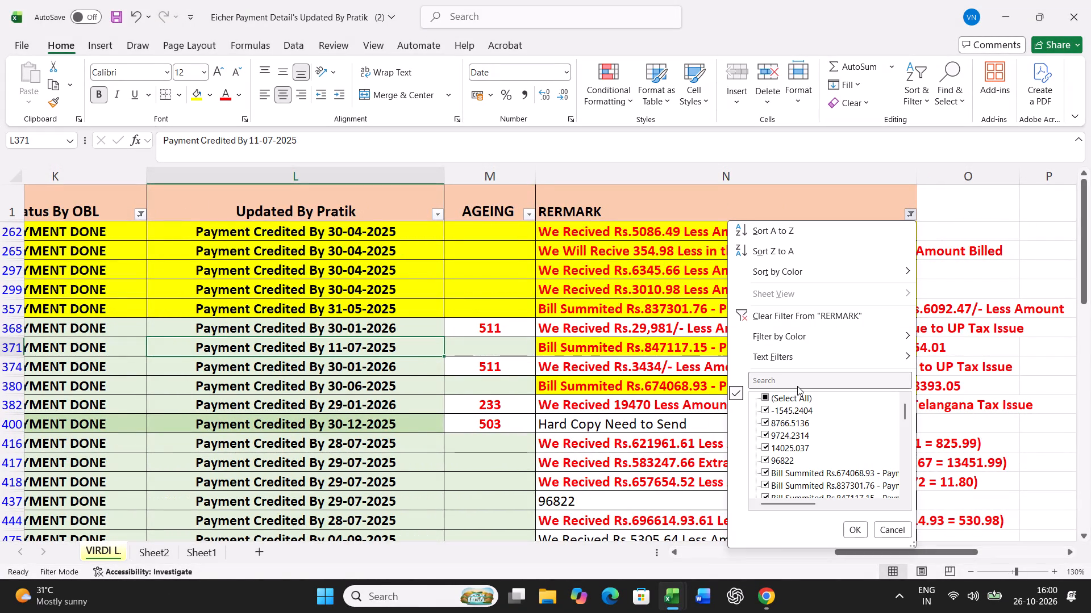
{"action": "scroll", "coordinate": [832, 462], "scroll_direction": "down", "scroll_amount": 2}
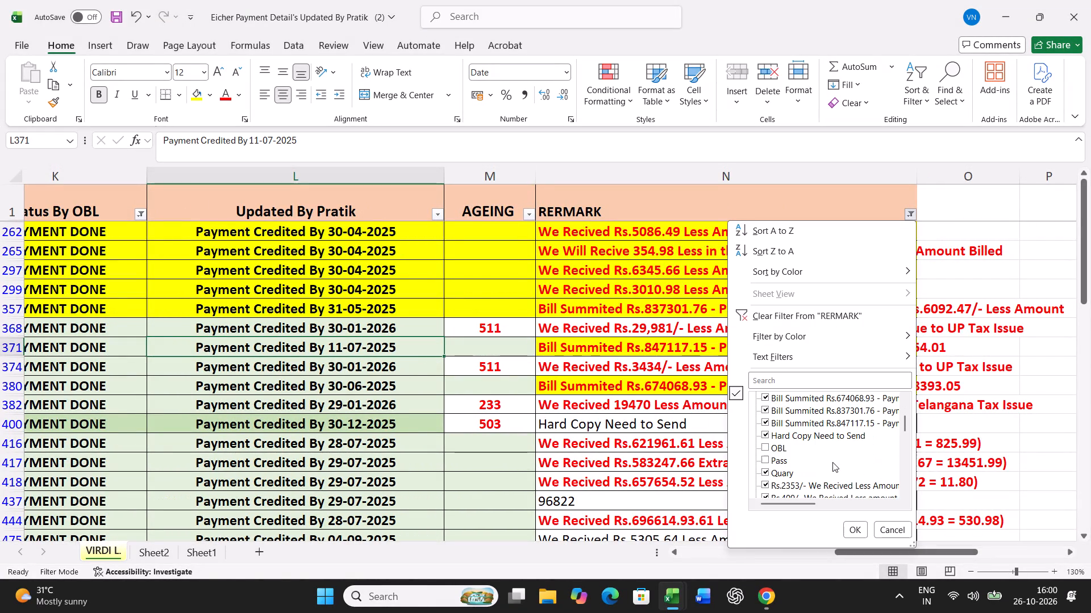
{"action": "scroll", "coordinate": [832, 462], "scroll_direction": "down", "scroll_amount": 10}
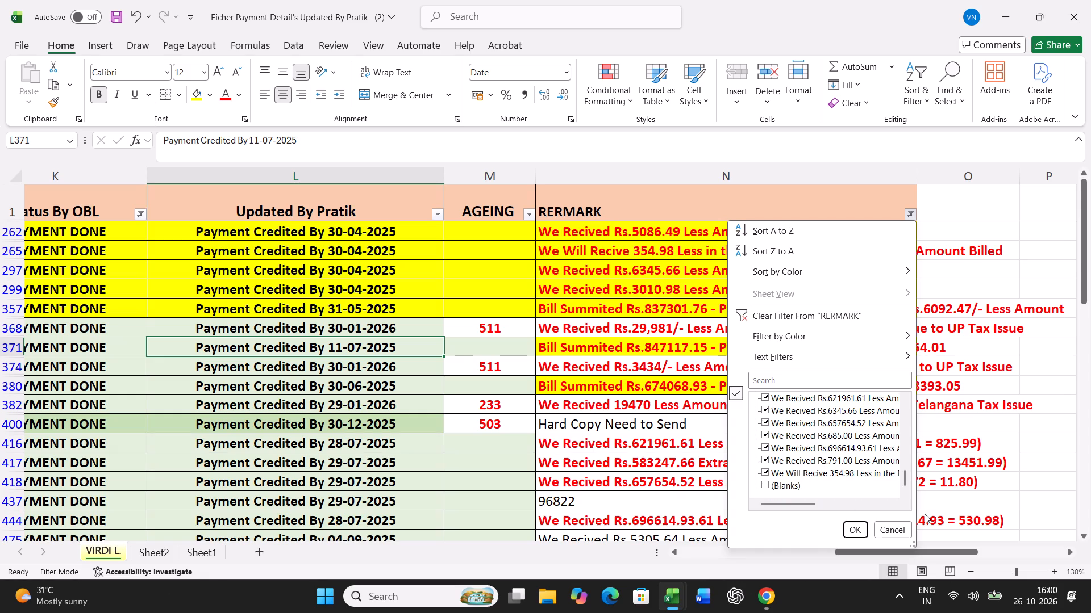
{"action": "left_click", "coordinate": [895, 529]}
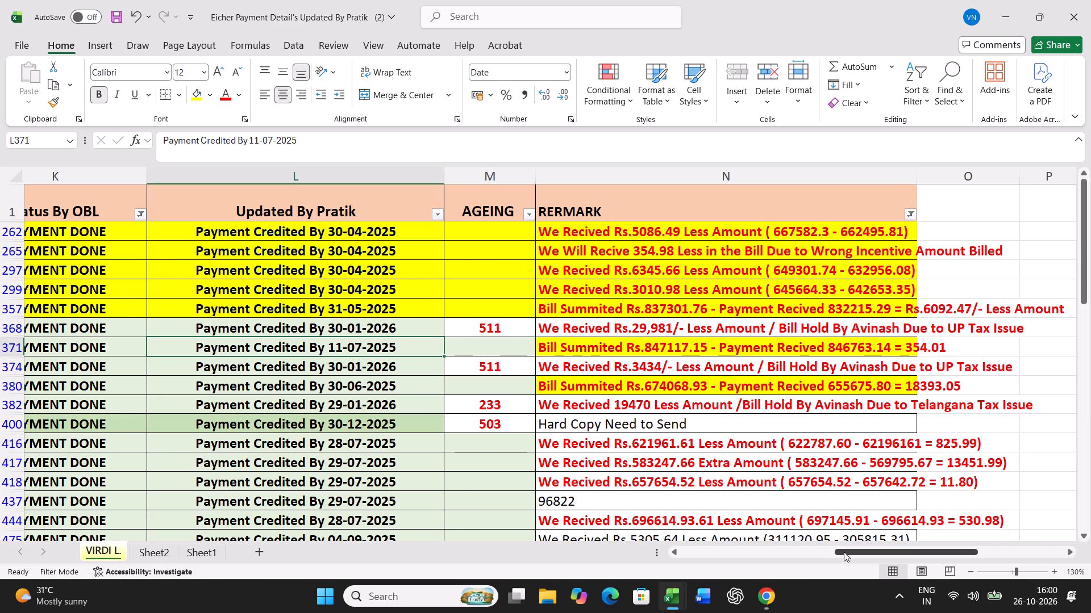
{"action": "left_click_drag", "start_coordinate": [844, 552], "coordinate": [702, 552]}
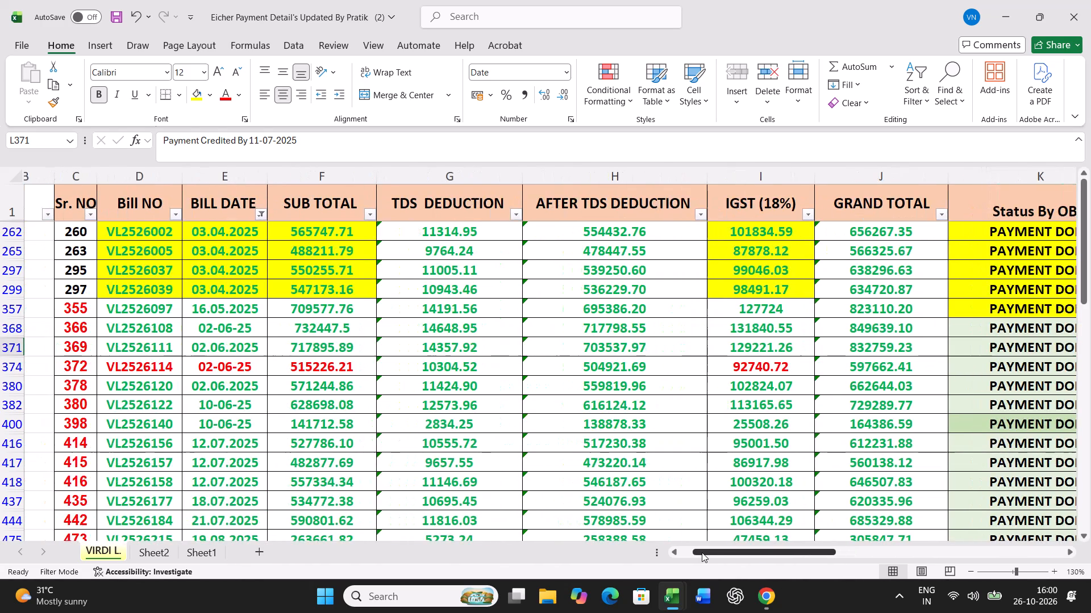
{"action": "left_click_drag", "start_coordinate": [702, 552], "coordinate": [821, 540]}
{"action": "scroll", "coordinate": [831, 449], "scroll_direction": "down", "scroll_amount": 11}
{"action": "scroll", "coordinate": [827, 450], "scroll_direction": "up", "scroll_amount": 2}
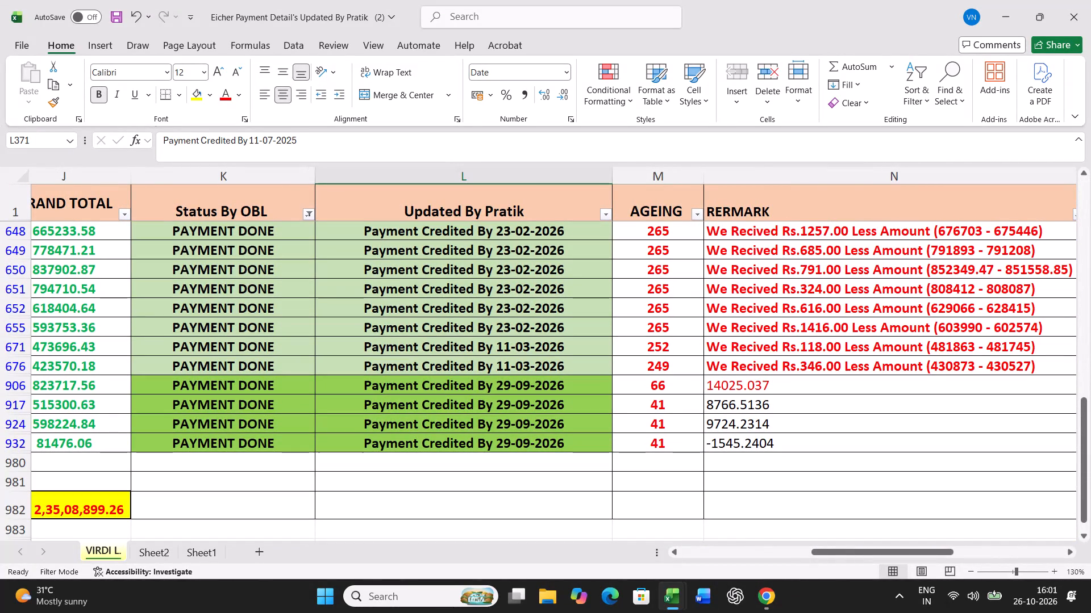
{"action": "left_click_drag", "start_coordinate": [840, 554], "coordinate": [746, 560]}
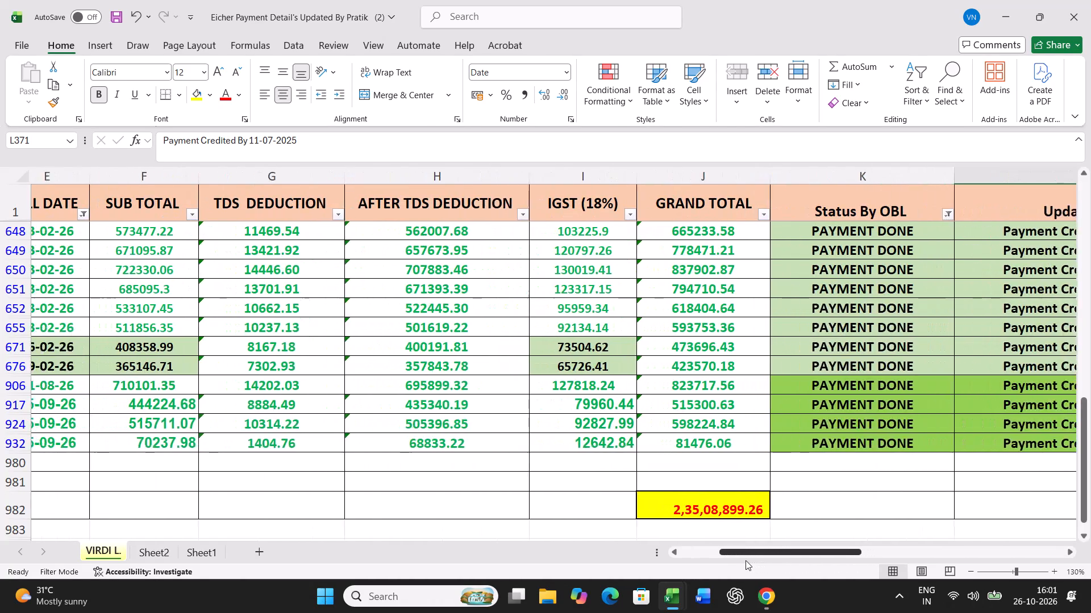
{"action": "left_click_drag", "start_coordinate": [746, 560], "coordinate": [727, 558]}
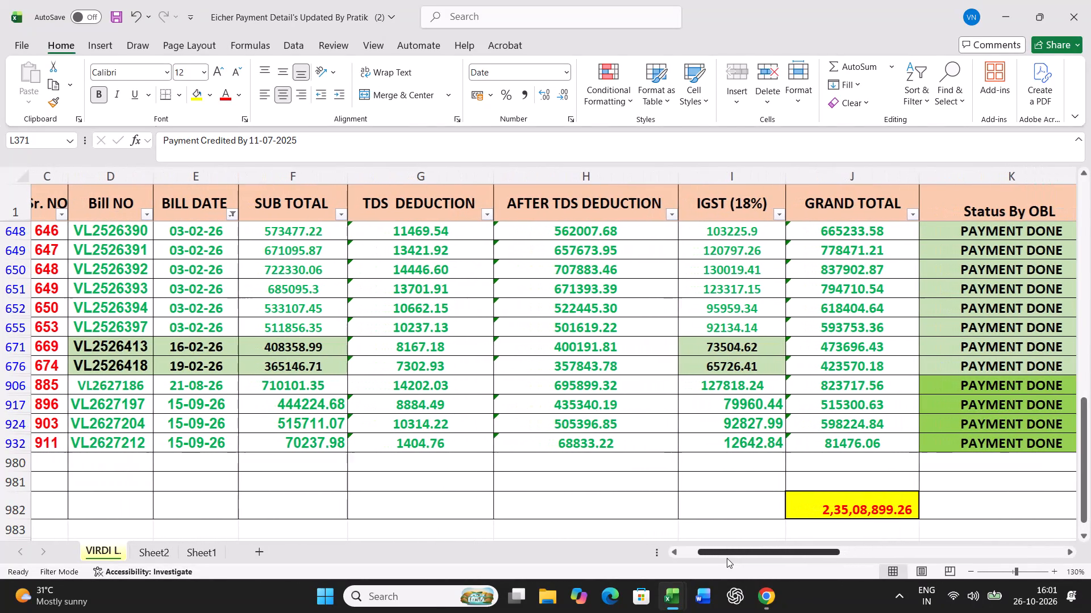
{"action": "left_click_drag", "start_coordinate": [727, 558], "coordinate": [727, 556]}
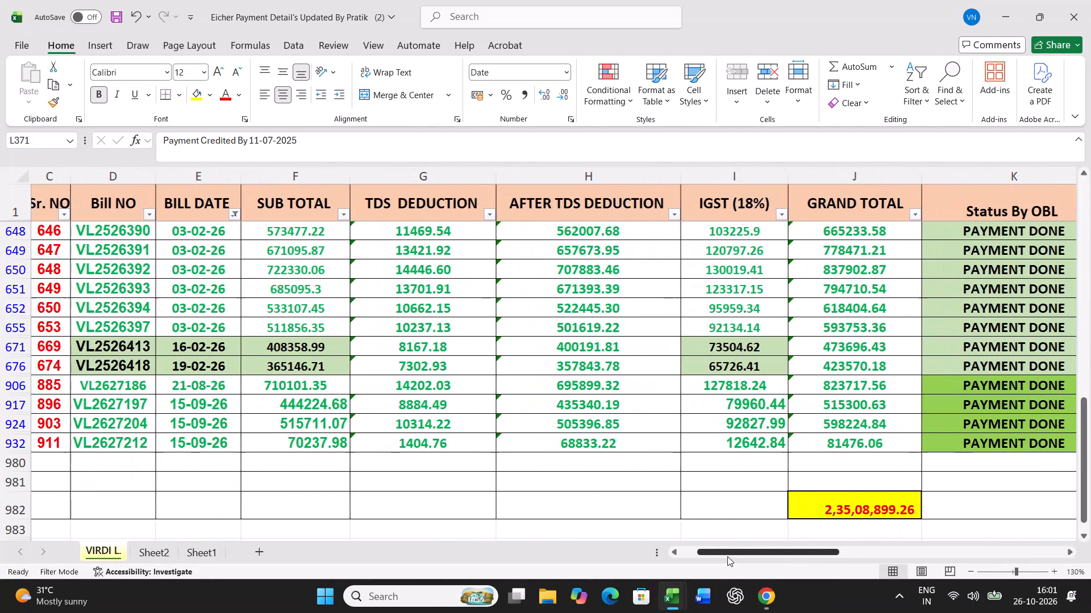
{"action": "left_click_drag", "start_coordinate": [727, 556], "coordinate": [859, 522]}
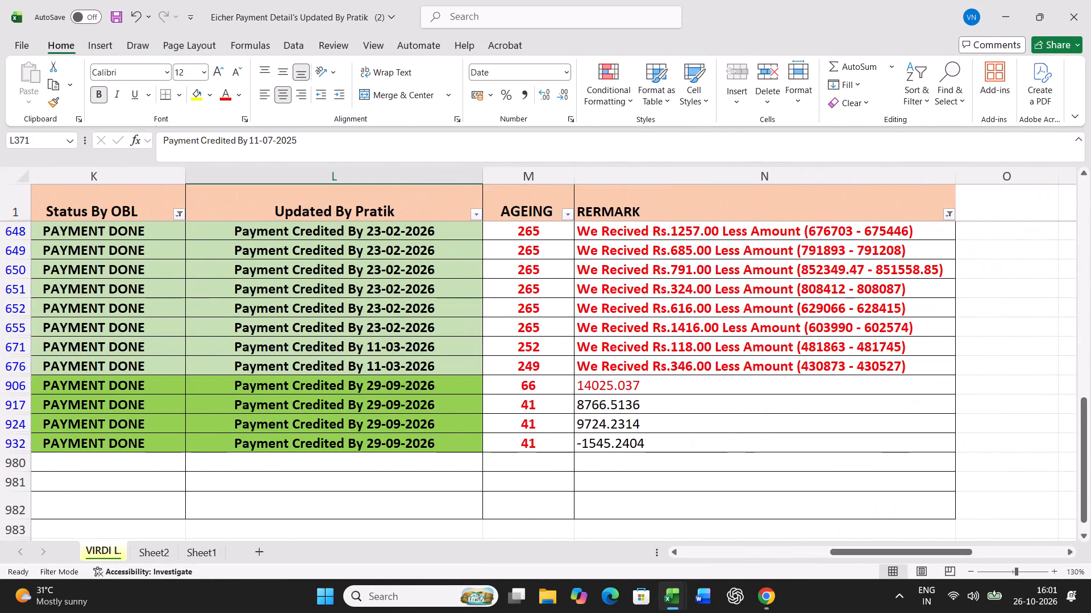
{"action": "scroll", "coordinate": [711, 456], "scroll_direction": "up", "scroll_amount": 15}
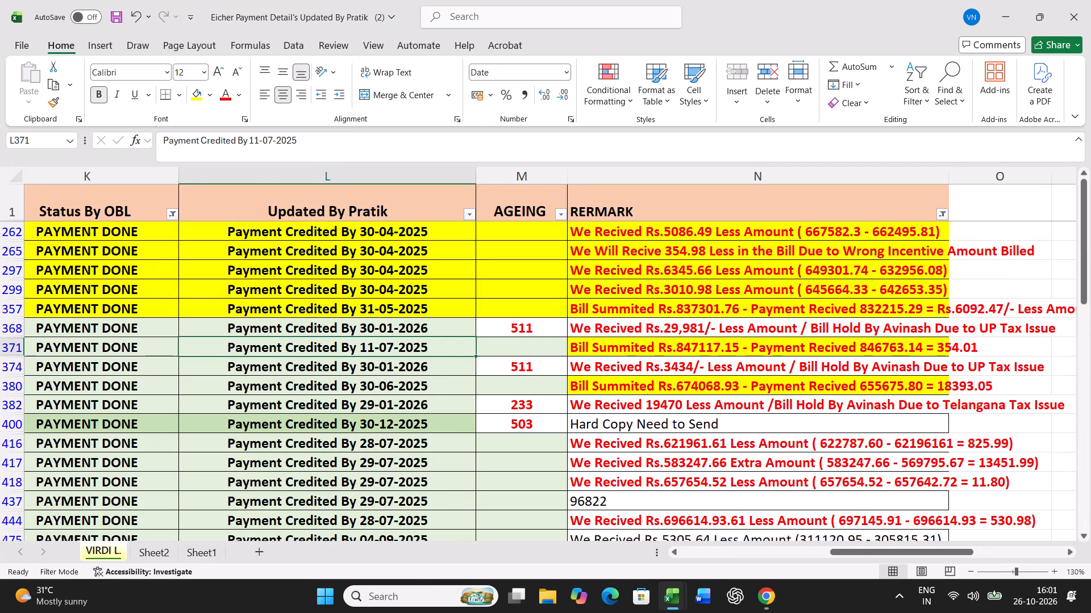
Select the RERMARK entries from row 262 through row 676 and review them, ending on the "Hard Copy Need to Send" remark.
{"action": "left_click_drag", "start_coordinate": [664, 237], "coordinate": [682, 587]}
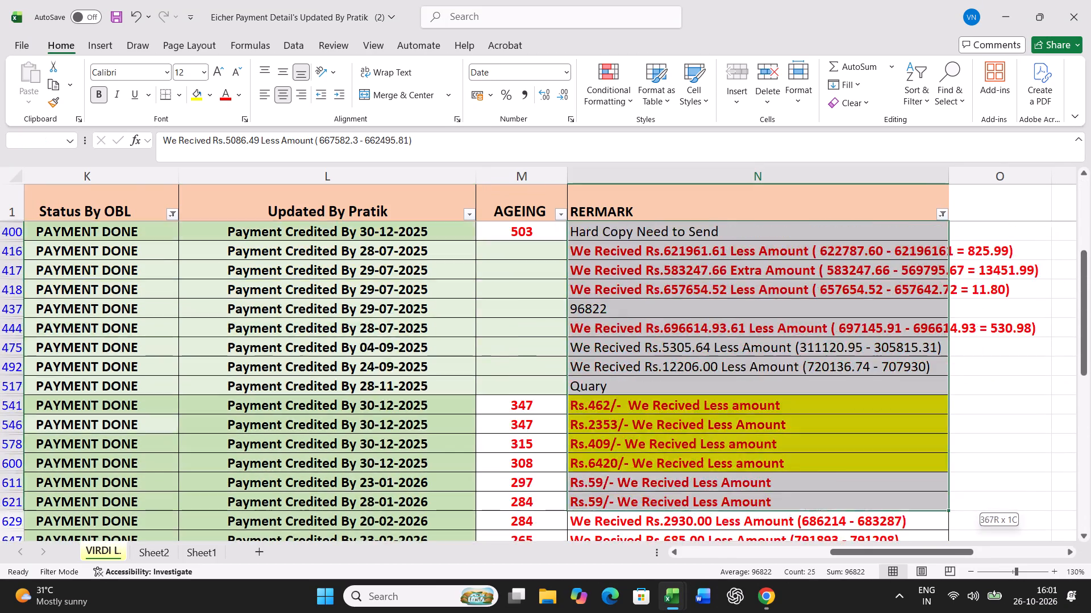
{"action": "left_click_drag", "start_coordinate": [682, 587], "coordinate": [678, 452]}
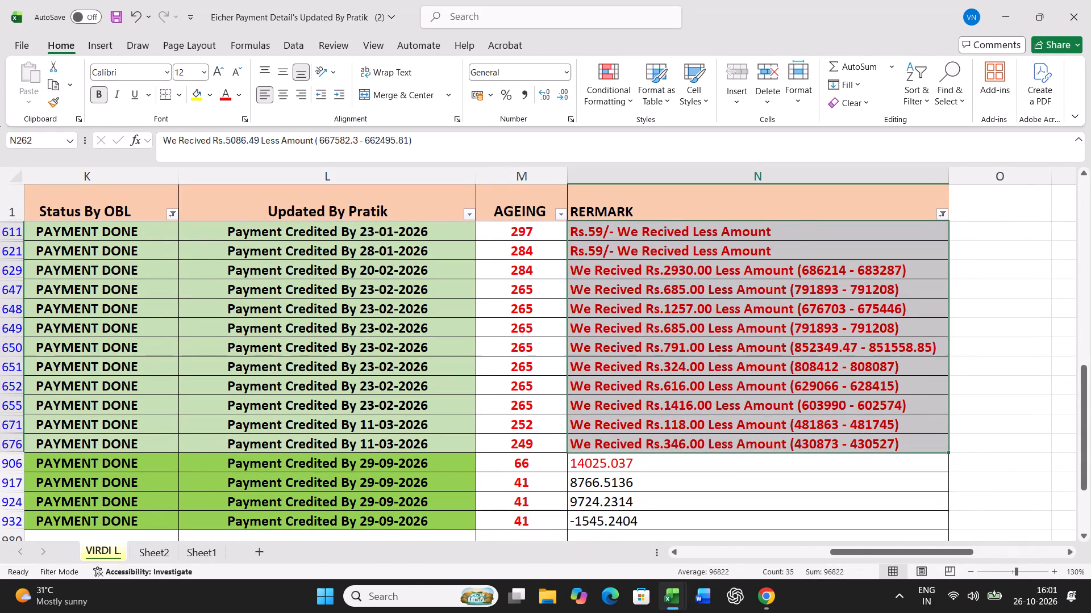
{"action": "scroll", "coordinate": [789, 485], "scroll_direction": "down", "scroll_amount": 3}
{"action": "scroll", "coordinate": [769, 455], "scroll_direction": "up", "scroll_amount": 18}
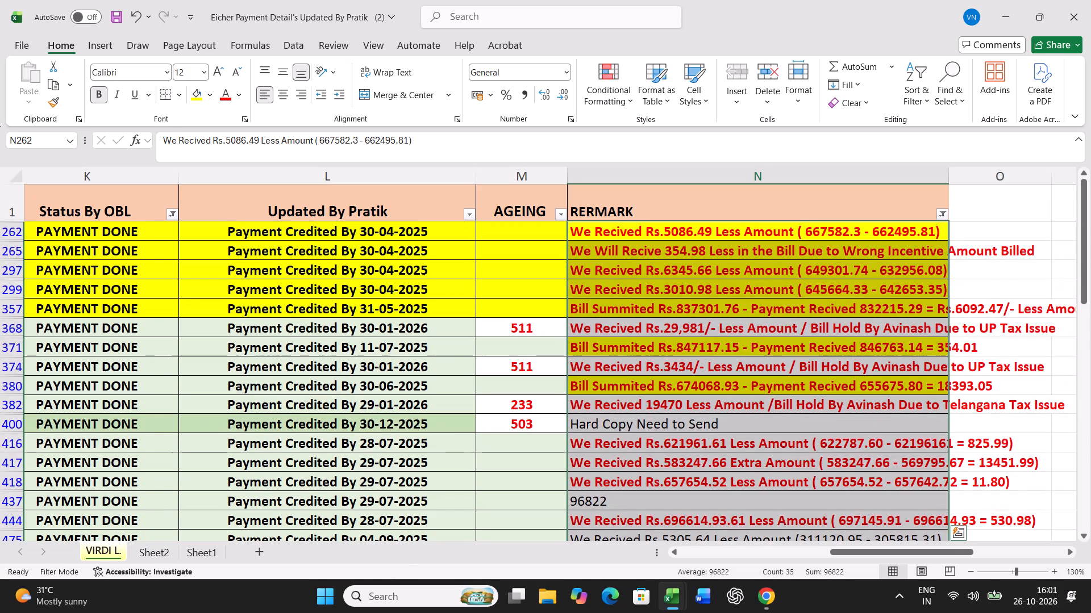
{"action": "left_click", "coordinate": [760, 426]}
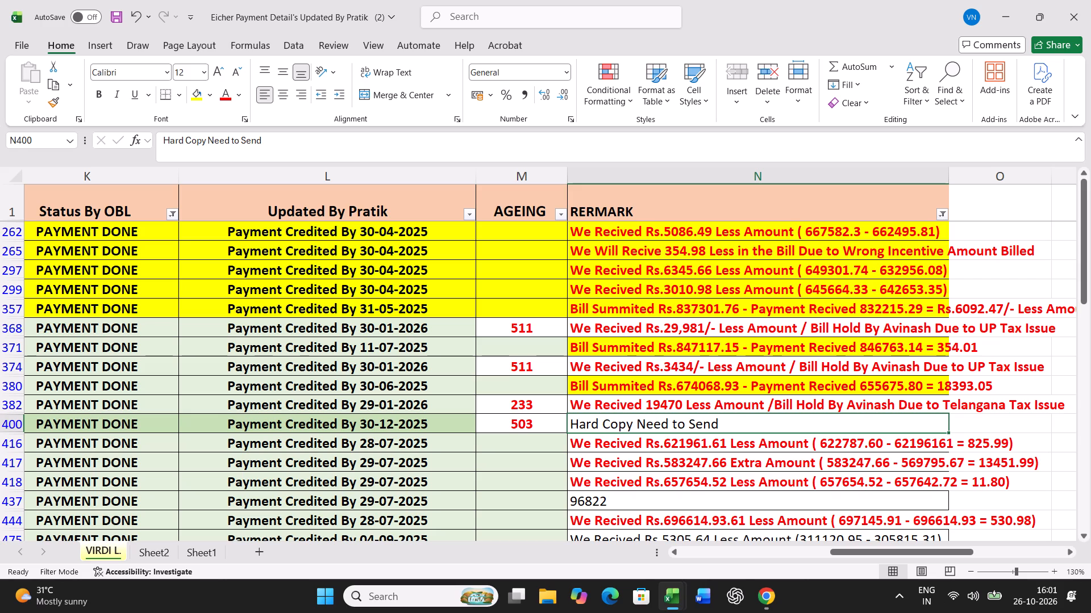
{"action": "scroll", "coordinate": [794, 334], "scroll_direction": "up", "scroll_amount": 3}
{"action": "scroll", "coordinate": [776, 392], "scroll_direction": "up", "scroll_amount": 3}
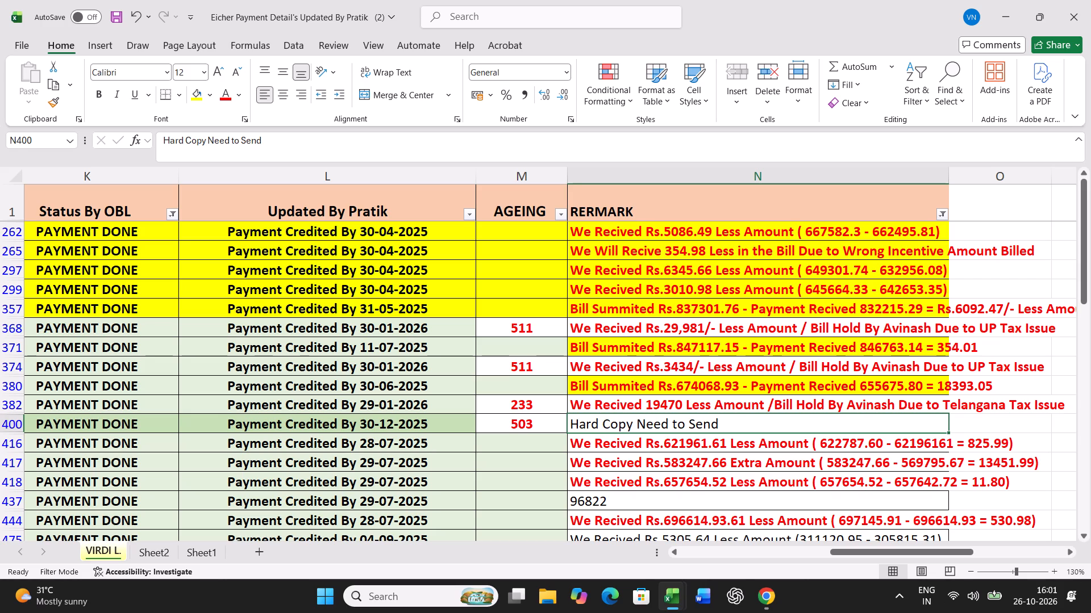
Recheck the RERMARK filter's value list without applying changes, and read further down the less-amount remarks.
{"action": "left_click", "coordinate": [942, 216]}
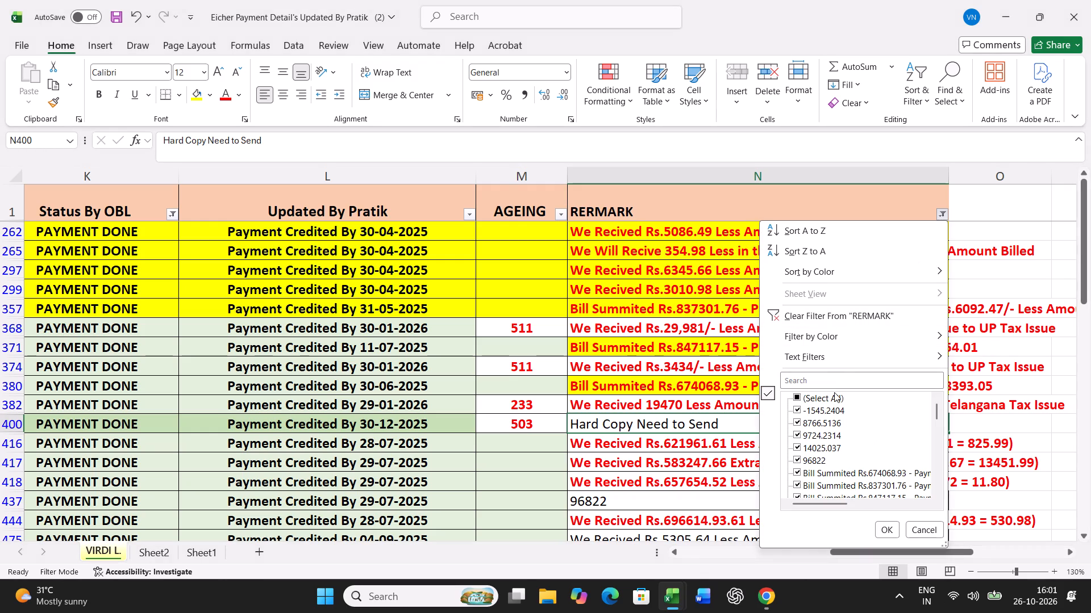
{"action": "scroll", "coordinate": [859, 410], "scroll_direction": "down", "scroll_amount": 13}
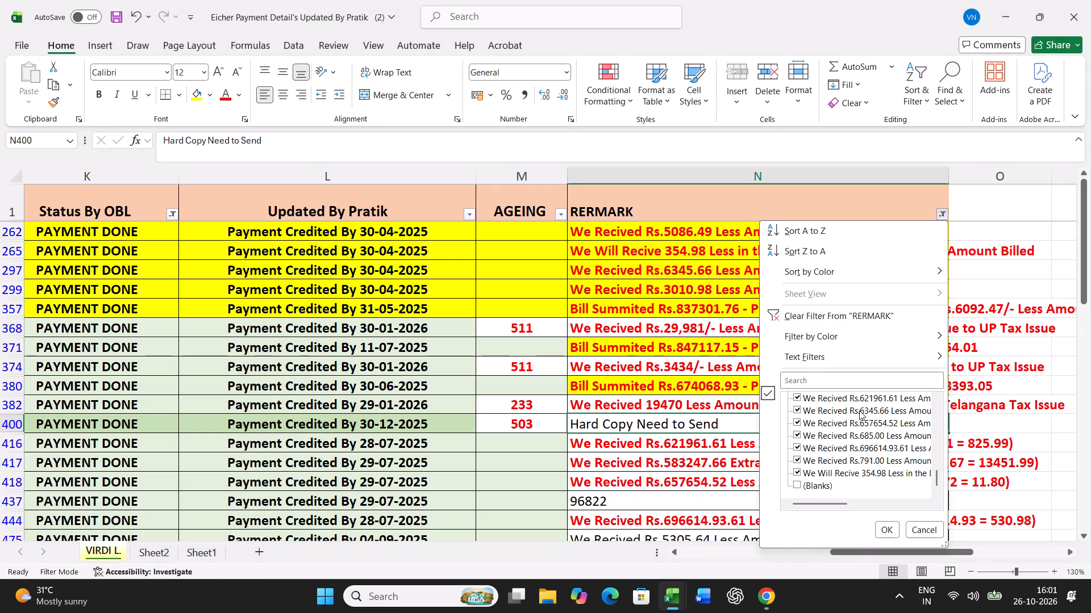
{"action": "scroll", "coordinate": [859, 410], "scroll_direction": "up", "scroll_amount": 15}
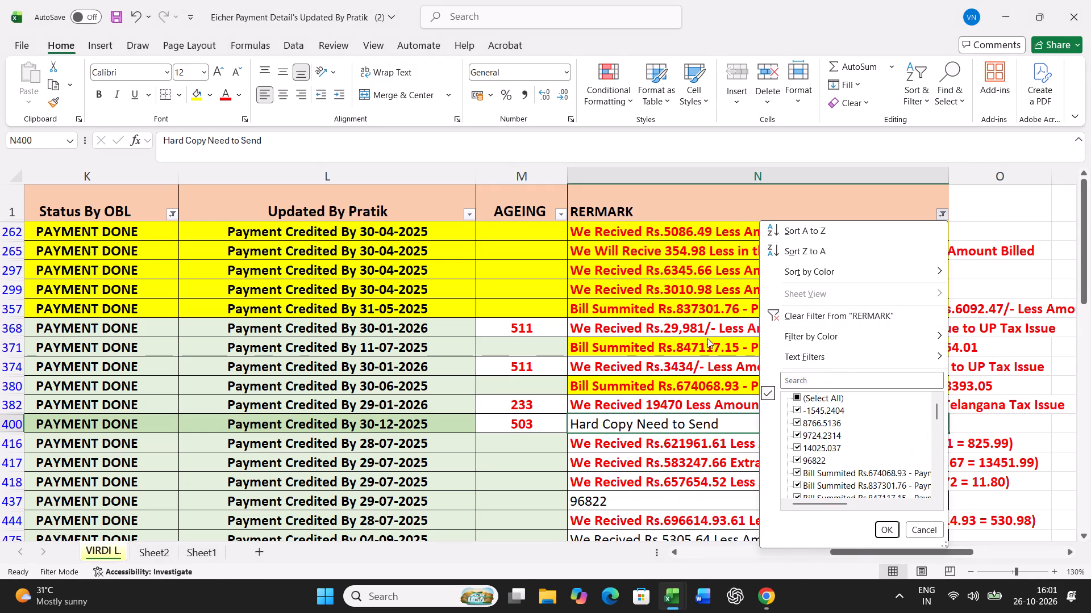
{"action": "left_click", "coordinate": [644, 287]}
{"action": "scroll", "coordinate": [822, 379], "scroll_direction": "down", "scroll_amount": 5}
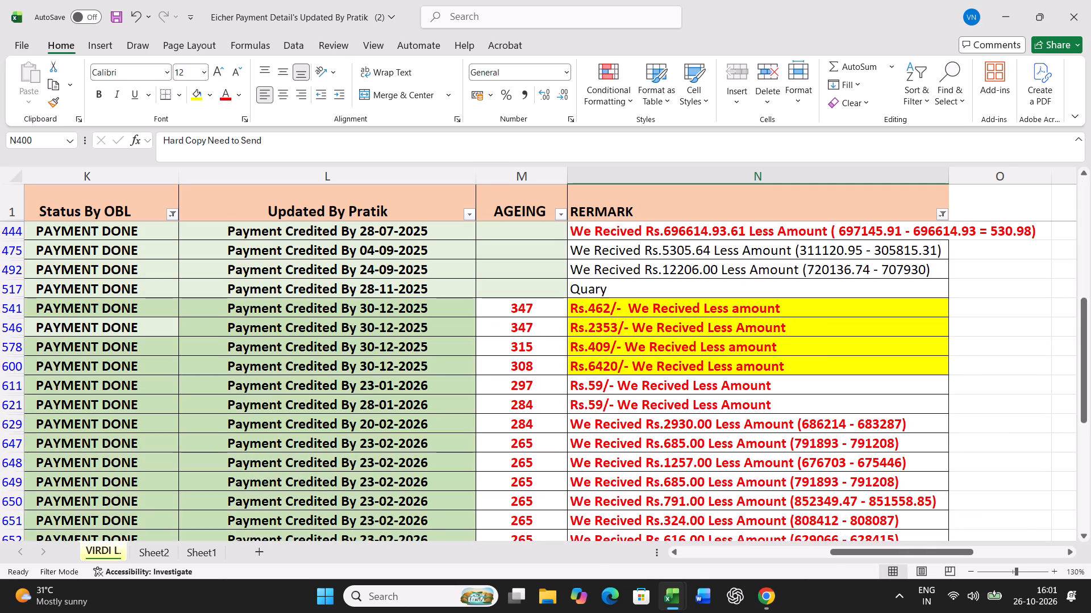
{"action": "scroll", "coordinate": [743, 417], "scroll_direction": "down", "scroll_amount": 4}
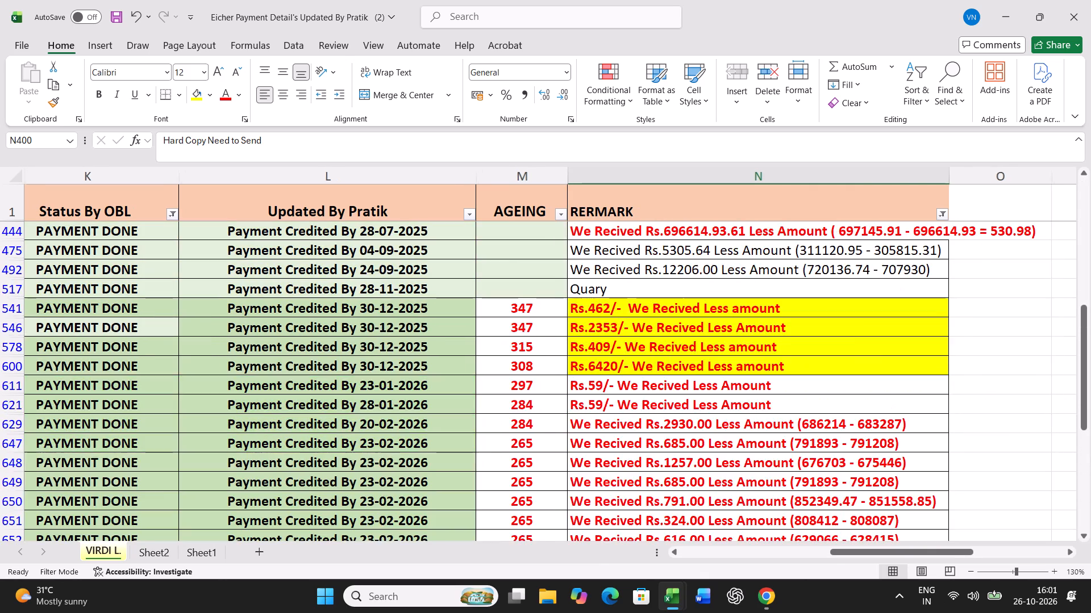
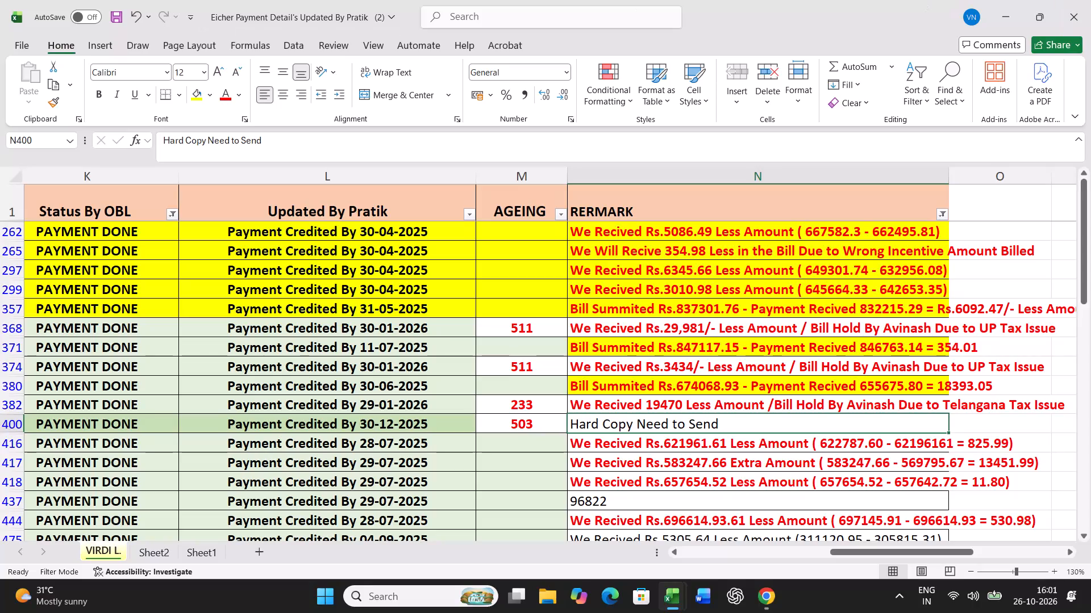
{"action": "left_click_drag", "start_coordinate": [871, 550], "coordinate": [724, 553]}
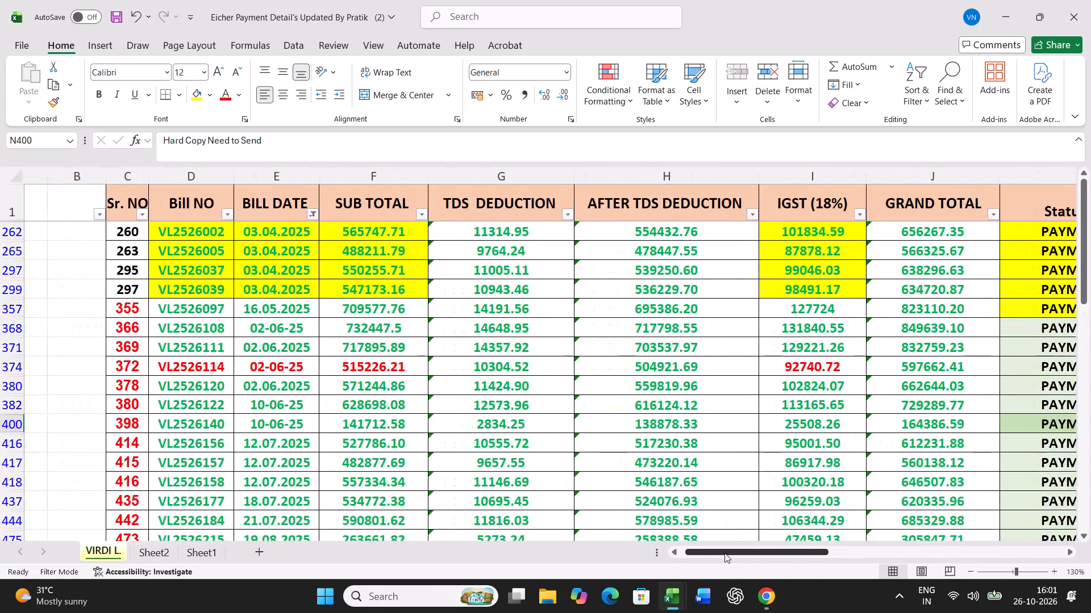
{"action": "left_click_drag", "start_coordinate": [724, 553], "coordinate": [807, 562]}
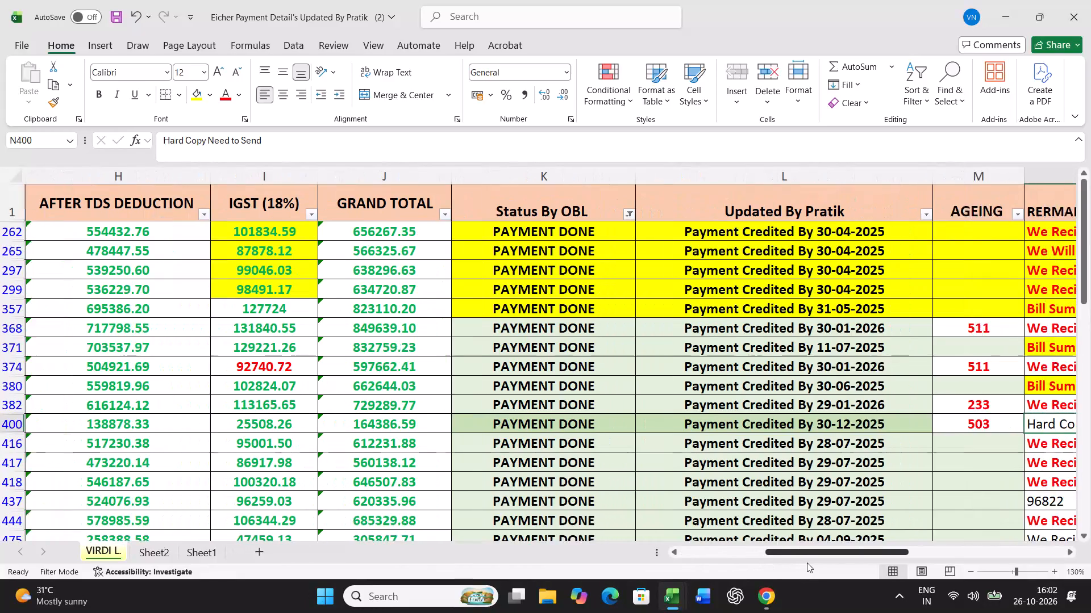
{"action": "left_click_drag", "start_coordinate": [807, 562], "coordinate": [878, 561]}
{"action": "left_click", "coordinate": [776, 379]}
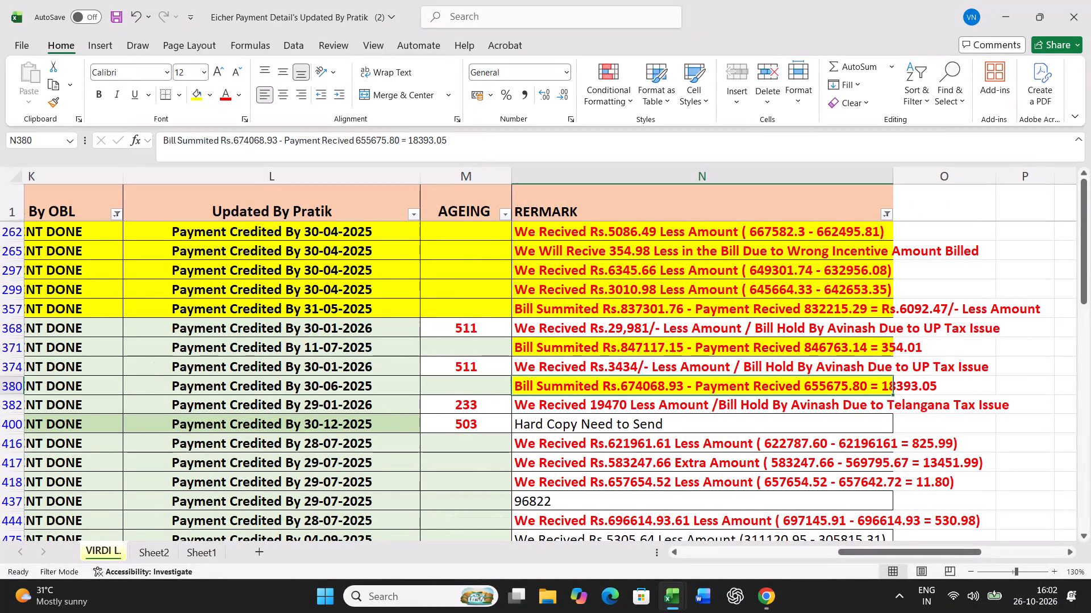
{"action": "left_click", "coordinate": [887, 218]}
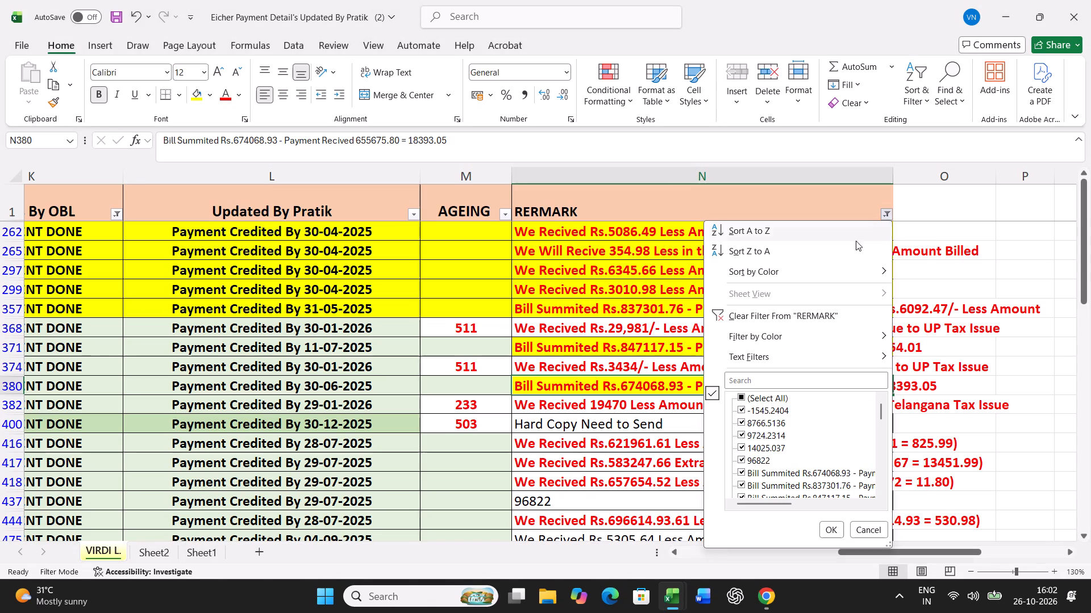
{"action": "left_click", "coordinate": [760, 396]}
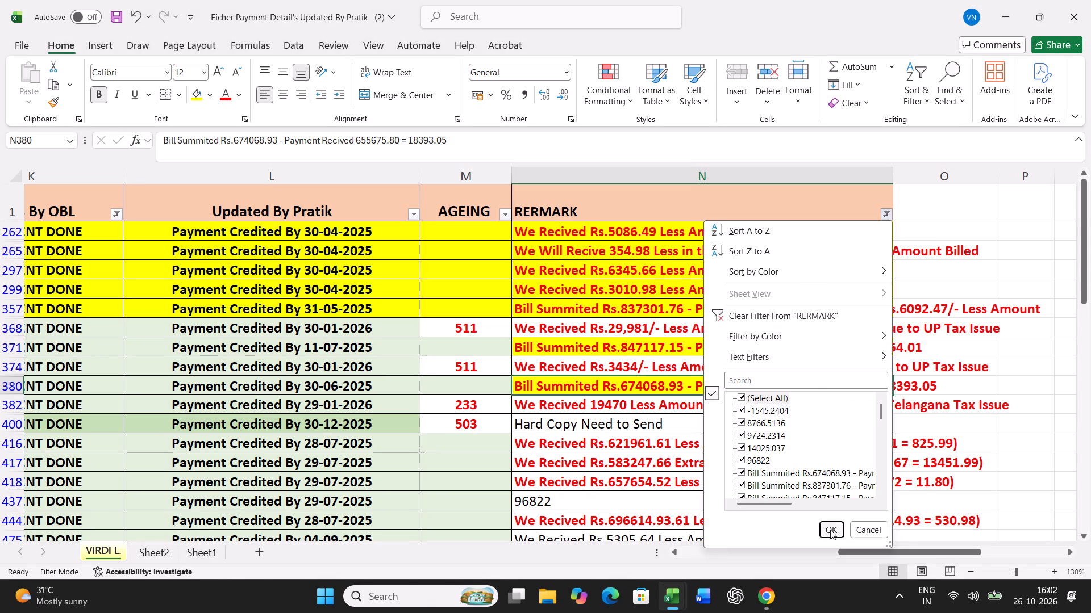
{"action": "left_click", "coordinate": [830, 530]}
Review bill VL2526001 in row 261 from its bill number across the amounts, payment status and credit date to the RERMARK column.
{"action": "left_click_drag", "start_coordinate": [859, 555], "coordinate": [735, 565]}
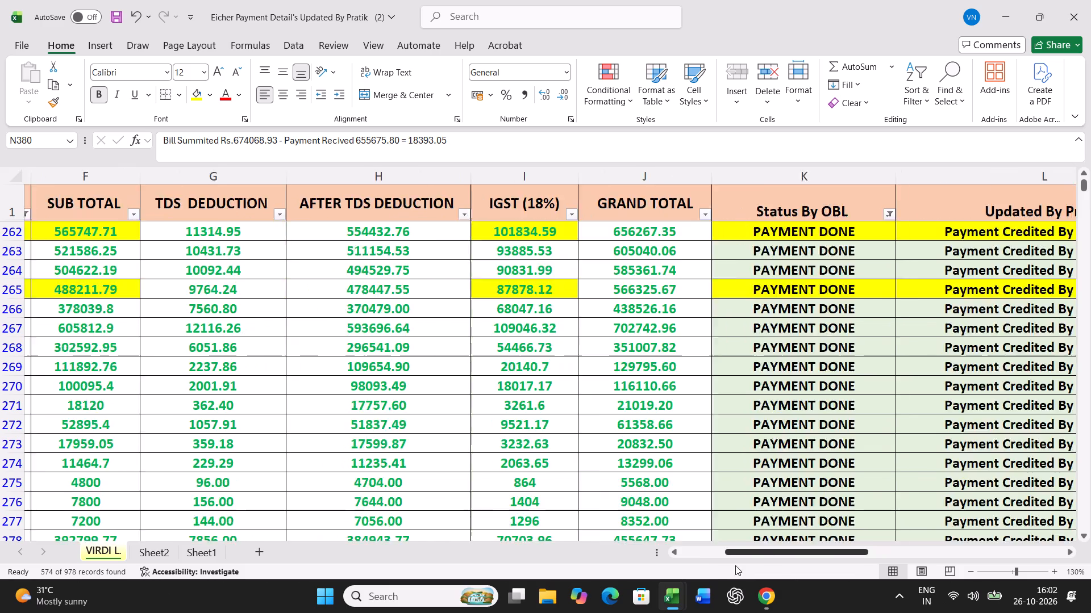
{"action": "left_click_drag", "start_coordinate": [735, 565], "coordinate": [705, 565]}
{"action": "scroll", "coordinate": [621, 482], "scroll_direction": "up", "scroll_amount": 1}
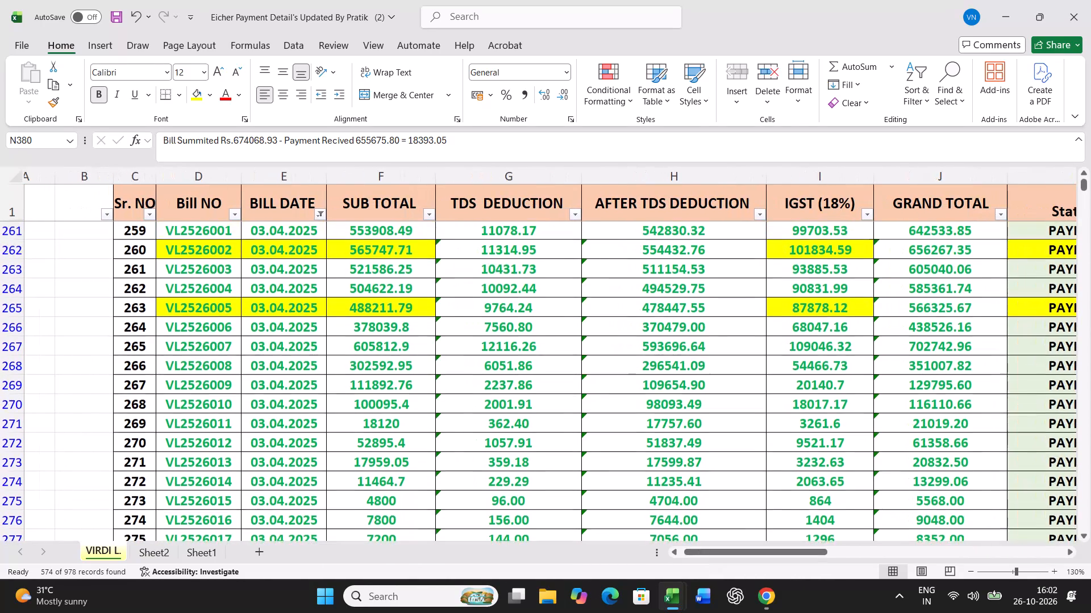
{"action": "scroll", "coordinate": [621, 482], "scroll_direction": "up", "scroll_amount": 1}
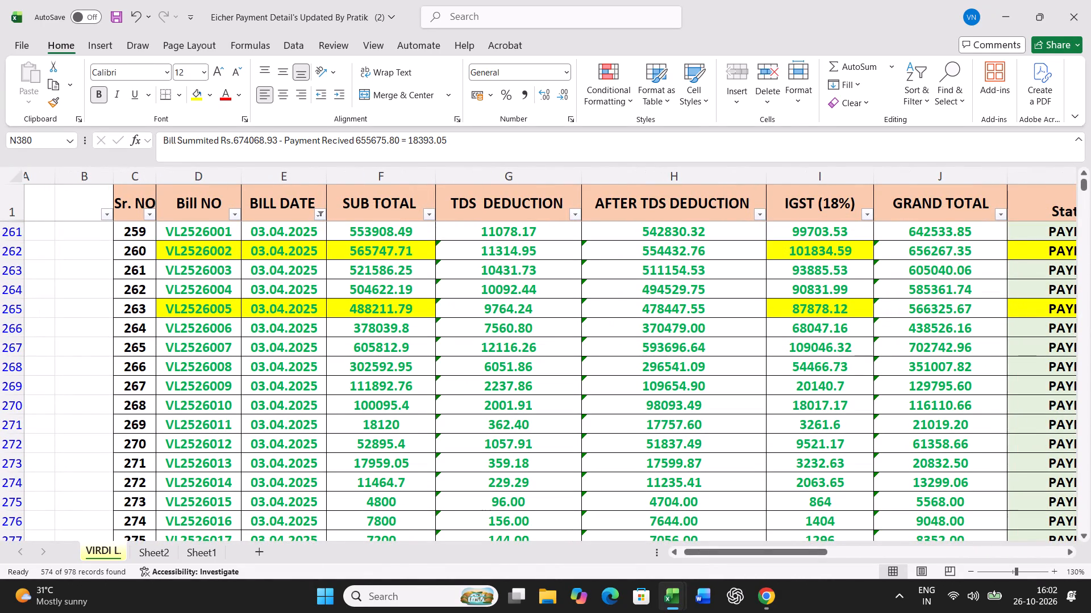
{"action": "scroll", "coordinate": [243, 318], "scroll_direction": "up", "scroll_amount": 2}
{"action": "scroll", "coordinate": [213, 287], "scroll_direction": "down", "scroll_amount": 3}
{"action": "scroll", "coordinate": [213, 292], "scroll_direction": "up", "scroll_amount": 4}
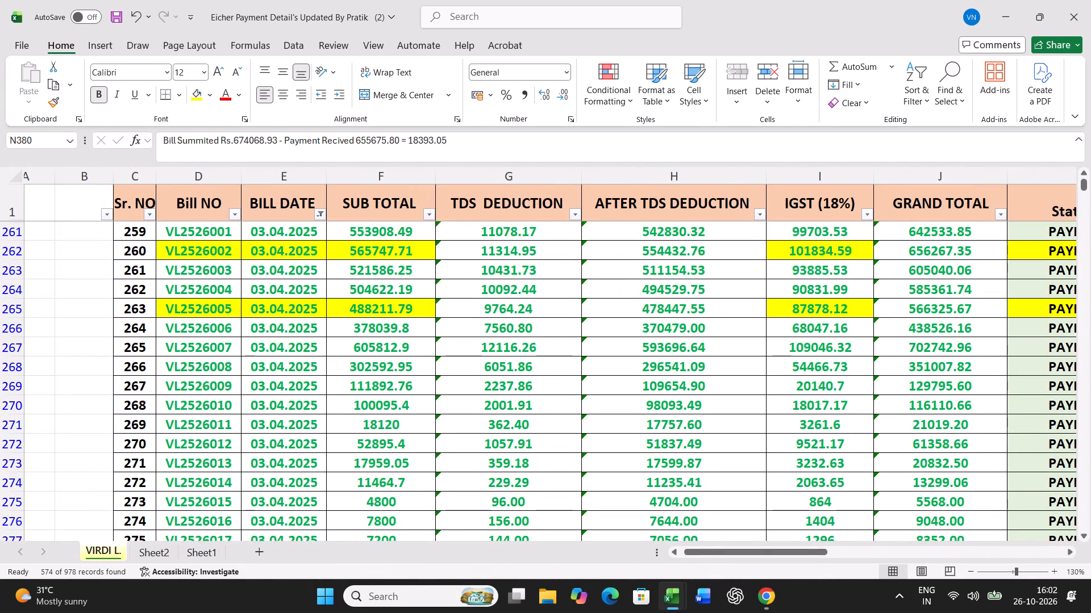
{"action": "left_click", "coordinate": [213, 227]}
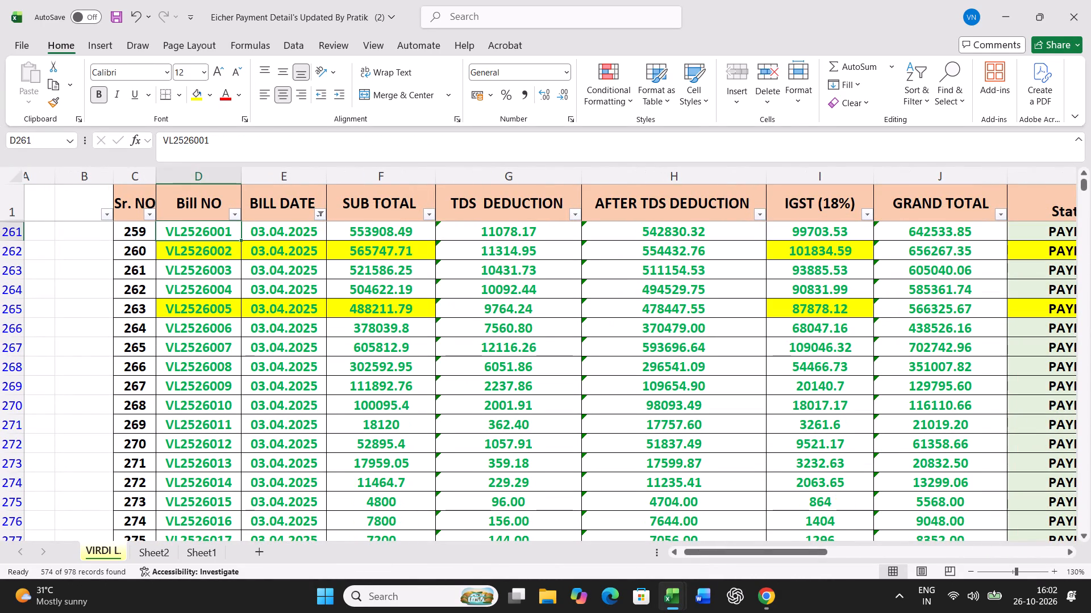
{"action": "key", "text": "Right"}
{"action": "key", "text": "Right"}
{"action": "key", "text": "Right"}
{"action": "key", "text": "Right"}
{"action": "key", "text": "Right"}
{"action": "key", "text": "Right"}
{"action": "key", "text": "Right"}
{"action": "key", "text": "Right"}
{"action": "key", "text": "Right"}
{"action": "key", "text": "Right"}
{"action": "key", "text": "Right"}
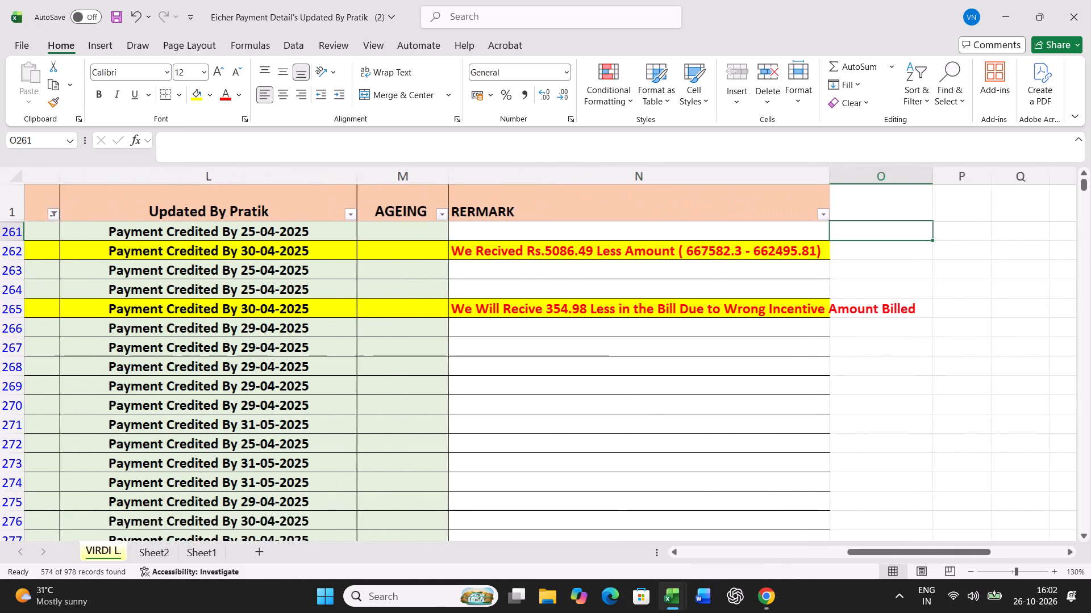
{"action": "key", "text": "Left"}
{"action": "key", "text": "Left"}
{"action": "key", "text": "Left"}
{"action": "key", "text": "Left"}
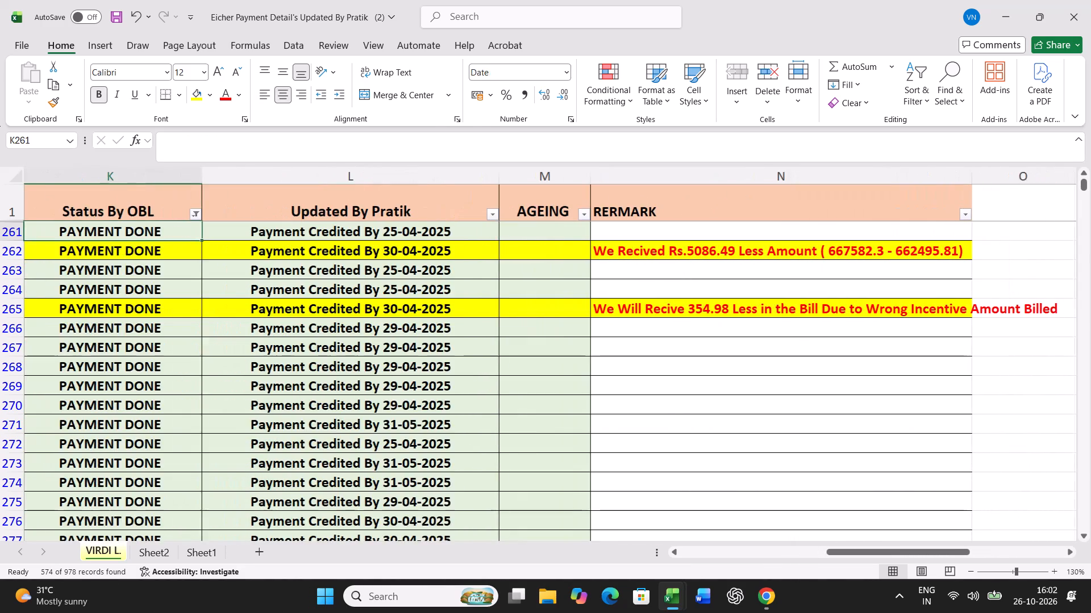
{"action": "key", "text": "Left"}
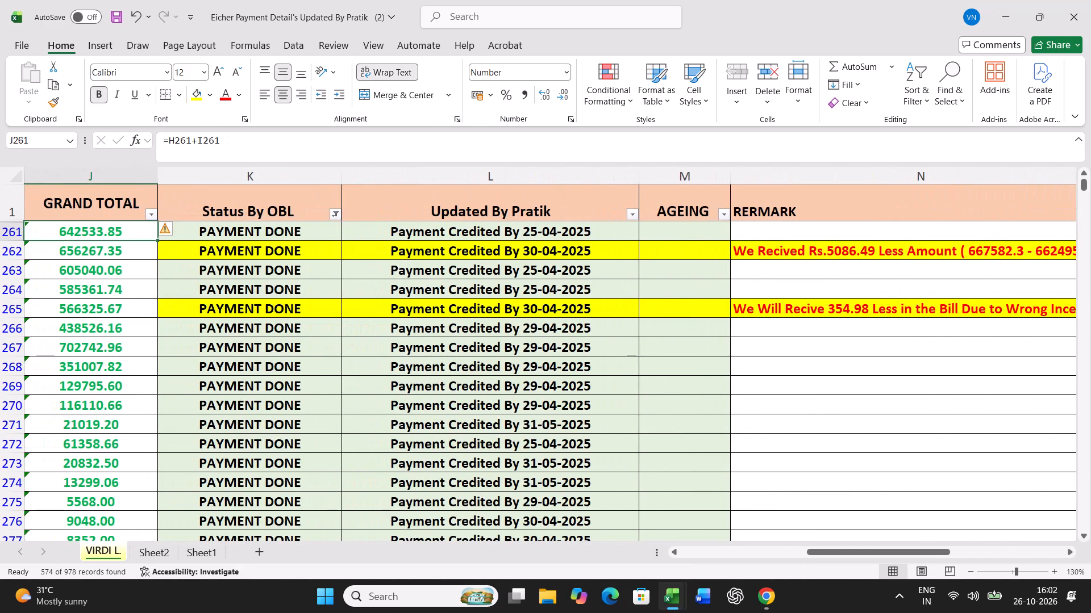
{"action": "key", "text": "Left"}
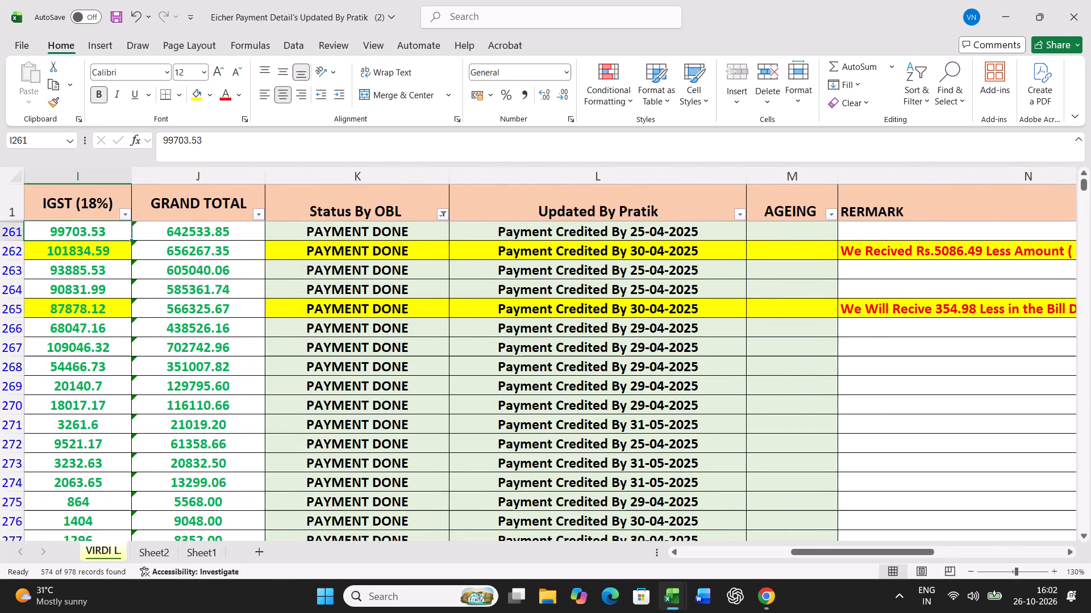
{"action": "key", "text": "Left"}
{"action": "key", "text": "Right"}
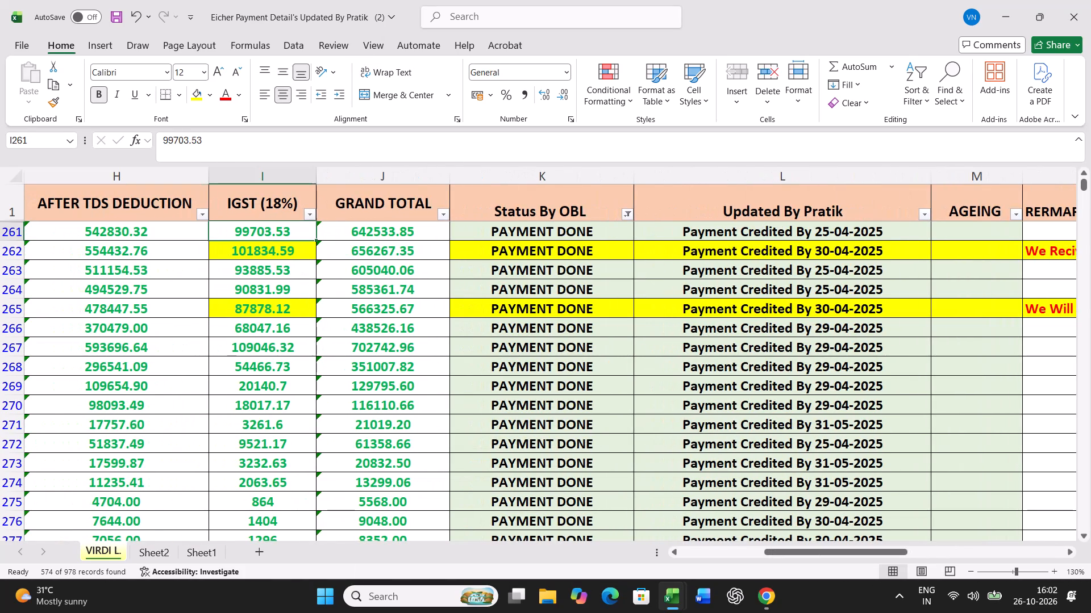
{"action": "key", "text": "Right"}
{"action": "key", "text": "Right"}
{"action": "key", "text": "Right"}
{"action": "key", "text": "Right"}
{"action": "key", "text": "Right"}
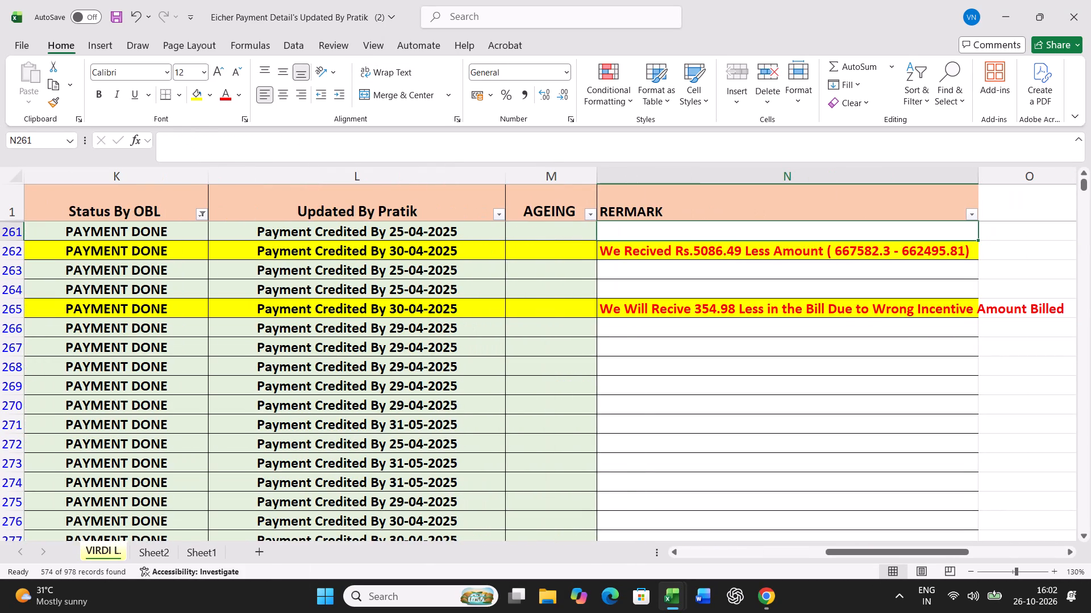
Trace bill VL2526002 in row 262 between its less-amount remark and its bill number, checking the amounts and payment status along the row.
{"action": "left_click", "coordinate": [685, 251]}
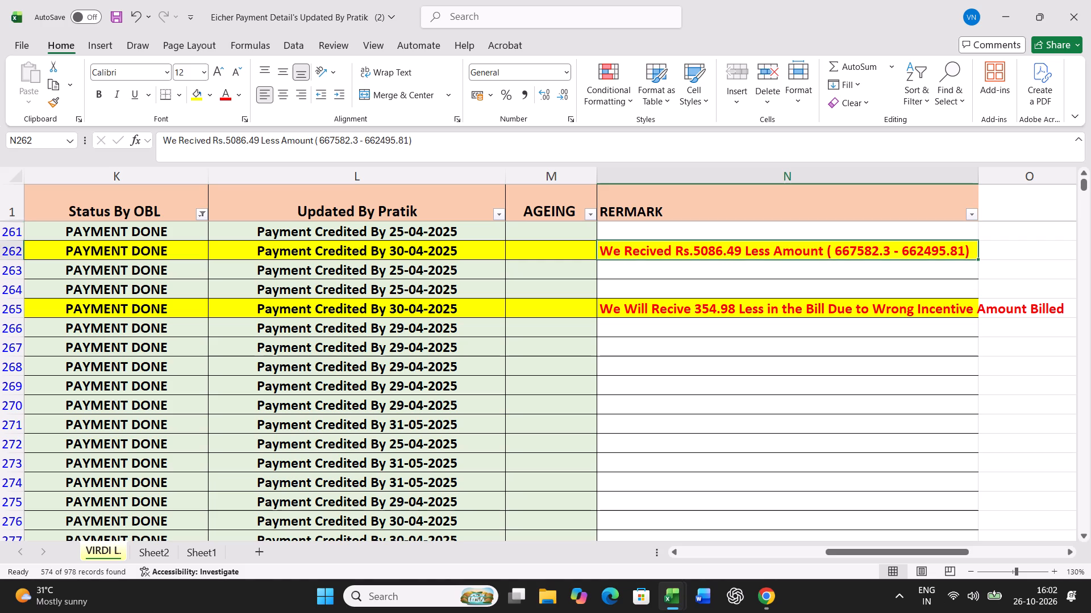
{"action": "key", "text": "Left"}
{"action": "key", "text": "Left"}
{"action": "key", "text": "Left"}
{"action": "key", "text": "Left"}
{"action": "key", "text": "Left"}
{"action": "key", "text": "Left"}
{"action": "key", "text": "Left"}
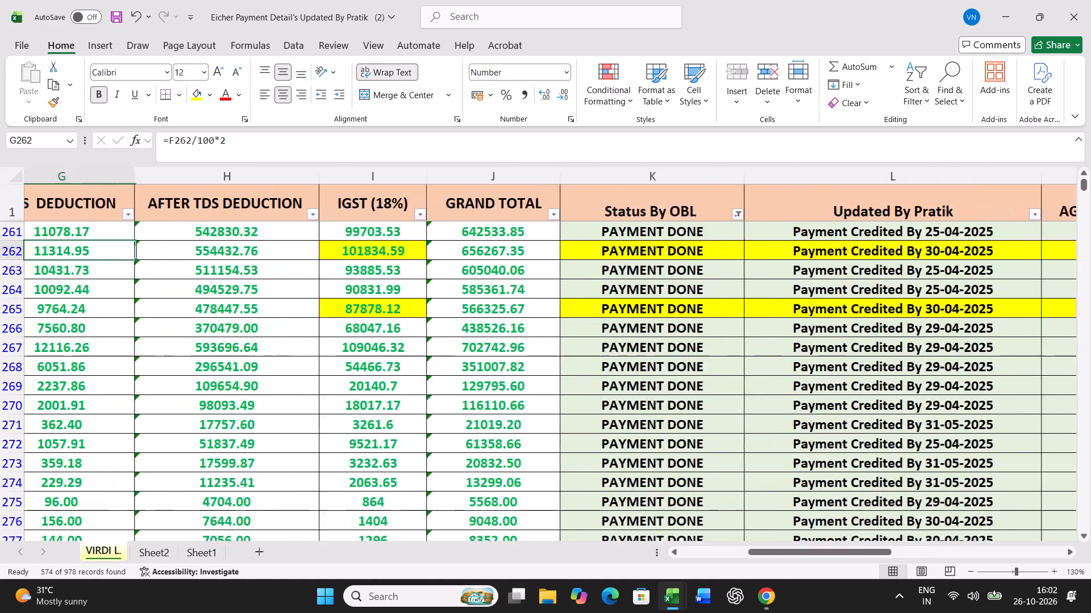
{"action": "key", "text": "Left"}
{"action": "key", "text": "Left"}
{"action": "key", "text": "Left"}
{"action": "key", "text": "Left"}
{"action": "key", "text": "Right"}
{"action": "key", "text": "Right"}
{"action": "key", "text": "Right"}
{"action": "key", "text": "Right"}
{"action": "key", "text": "Right"}
{"action": "key", "text": "Right"}
{"action": "key", "text": "Right"}
{"action": "key", "text": "Right"}
{"action": "key", "text": "Right"}
{"action": "key", "text": "Right"}
{"action": "key", "text": "Right"}
{"action": "key", "text": "Right"}
{"action": "key", "text": "Right"}
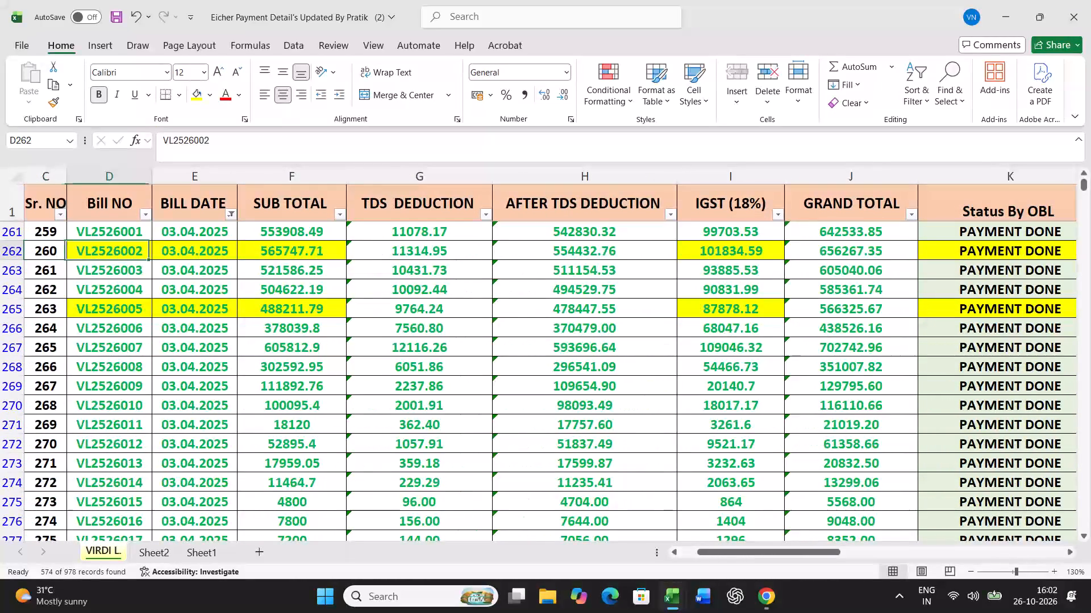
{"action": "key", "text": "Left"}
{"action": "key", "text": "Left"}
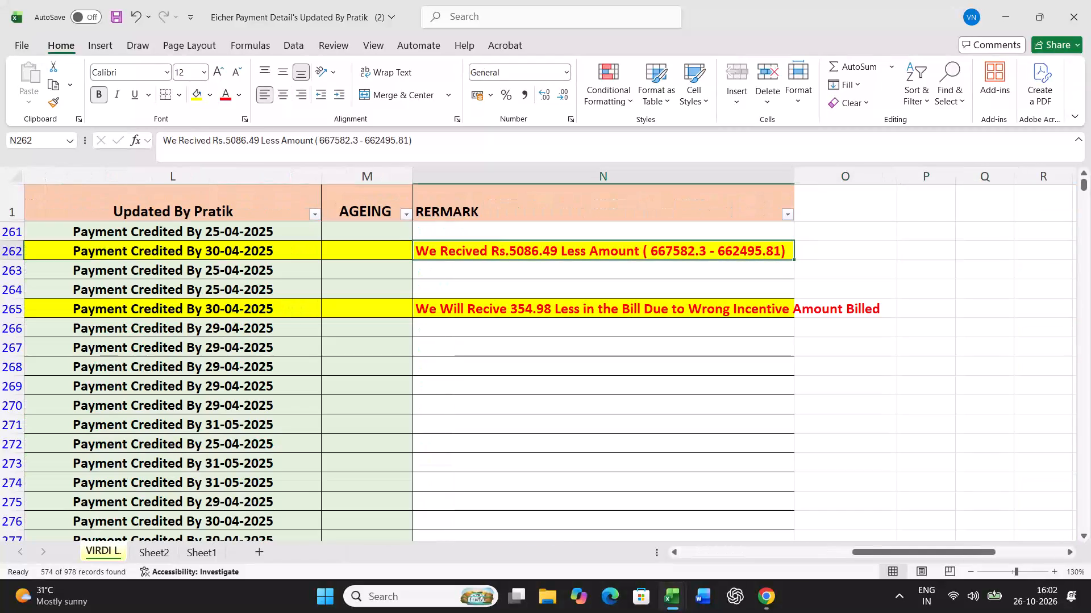
{"action": "key", "text": "Right"}
{"action": "key", "text": "Left"}
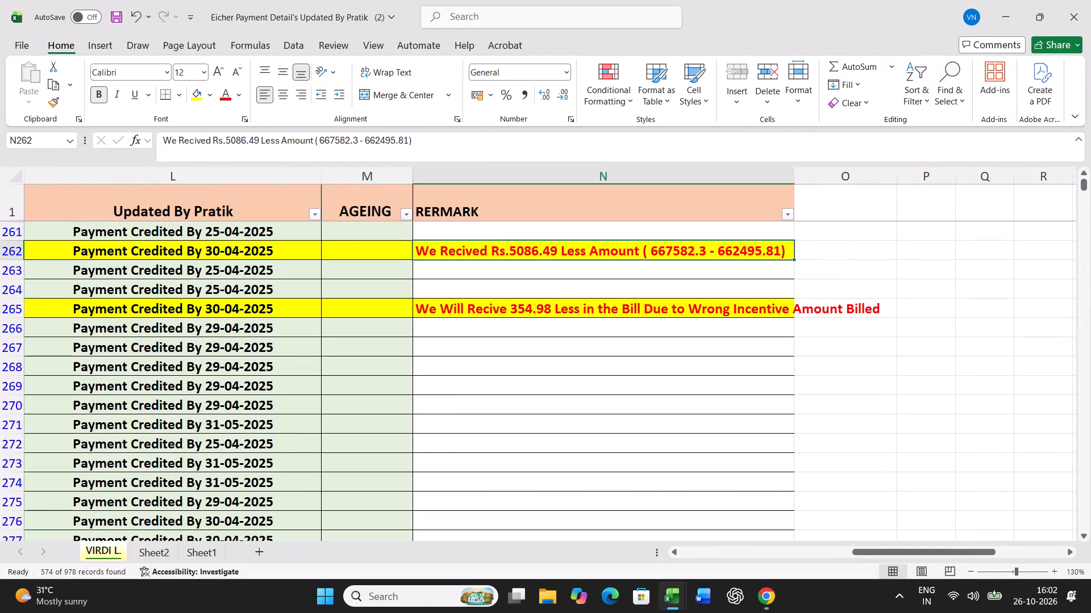
Compare the IGST, grand total and credit dates of the highlighted rows 262 and 265 with their less-amount remarks.
{"action": "left_click", "coordinate": [671, 552]}
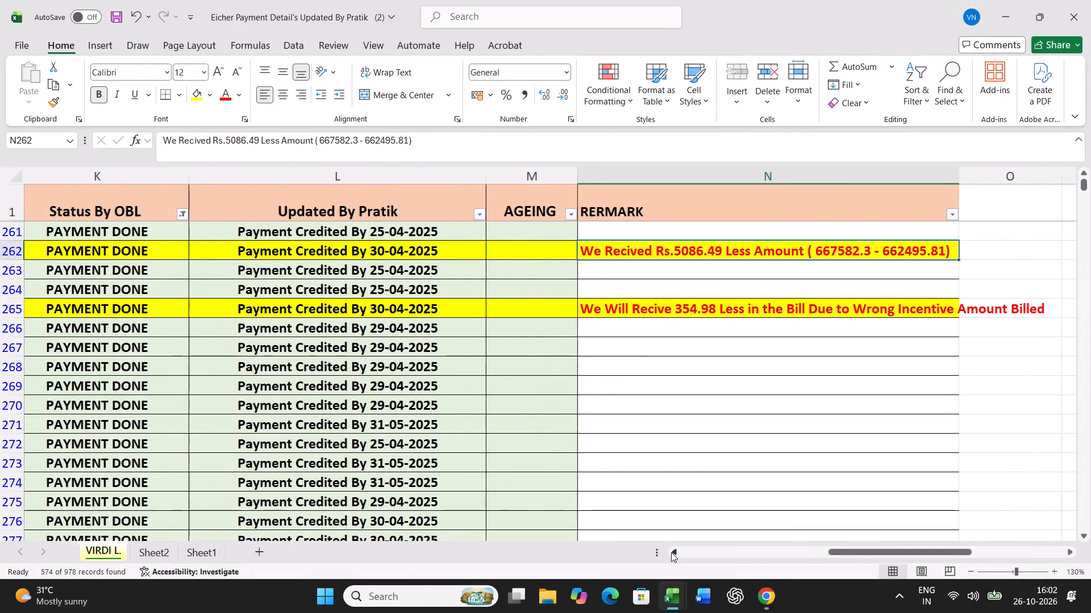
{"action": "left_click", "coordinate": [671, 552]}
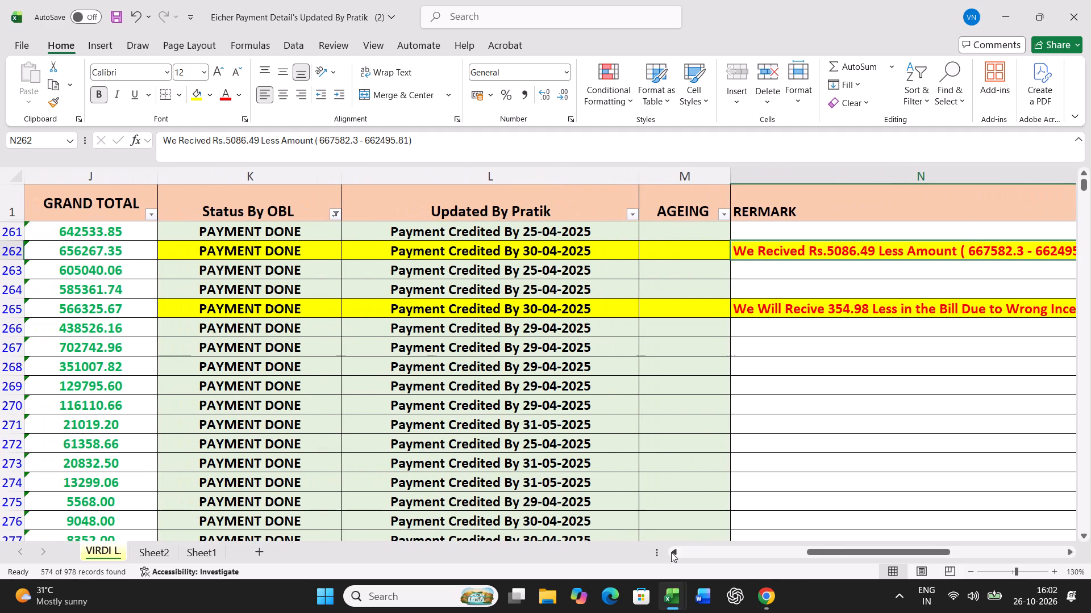
{"action": "left_click", "coordinate": [671, 552]}
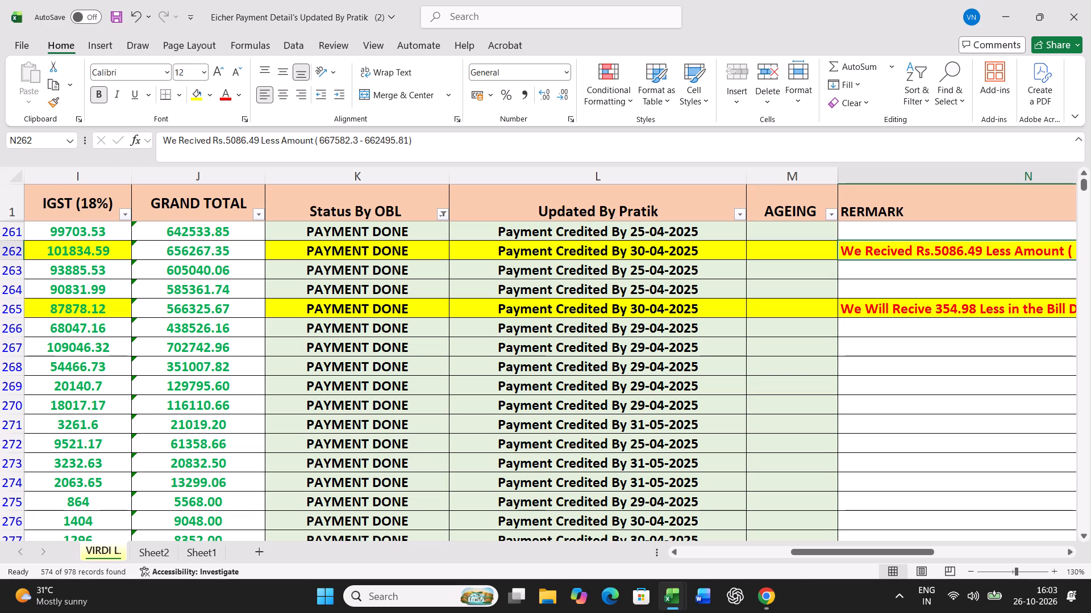
{"action": "left_click_drag", "start_coordinate": [899, 551], "coordinate": [963, 551]}
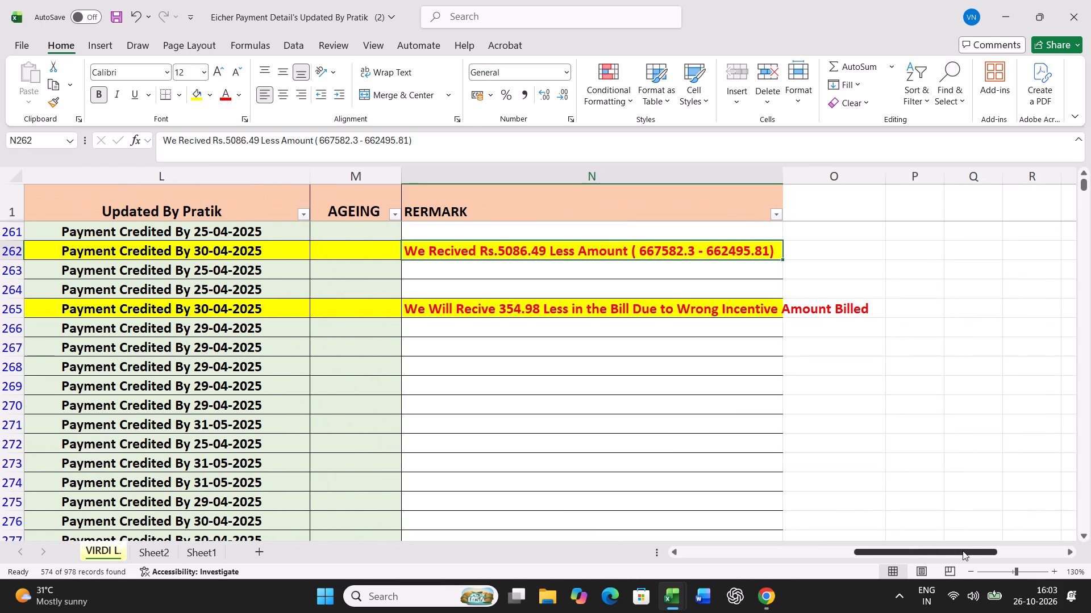
{"action": "left_click_drag", "start_coordinate": [963, 551], "coordinate": [942, 555]}
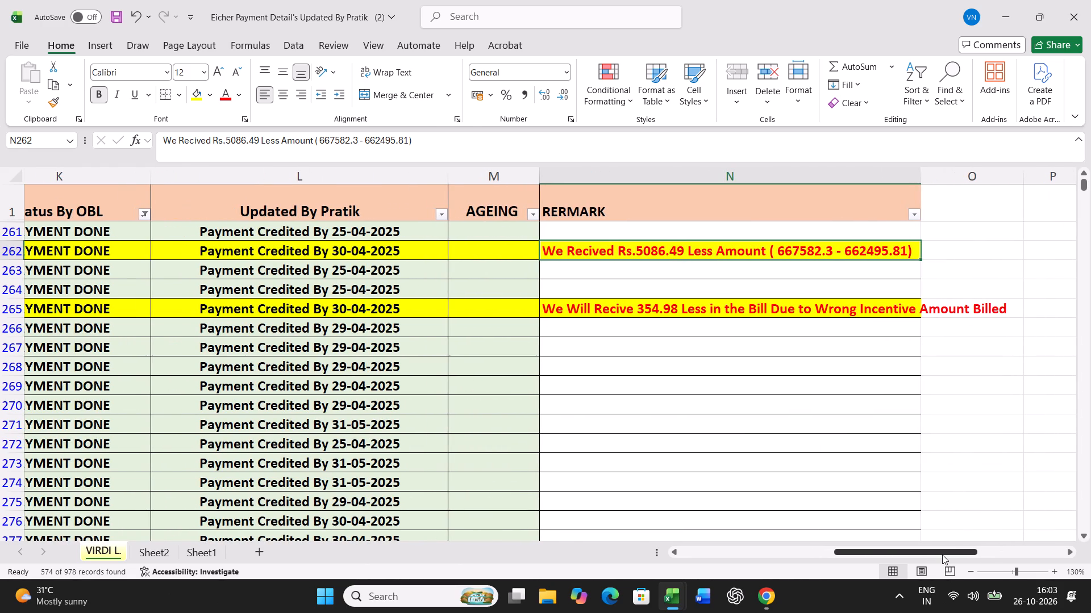
{"action": "left_click_drag", "start_coordinate": [942, 555], "coordinate": [942, 555]}
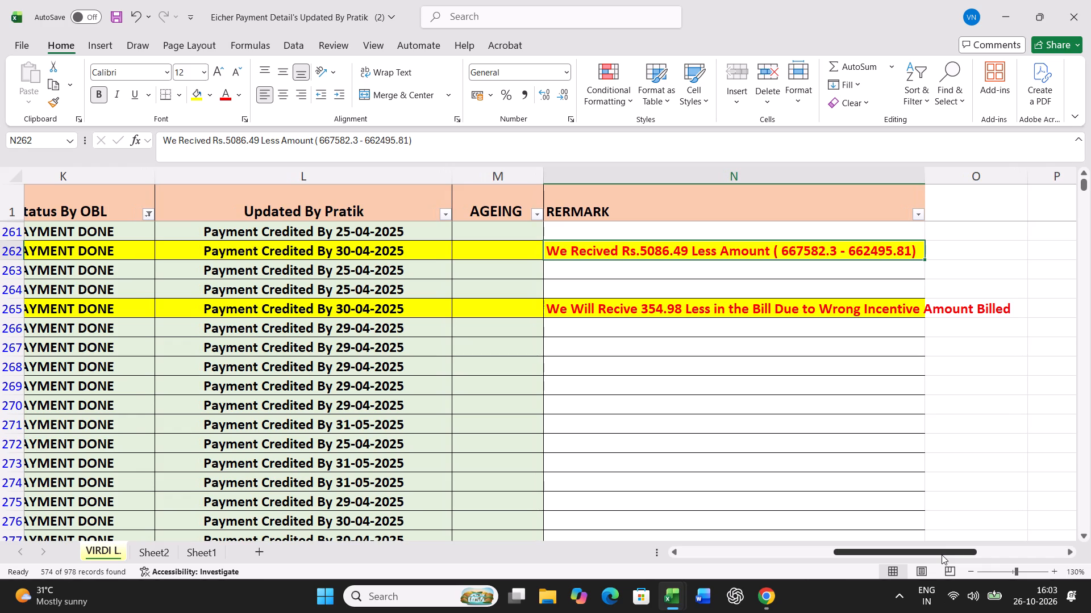
{"action": "left_click_drag", "start_coordinate": [942, 555], "coordinate": [932, 555]}
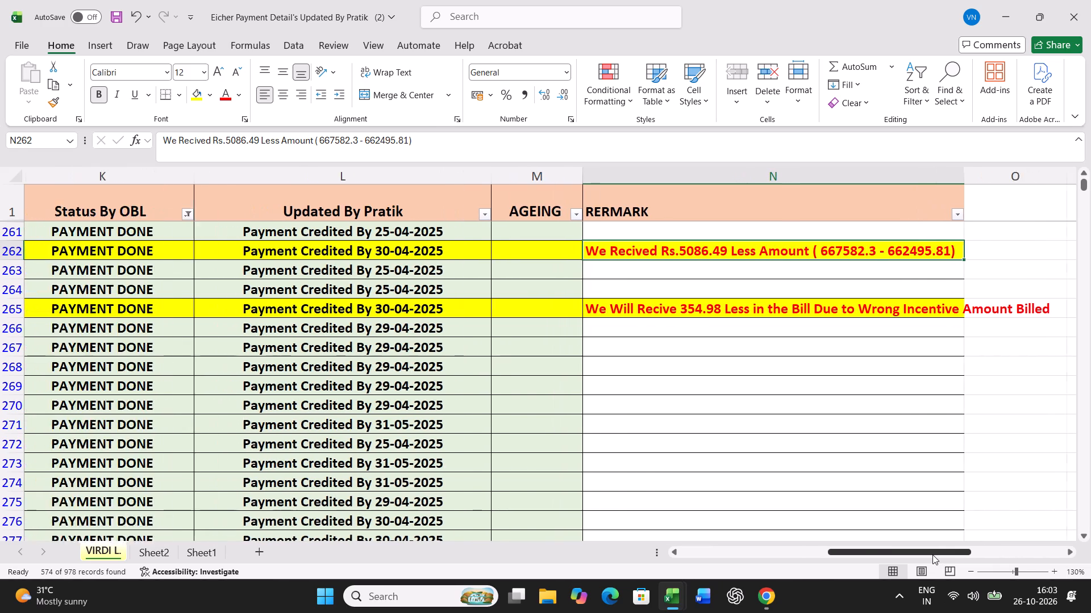
{"action": "left_click_drag", "start_coordinate": [932, 555], "coordinate": [905, 556]}
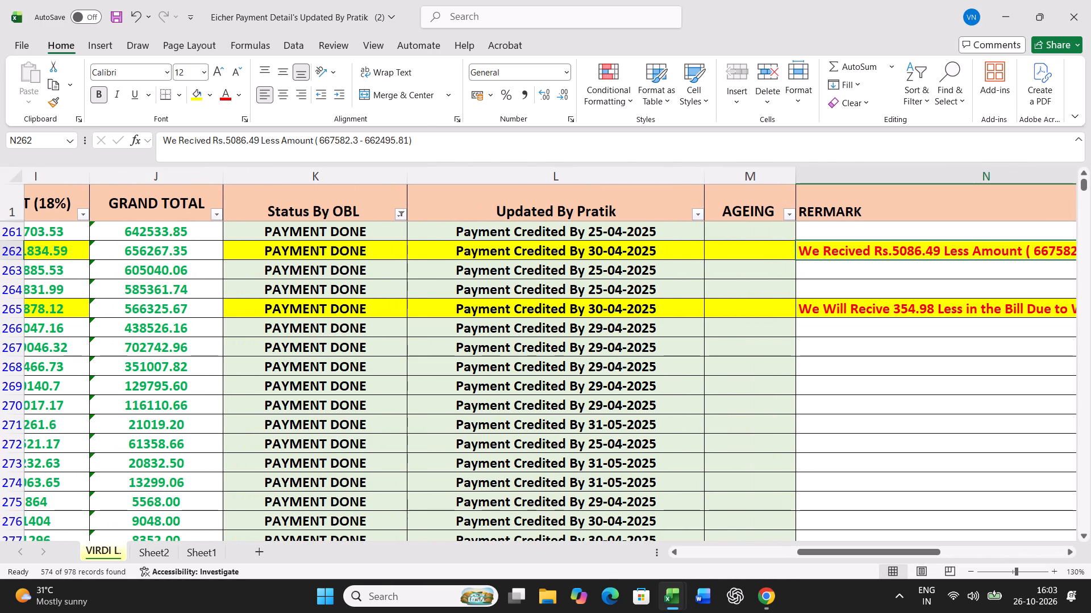
Read down the VIRDI L bills past row 500, examining the grand totals, payment credit dates, ageing and remarks.
{"action": "scroll", "coordinate": [821, 452], "scroll_direction": "down", "scroll_amount": 10}
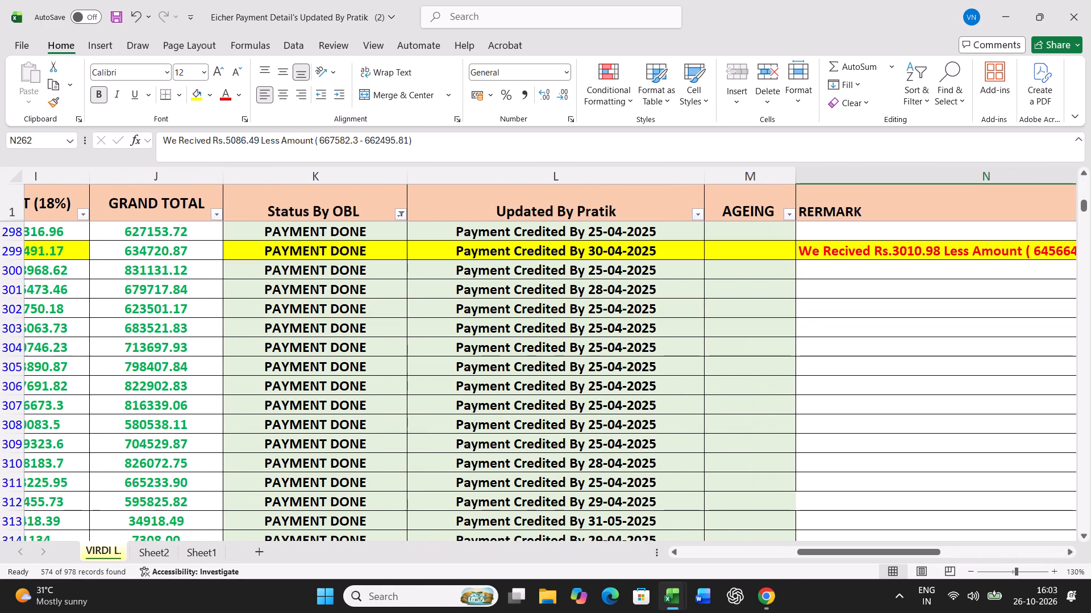
{"action": "scroll", "coordinate": [821, 452], "scroll_direction": "down", "scroll_amount": 5}
{"action": "scroll", "coordinate": [821, 452], "scroll_direction": "up", "scroll_amount": 6}
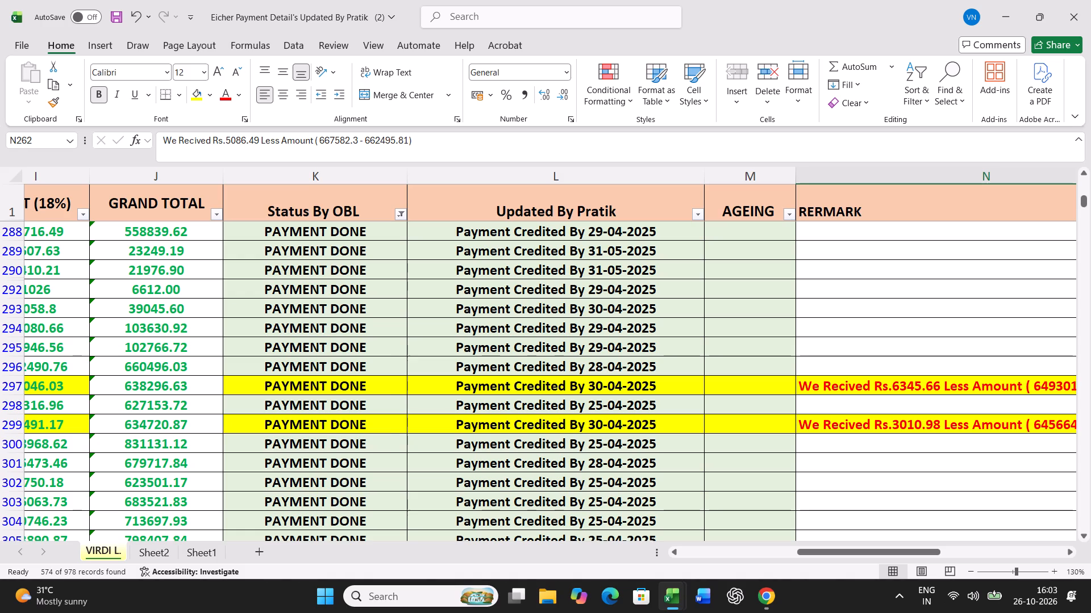
{"action": "scroll", "coordinate": [785, 422], "scroll_direction": "down", "scroll_amount": 19}
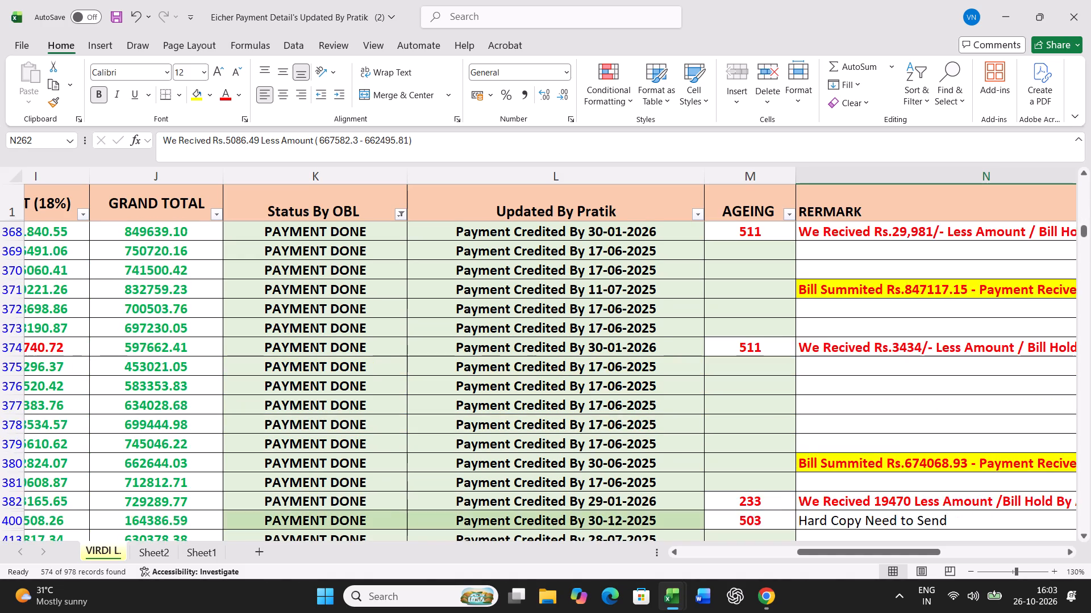
{"action": "scroll", "coordinate": [778, 431], "scroll_direction": "down", "scroll_amount": 4}
{"action": "scroll", "coordinate": [778, 435], "scroll_direction": "up", "scroll_amount": 1}
{"action": "scroll", "coordinate": [778, 435], "scroll_direction": "down", "scroll_amount": 20}
{"action": "scroll", "coordinate": [778, 435], "scroll_direction": "down", "scroll_amount": 10}
{"action": "scroll", "coordinate": [778, 435], "scroll_direction": "up", "scroll_amount": 5}
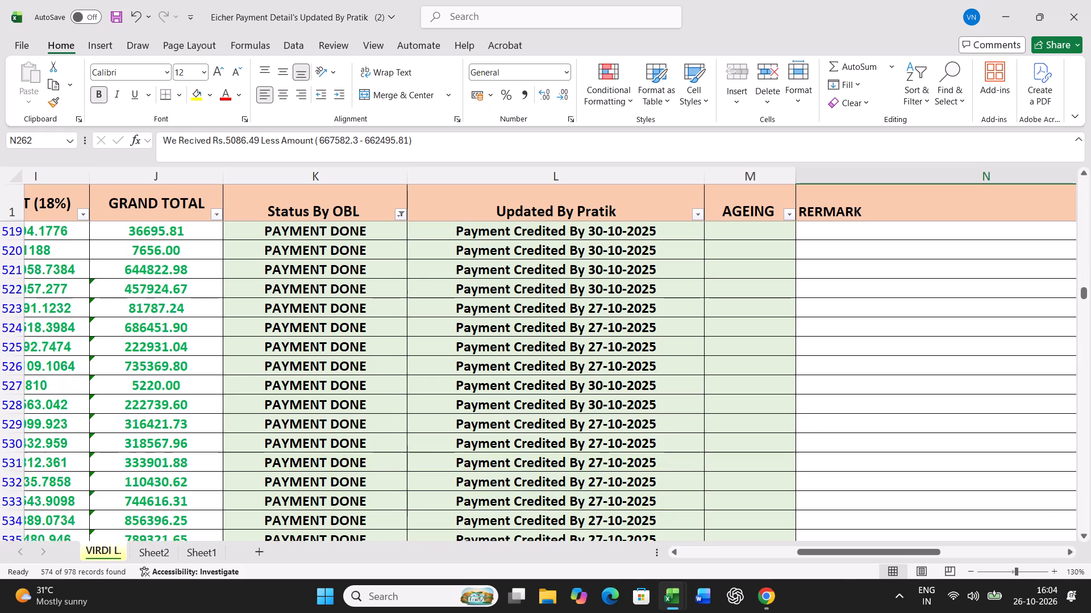
{"action": "scroll", "coordinate": [778, 435], "scroll_direction": "up", "scroll_amount": 5}
{"action": "scroll", "coordinate": [778, 435], "scroll_direction": "down", "scroll_amount": 2}
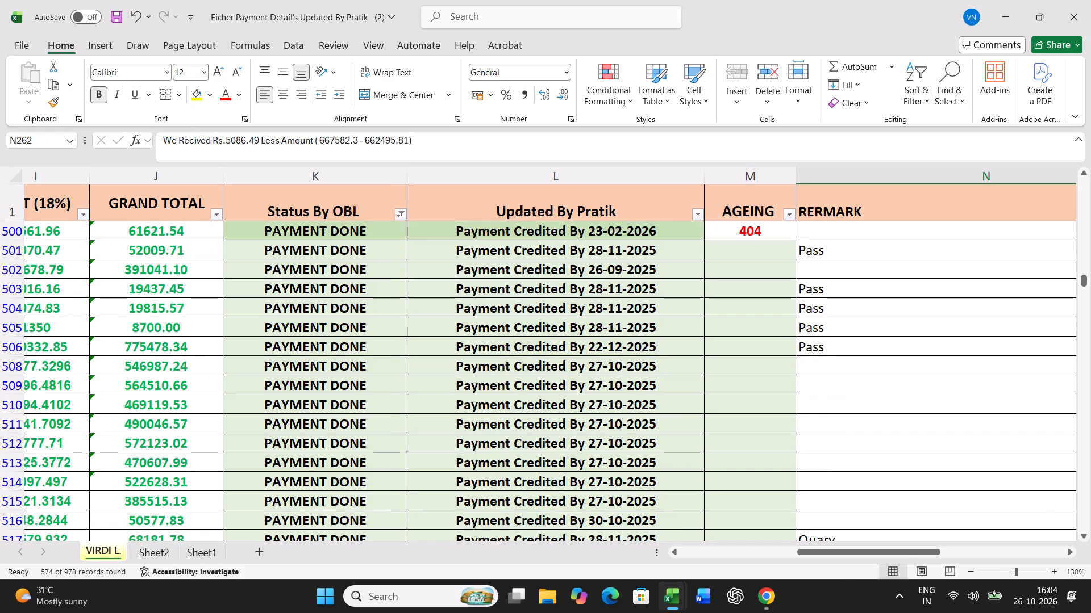
{"action": "scroll", "coordinate": [778, 435], "scroll_direction": "up", "scroll_amount": 2}
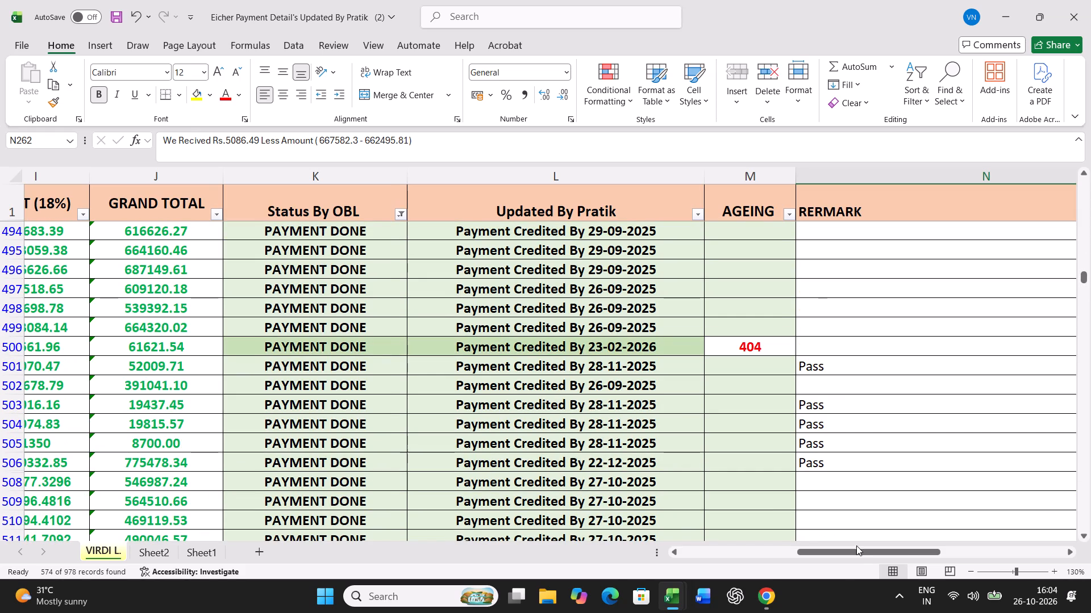
Select the Bill NO cells of the 2526 series, from VL2526001 in row 261 down to VL2526462 in row 720.
{"action": "left_click_drag", "start_coordinate": [856, 551], "coordinate": [727, 549]}
{"action": "scroll", "coordinate": [410, 355], "scroll_direction": "up", "scroll_amount": 11}
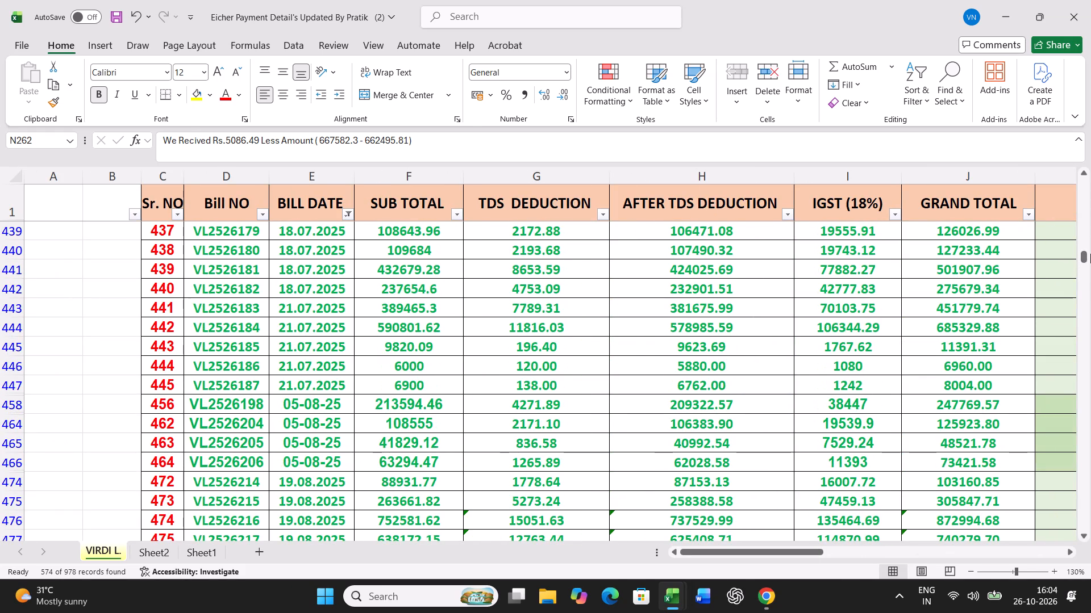
{"action": "left_click", "coordinate": [794, 555]}
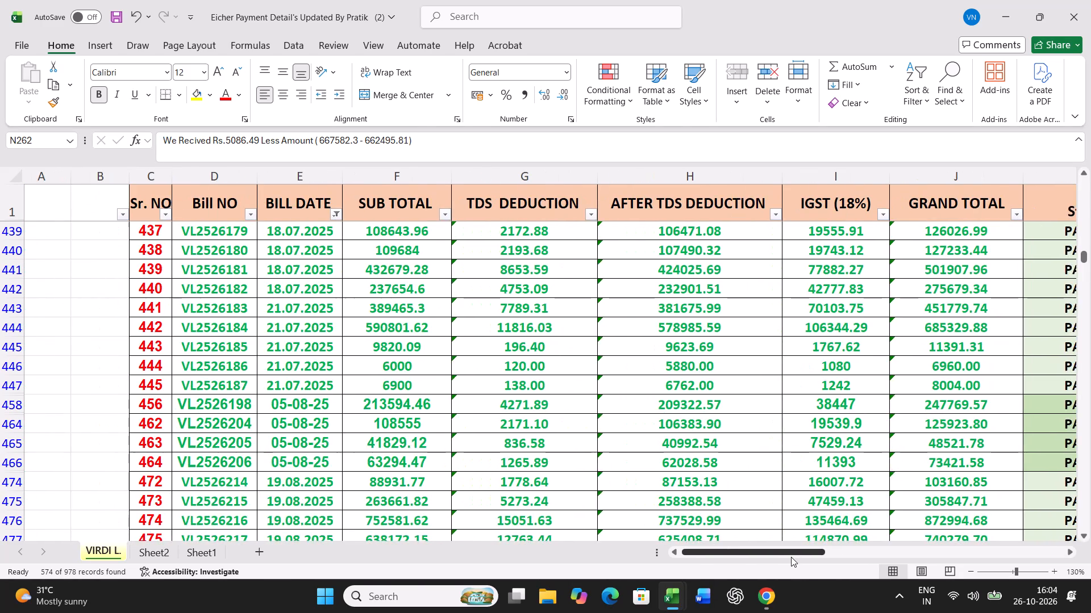
{"action": "scroll", "coordinate": [407, 429], "scroll_direction": "up", "scroll_amount": 20}
{"action": "scroll", "coordinate": [407, 429], "scroll_direction": "up", "scroll_amount": 19}
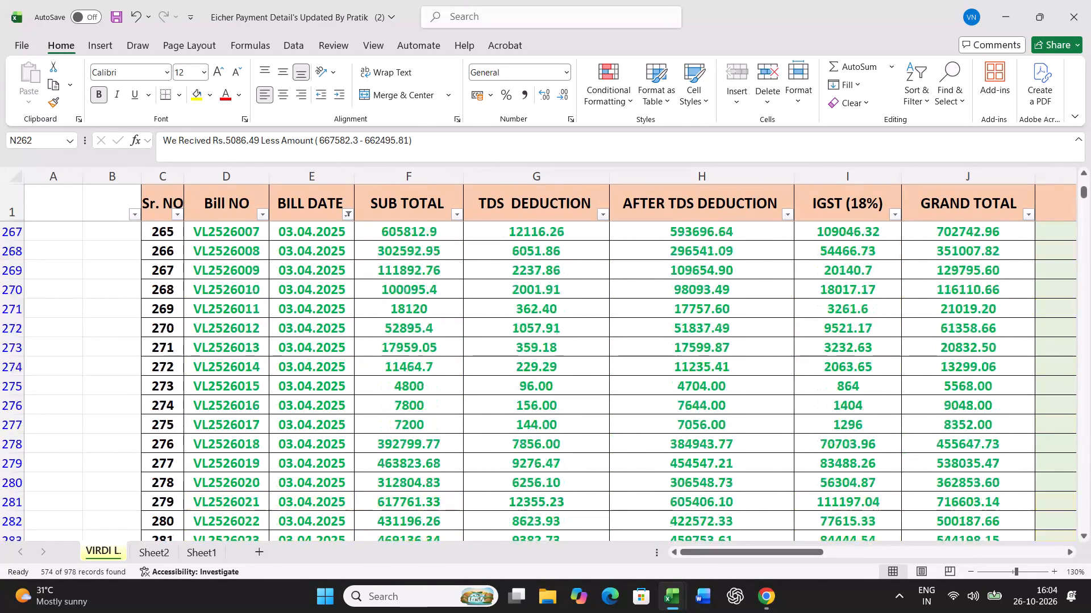
{"action": "scroll", "coordinate": [407, 429], "scroll_direction": "up", "scroll_amount": 15}
{"action": "left_click", "coordinate": [228, 233]}
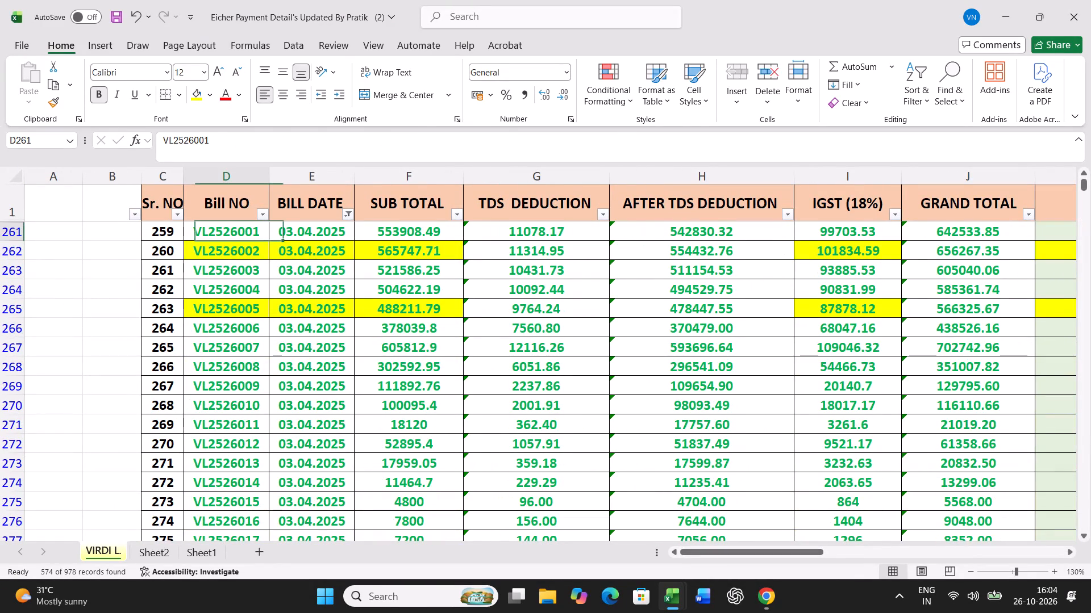
{"action": "key", "text": "shift+Down"}
{"action": "key", "text": "shift+Down"}
{"action": "key", "text": "shift+Down"}
{"action": "key", "text": "shift+Down"}
{"action": "key", "text": "shift+Down"}
{"action": "key", "text": "shift+Down"}
{"action": "key", "text": "shift+Down"}
{"action": "key", "text": "shift+Down"}
{"action": "key", "text": "shift+Down"}
{"action": "key", "text": "shift+Down"}
{"action": "key", "text": "shift+Down"}
{"action": "key", "text": "shift+Down"}
{"action": "key", "text": "shift+Down"}
{"action": "key", "text": "shift+Down"}
{"action": "key", "text": "shift+Down"}
{"action": "key", "text": "shift+Down"}
{"action": "key", "text": "shift+Down"}
{"action": "key", "text": "shift+Down"}
{"action": "key", "text": "shift+Down"}
{"action": "key", "text": "shift+Down"}
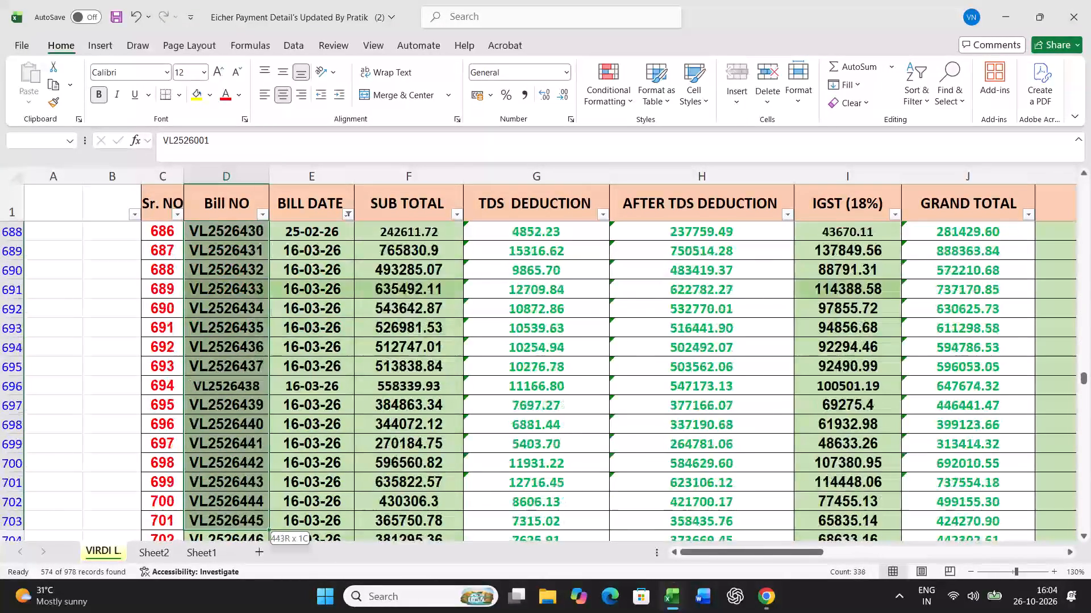
{"action": "key", "text": "shift+Up"}
{"action": "key", "text": "shift+Up"}
{"action": "key", "text": "shift+Up"}
{"action": "key", "text": "shift+Up"}
{"action": "key", "text": "shift+Up"}
{"action": "key", "text": "shift+Up"}
{"action": "key", "text": "shift+Up"}
{"action": "key", "text": "shift+Up"}
{"action": "key", "text": "shift+Up"}
{"action": "key", "text": "shift+Up"}
{"action": "key", "text": "shift+Up"}
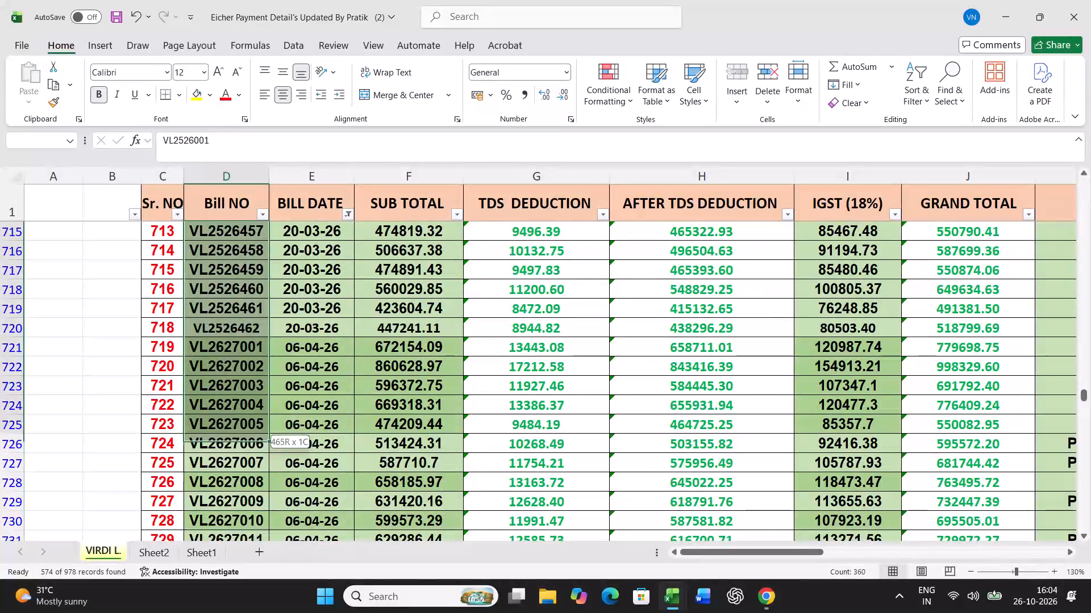
{"action": "key", "text": "shift+Down"}
Extend the bill number selection across all columns through RERMARK, so that it covers D261:N720.
{"action": "key", "text": "shift+Right"}
{"action": "key", "text": "shift+Right"}
{"action": "key", "text": "shift+Right"}
{"action": "key", "text": "shift+Right"}
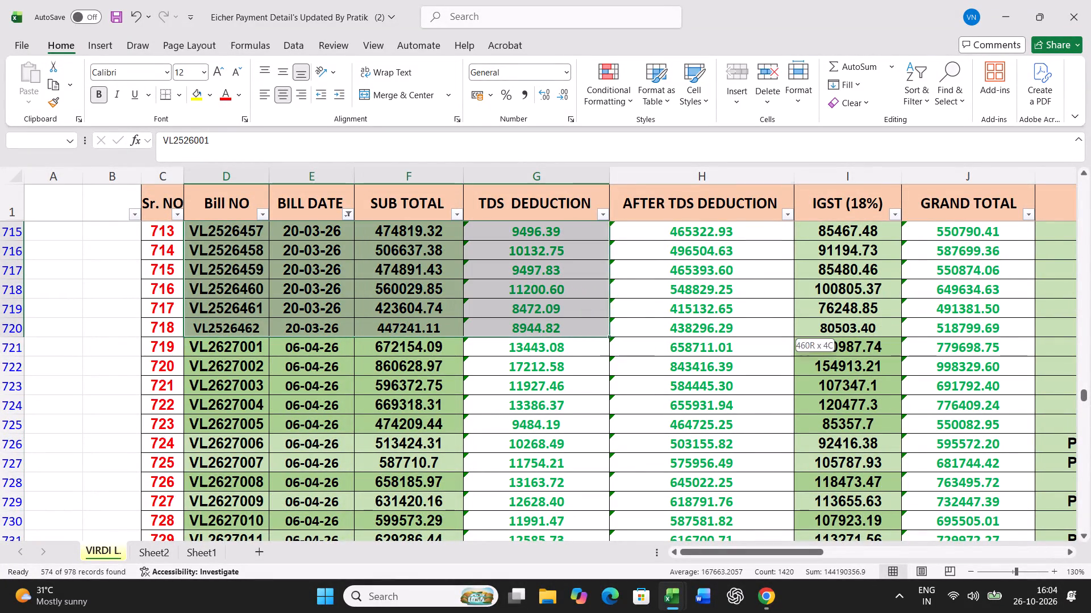
{"action": "key", "text": "shift+Right"}
{"action": "key", "text": "shift+Right"}
{"action": "key", "text": "shift+Right"}
{"action": "key", "text": "shift+Right"}
{"action": "key", "text": "shift+Right"}
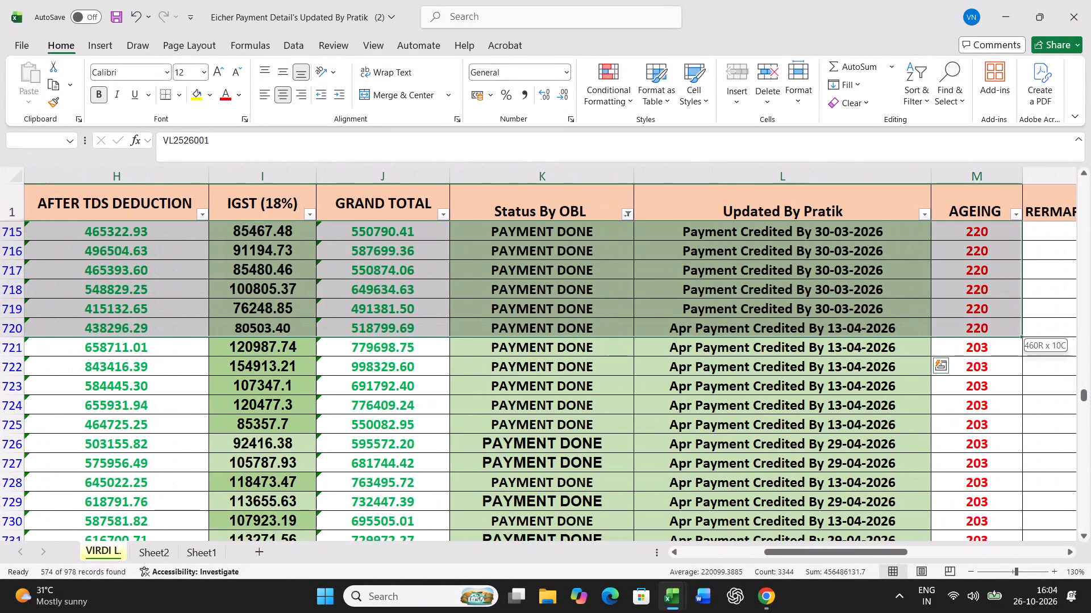
{"action": "key", "text": "shift+Right"}
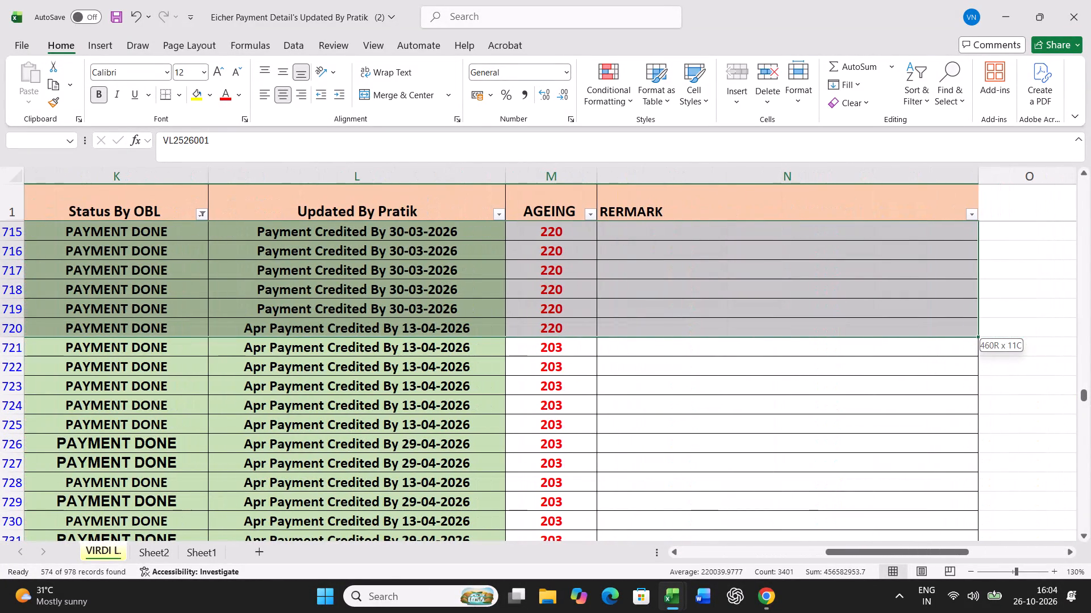
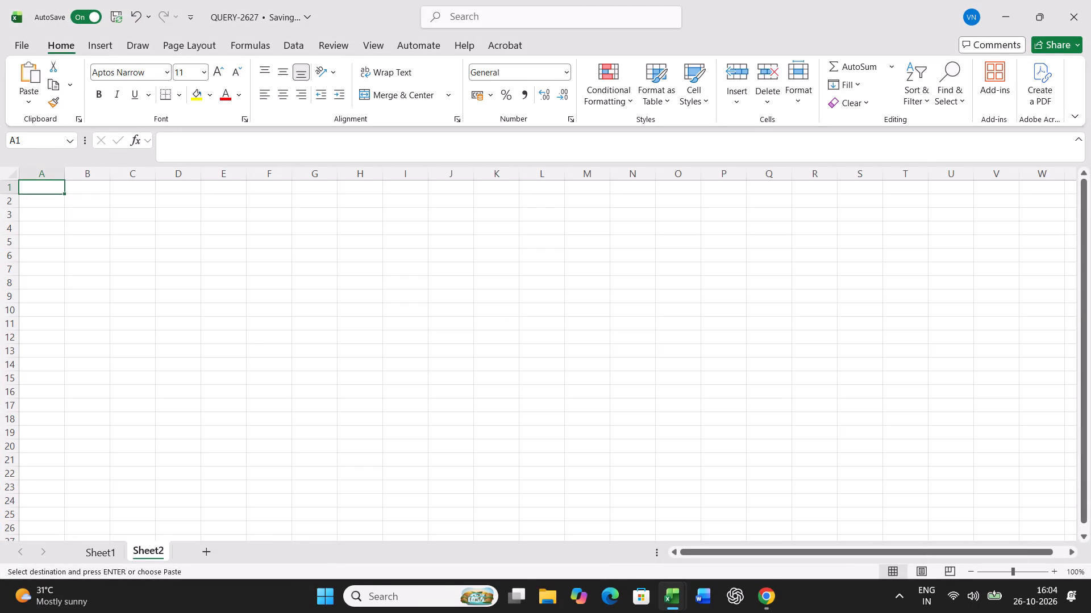
Paste the copied VL2526 bill rows as values into QUERY-2627's Sheet2, starting at cell A1.
{"action": "right_click", "coordinate": [36, 184]}
{"action": "left_click", "coordinate": [91, 225]}
{"action": "left_click", "coordinate": [43, 194]}
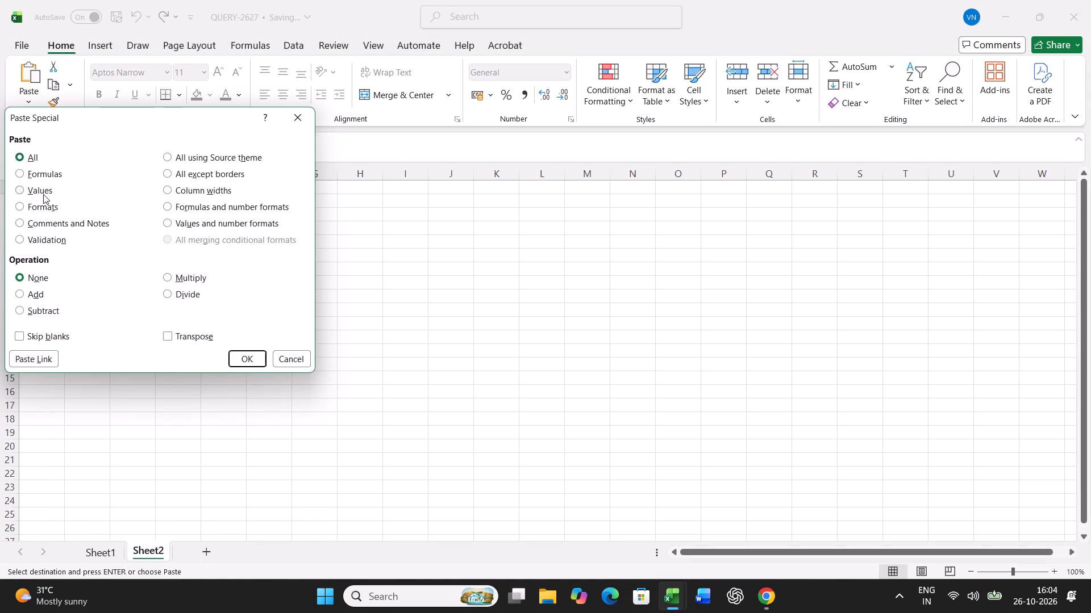
{"action": "left_click", "coordinate": [249, 351]}
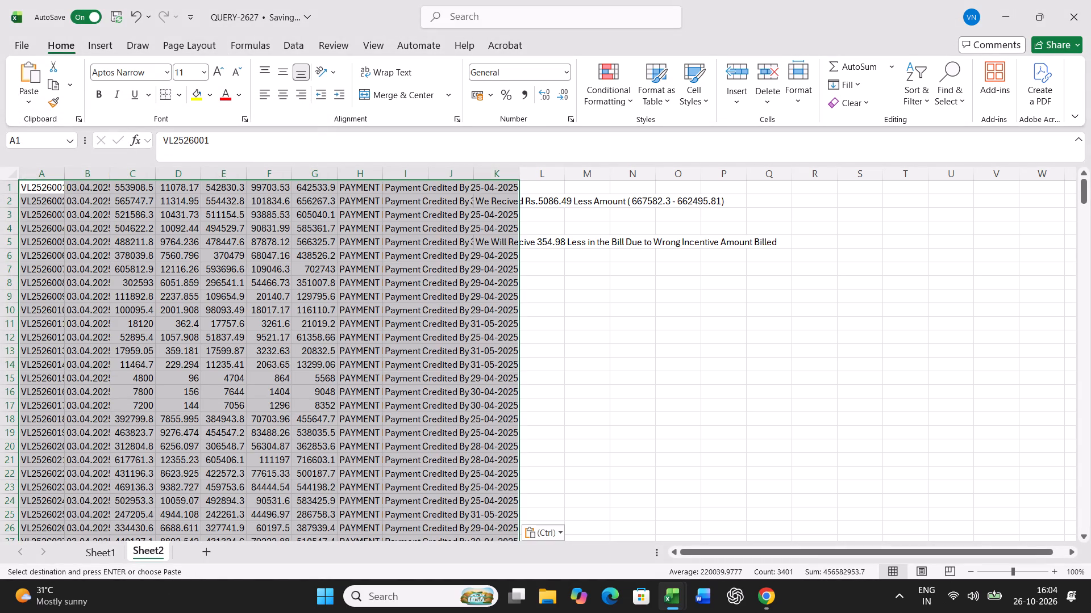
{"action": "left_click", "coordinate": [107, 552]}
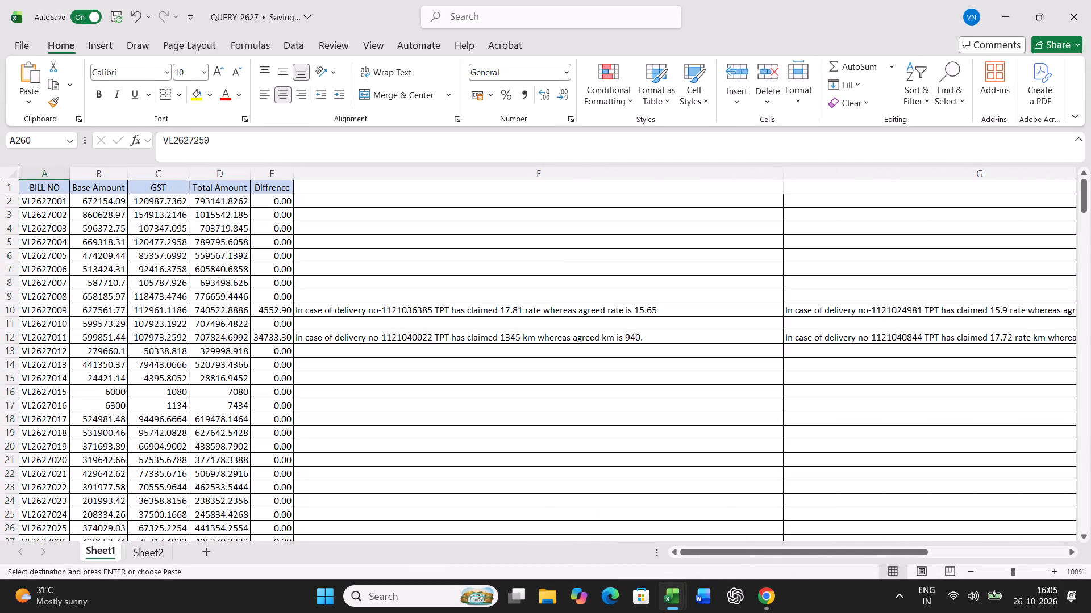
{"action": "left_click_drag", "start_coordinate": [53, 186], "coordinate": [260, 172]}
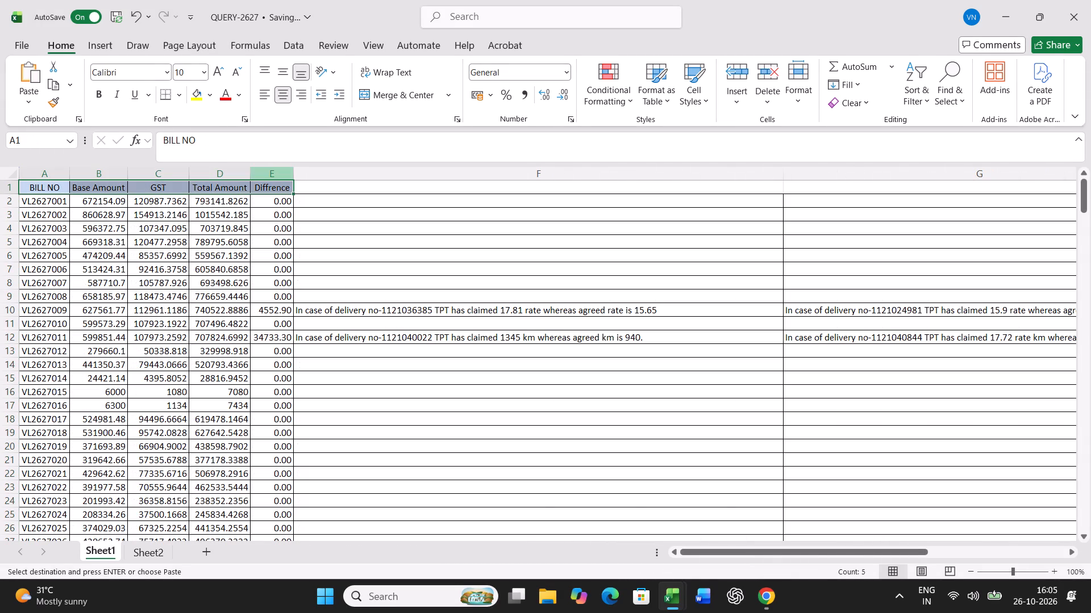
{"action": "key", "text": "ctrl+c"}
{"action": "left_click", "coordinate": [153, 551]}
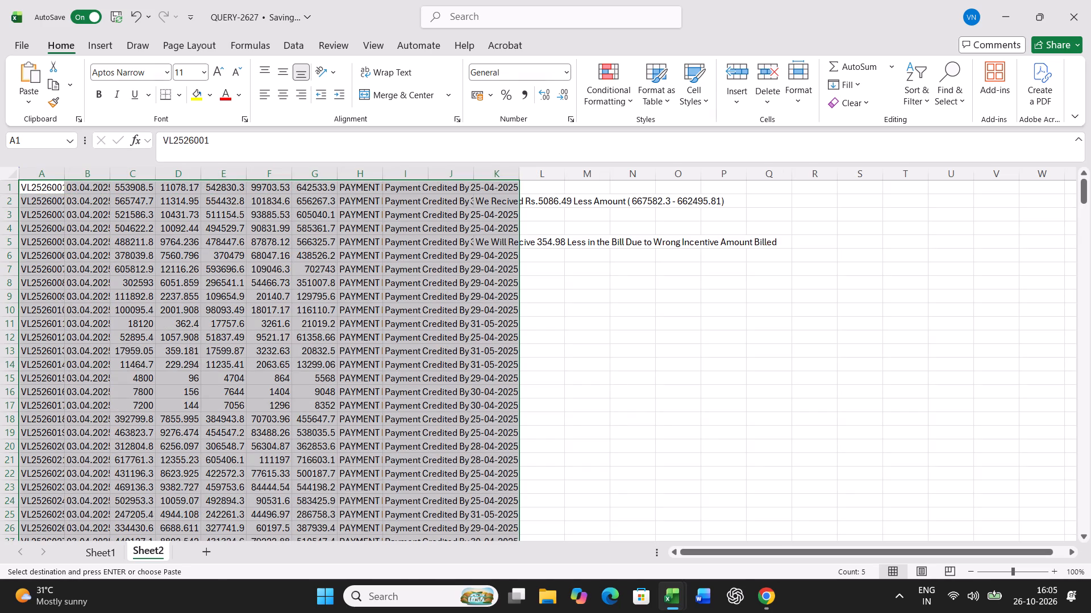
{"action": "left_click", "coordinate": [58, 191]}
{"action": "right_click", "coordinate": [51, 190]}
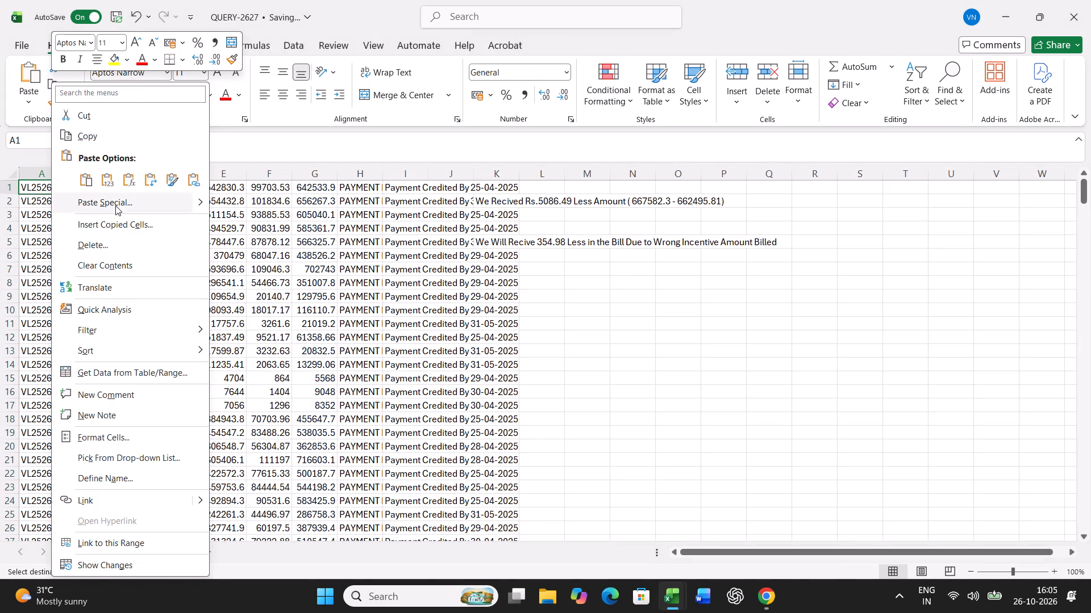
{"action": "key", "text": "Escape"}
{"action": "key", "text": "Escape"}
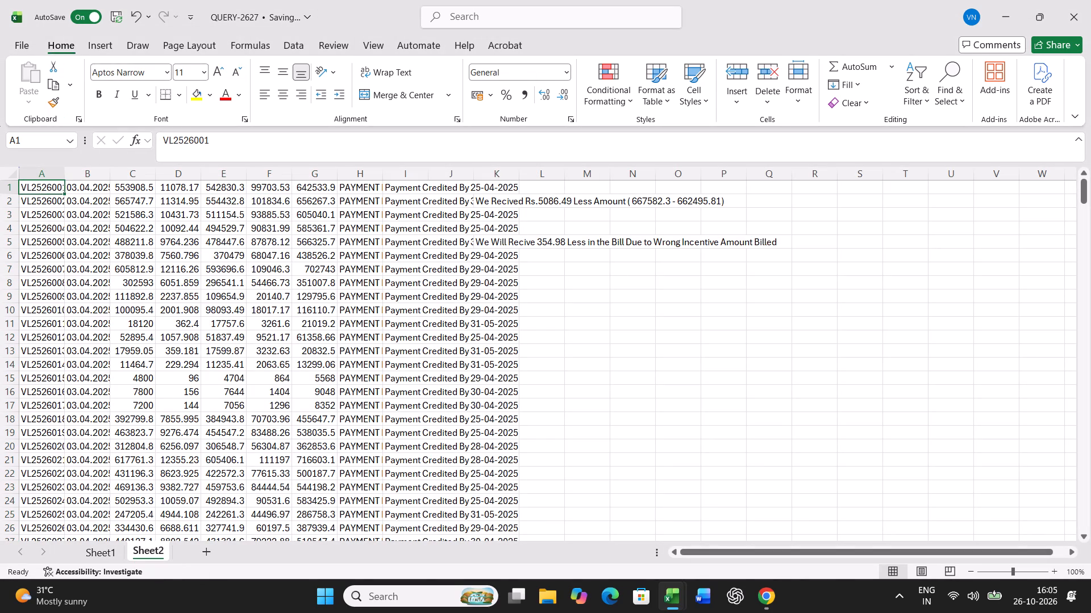
Insert a blank row above the first bill row, VL2526001, in Sheet2.
{"action": "right_click", "coordinate": [53, 189]}
{"action": "left_click", "coordinate": [118, 226]}
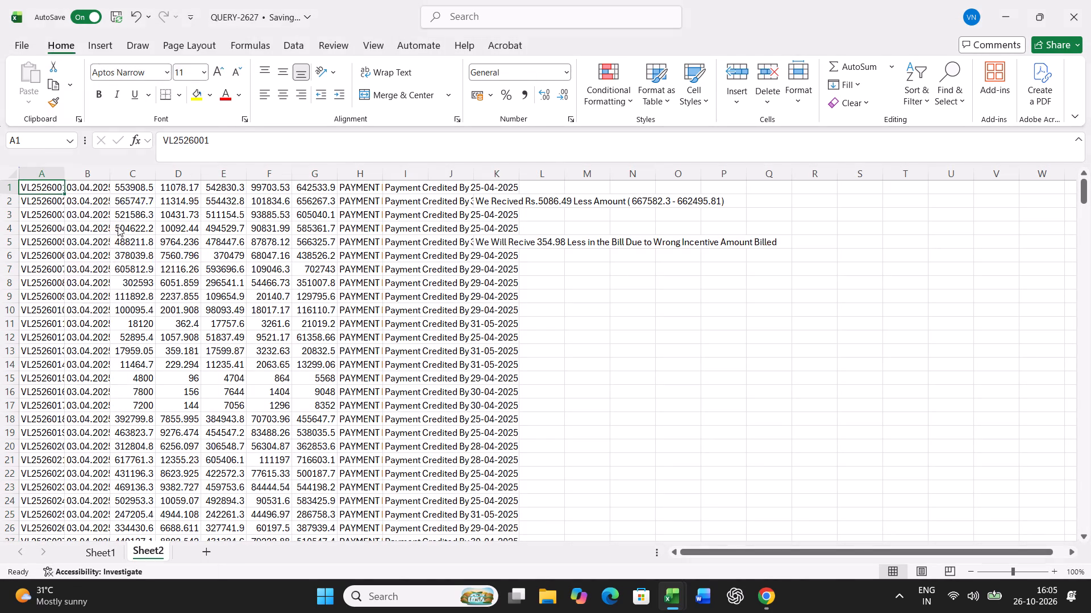
{"action": "left_click", "coordinate": [94, 251]}
{"action": "left_click", "coordinate": [100, 282]}
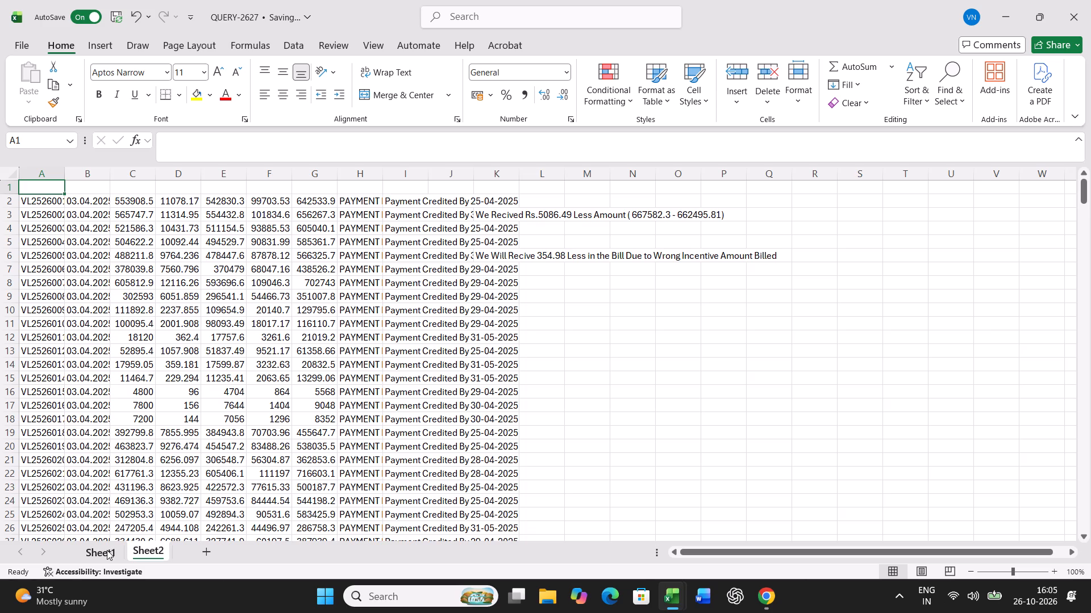
Copy the header cells BILL NO through Diffrence from Sheet1 into Sheet2's blank first row at A1.
{"action": "left_click", "coordinate": [107, 550]}
{"action": "left_click_drag", "start_coordinate": [46, 187], "coordinate": [253, 188]}
{"action": "key", "text": "ctrl+c"}
{"action": "left_click", "coordinate": [150, 555]}
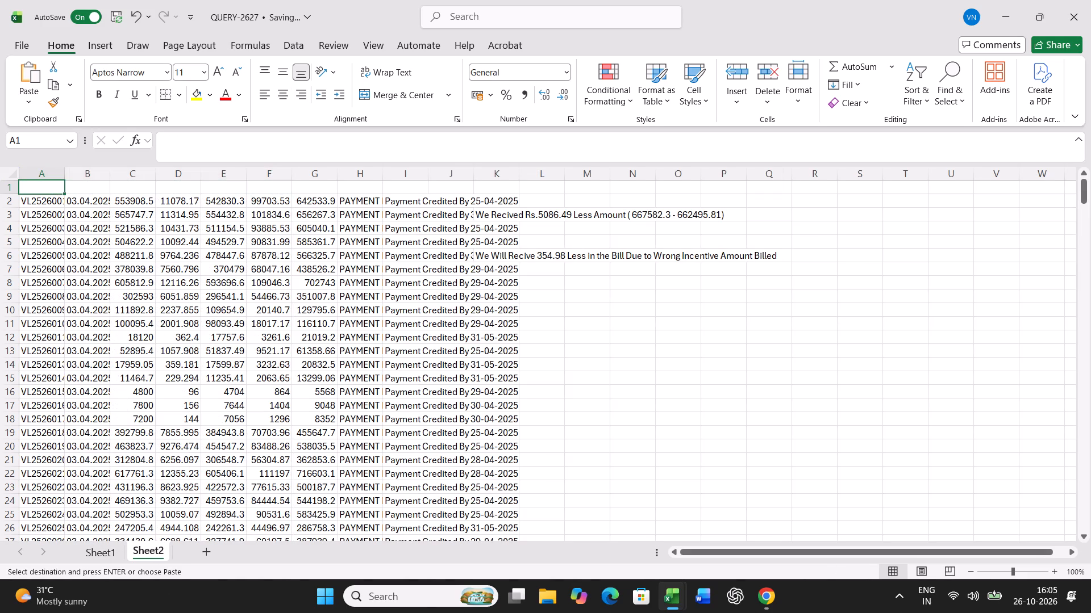
{"action": "key", "text": "ctrl+v"}
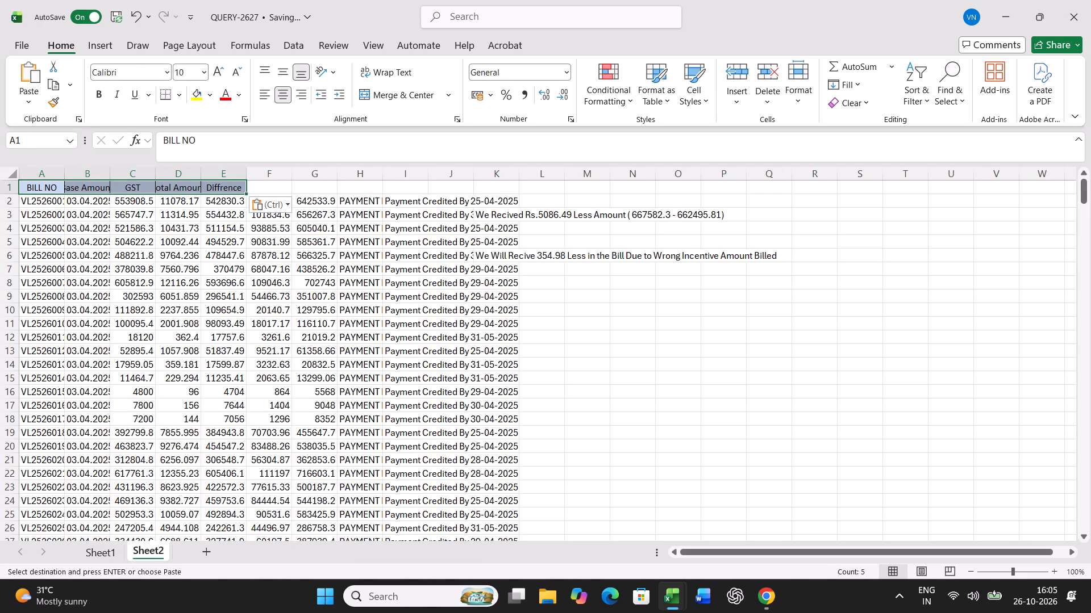
Autofit the width of all columns in Sheet2 to their contents.
{"action": "left_click", "coordinate": [14, 171]}
{"action": "double_click", "coordinate": [62, 175]}
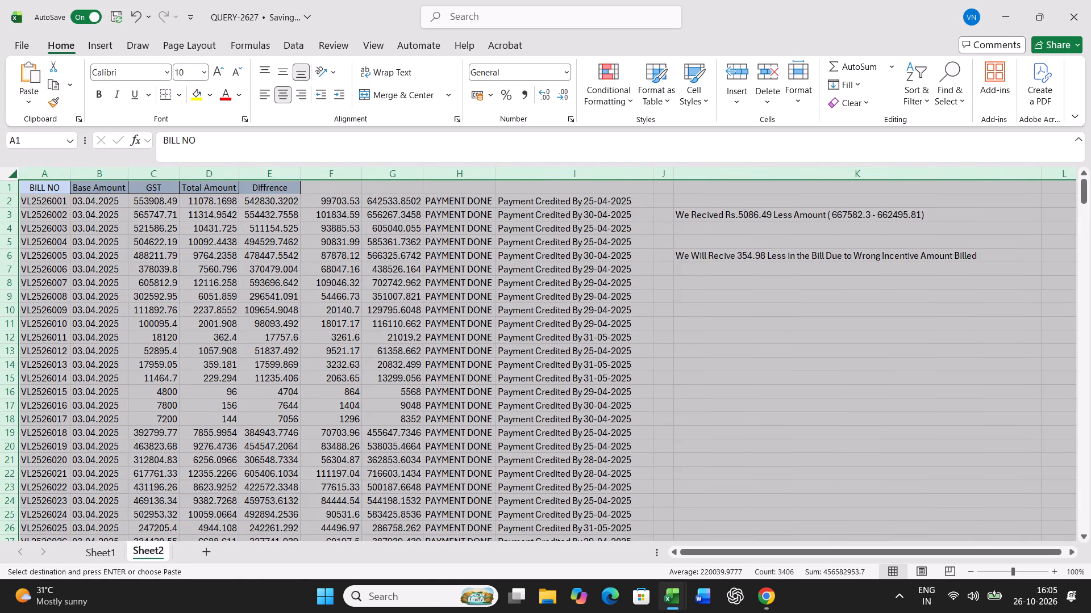
{"action": "double_click", "coordinate": [130, 173]}
{"action": "double_click", "coordinate": [178, 171]}
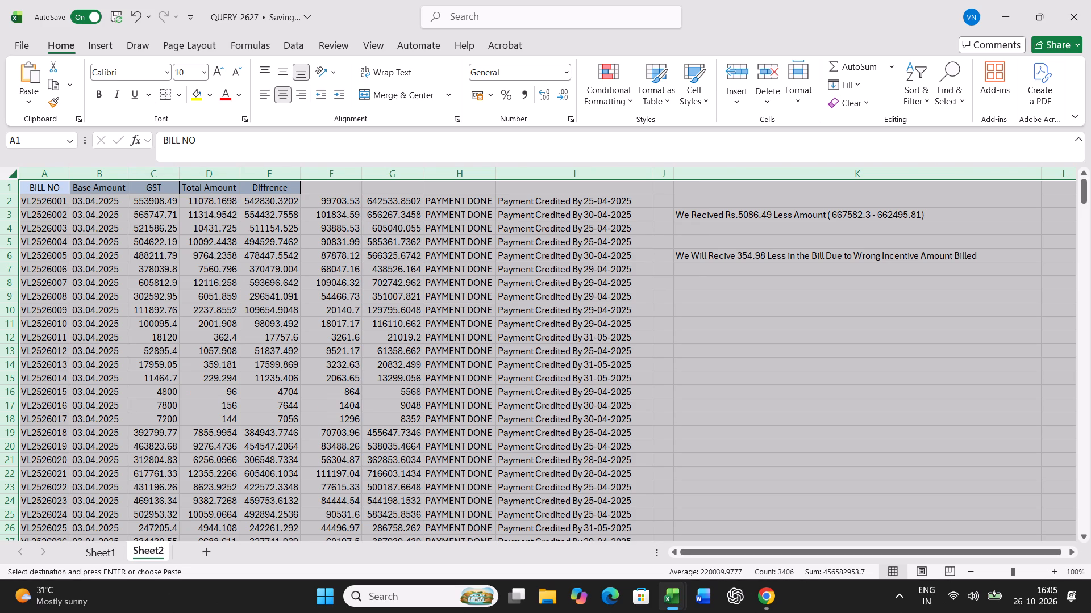
{"action": "double_click", "coordinate": [240, 168]}
{"action": "double_click", "coordinate": [302, 171]}
Insert an entire column before Base Amount in Sheet1 and head it BILL DATE.
{"action": "left_click", "coordinate": [89, 554]}
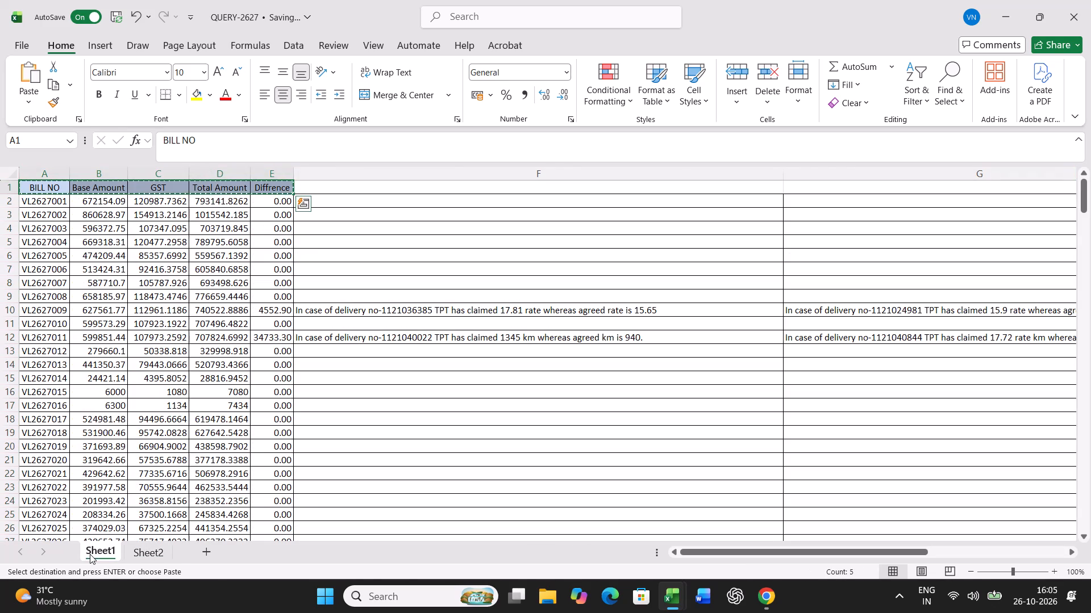
{"action": "key", "text": "Escape"}
{"action": "key", "text": "Escape"}
{"action": "left_click", "coordinate": [102, 219]}
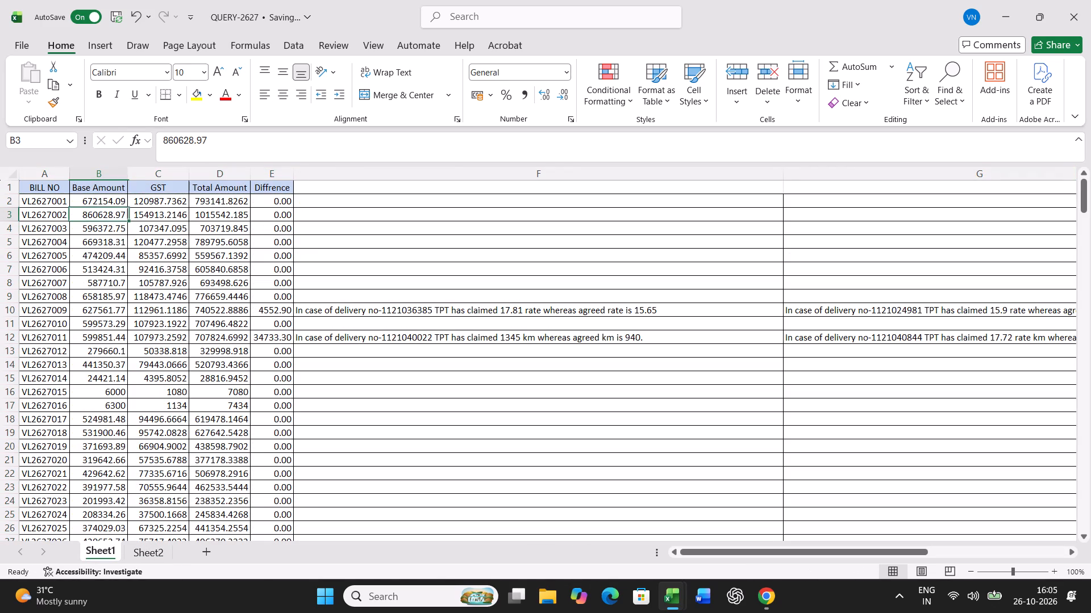
{"action": "right_click", "coordinate": [102, 198]}
{"action": "left_click", "coordinate": [171, 251]}
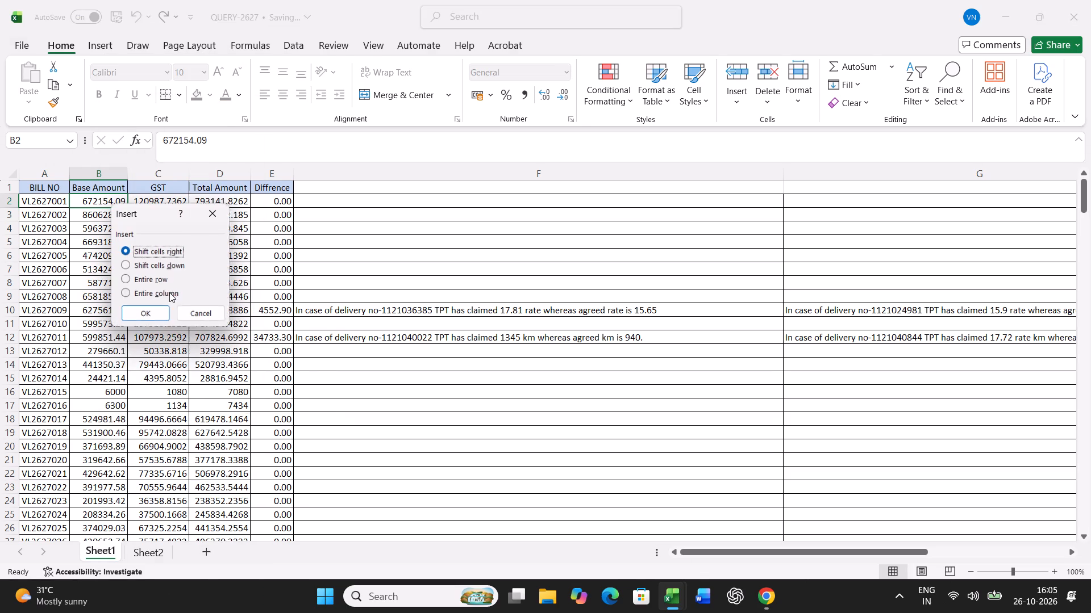
{"action": "left_click", "coordinate": [164, 291]}
{"action": "left_click", "coordinate": [159, 318]}
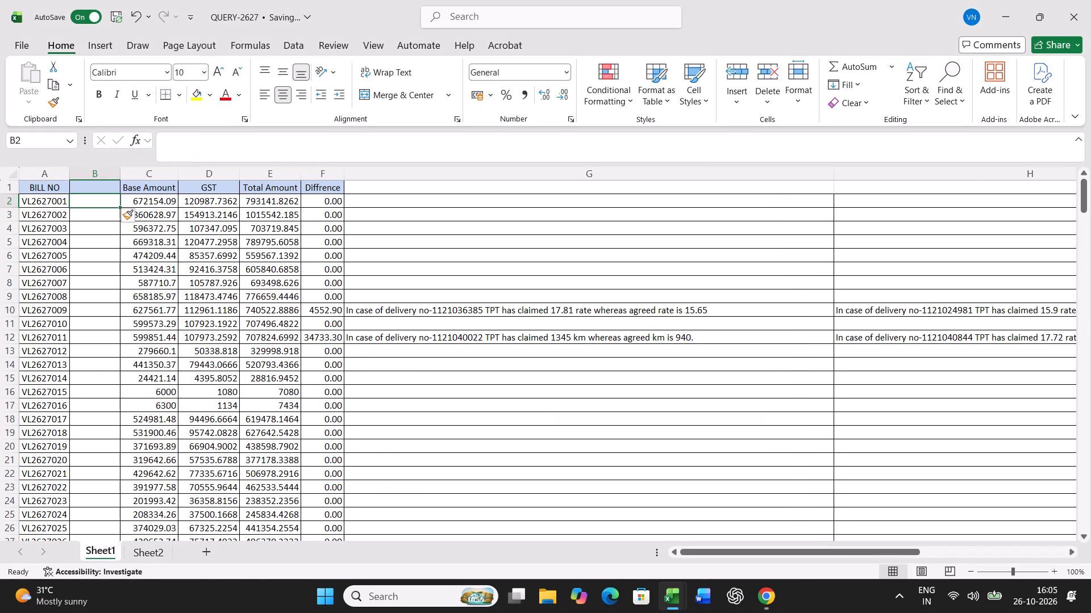
{"action": "left_click", "coordinate": [98, 188]}
{"action": "type", "text": "BILL DATE"}
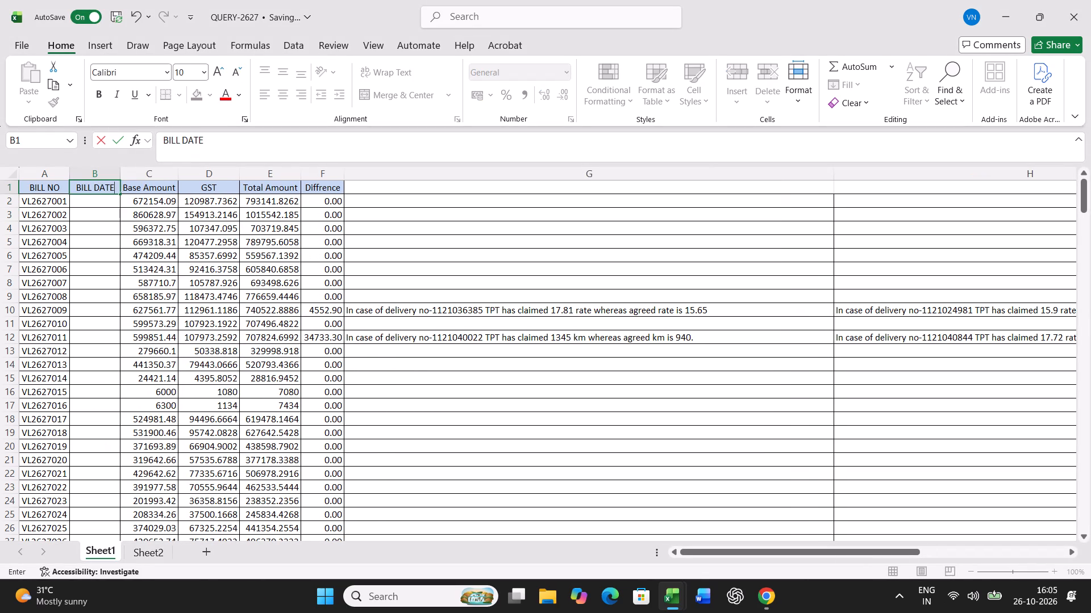
{"action": "key", "text": "Return"}
Open the BILL SUBMIT FORMET workbook from the YEAR-26-27 folder on the D: drive.
{"action": "left_click", "coordinate": [675, 597]}
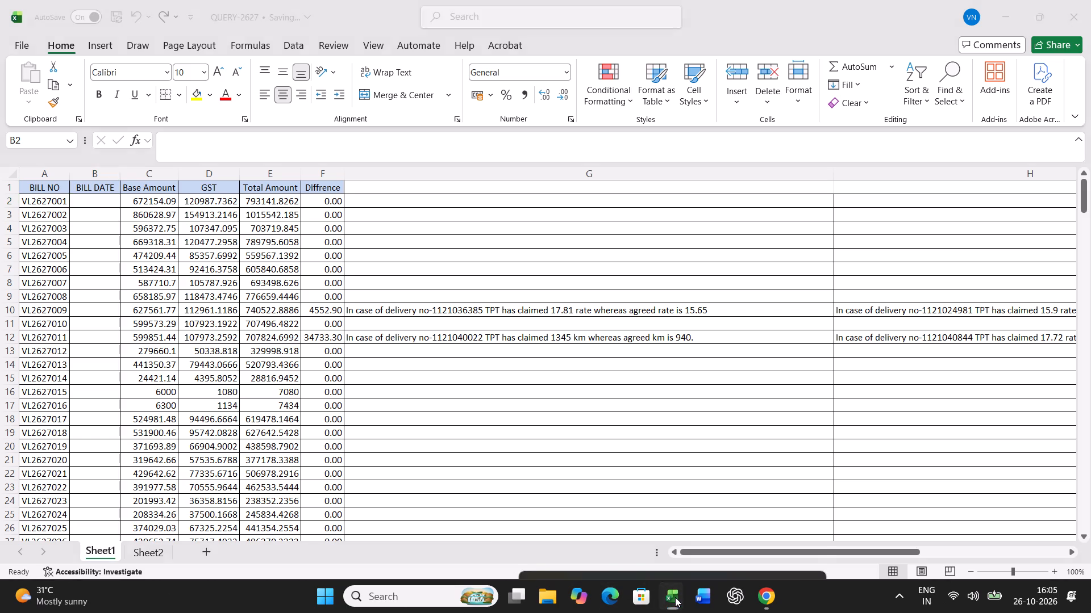
{"action": "left_click", "coordinate": [606, 518]}
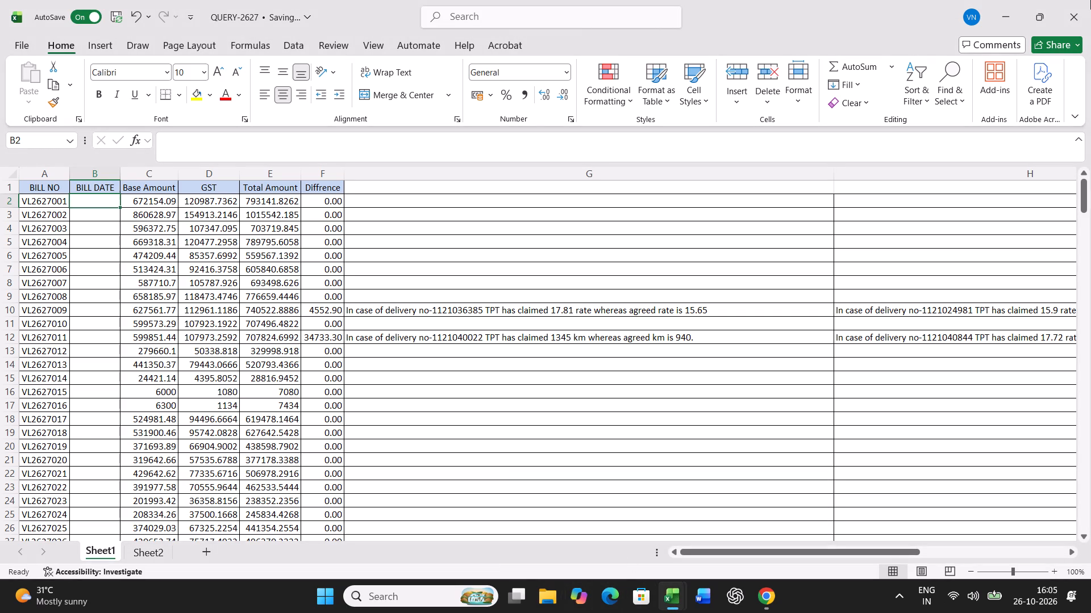
{"action": "left_click", "coordinate": [1003, 9]}
{"action": "left_click", "coordinate": [15, 0]}
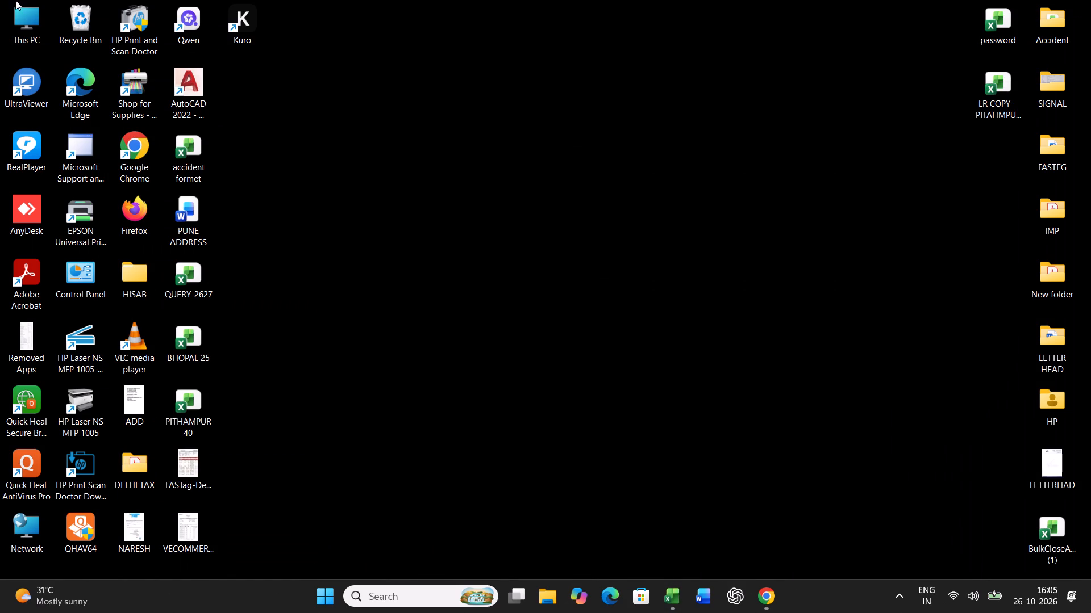
{"action": "double_click", "coordinate": [33, 17]}
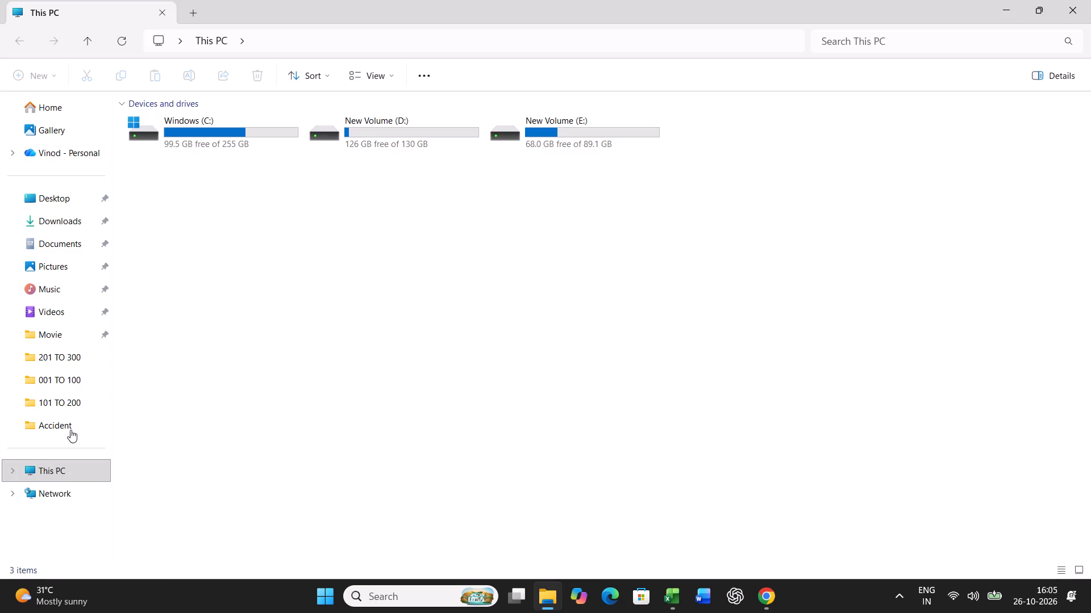
{"action": "double_click", "coordinate": [404, 136]}
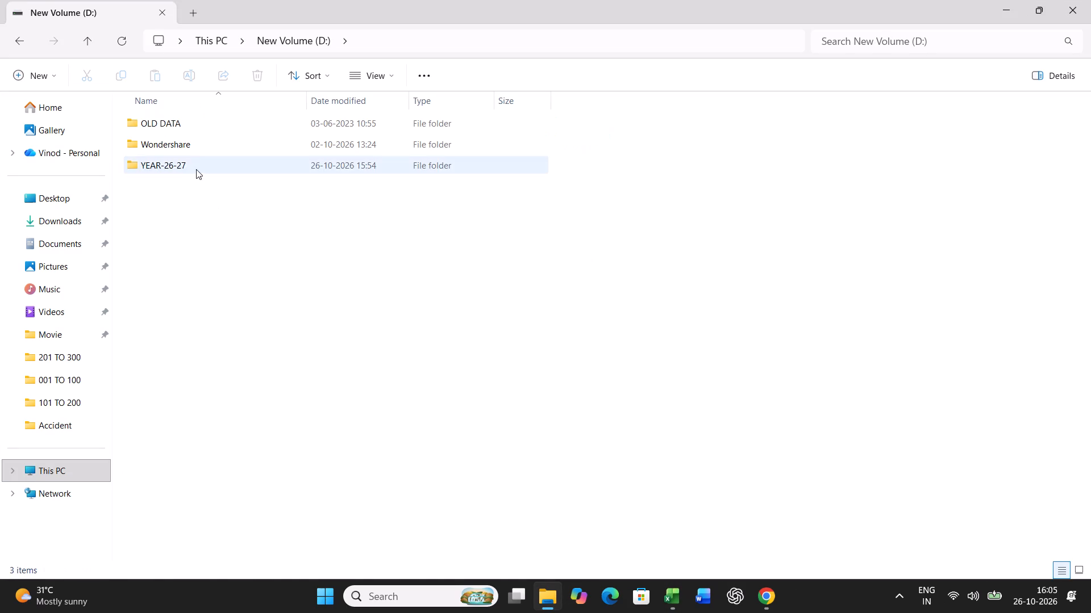
{"action": "double_click", "coordinate": [194, 169]}
{"action": "double_click", "coordinate": [181, 120]}
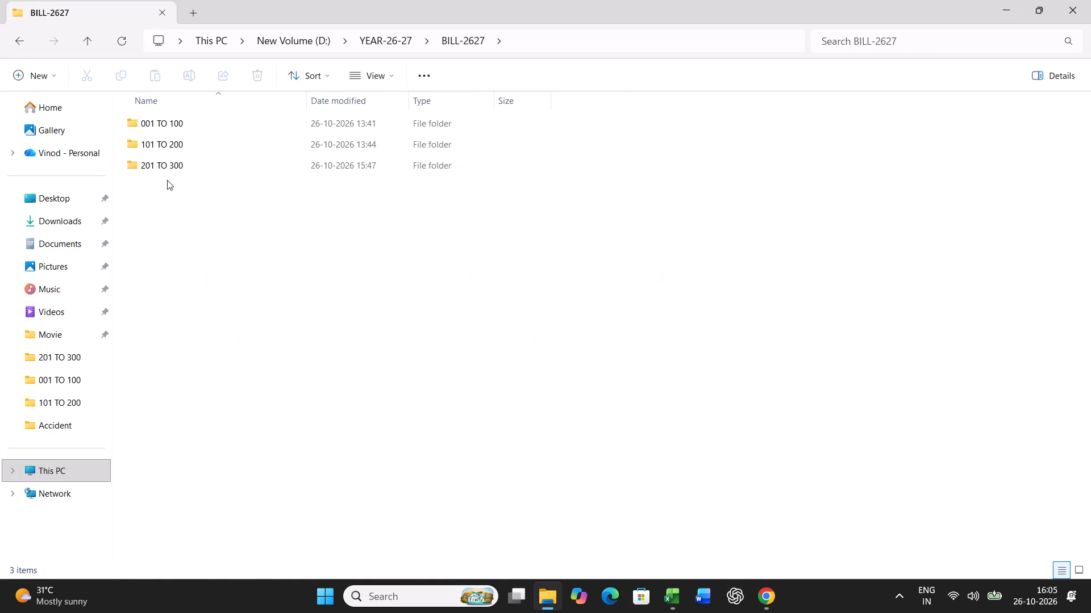
{"action": "left_click", "coordinate": [19, 40]}
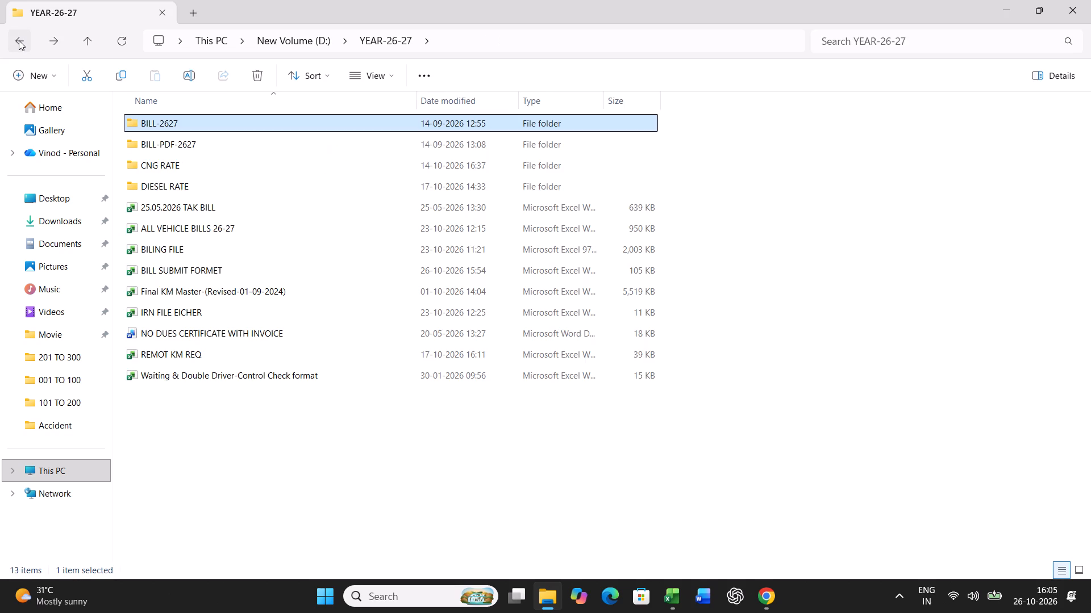
{"action": "left_click", "coordinate": [210, 232]}
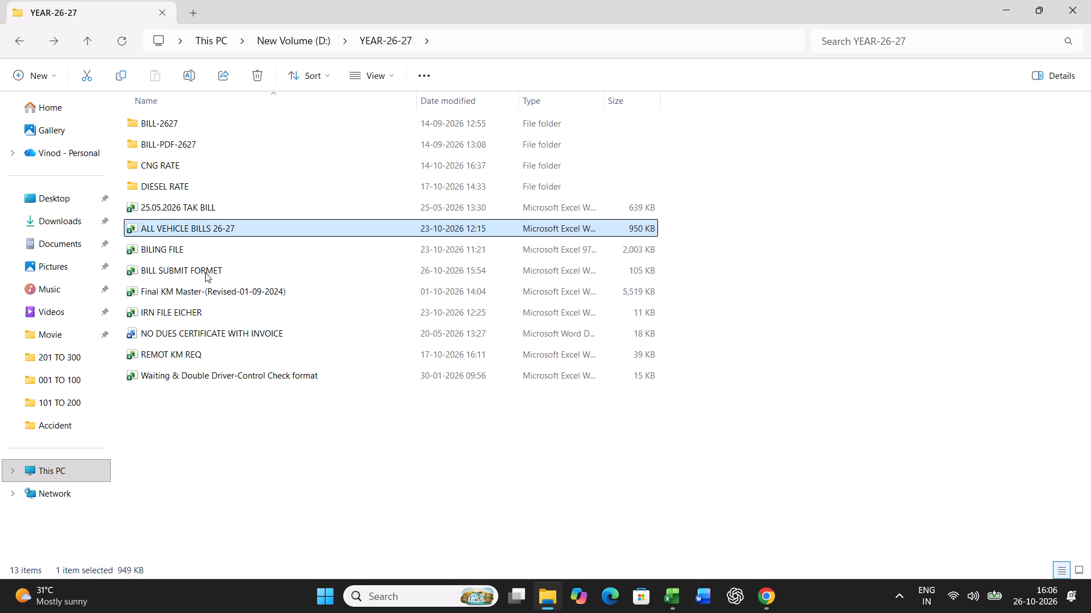
{"action": "left_click", "coordinate": [205, 272]}
{"action": "double_click", "coordinate": [193, 272]}
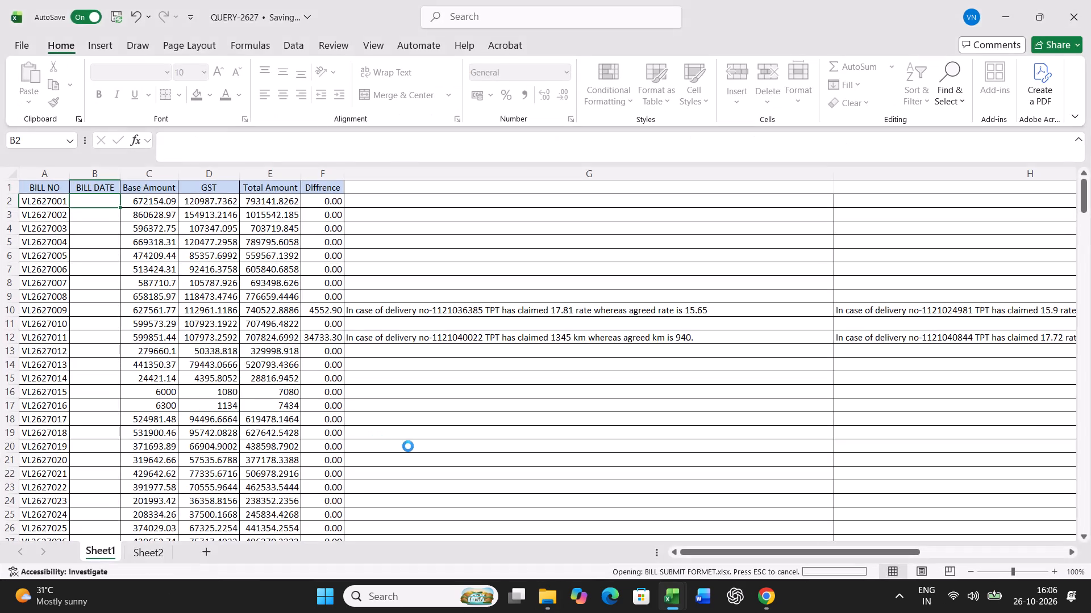
Copy the invoice dates of bills VL2627001 to VL2627259 from BILL SUBMIT FORMET's Sheet2 into the BILL DATE column of QUERY-2627's Sheet1 from B2.
{"action": "left_click", "coordinate": [165, 550]}
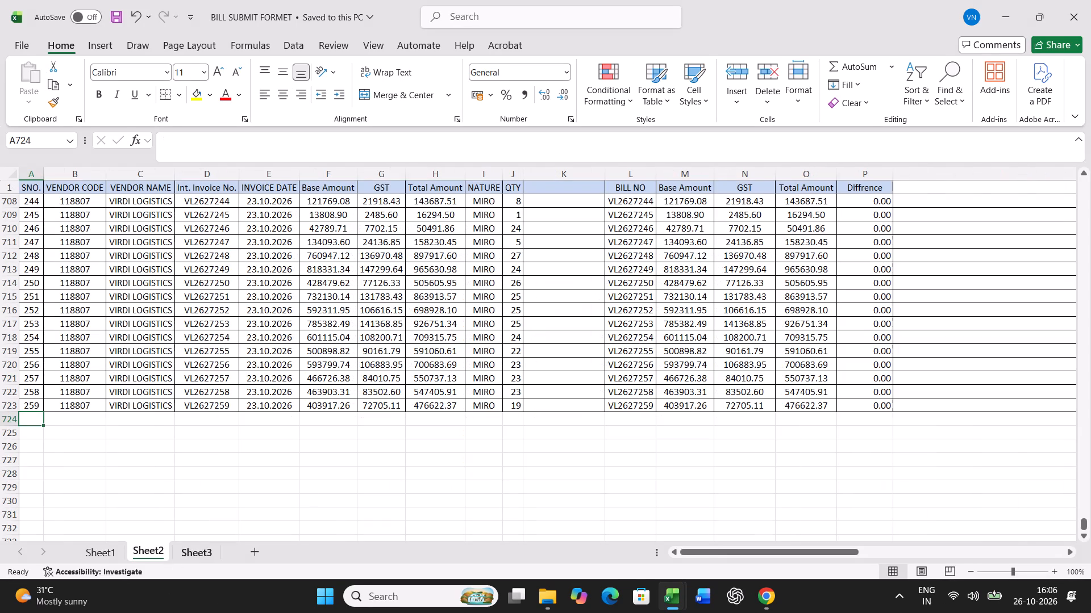
{"action": "scroll", "coordinate": [539, 479], "scroll_direction": "up", "scroll_amount": 9}
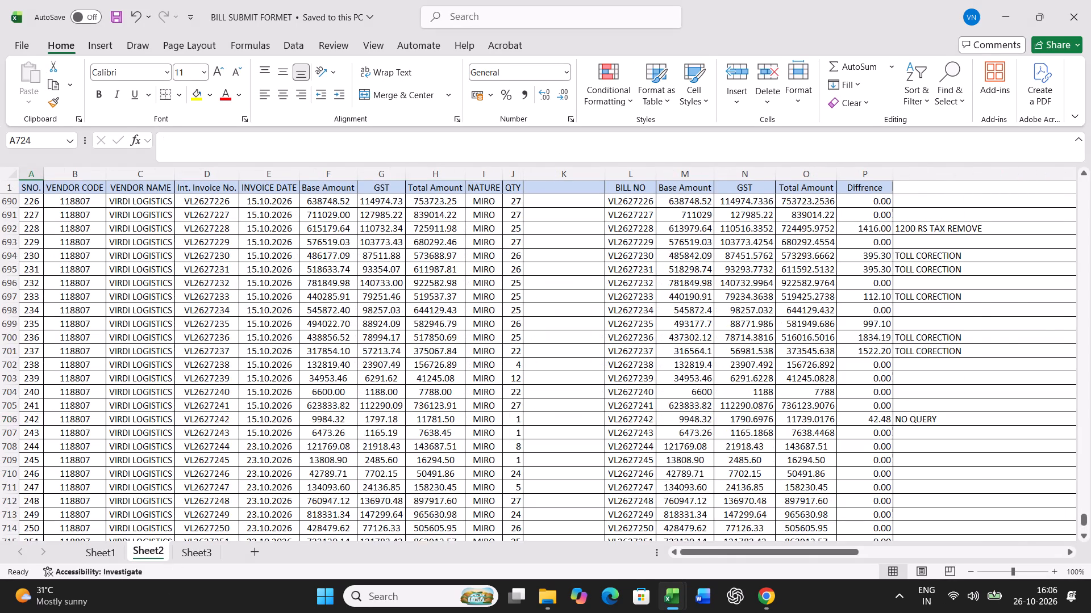
{"action": "scroll", "coordinate": [539, 479], "scroll_direction": "up", "scroll_amount": 20}
{"action": "scroll", "coordinate": [539, 479], "scroll_direction": "up", "scroll_amount": 20}
{"action": "scroll", "coordinate": [539, 479], "scroll_direction": "up", "scroll_amount": 1}
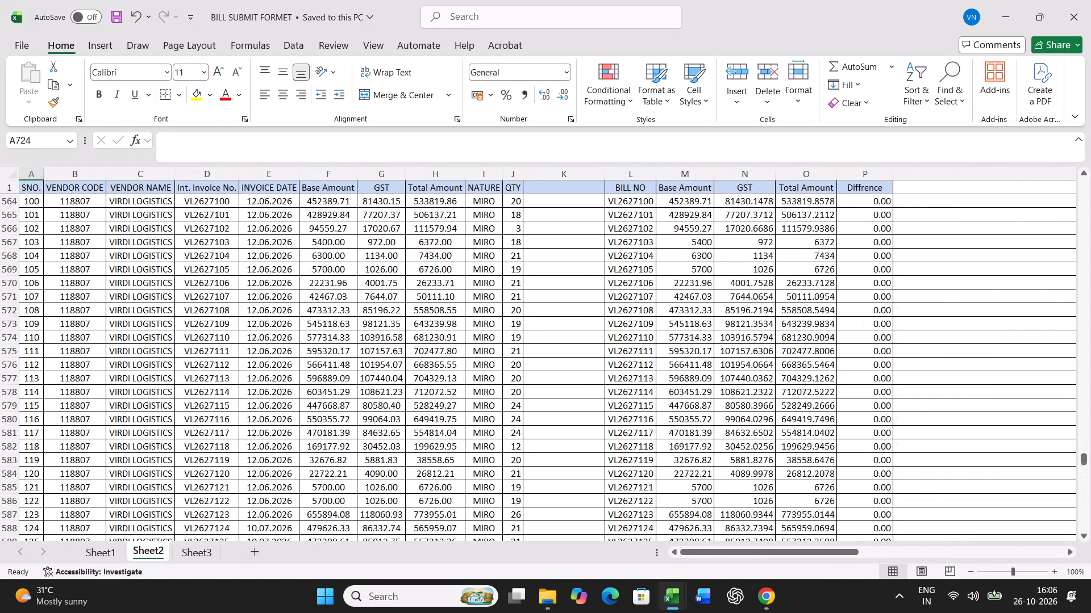
{"action": "scroll", "coordinate": [539, 479], "scroll_direction": "up", "scroll_amount": 20}
{"action": "scroll", "coordinate": [539, 479], "scroll_direction": "up", "scroll_amount": 19}
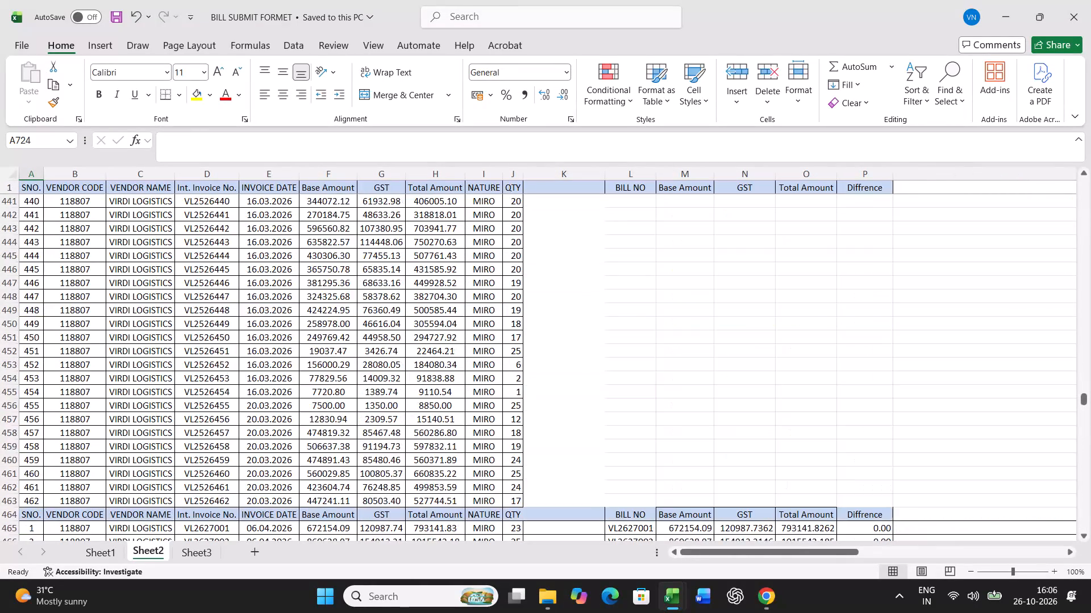
{"action": "scroll", "coordinate": [539, 479], "scroll_direction": "down", "scroll_amount": 5}
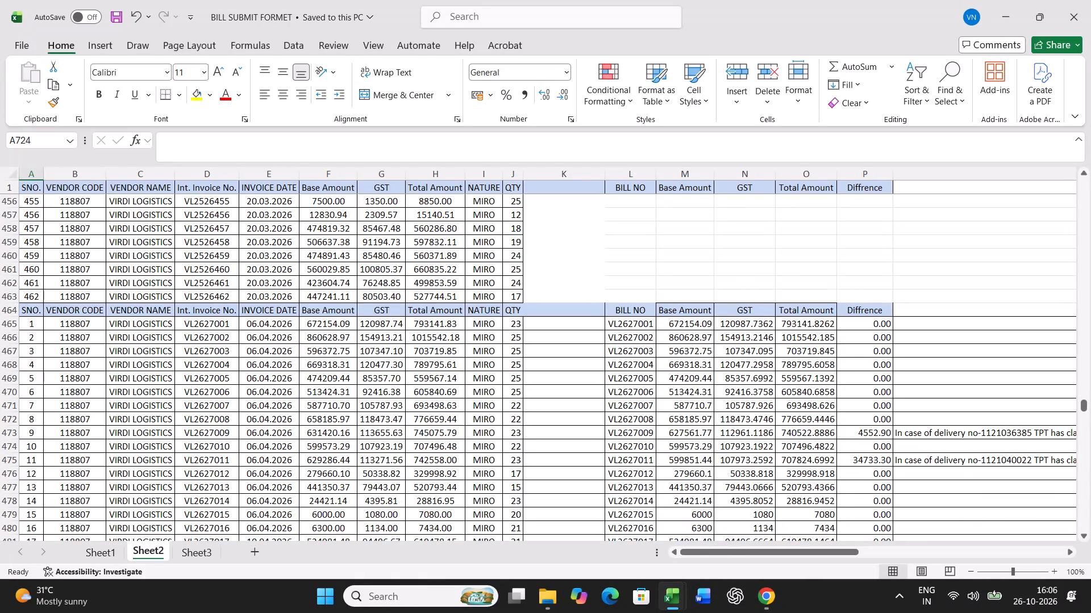
{"action": "left_click", "coordinate": [259, 325]}
{"action": "key", "text": "ctrl+shift+Down"}
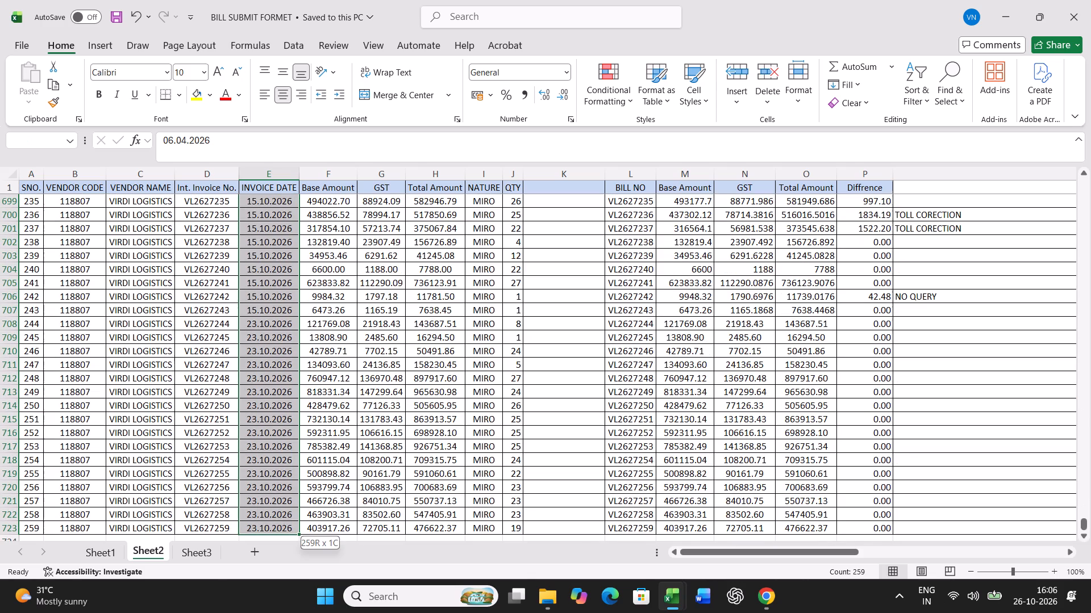
{"action": "key", "text": "ctrl+c"}
{"action": "left_click", "coordinate": [673, 602]}
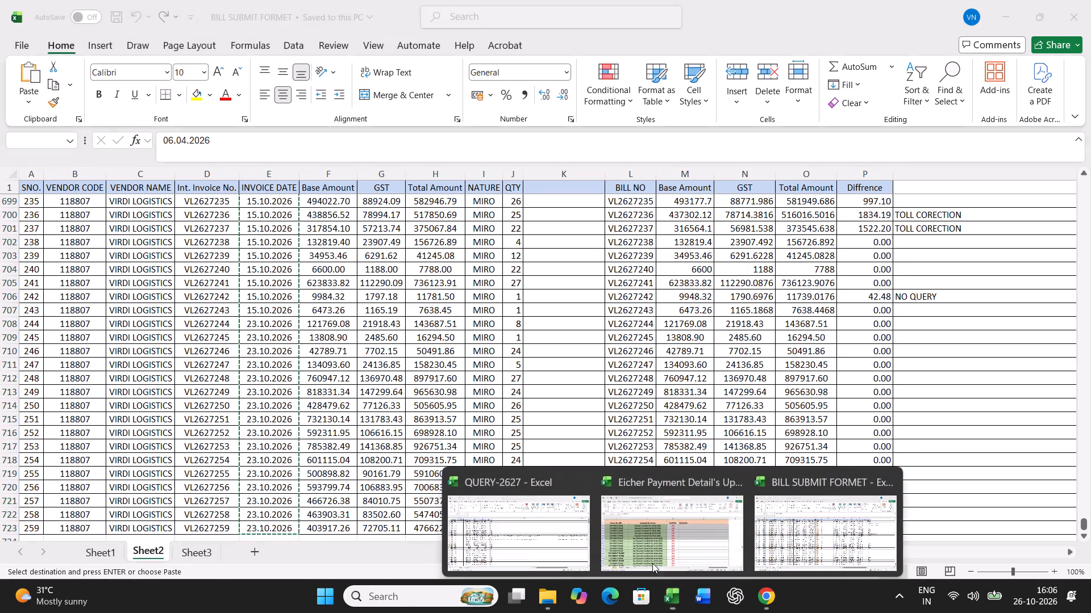
{"action": "left_click", "coordinate": [651, 536]}
{"action": "left_click", "coordinate": [660, 602]}
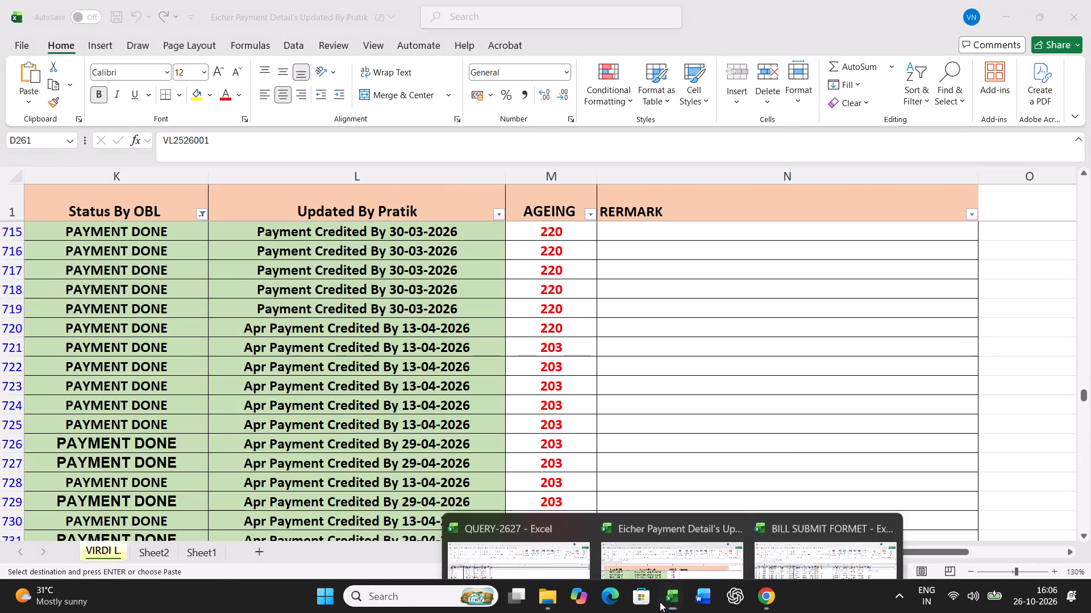
{"action": "left_click", "coordinate": [590, 545]}
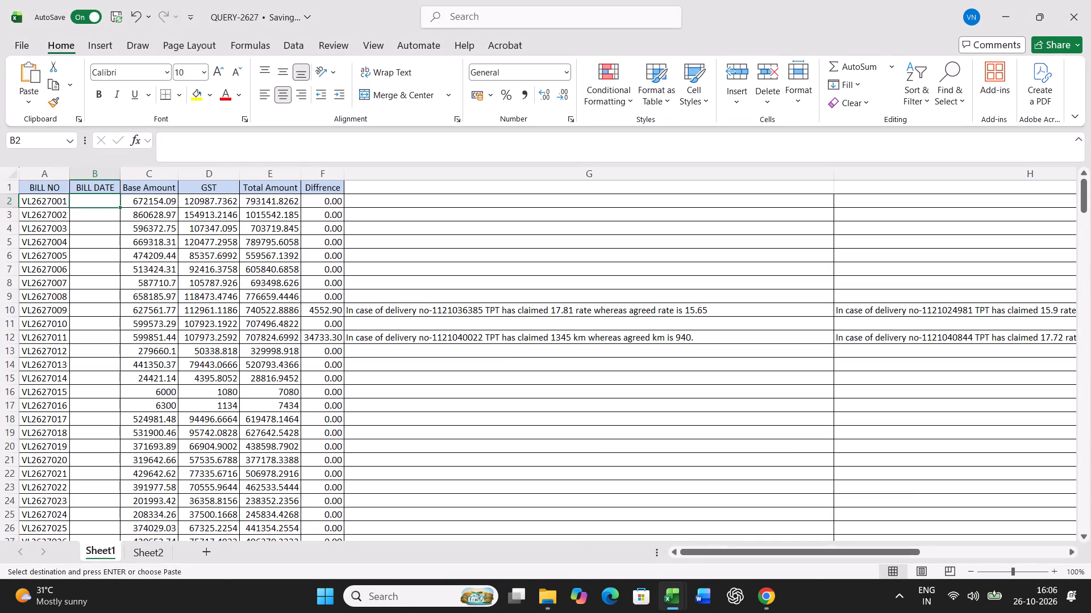
{"action": "key", "text": "ctrl+v"}
Check the pasted bill dates down to bill VL2627259 in Sheet1 and save the workbook.
{"action": "scroll", "coordinate": [134, 410], "scroll_direction": "down", "scroll_amount": 6}
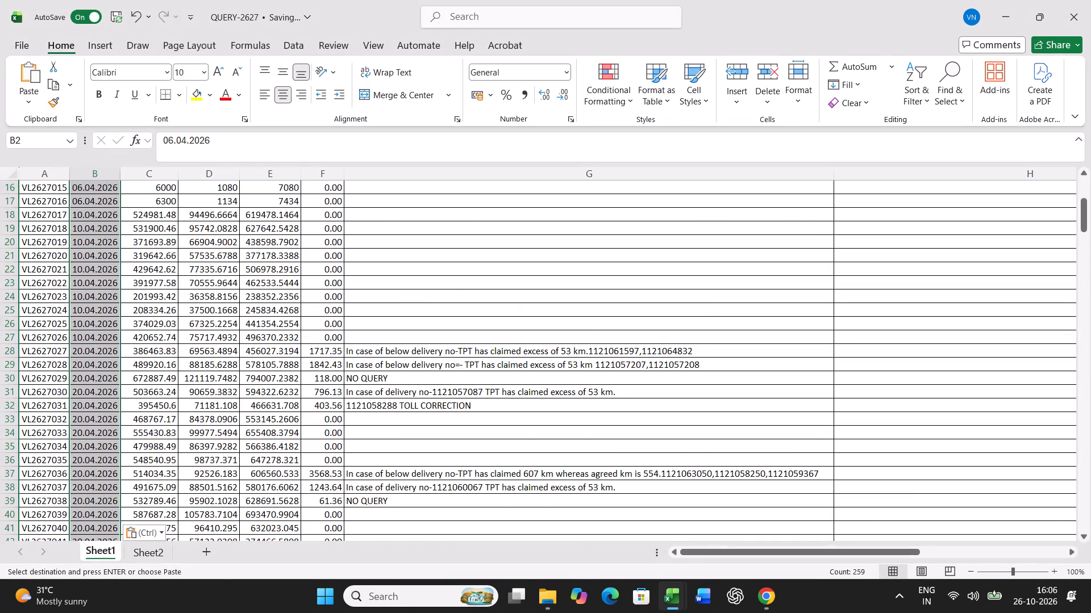
{"action": "scroll", "coordinate": [134, 412], "scroll_direction": "down", "scroll_amount": 20}
{"action": "scroll", "coordinate": [134, 412], "scroll_direction": "down", "scroll_amount": 16}
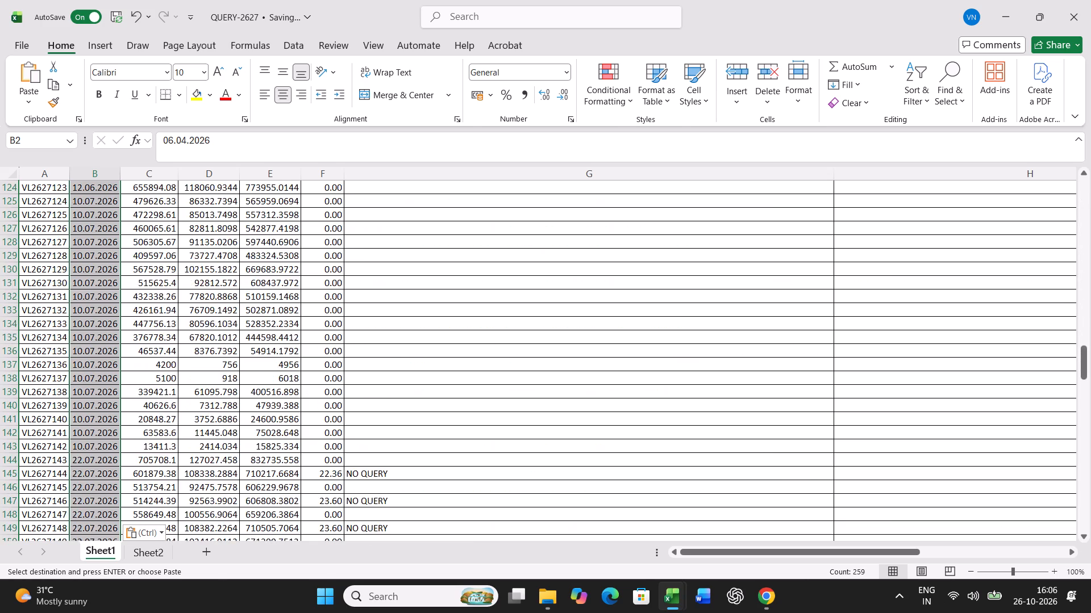
{"action": "scroll", "coordinate": [131, 451], "scroll_direction": "down", "scroll_amount": 20}
{"action": "scroll", "coordinate": [131, 451], "scroll_direction": "down", "scroll_amount": 20}
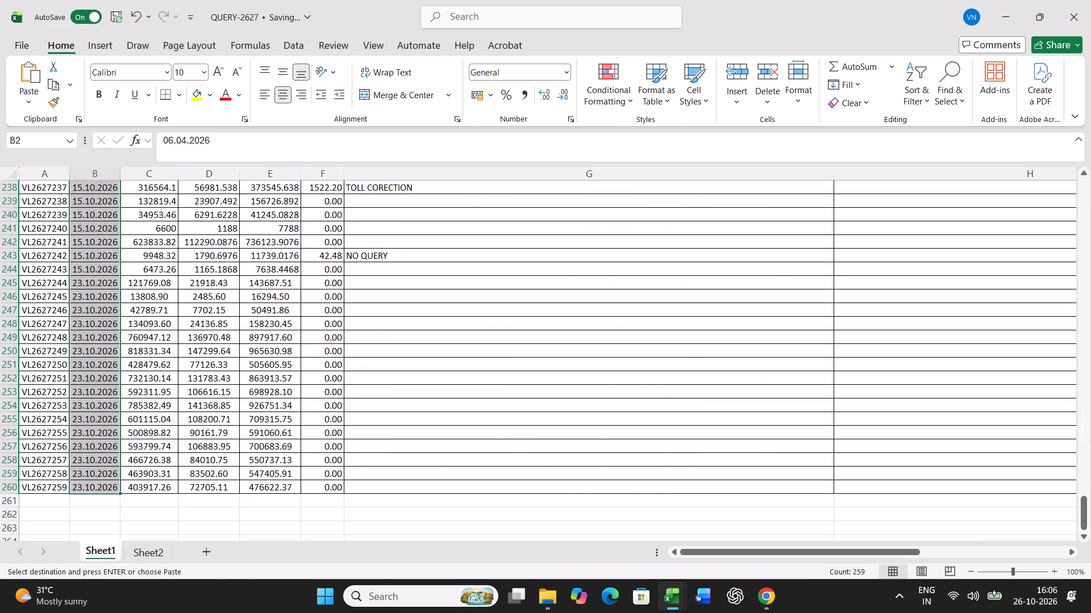
{"action": "scroll", "coordinate": [131, 451], "scroll_direction": "down", "scroll_amount": 2}
{"action": "left_click", "coordinate": [57, 288]}
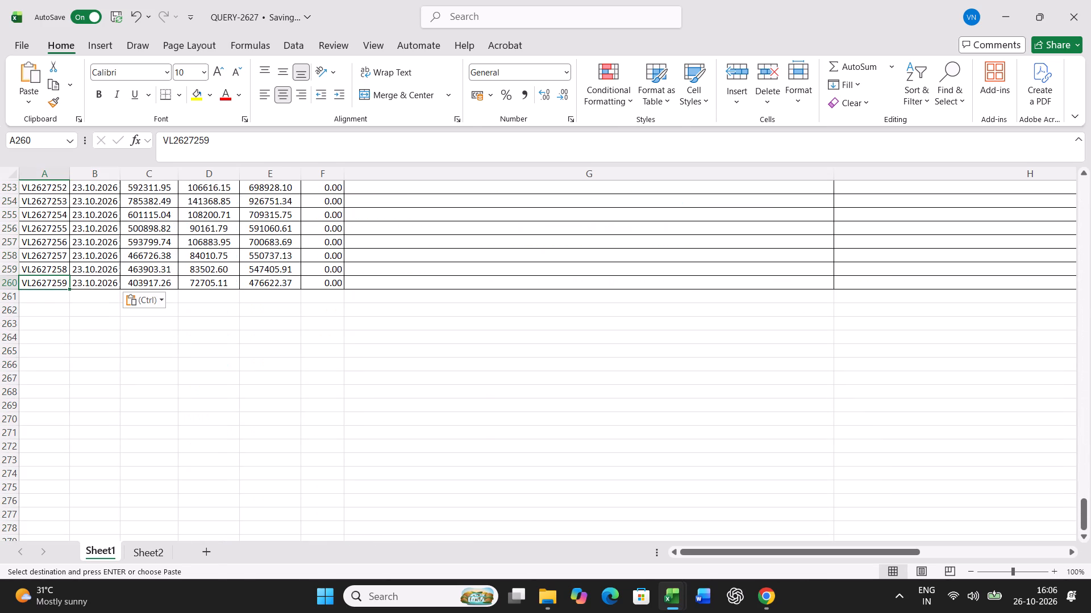
{"action": "key", "text": "ctrl+s"}
Change the Base Amount header in B1 of Sheet2 to BILL DATE.
{"action": "left_click", "coordinate": [160, 556]}
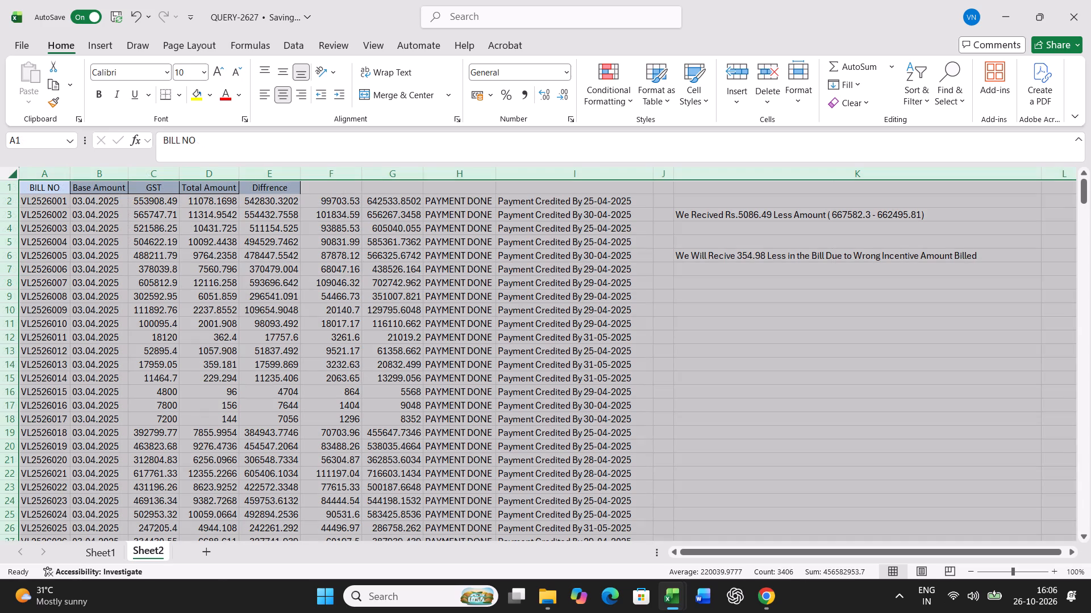
{"action": "left_click", "coordinate": [114, 306]}
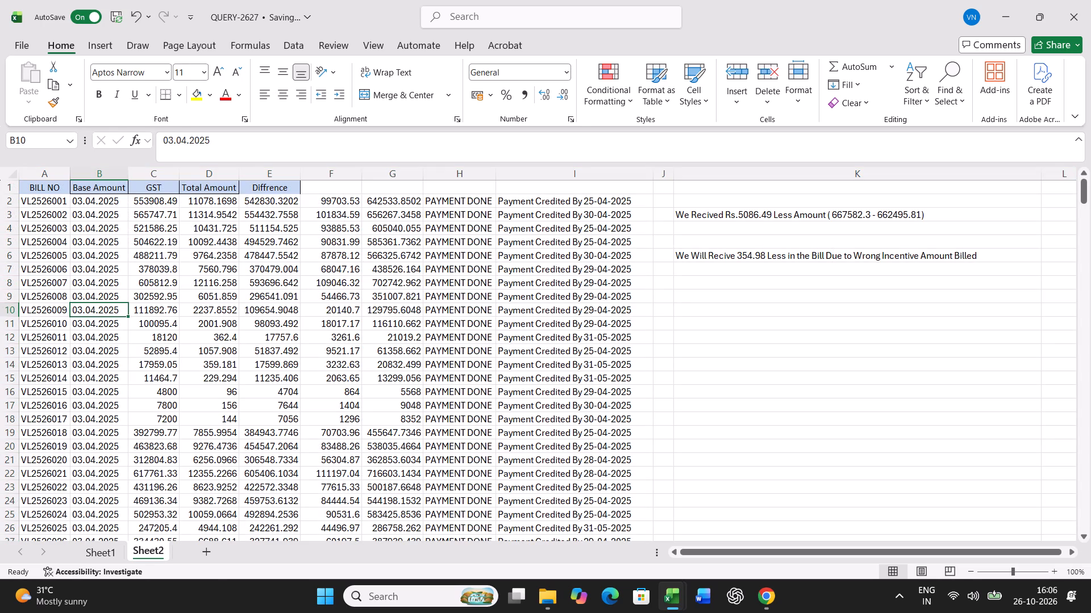
{"action": "type", "text": "BILL"}
{"action": "key", "text": "Escape"}
{"action": "key", "text": "Up"}
{"action": "key", "text": "Up"}
{"action": "key", "text": "Up"}
{"action": "key", "text": "Up"}
{"action": "key", "text": "Up"}
{"action": "key", "text": "Up"}
{"action": "key", "text": "Up"}
{"action": "key", "text": "Up"}
{"action": "key", "text": "Up"}
{"action": "type", "text": "BILL DATE"}
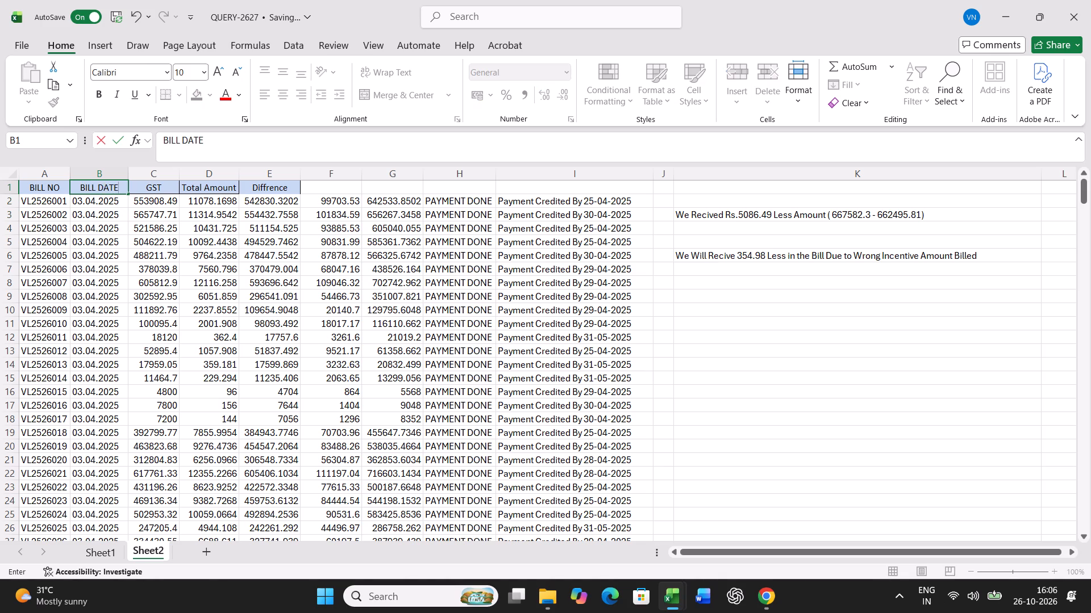
{"action": "key", "text": "Return"}
Rename the headers in C1, D1 and E1 of Sheet2 as SUB TOTAL, GST and GRAND TOTAL.
{"action": "key", "text": "Up"}
{"action": "key", "text": "Right"}
{"action": "key", "text": "Down"}
{"action": "key", "text": "Up"}
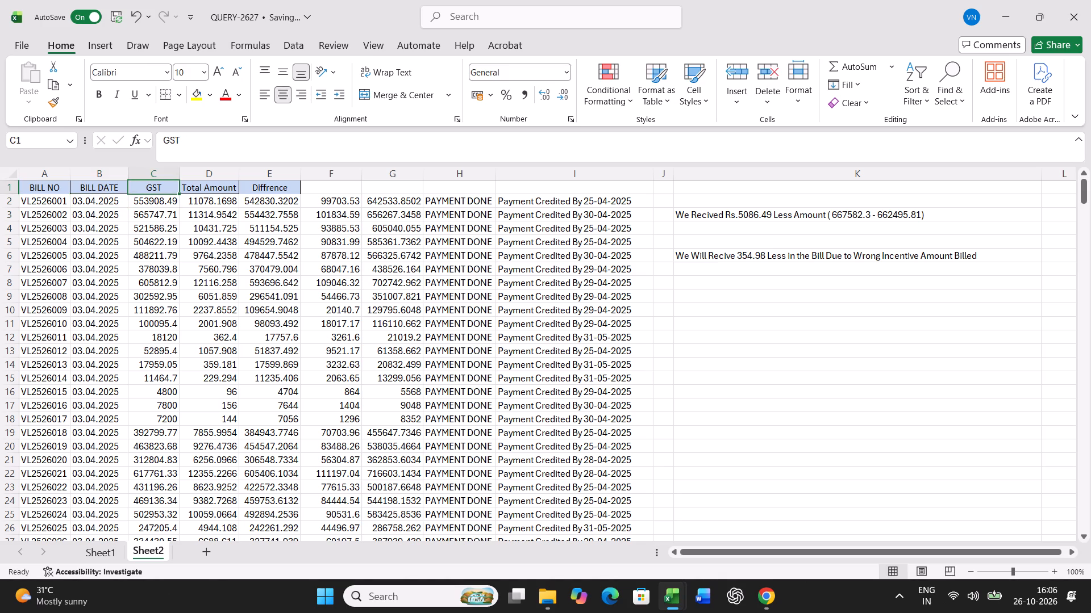
{"action": "type", "text": "SUB TOTAL"}
{"action": "key", "text": "Right"}
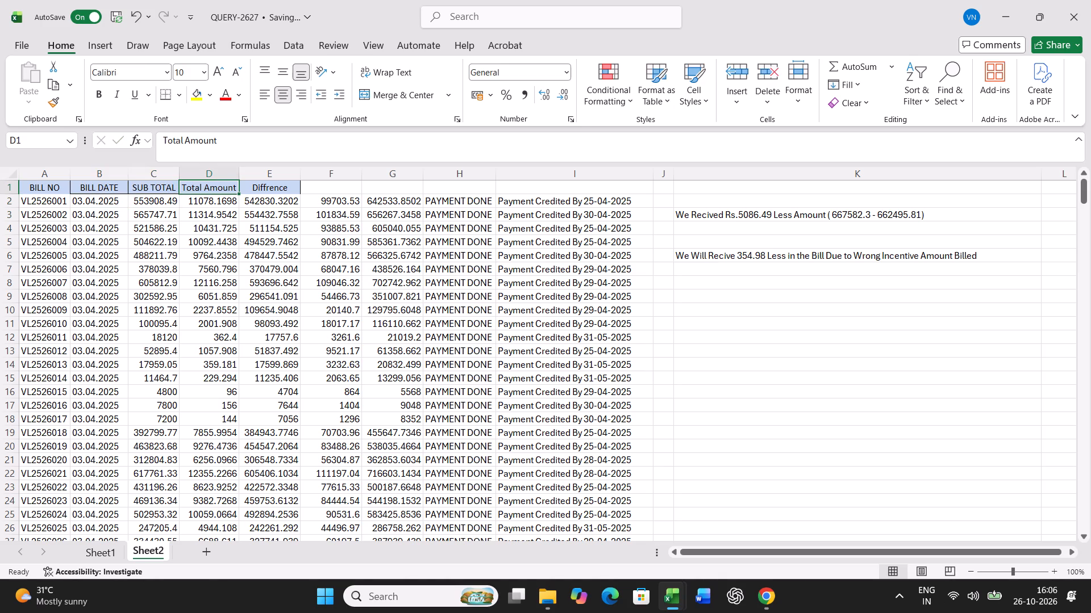
{"action": "type", "text": "GT"}
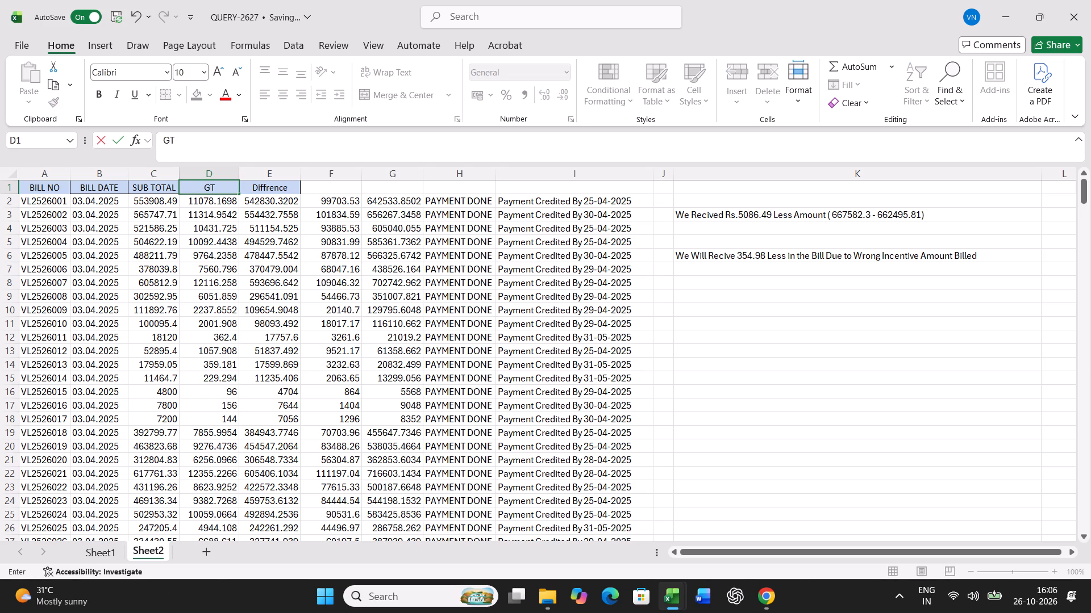
{"action": "key", "text": "BackSpace"}
{"action": "type", "text": "ST"}
{"action": "key", "text": "Right"}
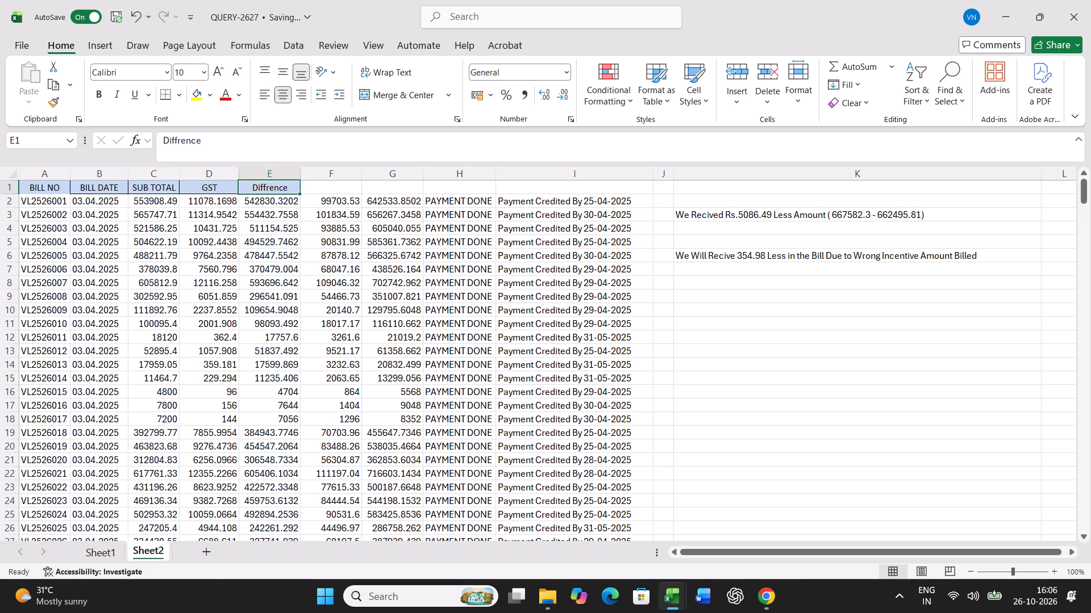
{"action": "type", "text": "GRAND TOTAL"}
{"action": "key", "text": "Return"}
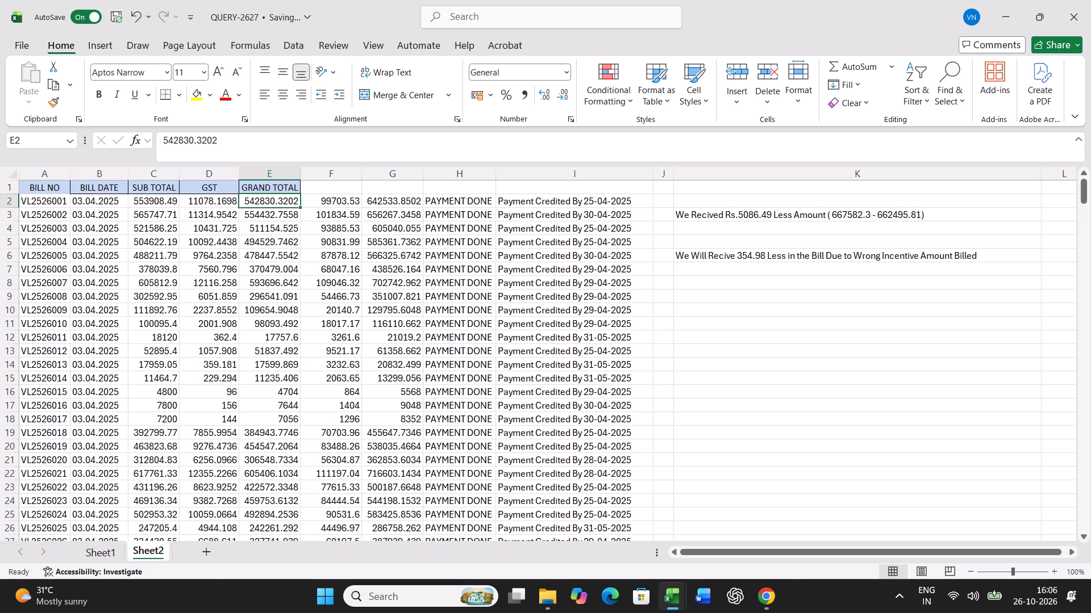
Examine the column layout of the Eicher payment details and BILL SUBMIT FORMET workbooks, and return to QUERY-2627.
{"action": "scroll", "coordinate": [428, 421], "scroll_direction": "up", "scroll_amount": 3}
{"action": "left_click", "coordinate": [672, 590]}
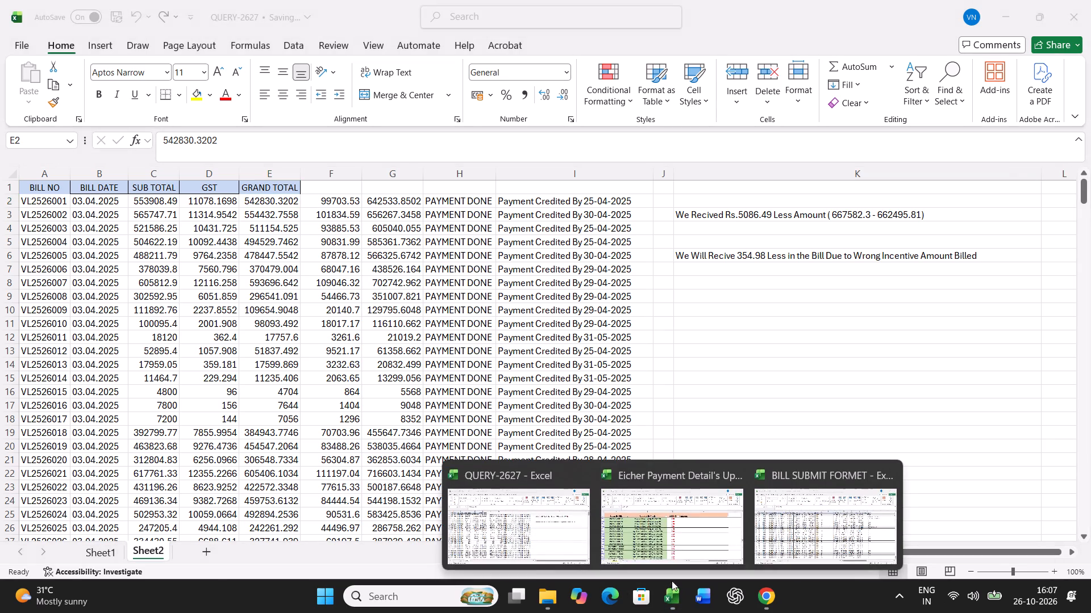
{"action": "left_click", "coordinate": [673, 544]}
{"action": "left_click", "coordinate": [778, 548]}
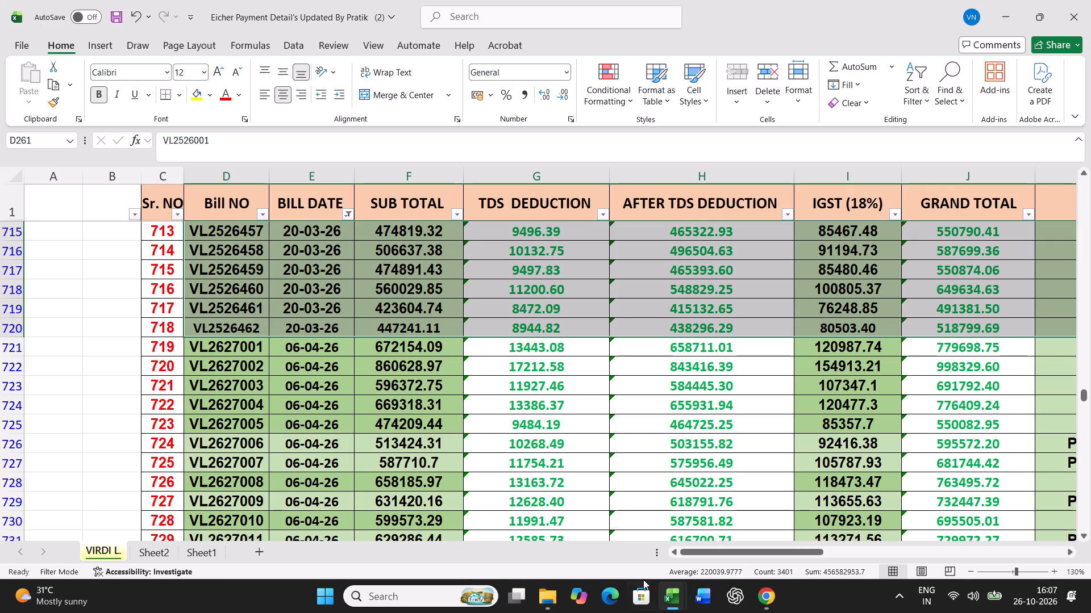
{"action": "left_click", "coordinate": [670, 600]}
{"action": "left_click", "coordinate": [832, 548]}
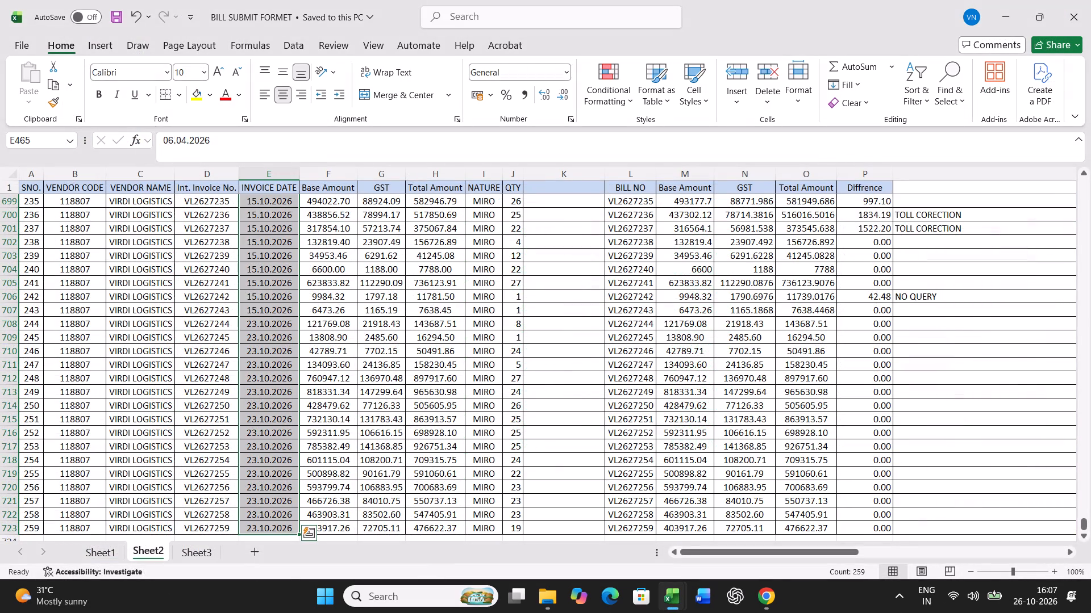
{"action": "left_click", "coordinate": [102, 553]}
{"action": "left_click", "coordinate": [135, 552]}
{"action": "left_click", "coordinate": [672, 598]}
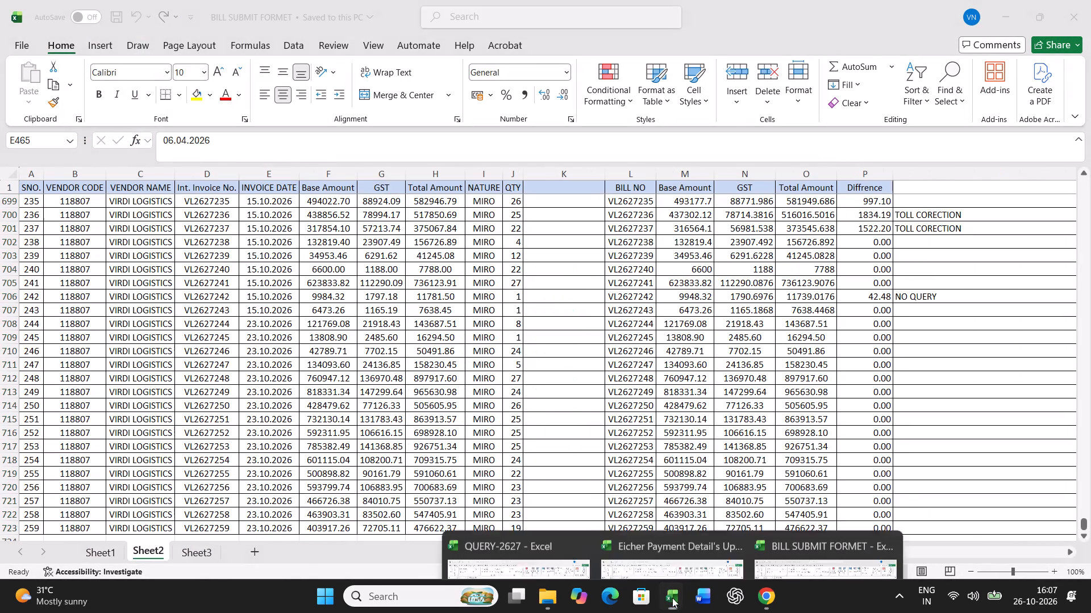
{"action": "left_click", "coordinate": [563, 529]}
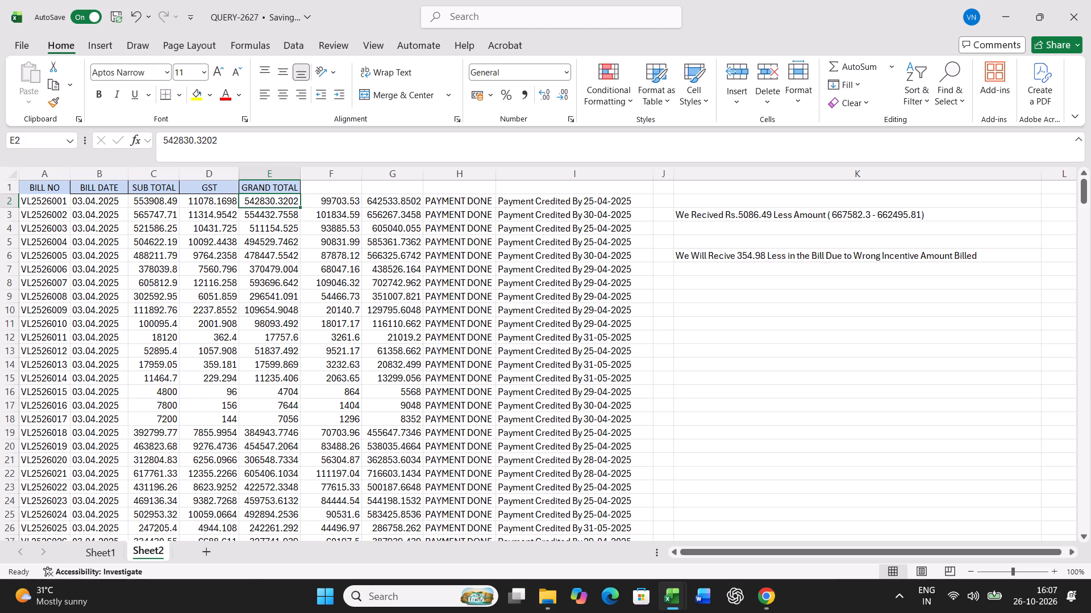
Copy the amounts in Sheet2's column F from F2 down over the values in the GST column, starting at D2.
{"action": "key", "text": "Right"}
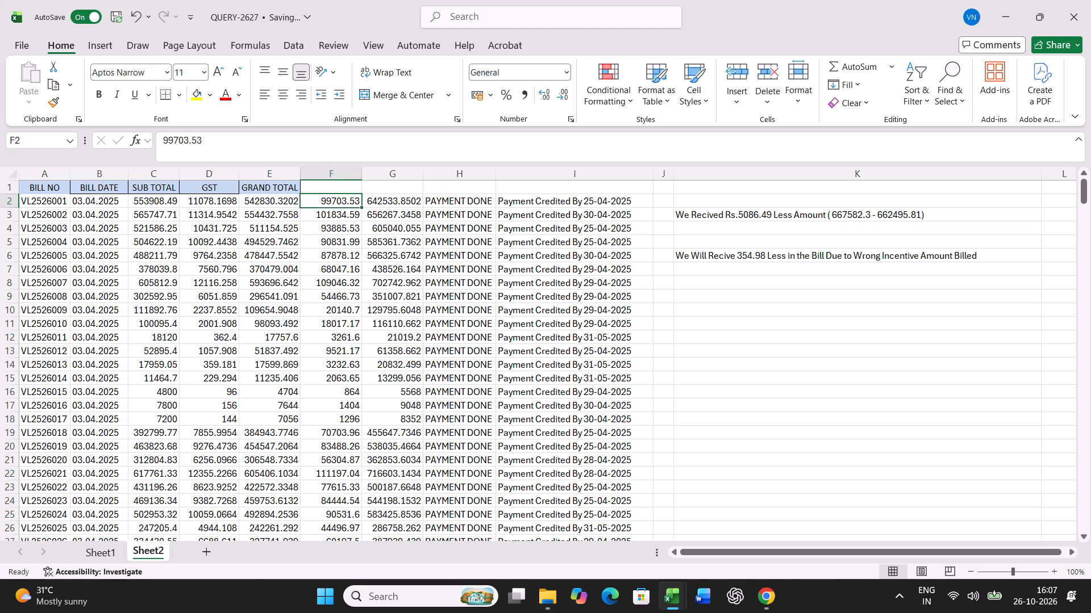
{"action": "key", "text": "ctrl+shift+Down"}
{"action": "key", "text": "ctrl+c"}
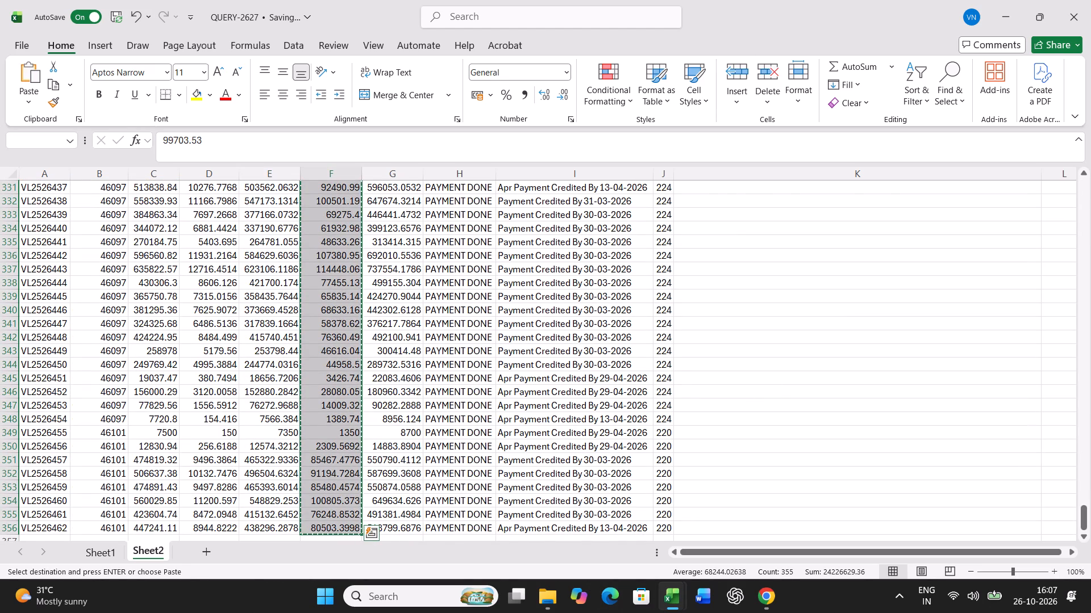
{"action": "scroll", "coordinate": [577, 282], "scroll_direction": "up", "scroll_amount": 20}
{"action": "scroll", "coordinate": [577, 282], "scroll_direction": "up", "scroll_amount": 20}
{"action": "scroll", "coordinate": [577, 282], "scroll_direction": "up", "scroll_amount": 2}
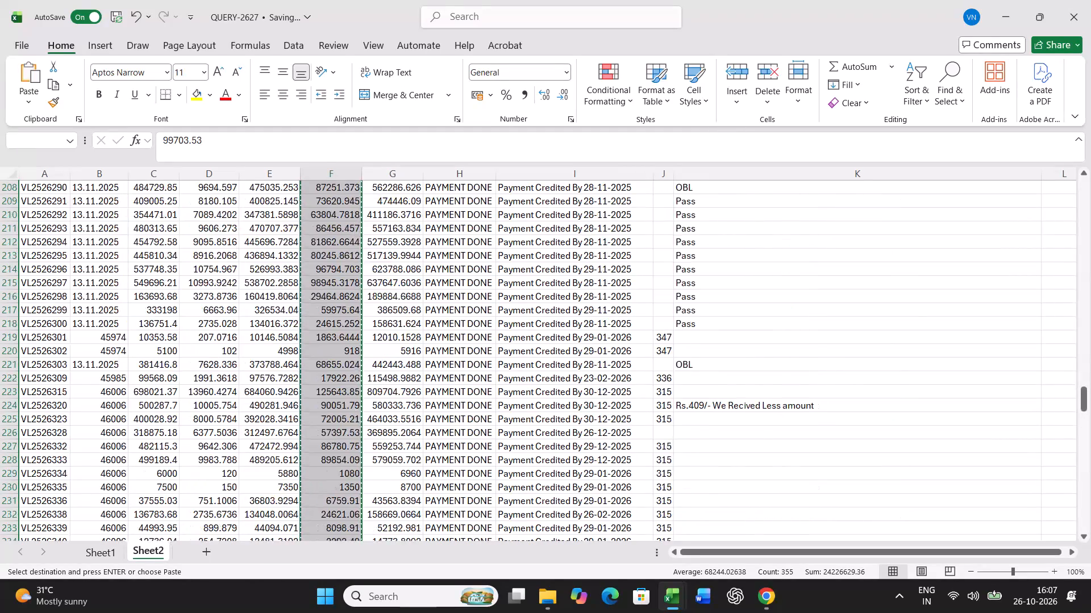
{"action": "scroll", "coordinate": [572, 297], "scroll_direction": "up", "scroll_amount": 20}
{"action": "scroll", "coordinate": [572, 297], "scroll_direction": "up", "scroll_amount": 19}
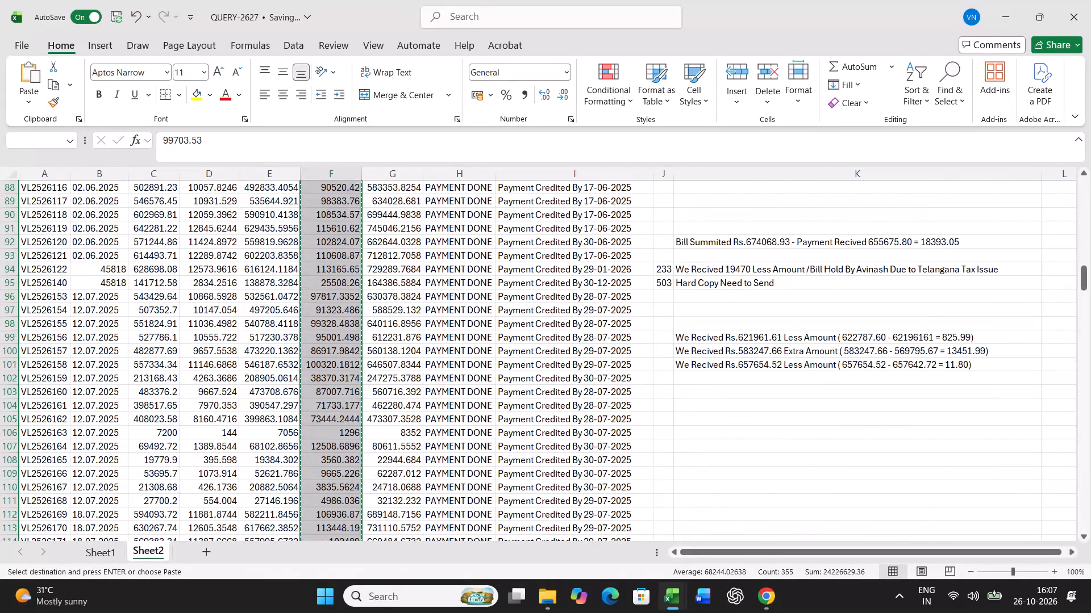
{"action": "key", "text": "Up"}
{"action": "key", "text": "Up"}
{"action": "key", "text": "Up"}
{"action": "key", "text": "Up"}
{"action": "key", "text": "Up"}
{"action": "key", "text": "Up"}
{"action": "key", "text": "Up"}
{"action": "key", "text": "Up"}
{"action": "key", "text": "Up"}
{"action": "key", "text": "Up"}
{"action": "key", "text": "Up"}
{"action": "key", "text": "Up"}
{"action": "key", "text": "Up"}
{"action": "key", "text": "Up"}
{"action": "key", "text": "Down"}
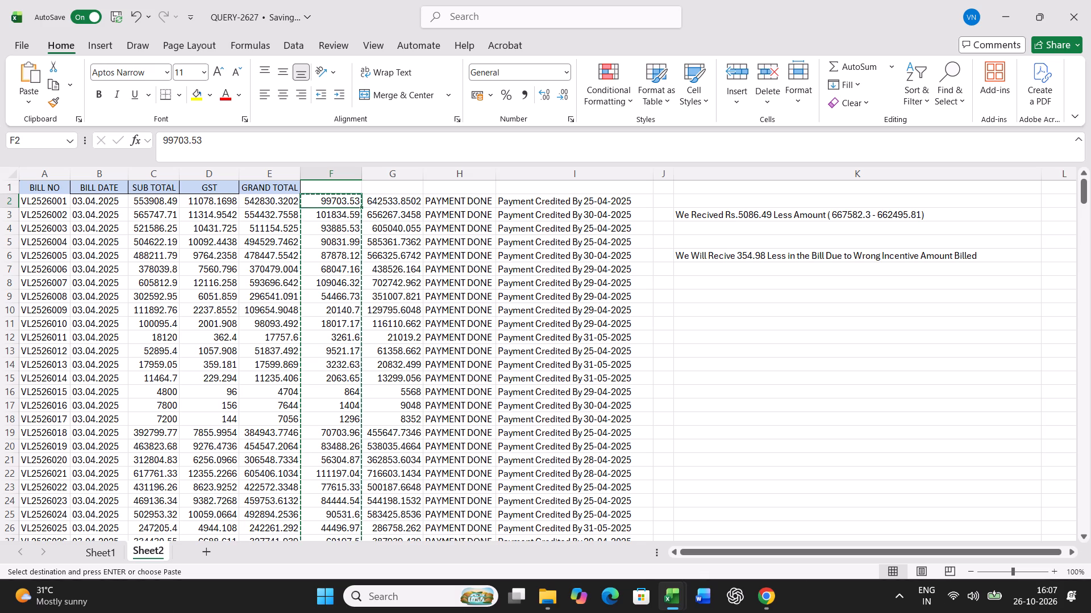
{"action": "key", "text": "Left"}
{"action": "key", "text": "Left"}
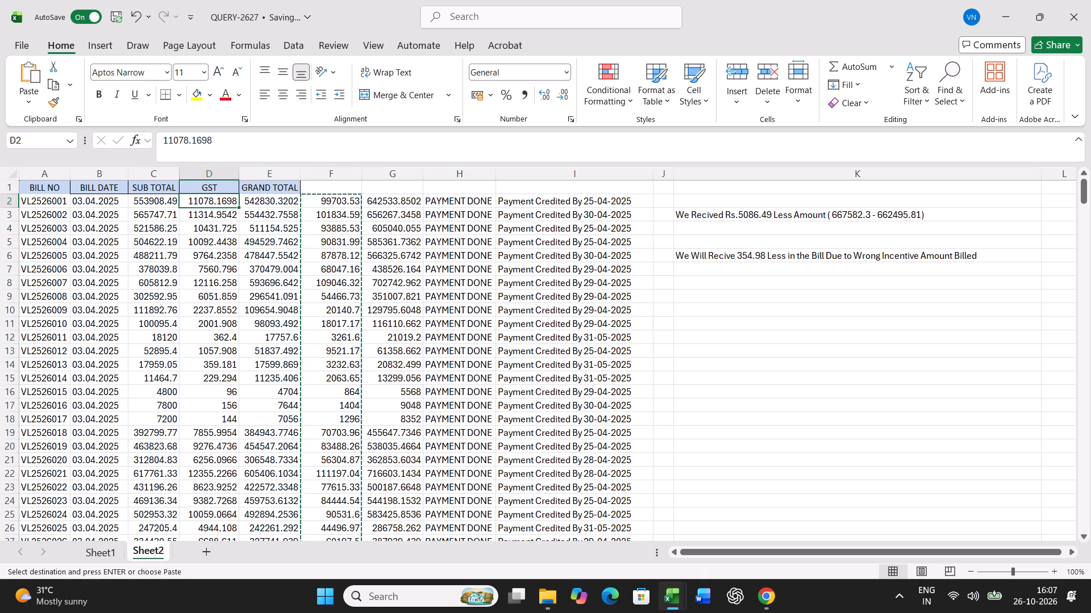
{"action": "key", "text": "Return"}
Copy the amounts in Sheet2's column G from G2 down over the values in the GRAND TOTAL column, starting at E2.
{"action": "key", "text": "Right"}
{"action": "key", "text": "Right"}
{"action": "key", "text": "Right"}
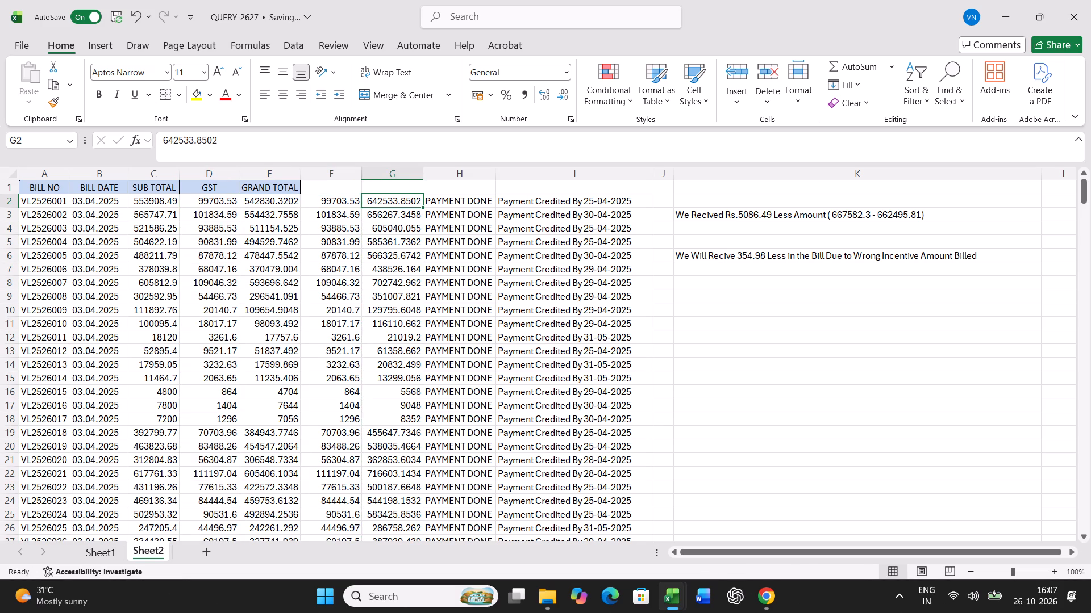
{"action": "key", "text": "ctrl+shift+Down"}
{"action": "key", "text": "ctrl+c"}
{"action": "key", "text": "Left"}
{"action": "key", "text": "Left"}
{"action": "key", "text": "Left"}
{"action": "key", "text": "Left"}
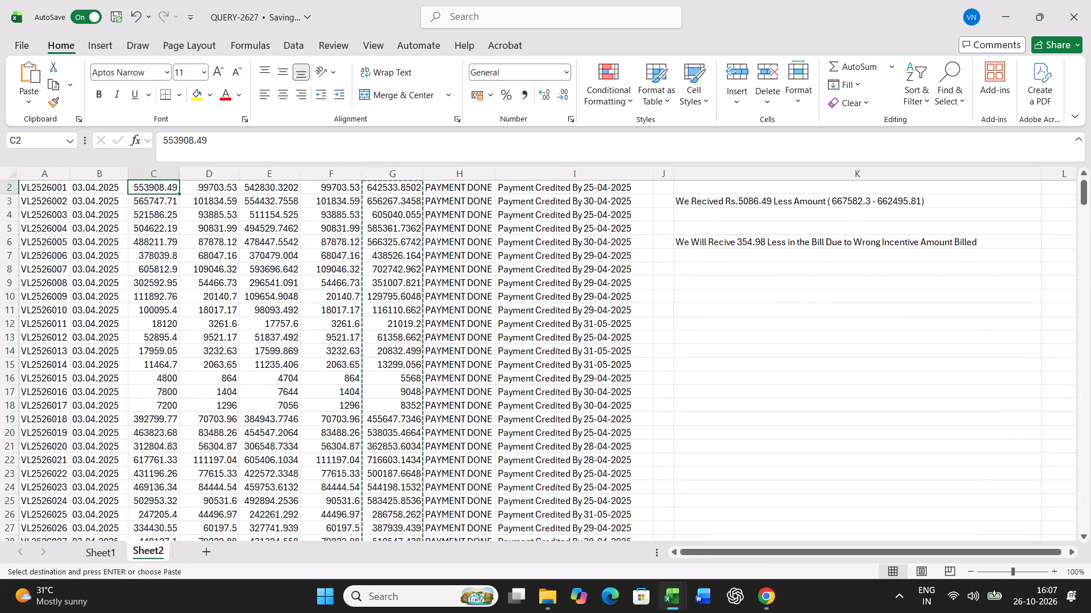
{"action": "scroll", "coordinate": [572, 297], "scroll_direction": "up", "scroll_amount": 5}
{"action": "key", "text": "Right"}
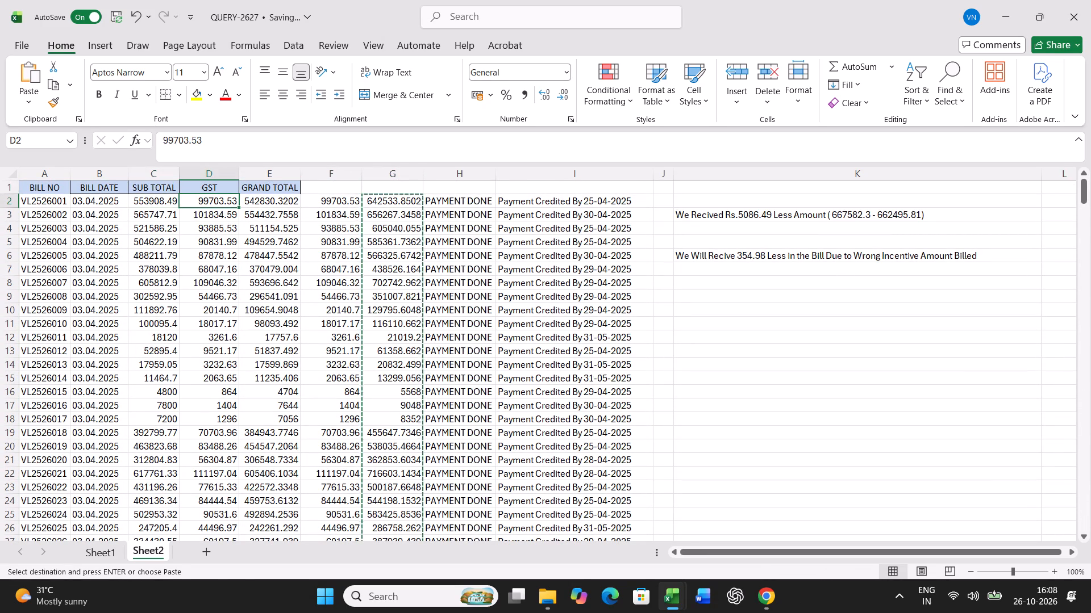
{"action": "key", "text": "Right"}
{"action": "key", "text": "Return"}
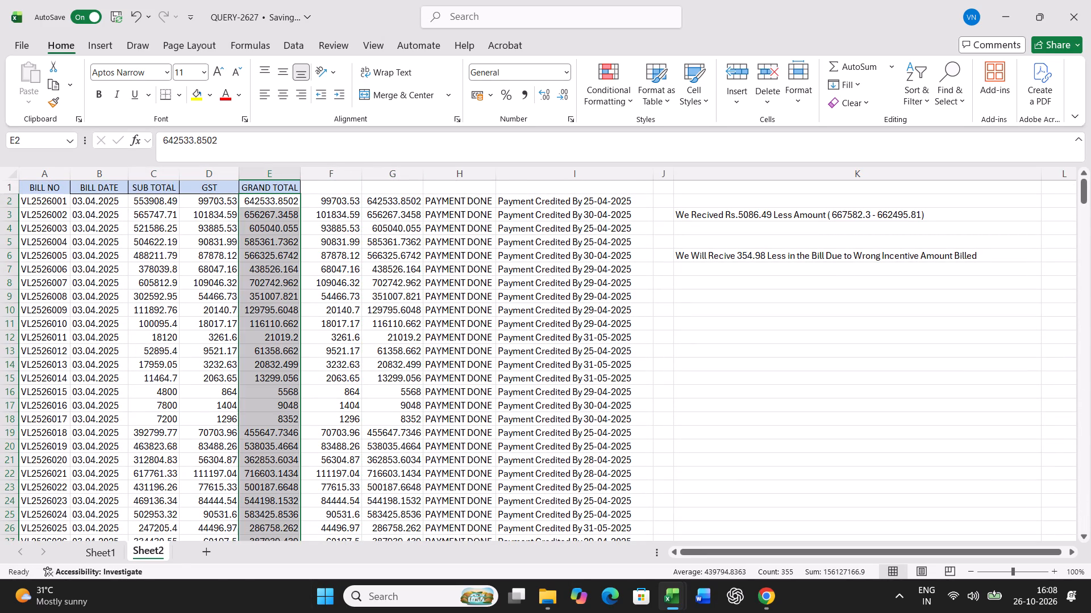
{"action": "key", "text": "Escape"}
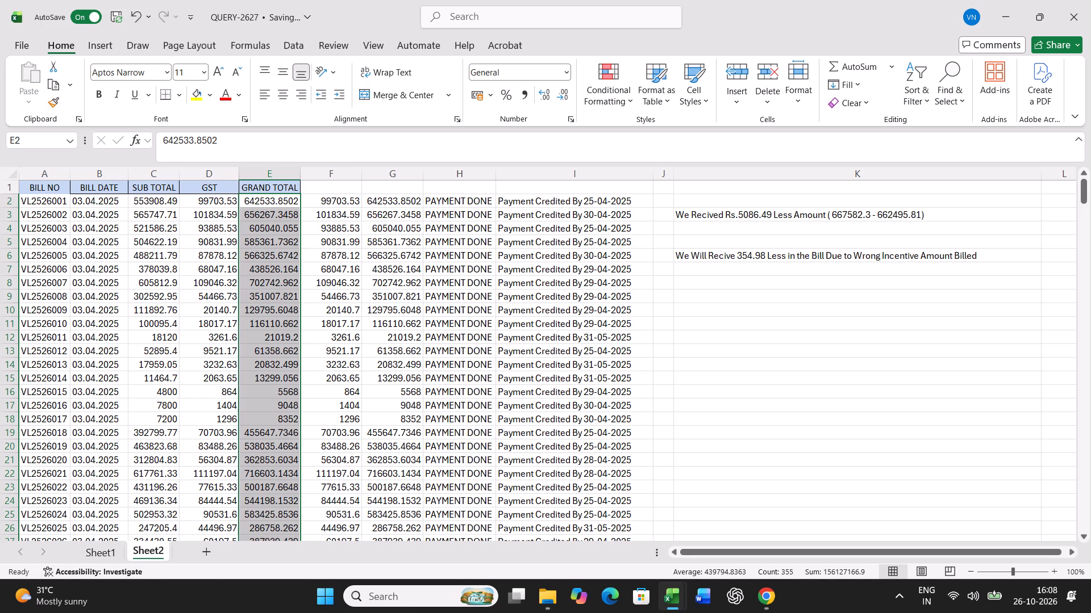
Switch to the Eicher payment details workbook and copy the SUB TOTAL amounts of bills VL2526001 to VL2526462, F261 to F720.
{"action": "left_click_drag", "start_coordinate": [156, 194], "coordinate": [202, 203]}
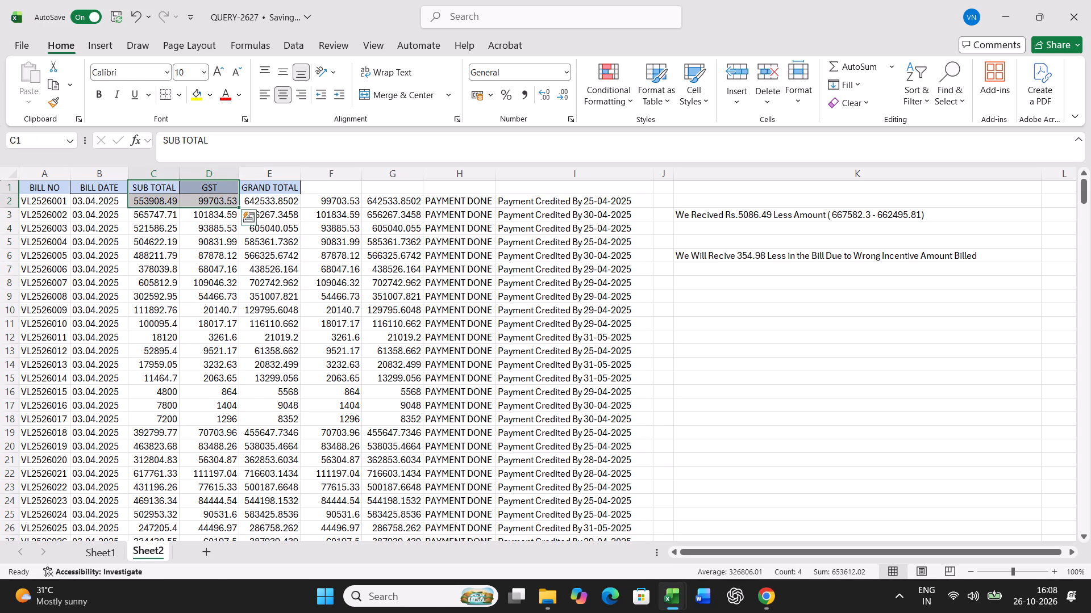
{"action": "left_click", "coordinate": [660, 592]}
{"action": "left_click", "coordinate": [710, 513]}
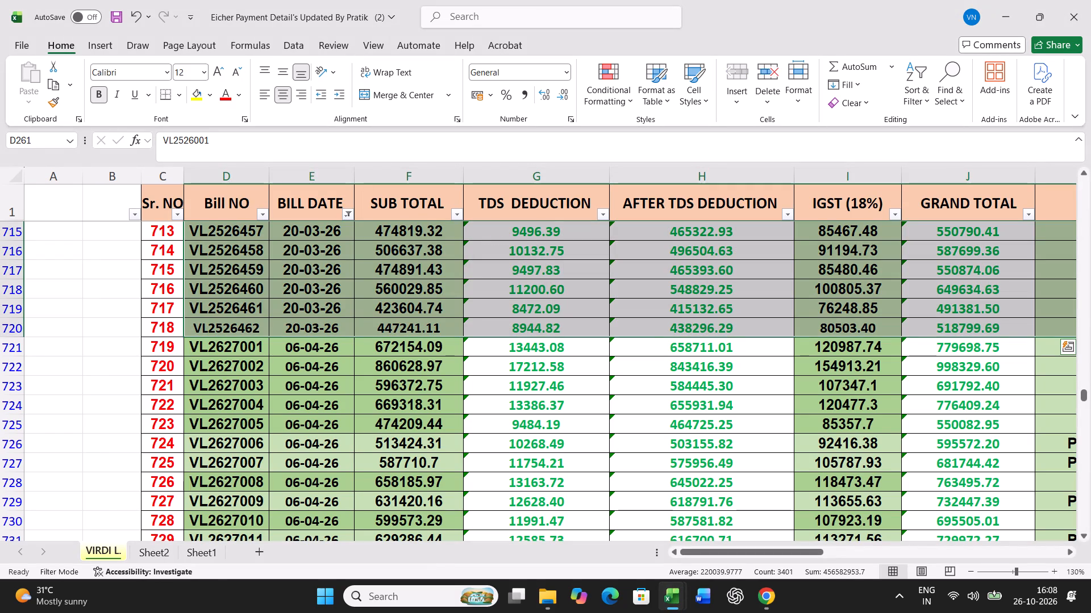
{"action": "key", "text": "Up"}
{"action": "key", "text": "Up"}
{"action": "key", "text": "Down"}
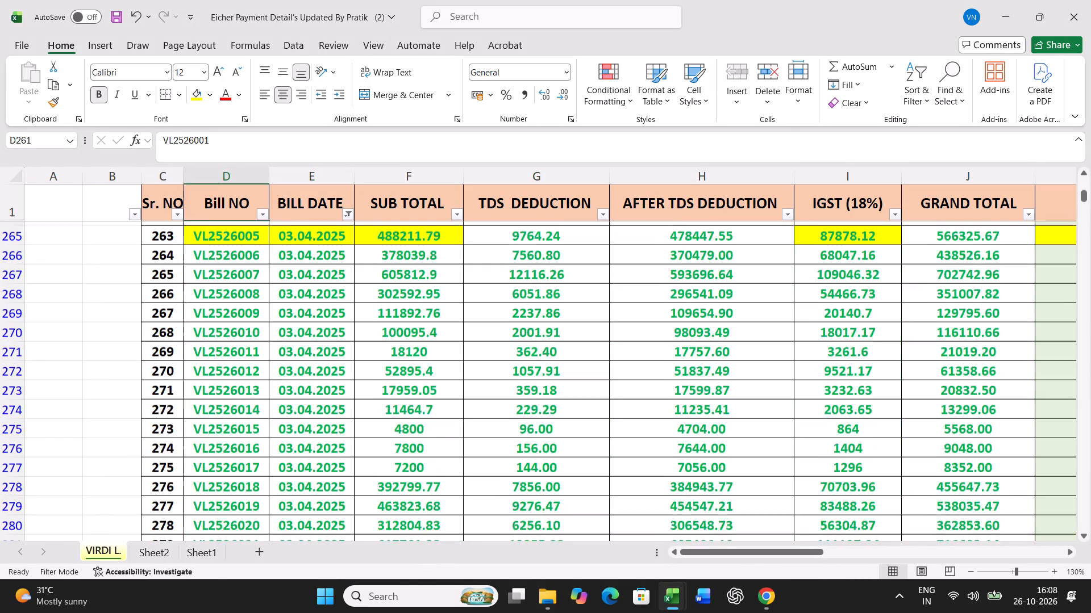
{"action": "key", "text": "Up"}
{"action": "key", "text": "Down"}
{"action": "key", "text": "Right"}
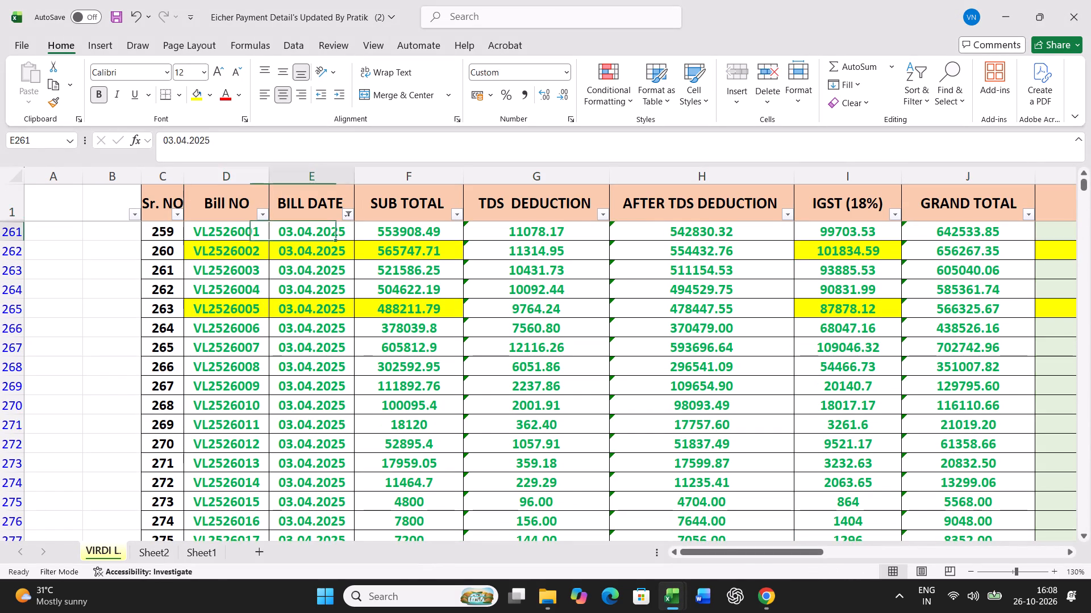
{"action": "key", "text": "Right"}
{"action": "key", "text": "Right"}
{"action": "key", "text": "Left"}
{"action": "key", "text": "ctrl+shift+Down"}
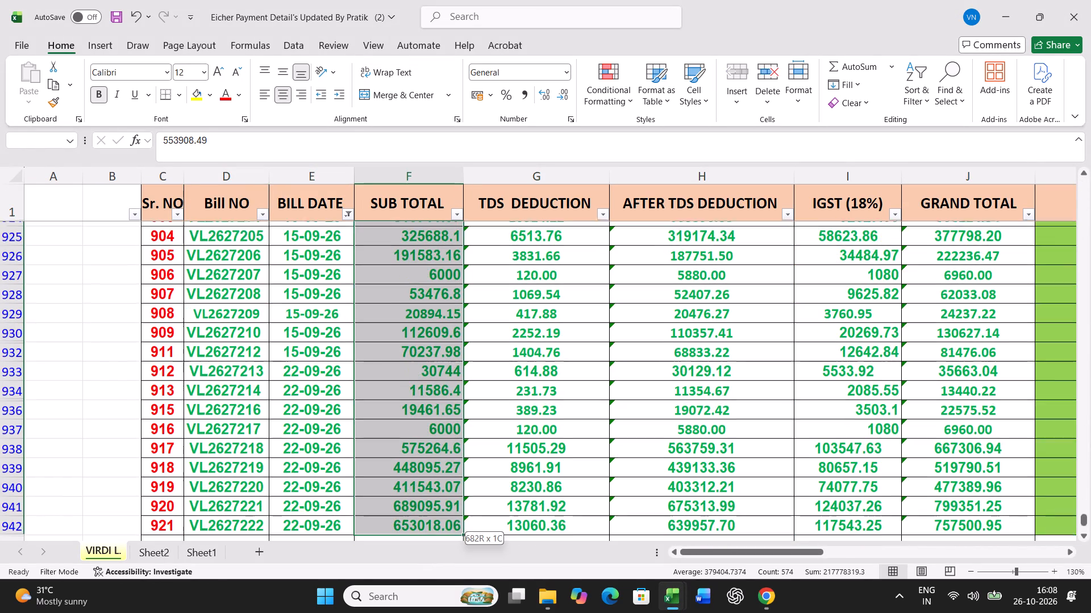
{"action": "key", "text": "shift+Up"}
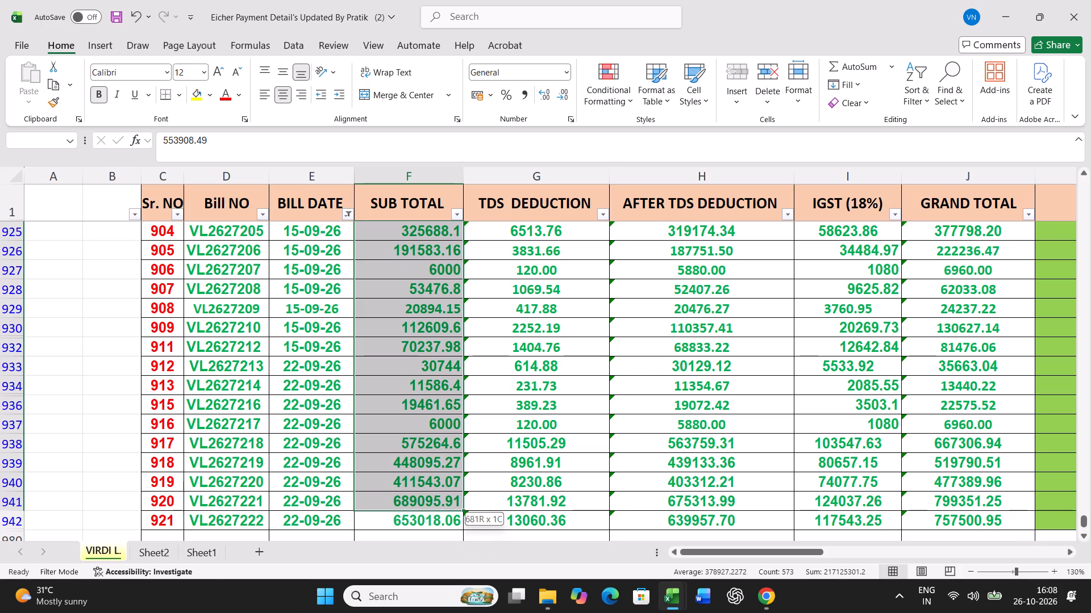
{"action": "key", "text": "shift+Up"}
{"action": "key", "text": "shift+Up"}
{"action": "key", "text": "shift+Up"}
{"action": "key", "text": "shift+Up"}
{"action": "key", "text": "shift+Up"}
{"action": "key", "text": "shift+Up"}
{"action": "key", "text": "shift+Up"}
{"action": "key", "text": "shift+Up"}
{"action": "key", "text": "shift+Up"}
{"action": "key", "text": "shift+Up"}
{"action": "key", "text": "shift+Up"}
{"action": "key", "text": "shift+Up"}
{"action": "key", "text": "shift+Up"}
{"action": "key", "text": "shift+Up"}
{"action": "key", "text": "shift+Up"}
{"action": "key", "text": "shift+Up"}
{"action": "key", "text": "shift+Up"}
{"action": "key", "text": "shift+Up"}
{"action": "key", "text": "shift+Up"}
{"action": "key", "text": "shift+Up"}
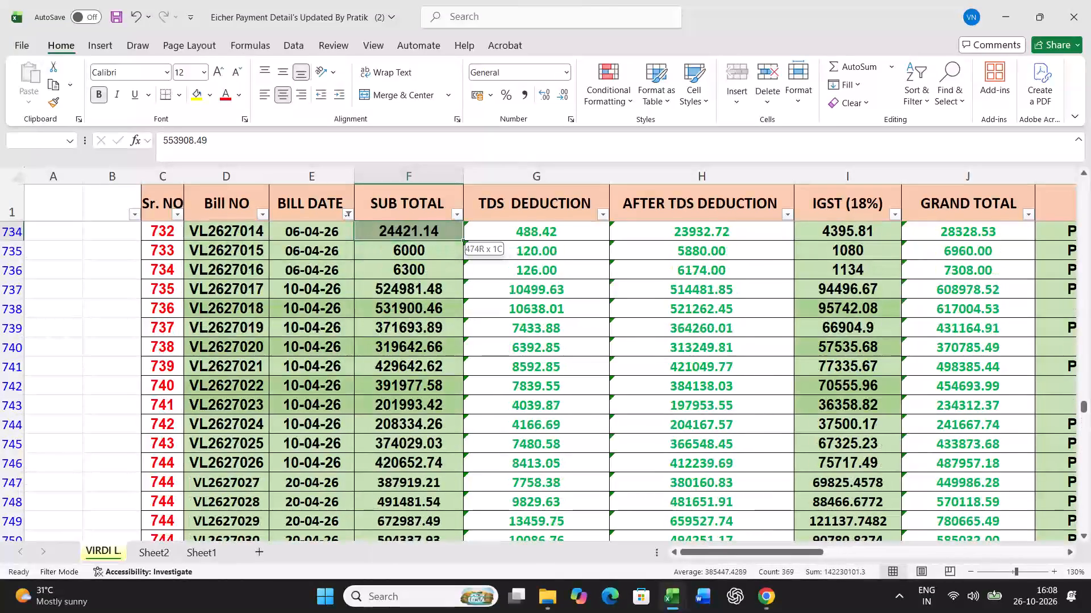
{"action": "key", "text": "shift+Up"}
{"action": "key", "text": "shift+Up"}
{"action": "key", "text": "shift+Up"}
{"action": "key", "text": "shift+Up"}
{"action": "key", "text": "shift+Up"}
{"action": "key", "text": "shift+Up"}
{"action": "key", "text": "shift+Up"}
{"action": "key", "text": "shift+Up"}
{"action": "key", "text": "shift+Up"}
{"action": "key", "text": "shift+Up"}
{"action": "key", "text": "shift+Up"}
{"action": "key", "text": "shift+Up"}
{"action": "key", "text": "shift+Up"}
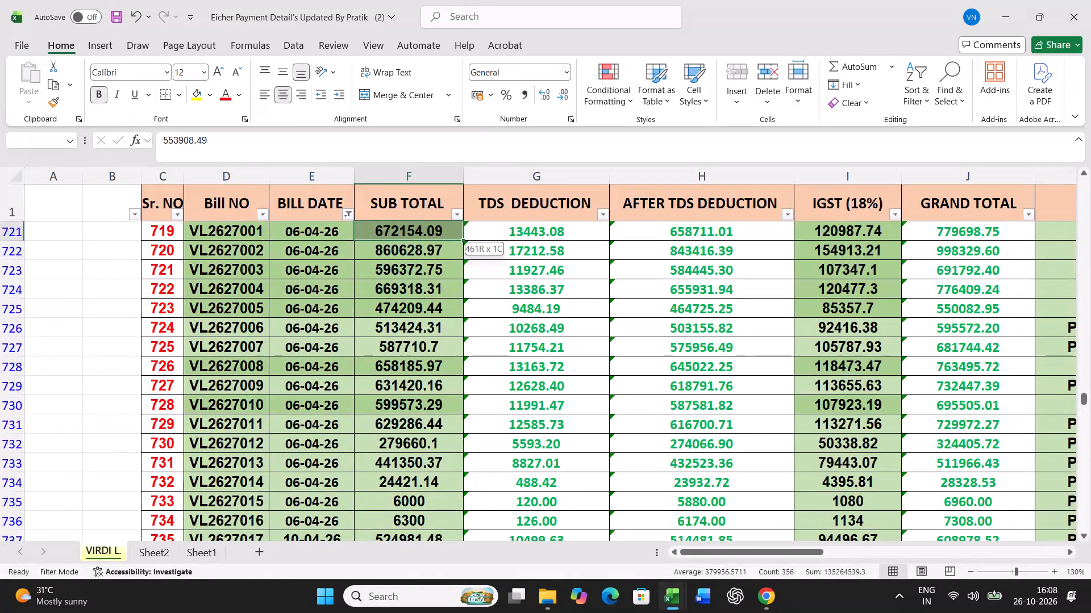
{"action": "key", "text": "shift+Down"}
{"action": "key", "text": "shift+Up"}
{"action": "key", "text": "shift+Up"}
{"action": "key", "text": "shift+Up"}
{"action": "key", "text": "shift+Down"}
{"action": "key", "text": "shift+Down"}
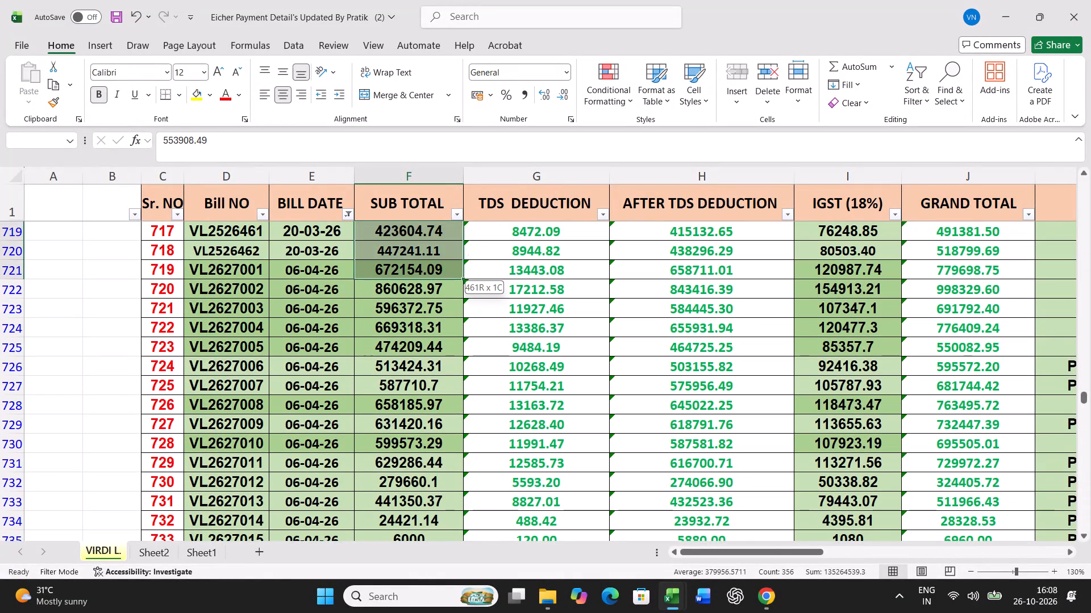
{"action": "key", "text": "shift+Up"}
{"action": "key", "text": "ctrl+c"}
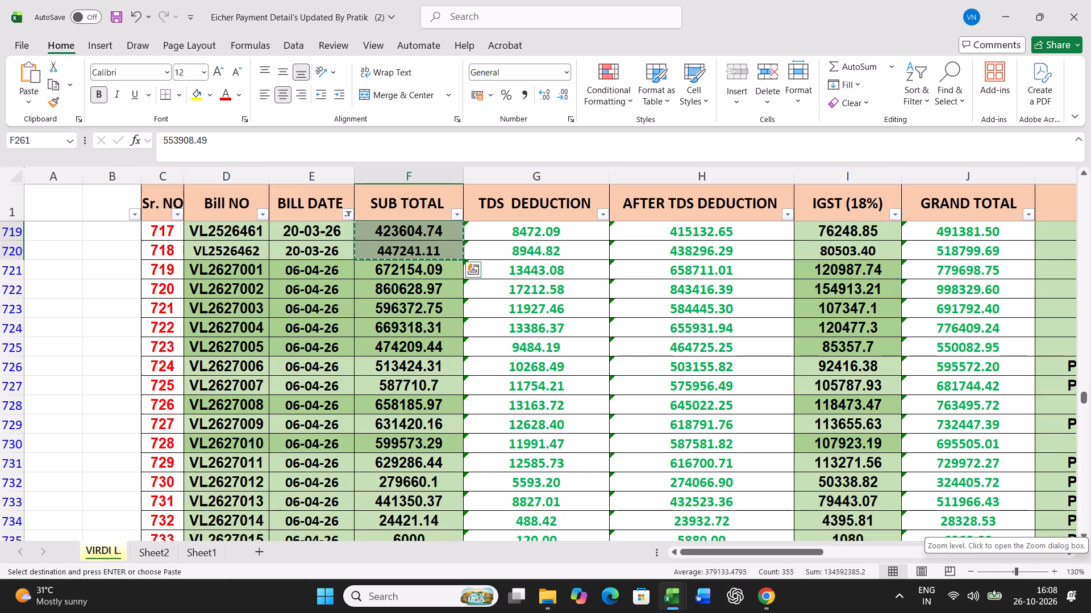
Paste the copied subtotals as values only into the SUB TOTAL column of Sheet2 in QUERY-2627, starting at C2.
{"action": "left_click", "coordinate": [670, 596]}
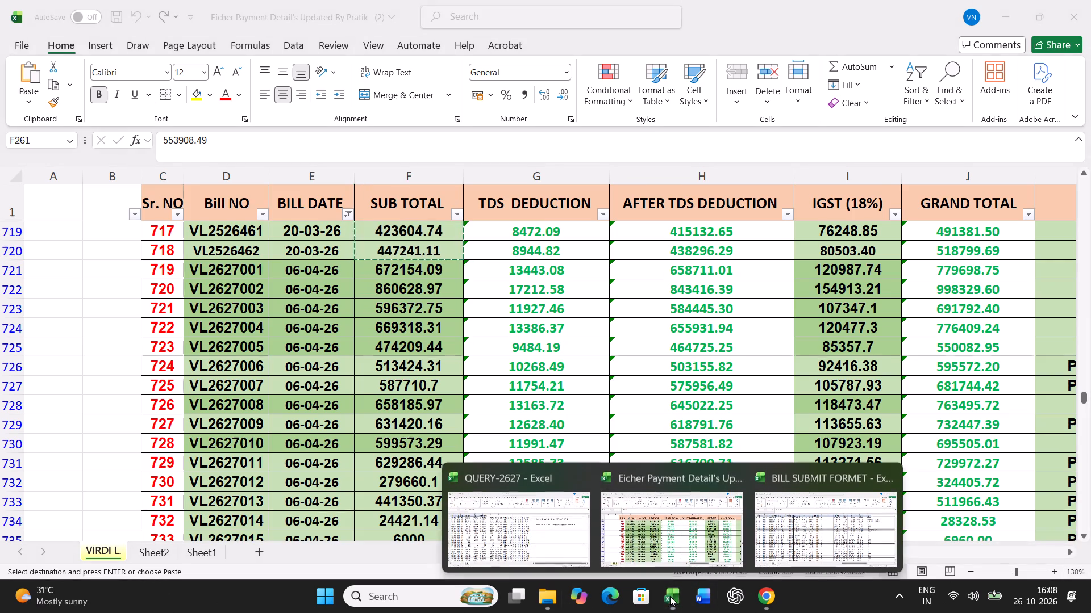
{"action": "left_click", "coordinate": [564, 519]}
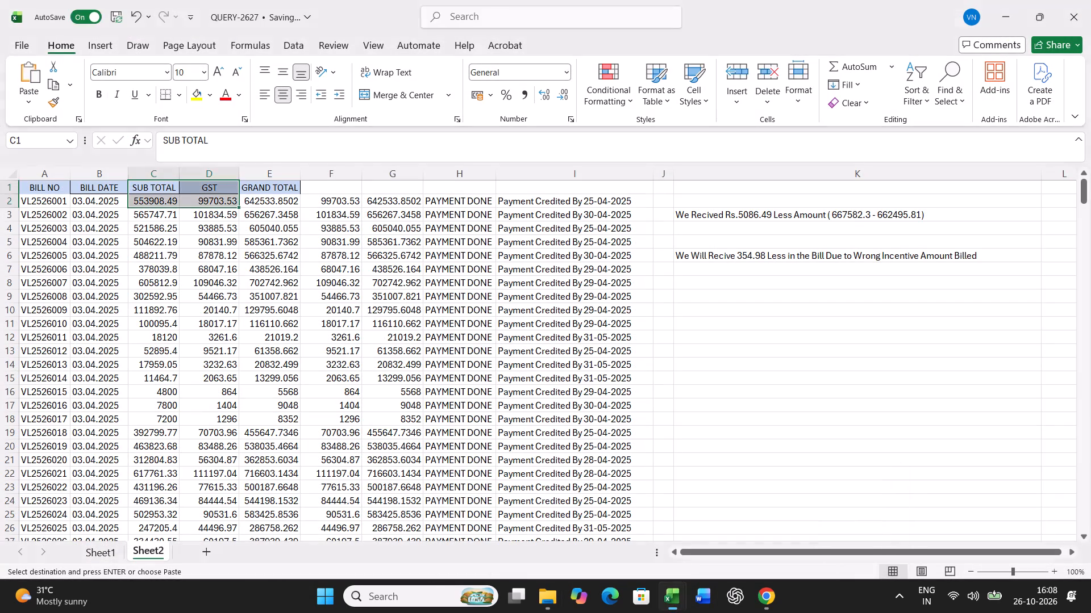
{"action": "left_click", "coordinate": [198, 332]}
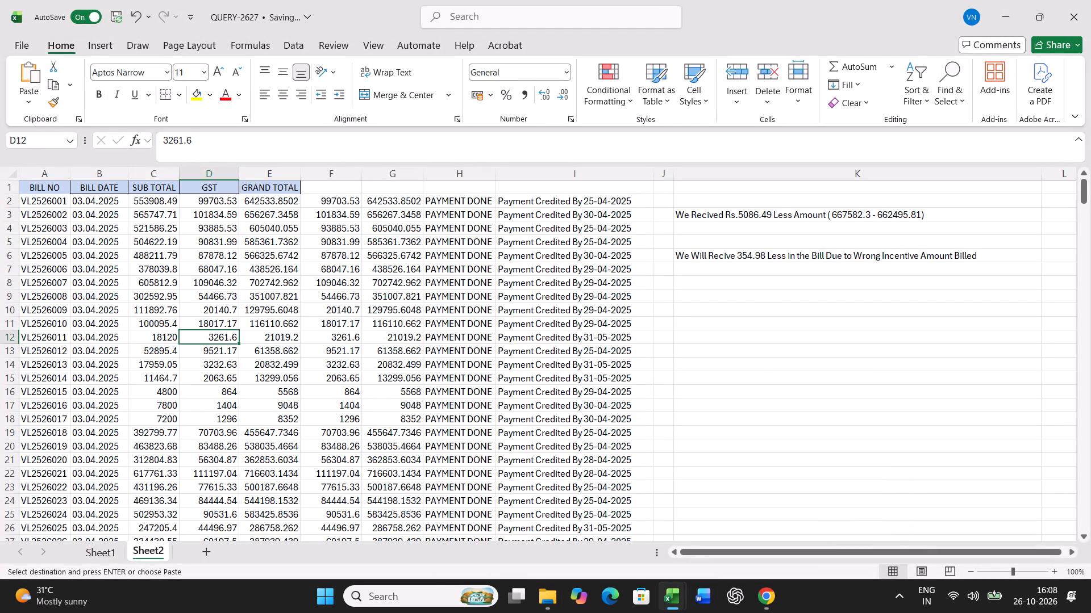
{"action": "left_click", "coordinate": [149, 202]}
{"action": "right_click", "coordinate": [150, 203]}
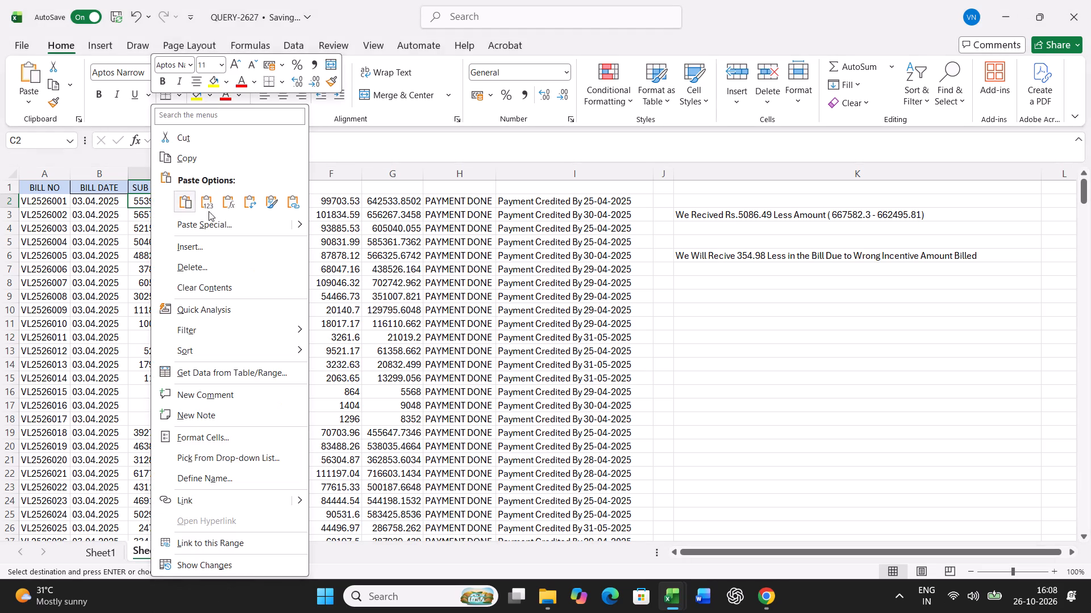
{"action": "left_click", "coordinate": [218, 228]}
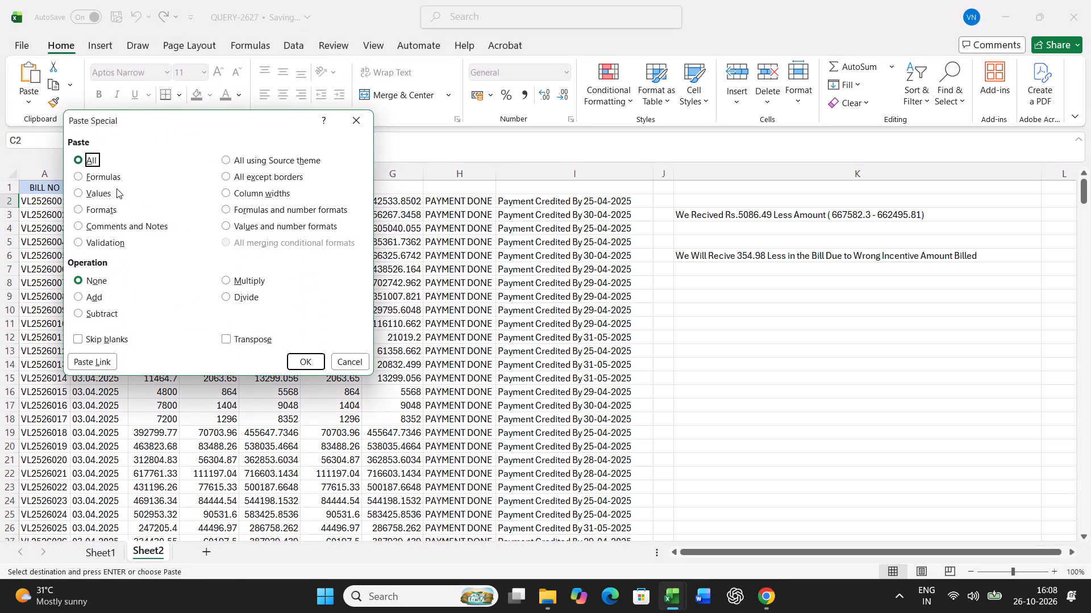
{"action": "left_click", "coordinate": [106, 198]}
{"action": "left_click", "coordinate": [312, 360]}
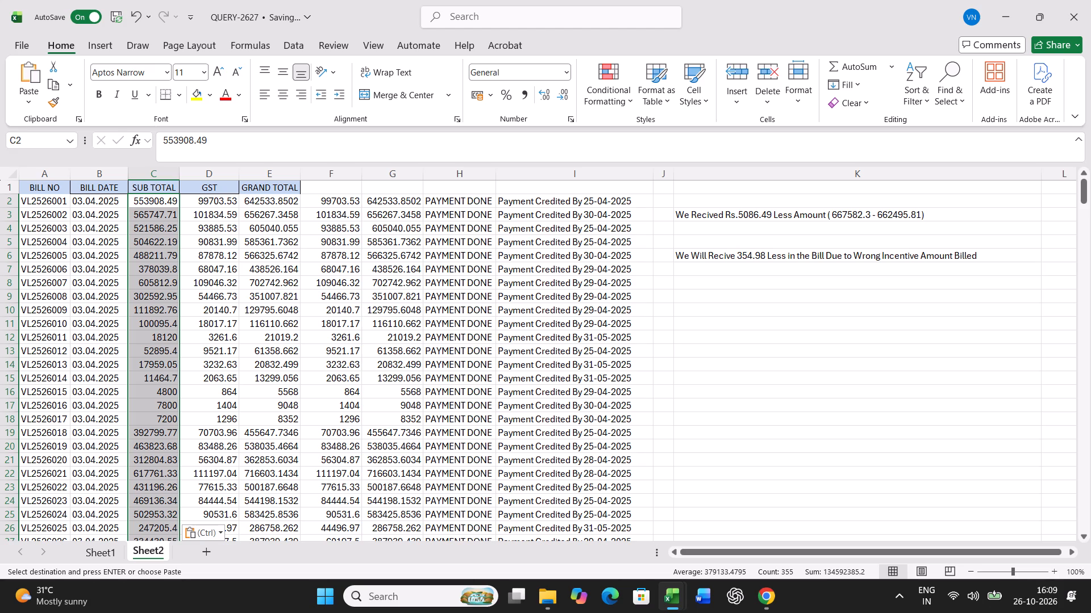
Switch to the Eicher payment details workbook and copy the IGST (18%) amounts of bills VL2526001 to VL2526462, I261 to I720.
{"action": "left_click", "coordinate": [673, 599]}
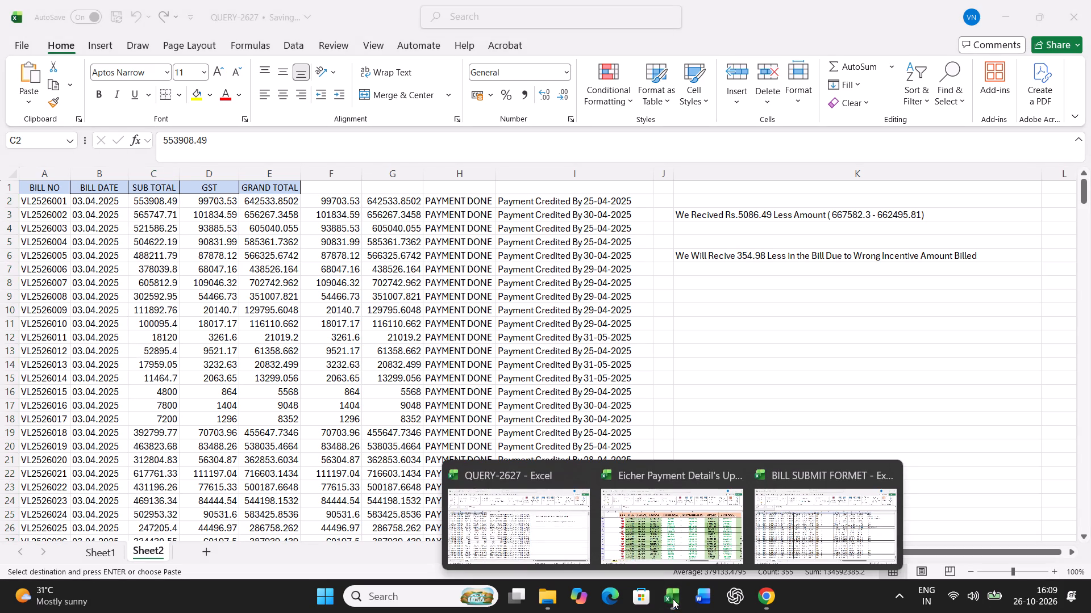
{"action": "left_click", "coordinate": [657, 526]}
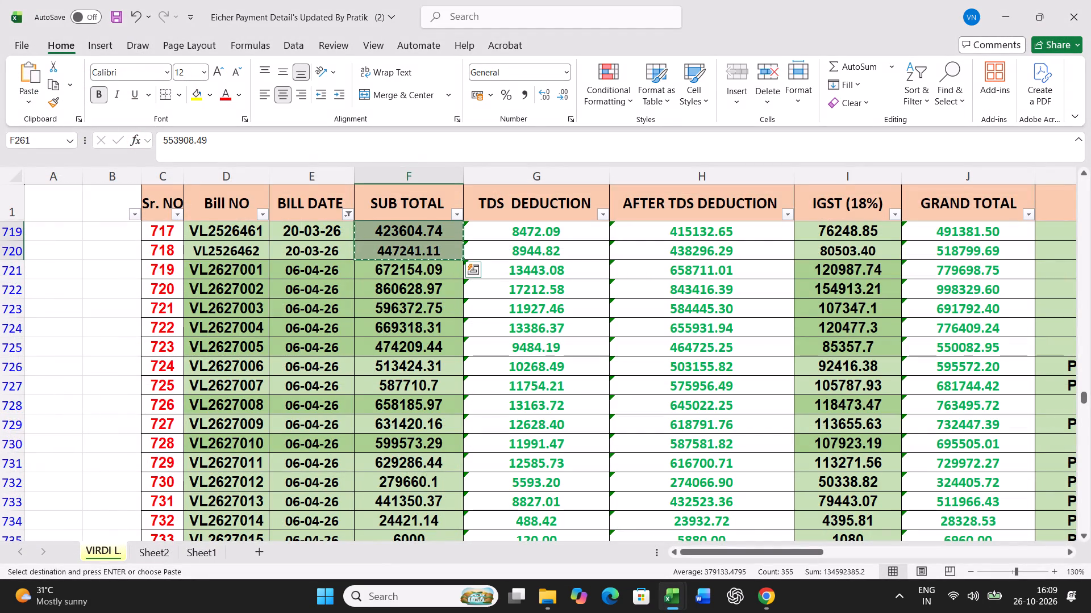
{"action": "key", "text": "Right"}
{"action": "key", "text": "Right"}
{"action": "key", "text": "Right"}
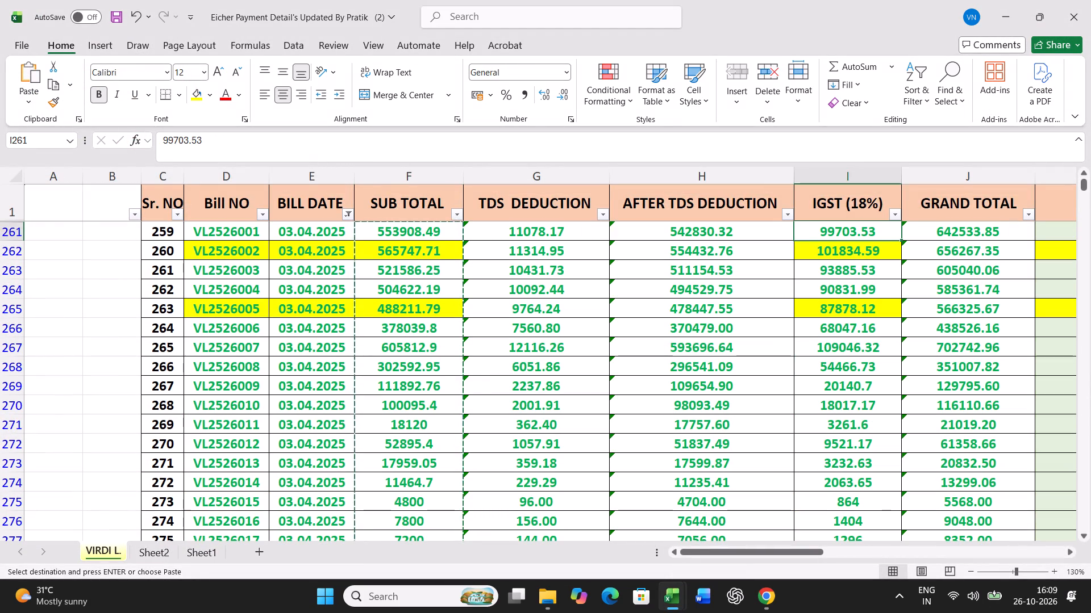
{"action": "key", "text": "Right"}
{"action": "key", "text": "Left"}
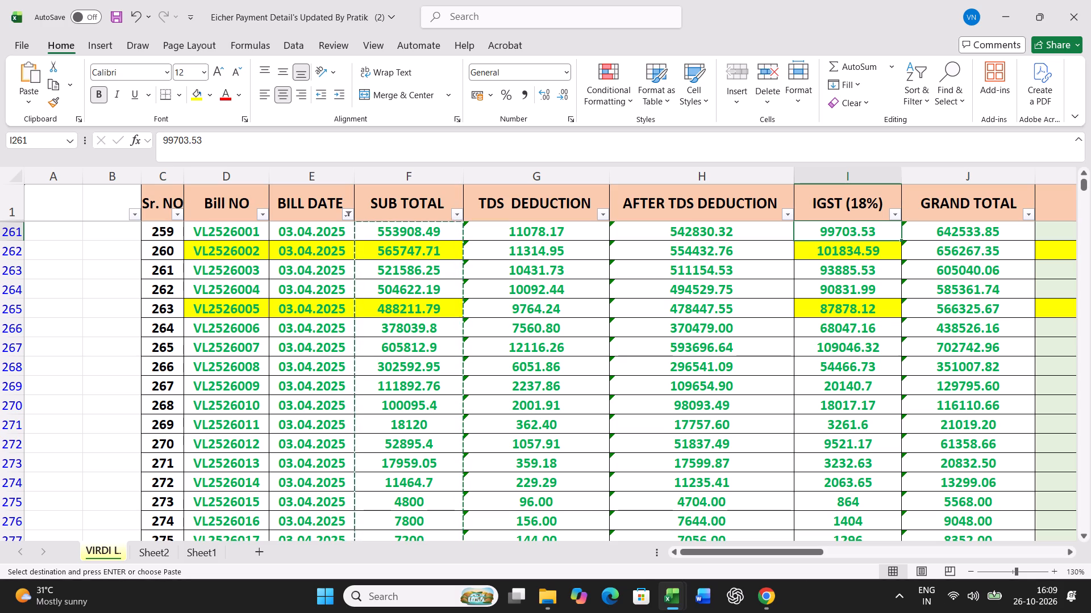
{"action": "scroll", "coordinate": [739, 485], "scroll_direction": "up", "scroll_amount": 4}
{"action": "scroll", "coordinate": [761, 476], "scroll_direction": "down", "scroll_amount": 2}
{"action": "scroll", "coordinate": [761, 476], "scroll_direction": "up", "scroll_amount": 3}
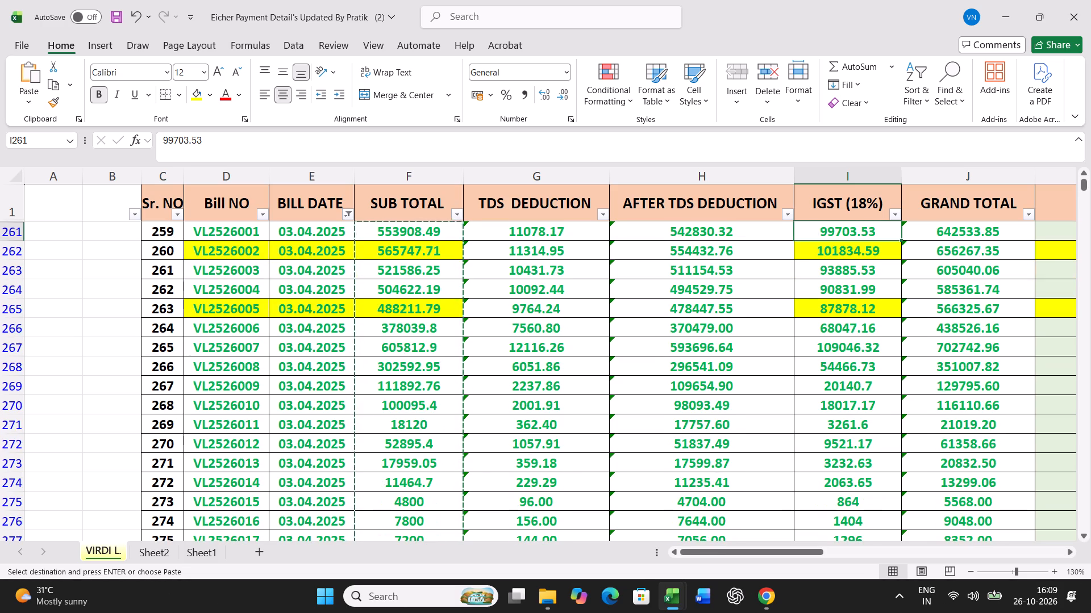
{"action": "left_click", "coordinate": [856, 229]}
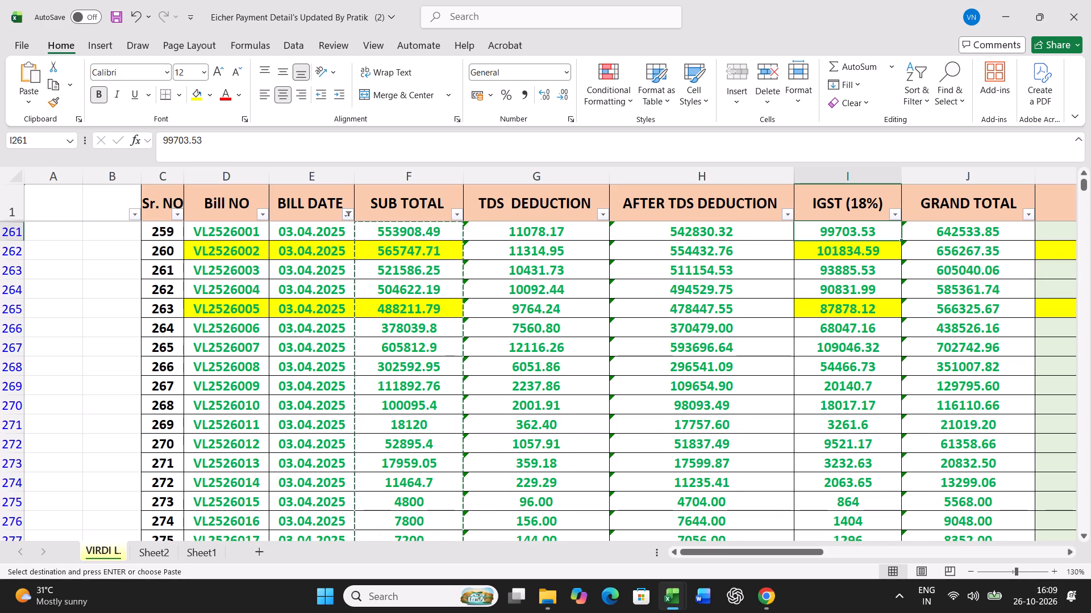
{"action": "key", "text": "shift+Down"}
{"action": "key", "text": "shift+Down"}
{"action": "key", "text": "shift+Down"}
{"action": "key", "text": "shift+Down"}
{"action": "key", "text": "shift+Down"}
{"action": "key", "text": "shift+Down"}
{"action": "key", "text": "shift+Down"}
{"action": "key", "text": "shift+Down"}
{"action": "key", "text": "shift+Down"}
{"action": "key", "text": "shift+Down"}
{"action": "key", "text": "shift+Down"}
{"action": "key", "text": "shift+Down"}
{"action": "key", "text": "shift+Down"}
{"action": "key", "text": "shift+Down"}
{"action": "key", "text": "shift+Down"}
{"action": "key", "text": "shift+Down"}
{"action": "key", "text": "shift+Down"}
{"action": "key", "text": "shift+Down"}
{"action": "key", "text": "shift+Down"}
{"action": "key", "text": "shift+Down"}
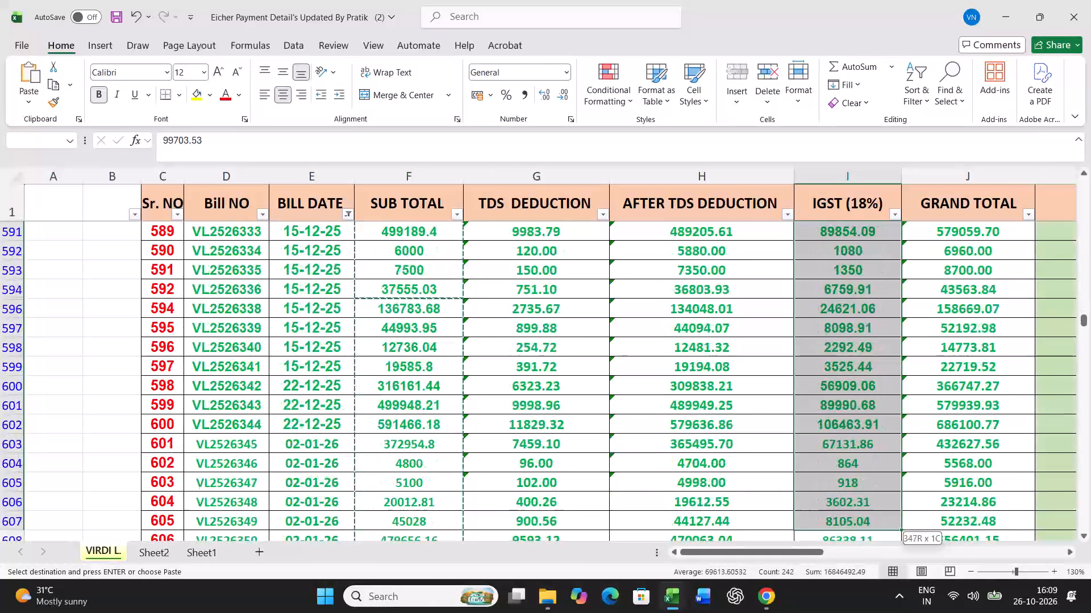
{"action": "key", "text": "shift+Down"}
{"action": "key", "text": "shift+Down"}
{"action": "key", "text": "shift+Down"}
{"action": "key", "text": "shift+Down"}
{"action": "key", "text": "shift+Down"}
{"action": "key", "text": "shift+Down"}
{"action": "key", "text": "shift+Down"}
{"action": "key", "text": "shift+Down"}
{"action": "key", "text": "shift+Down"}
{"action": "key", "text": "shift+Down"}
{"action": "key", "text": "shift+Down"}
{"action": "key", "text": "shift+Down"}
{"action": "key", "text": "shift+Down"}
{"action": "key", "text": "shift+Down"}
{"action": "key", "text": "shift+Down"}
{"action": "key", "text": "shift+Down"}
{"action": "key", "text": "shift+Down"}
{"action": "key", "text": "shift+Down"}
{"action": "key", "text": "shift+Down"}
{"action": "key", "text": "shift+Down"}
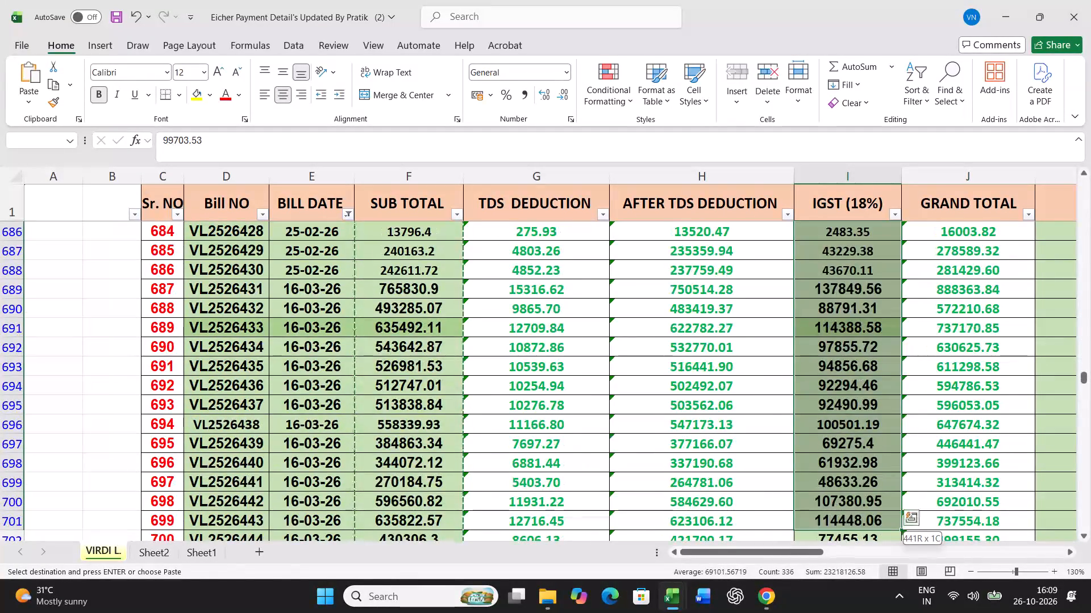
{"action": "key", "text": "shift+Down"}
{"action": "key", "text": "shift+Down"}
{"action": "key", "text": "shift+Down"}
{"action": "key", "text": "shift+Down"}
{"action": "key", "text": "shift+Down"}
{"action": "key", "text": "shift+Down"}
{"action": "key", "text": "shift+Down"}
{"action": "key", "text": "shift+Down"}
{"action": "key", "text": "shift+Down"}
{"action": "key", "text": "shift+Down"}
{"action": "key", "text": "shift+Down"}
{"action": "key", "text": "shift+Down"}
{"action": "key", "text": "shift+Down"}
{"action": "key", "text": "shift+Down"}
{"action": "key", "text": "shift+Down"}
{"action": "key", "text": "shift+Down"}
{"action": "key", "text": "shift+Down"}
{"action": "key", "text": "shift+Down"}
{"action": "key", "text": "shift+Down"}
{"action": "key", "text": "shift+Down"}
{"action": "key", "text": "shift+Down"}
{"action": "key", "text": "shift+Down"}
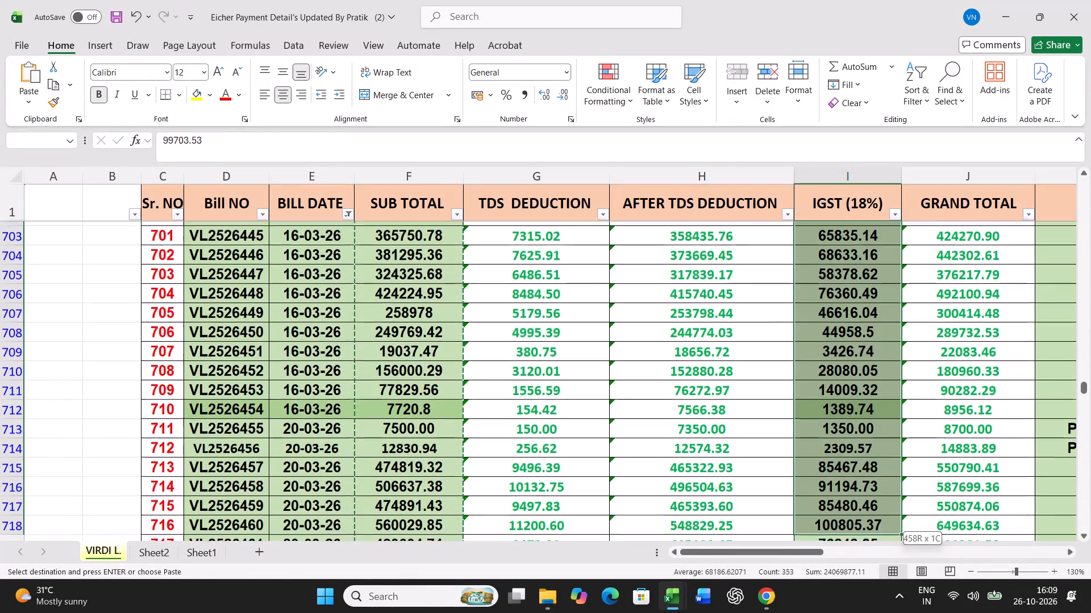
{"action": "key", "text": "shift+Up"}
{"action": "key", "text": "shift+Up"}
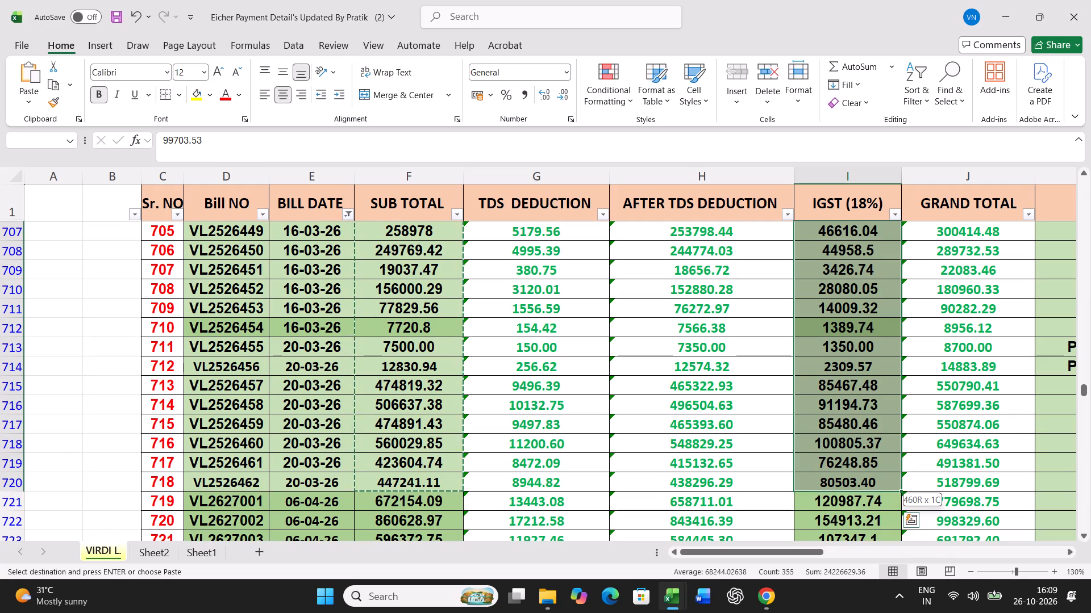
{"action": "key", "text": "ctrl+c"}
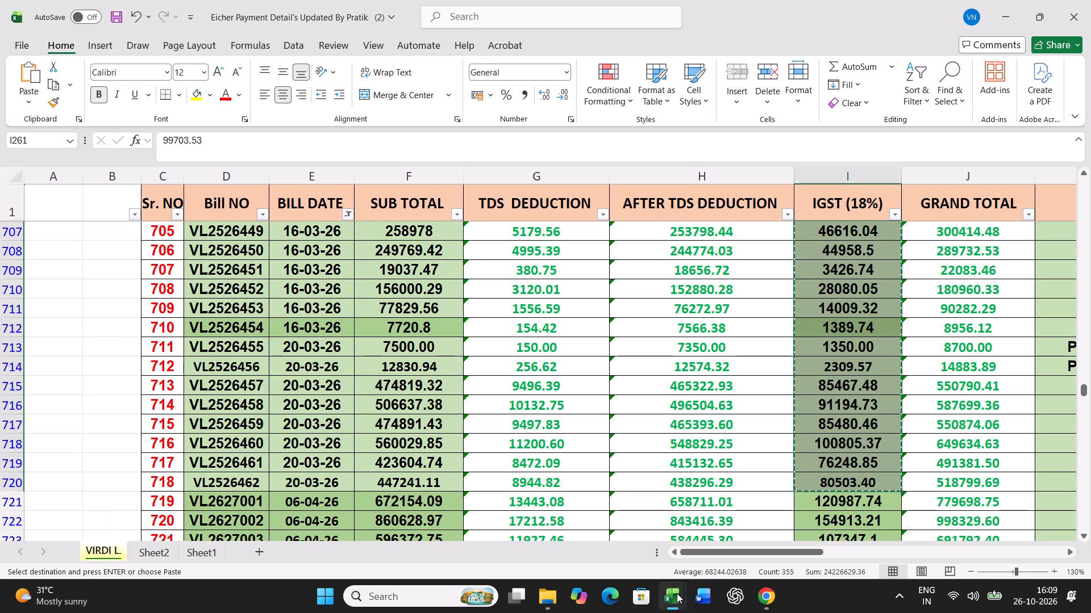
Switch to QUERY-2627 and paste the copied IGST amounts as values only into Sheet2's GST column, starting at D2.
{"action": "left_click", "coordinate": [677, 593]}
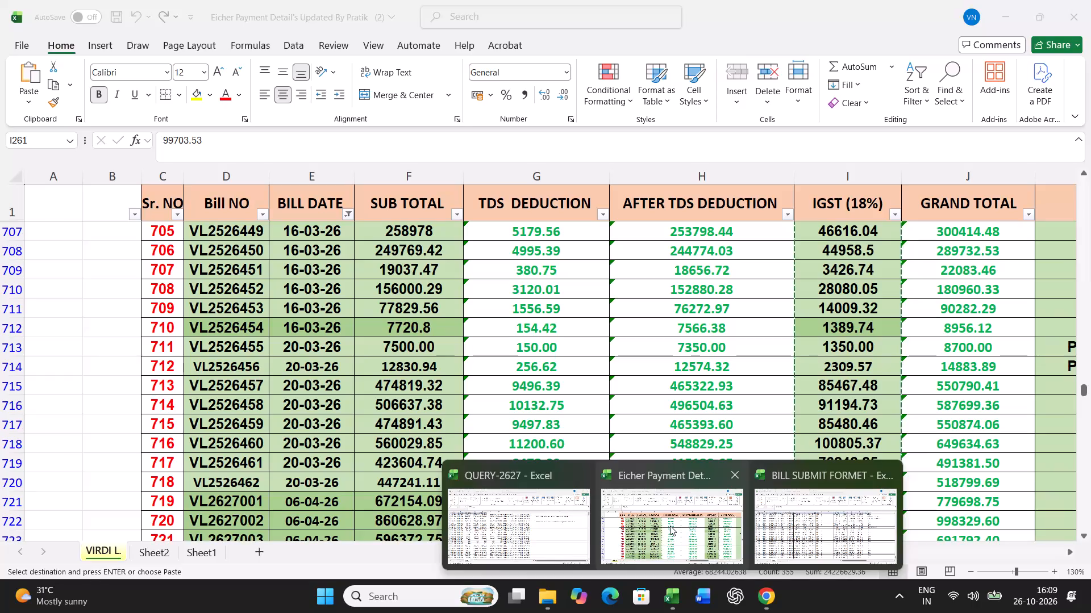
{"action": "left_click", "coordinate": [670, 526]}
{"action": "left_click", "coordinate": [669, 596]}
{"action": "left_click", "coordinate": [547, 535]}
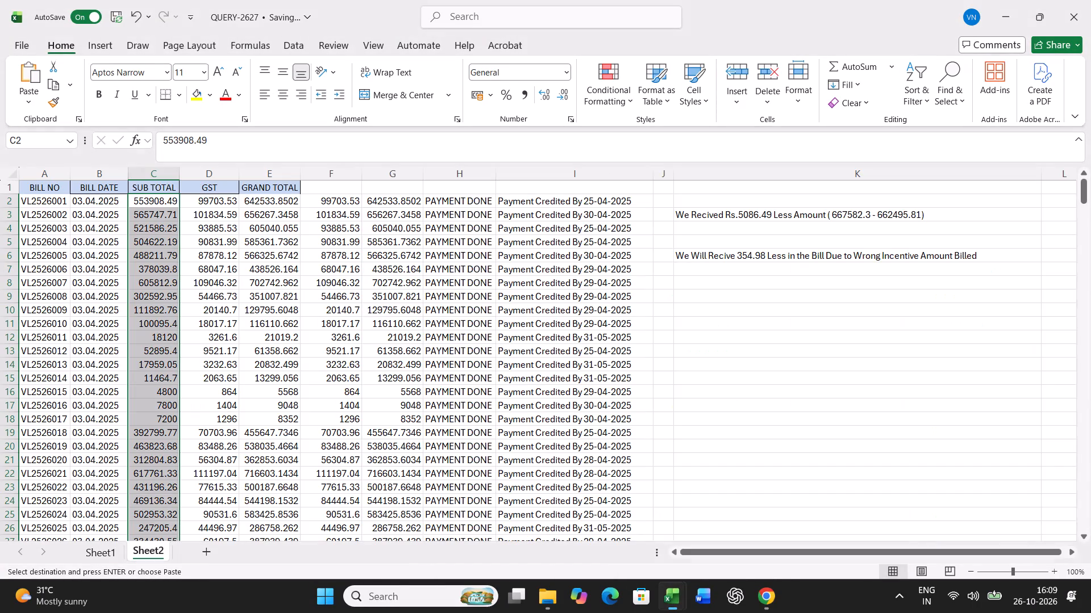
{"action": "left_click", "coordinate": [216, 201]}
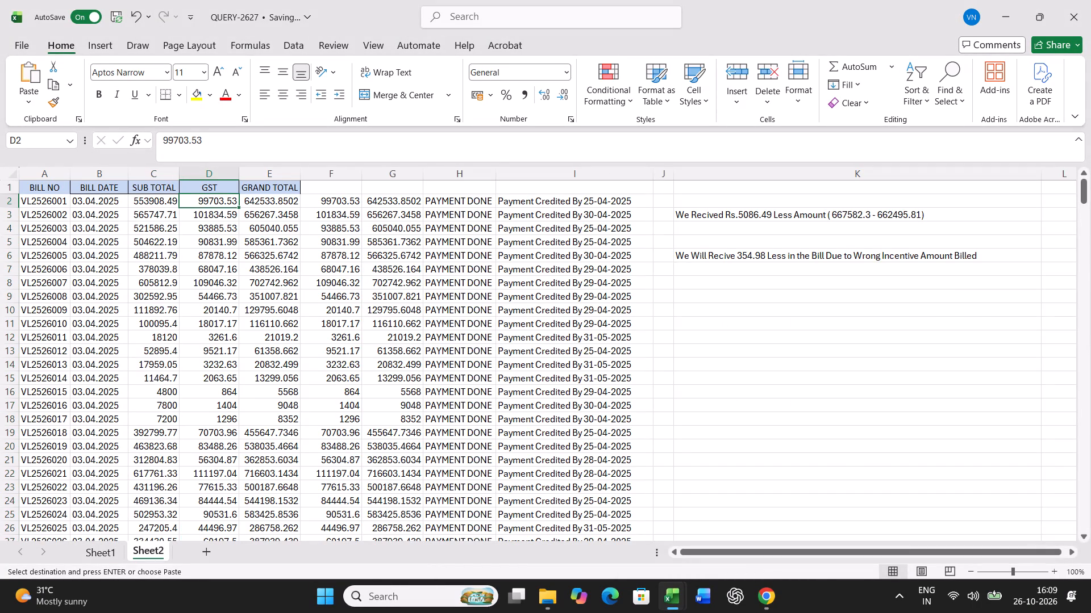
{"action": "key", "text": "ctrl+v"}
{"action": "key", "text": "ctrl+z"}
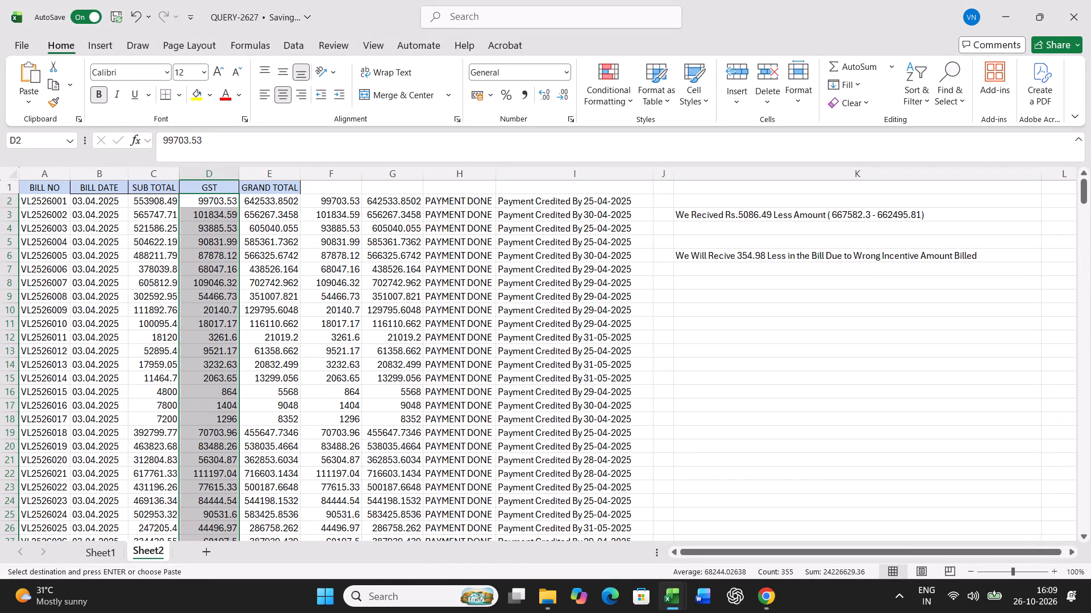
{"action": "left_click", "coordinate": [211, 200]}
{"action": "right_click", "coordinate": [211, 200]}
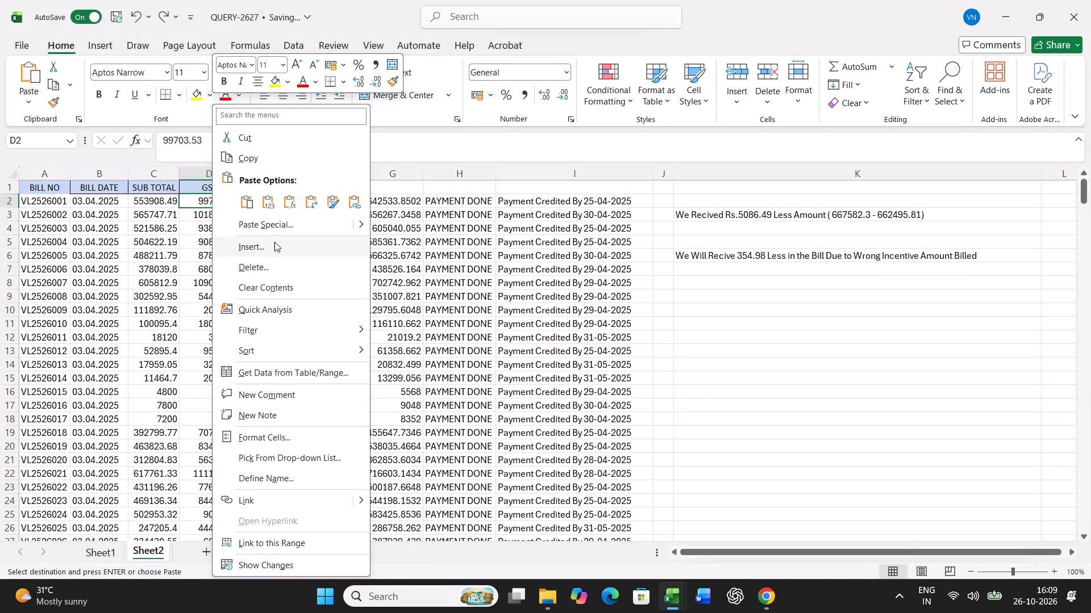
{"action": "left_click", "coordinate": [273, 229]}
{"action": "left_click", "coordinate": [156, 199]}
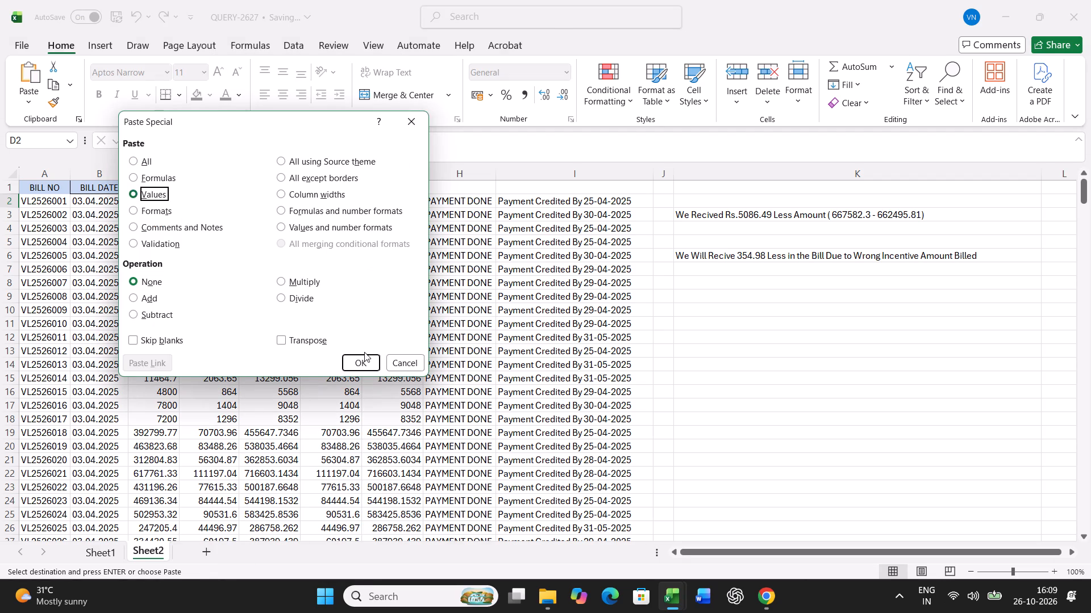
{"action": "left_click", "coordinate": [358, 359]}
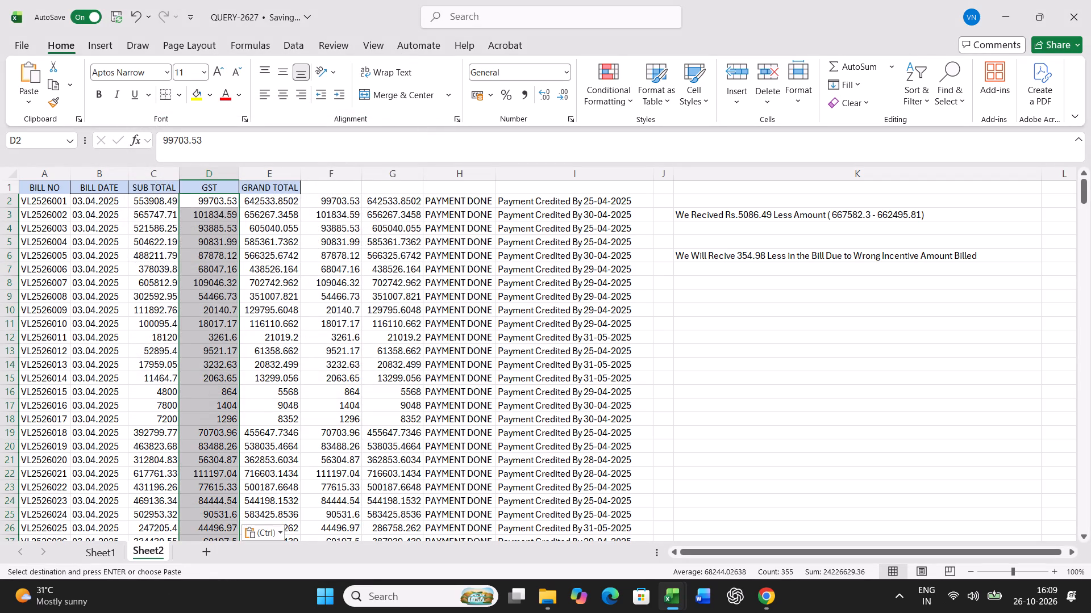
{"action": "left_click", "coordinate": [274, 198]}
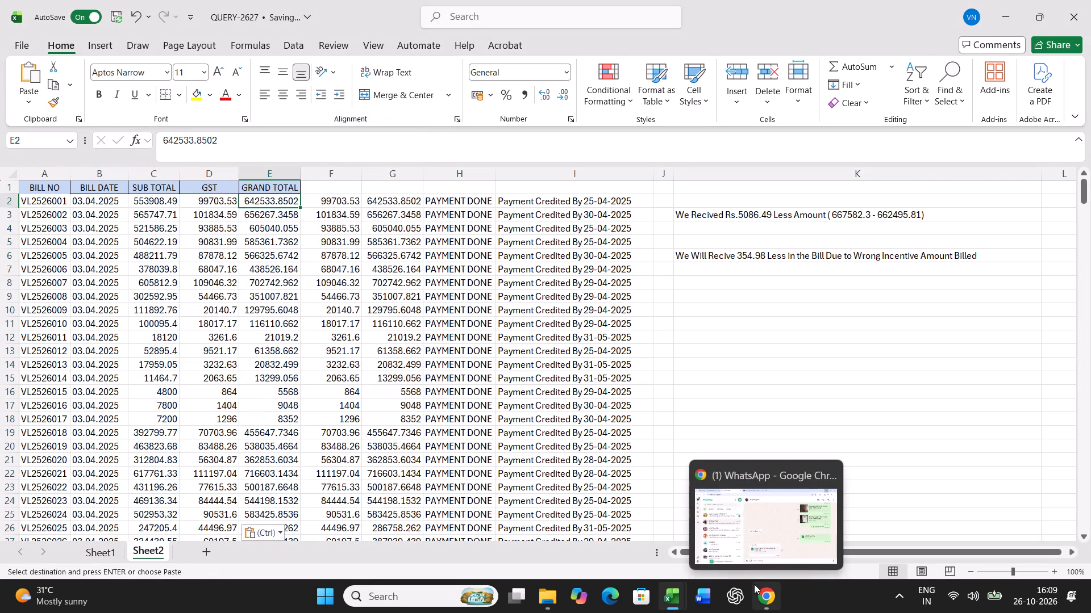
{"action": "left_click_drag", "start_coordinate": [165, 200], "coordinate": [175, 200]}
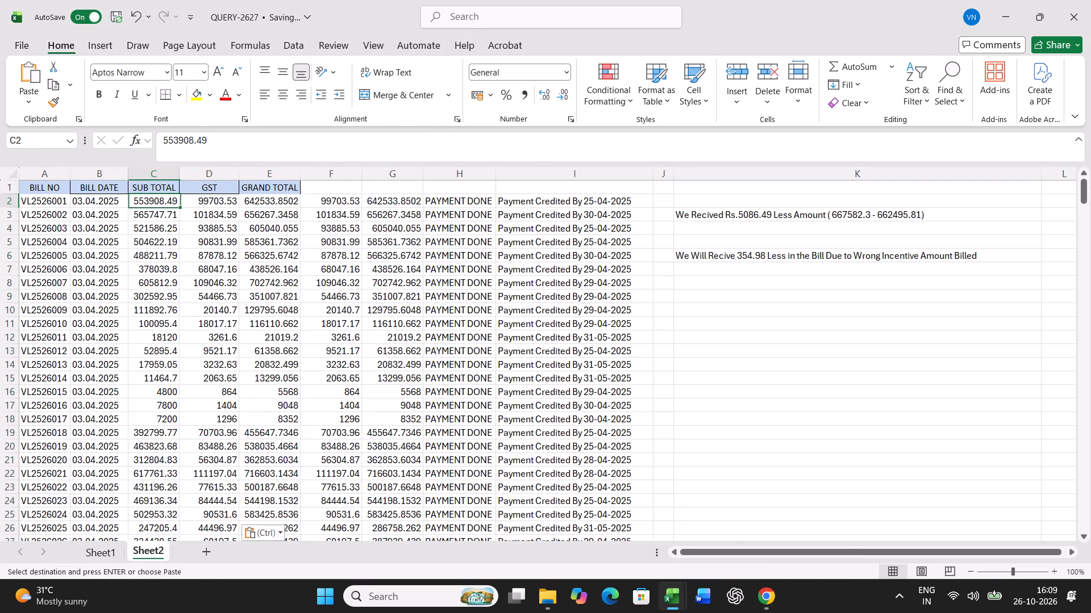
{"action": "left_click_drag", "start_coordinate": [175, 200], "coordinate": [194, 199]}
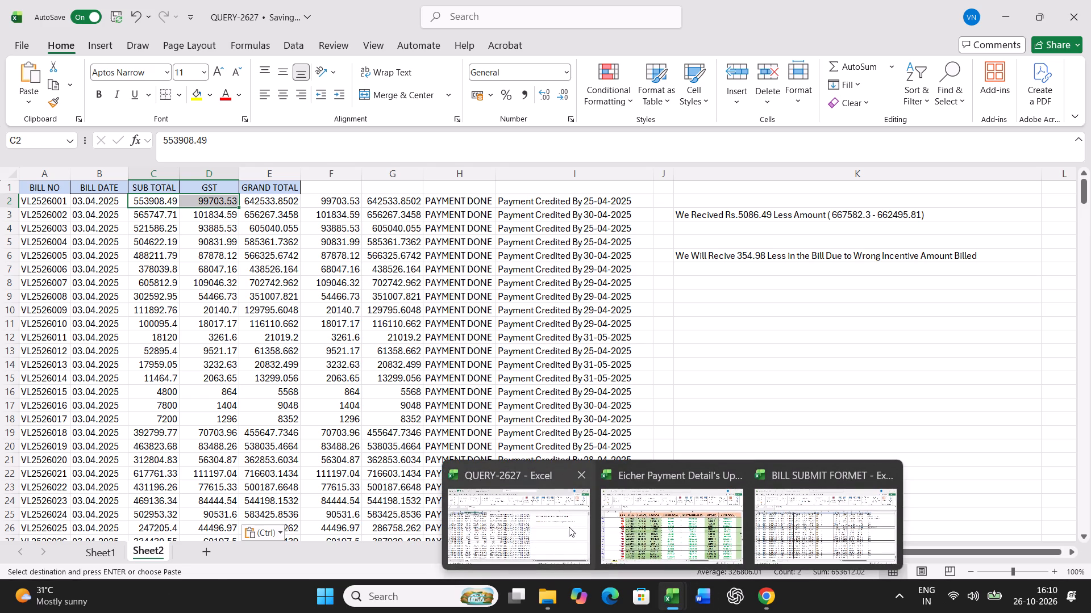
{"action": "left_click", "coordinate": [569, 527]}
Switch to the BILL SUBMIT FORMET workbook and copy Base Amount, GST and Total Amount of invoices VL2526001 to VL2526462, F2 to H463.
{"action": "left_click", "coordinate": [673, 597]}
{"action": "left_click", "coordinate": [815, 528]}
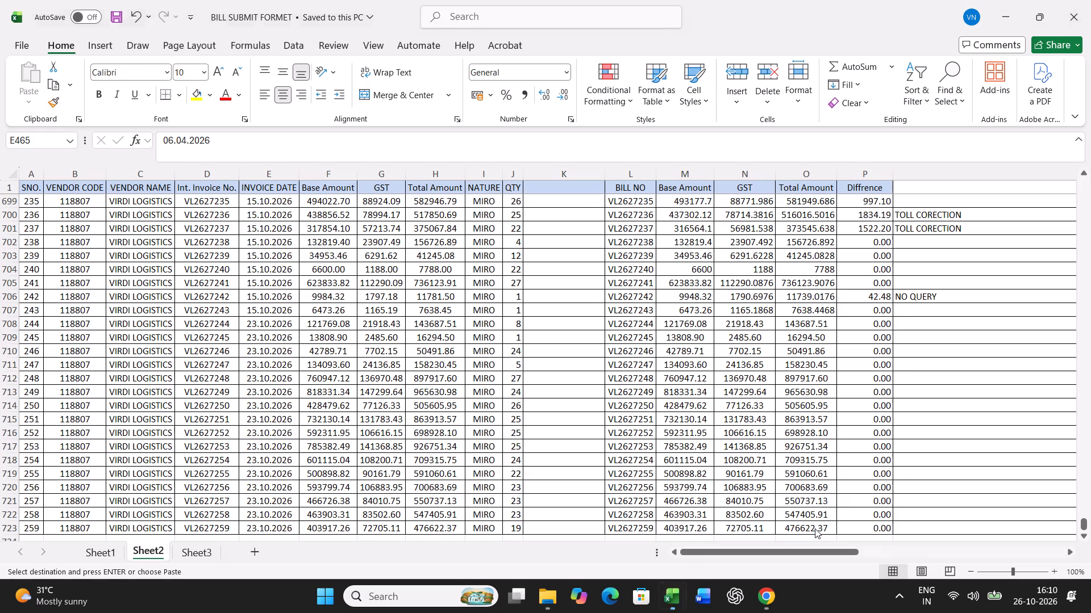
{"action": "scroll", "coordinate": [715, 438], "scroll_direction": "up", "scroll_amount": 18}
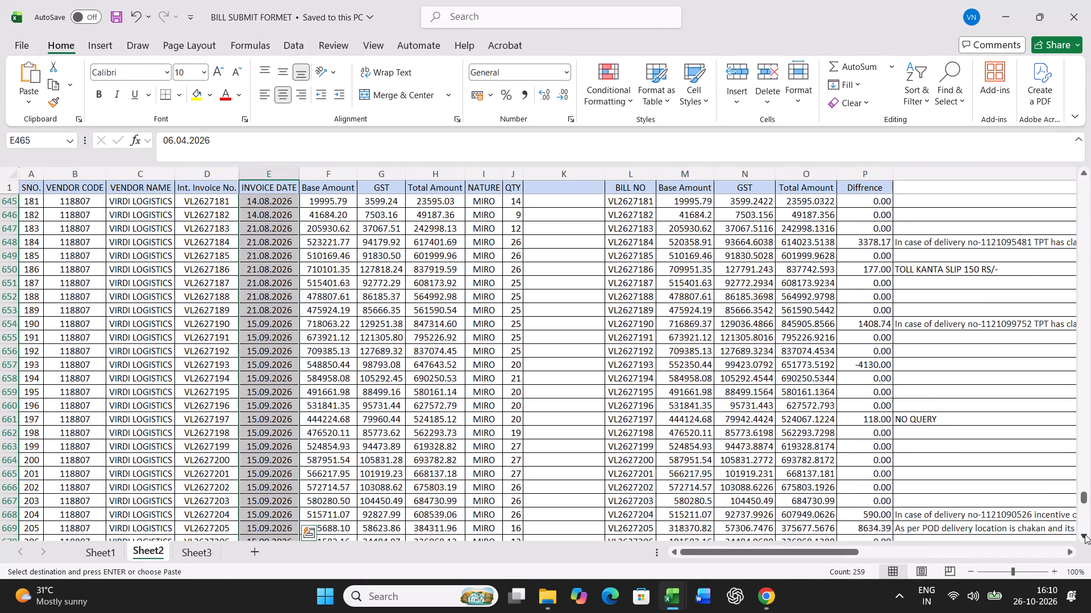
{"action": "left_click_drag", "start_coordinate": [1086, 498], "coordinate": [1090, 150]}
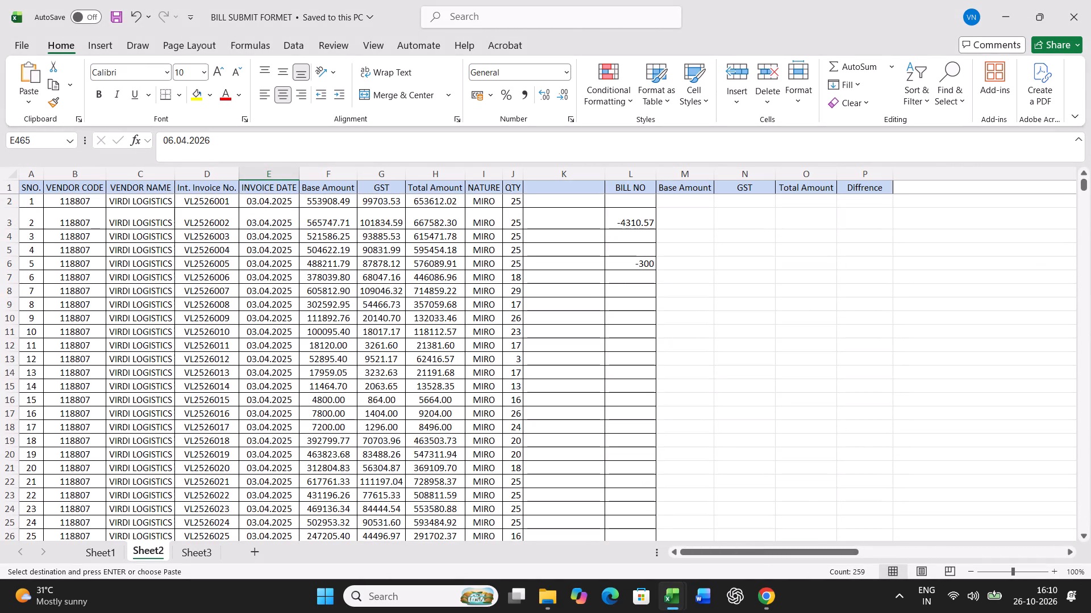
{"action": "scroll", "coordinate": [658, 511], "scroll_direction": "up", "scroll_amount": 4}
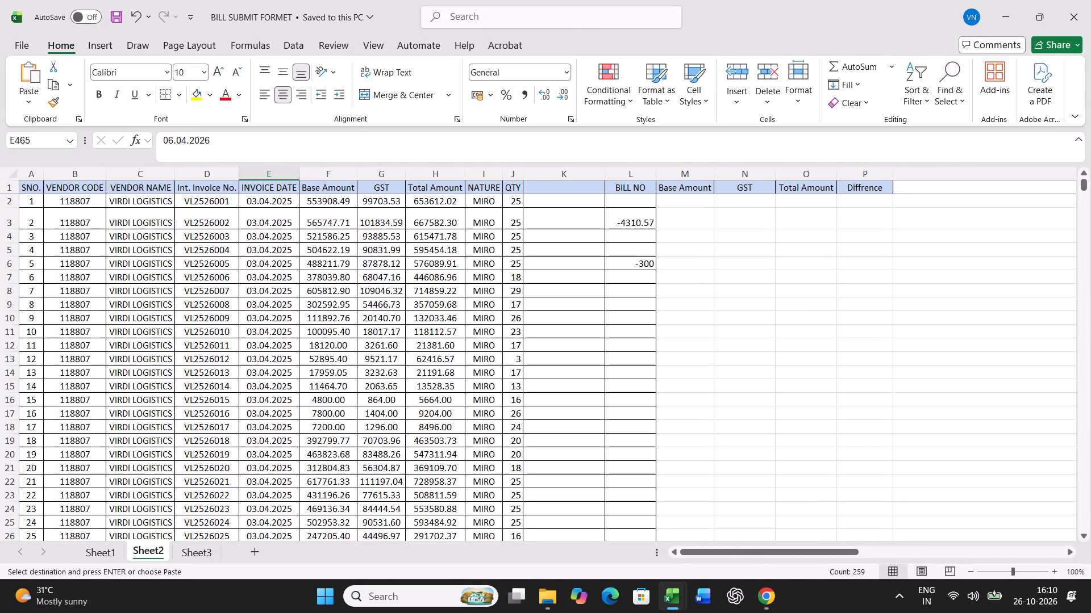
{"action": "left_click", "coordinate": [213, 200]}
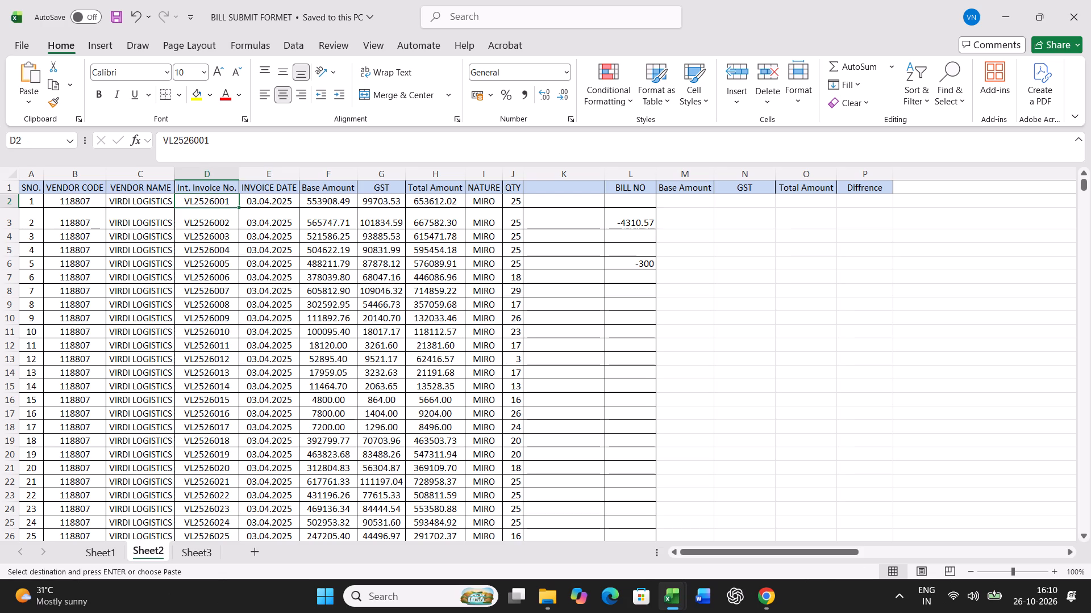
{"action": "left_click_drag", "start_coordinate": [332, 201], "coordinate": [426, 507]}
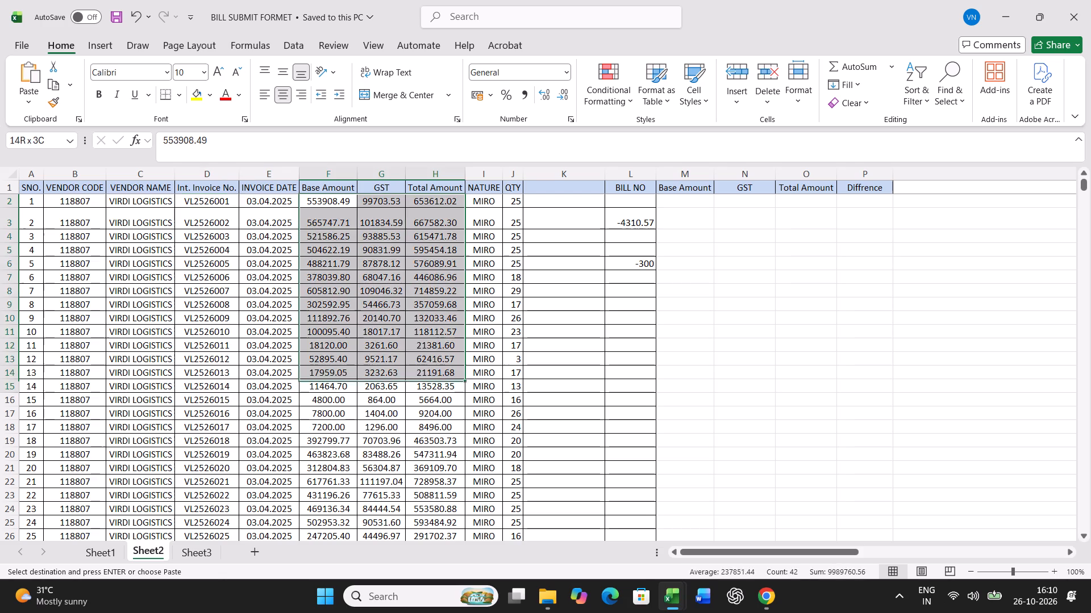
{"action": "left_click_drag", "start_coordinate": [426, 507], "coordinate": [414, 518]}
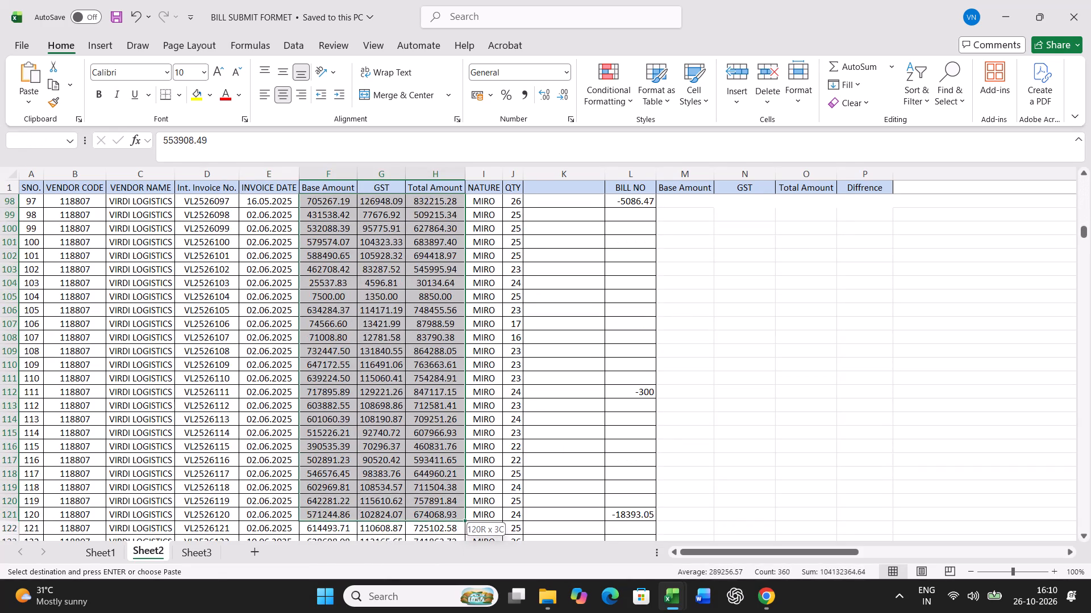
{"action": "left_click_drag", "start_coordinate": [414, 518], "coordinate": [422, 590]}
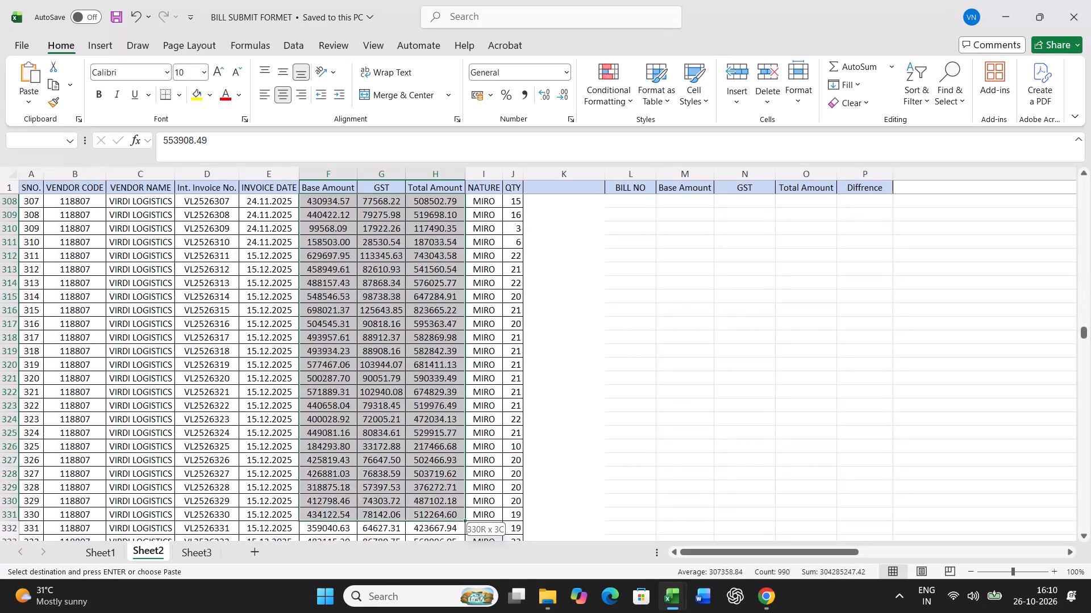
{"action": "left_click_drag", "start_coordinate": [422, 590], "coordinate": [420, 586]}
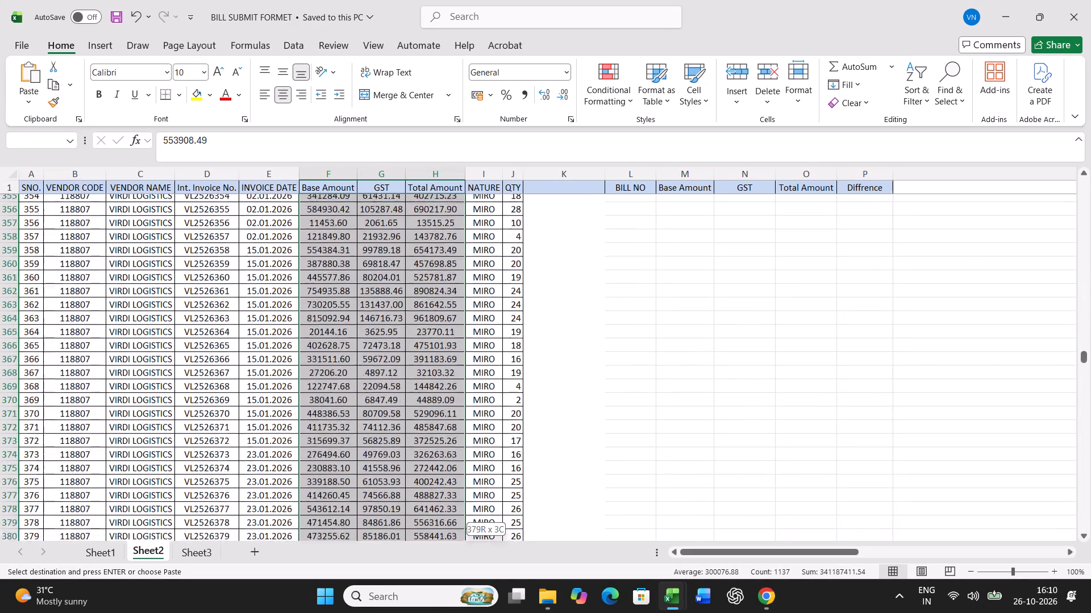
{"action": "left_click_drag", "start_coordinate": [420, 586], "coordinate": [423, 484]}
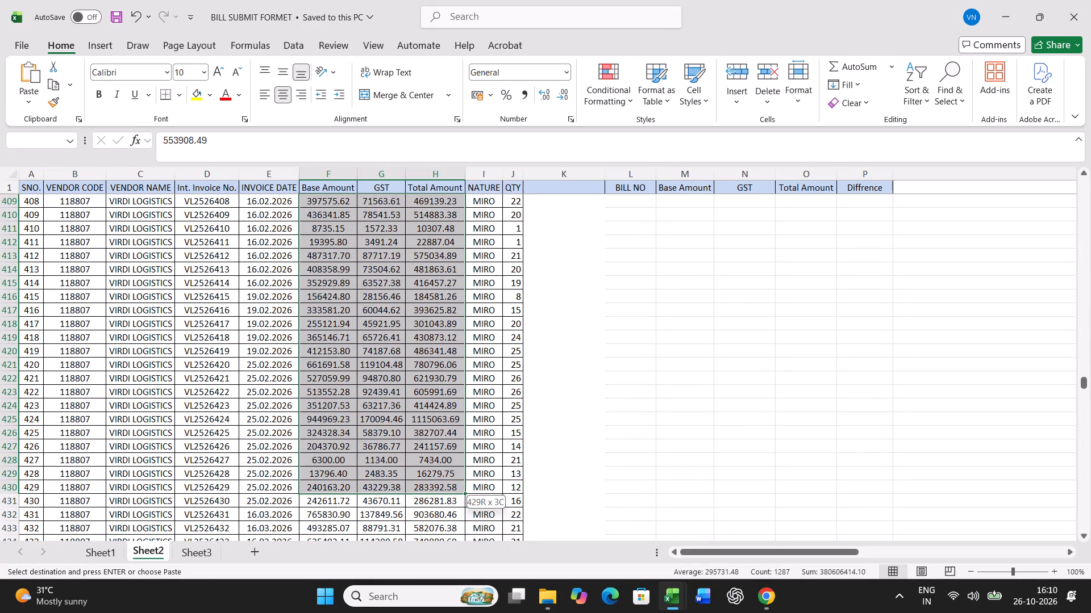
{"action": "left_click_drag", "start_coordinate": [423, 484], "coordinate": [423, 467]}
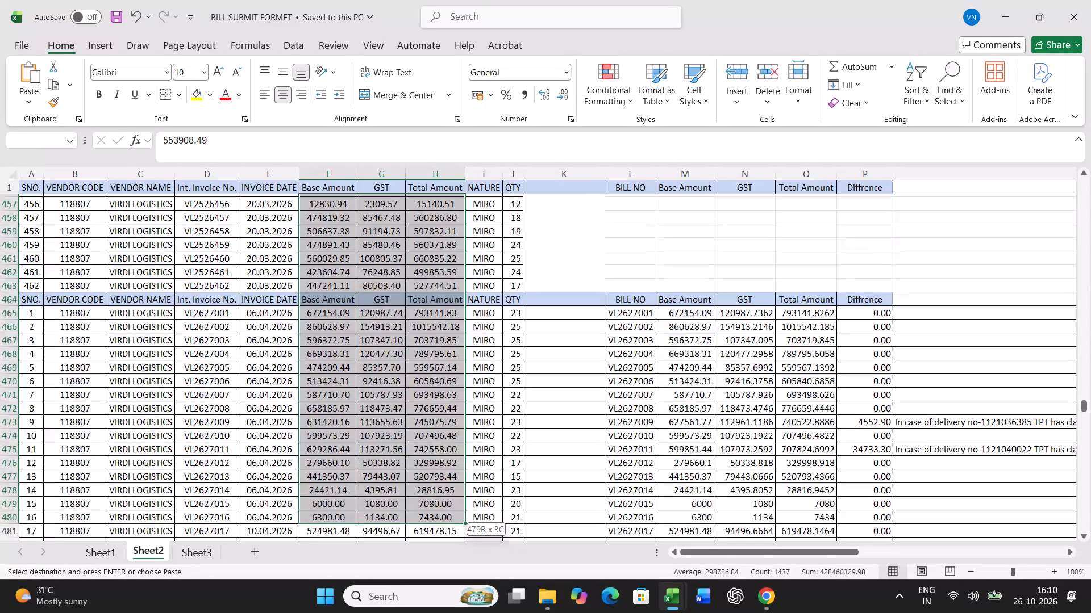
{"action": "left_click_drag", "start_coordinate": [423, 467], "coordinate": [452, 280]}
{"action": "key", "text": "ctrl+c"}
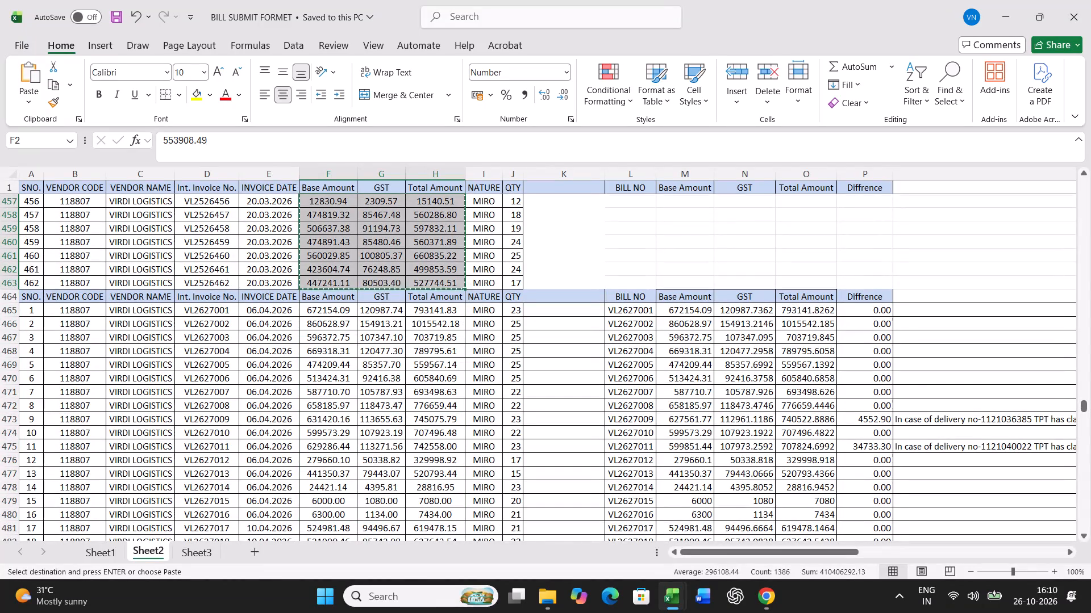
Paste the copied amounts over the SUB TOTAL, GST and GRAND TOTAL columns of Sheet2 in QUERY-2627, starting at C2.
{"action": "left_click", "coordinate": [671, 605]}
{"action": "left_click", "coordinate": [535, 522]}
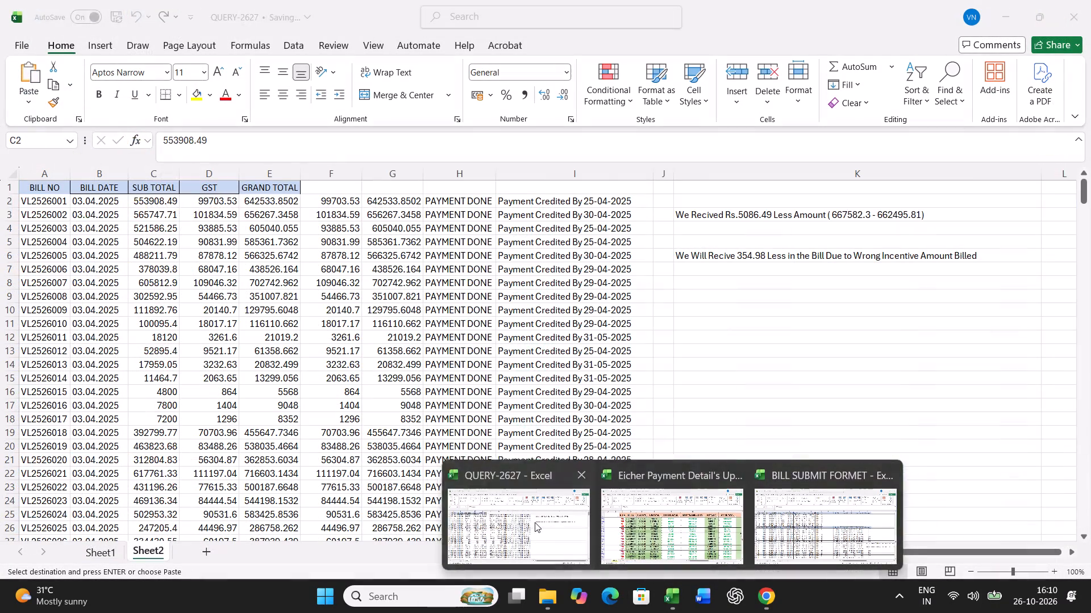
{"action": "left_click", "coordinate": [156, 200]}
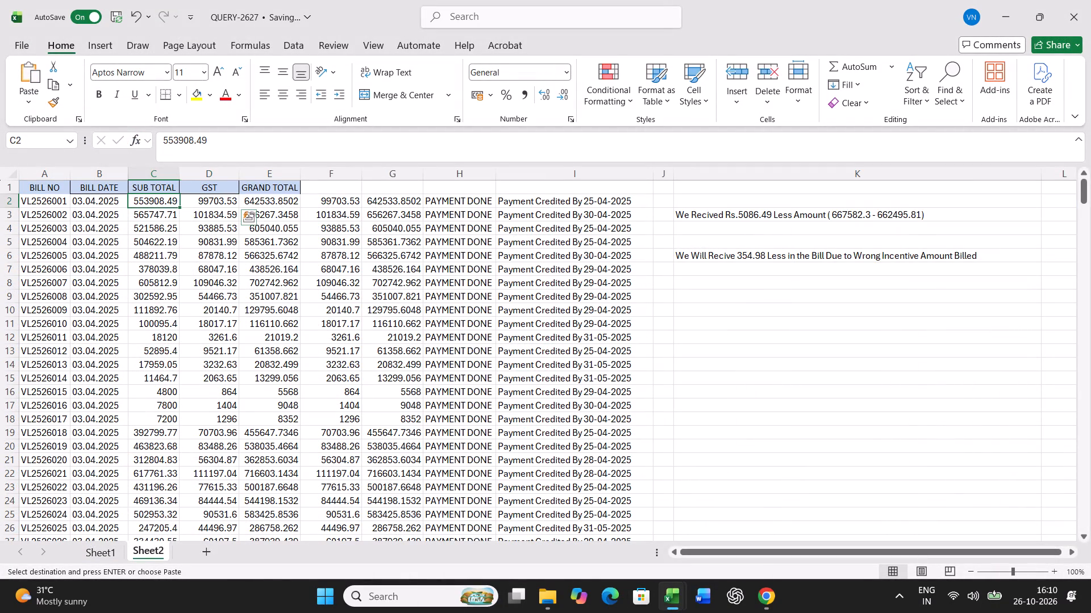
{"action": "key", "text": "ctrl+v"}
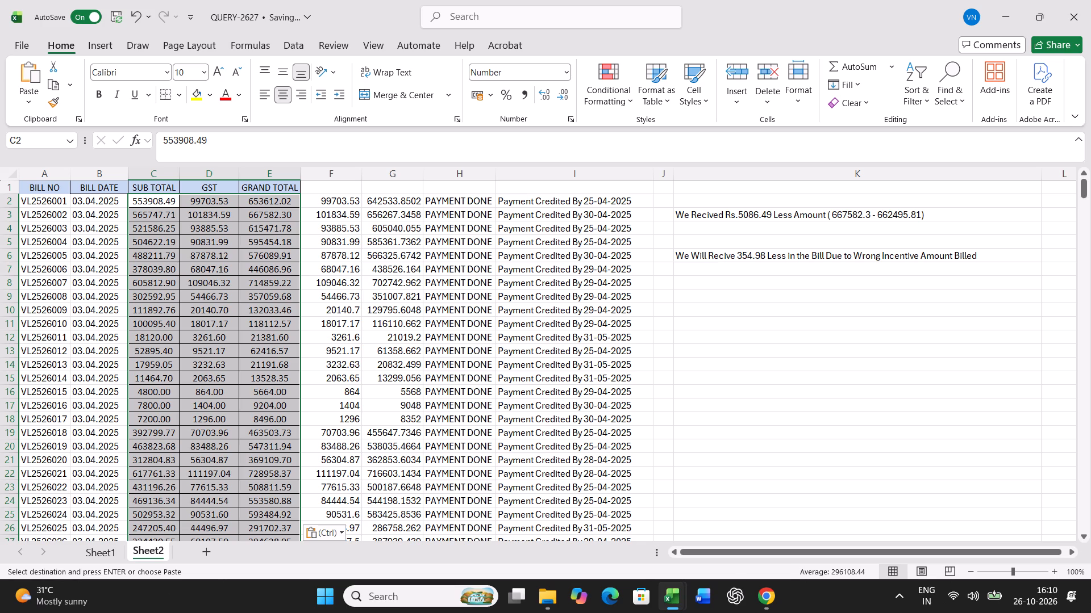
Copy Sheet2's GRAND TOTAL header into F1, retitle it DIFREANCE AMOUNT, and autofit column F's width.
{"action": "left_click", "coordinate": [113, 551]}
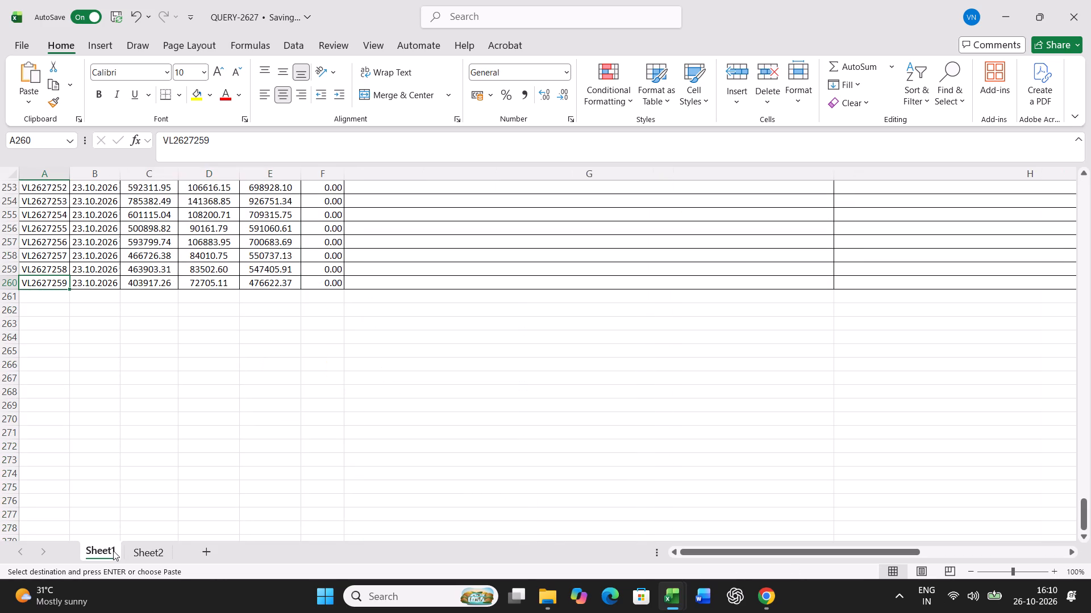
{"action": "left_click", "coordinate": [153, 557]}
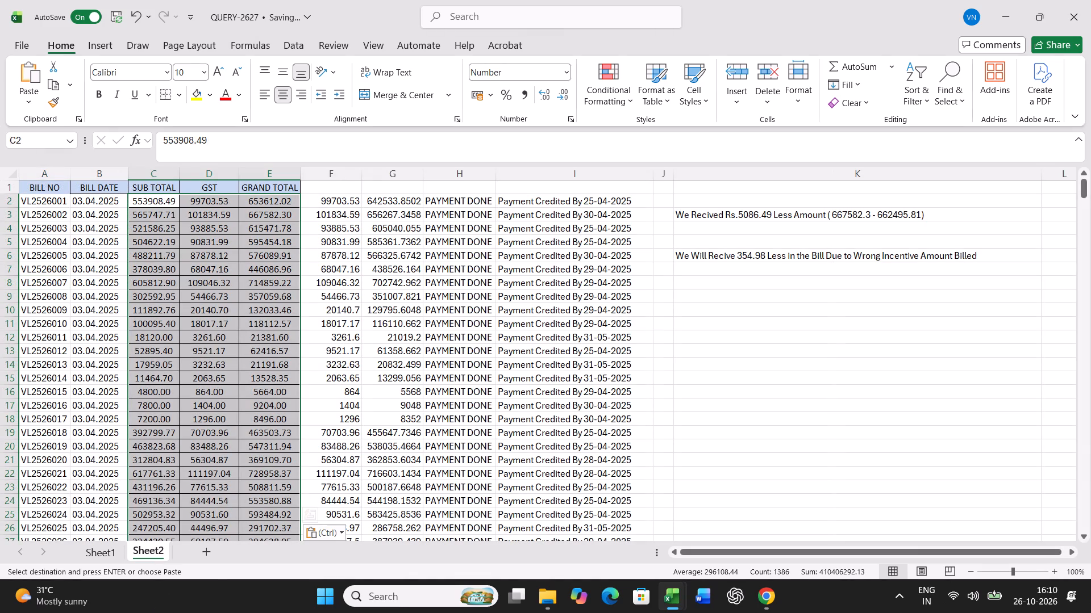
{"action": "left_click", "coordinate": [280, 187]}
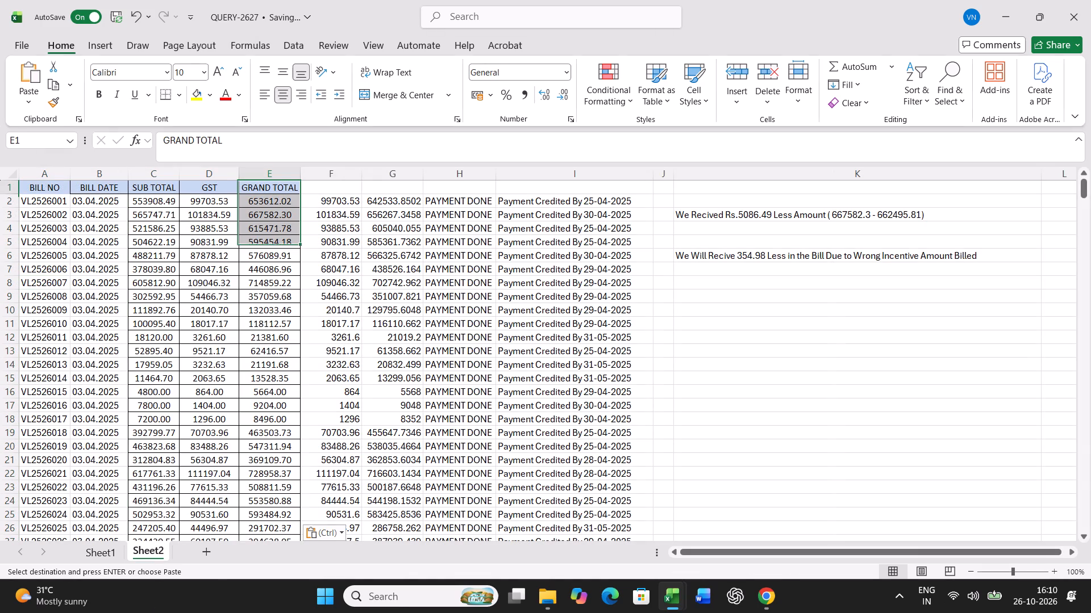
{"action": "key", "text": "ctrl+c"}
{"action": "key", "text": "Right"}
{"action": "key", "text": "Return"}
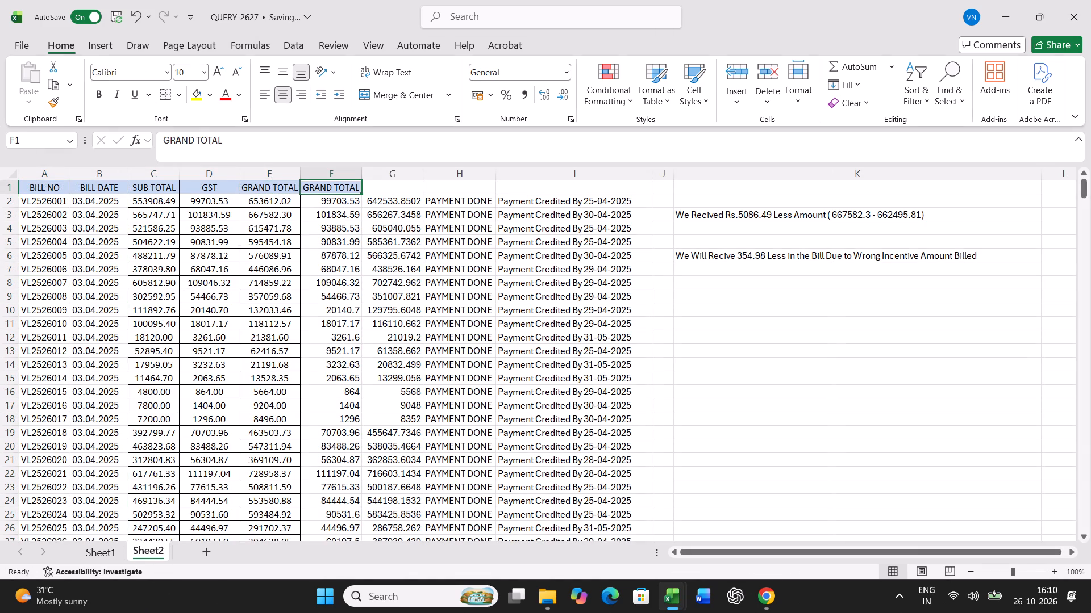
{"action": "type", "text": "DIS"}
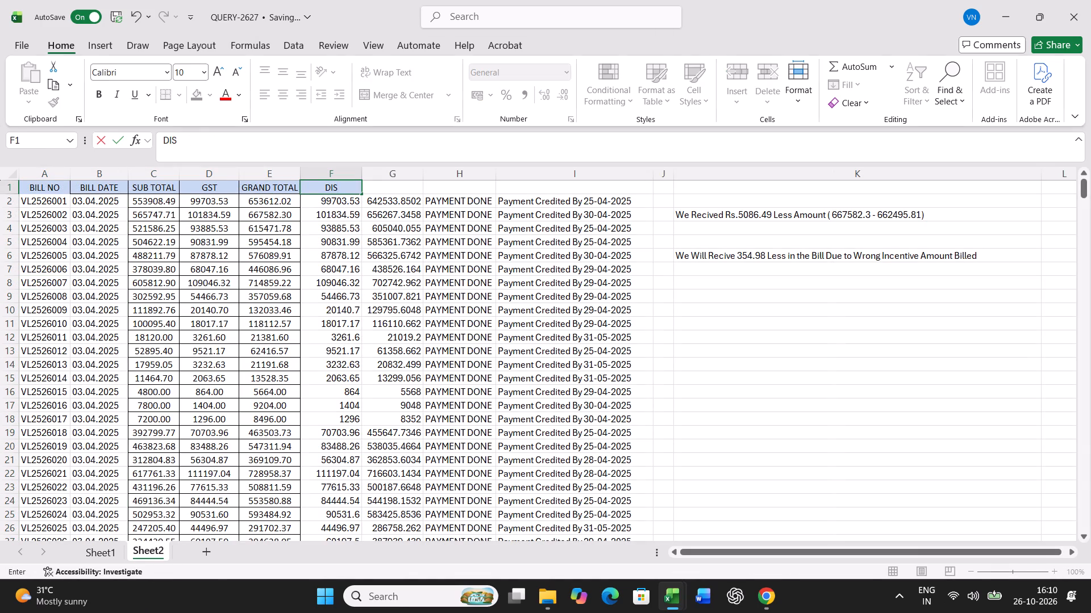
{"action": "key", "text": "BackSpace"}
{"action": "type", "text": "FREANCE"}
{"action": "key", "text": "space"}
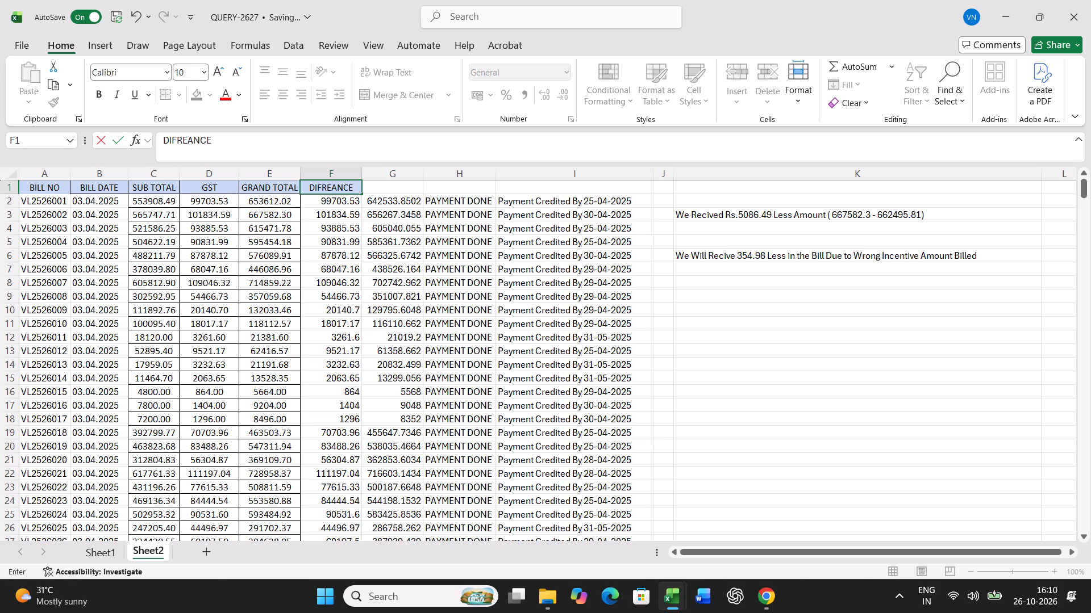
{"action": "type", "text": "AMOUNT"}
{"action": "key", "text": "Return"}
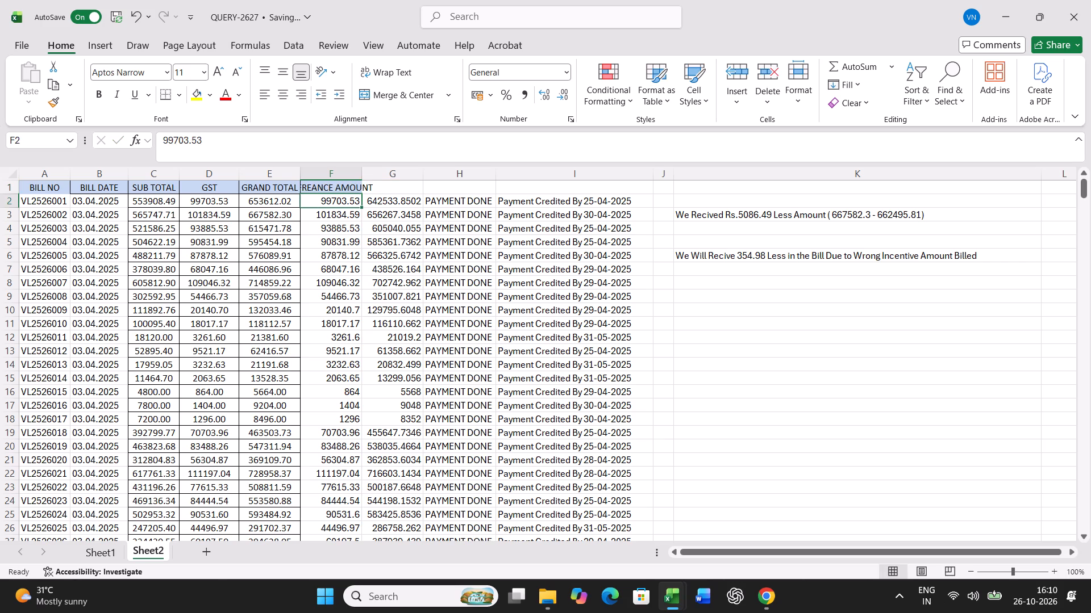
{"action": "double_click", "coordinate": [363, 167]}
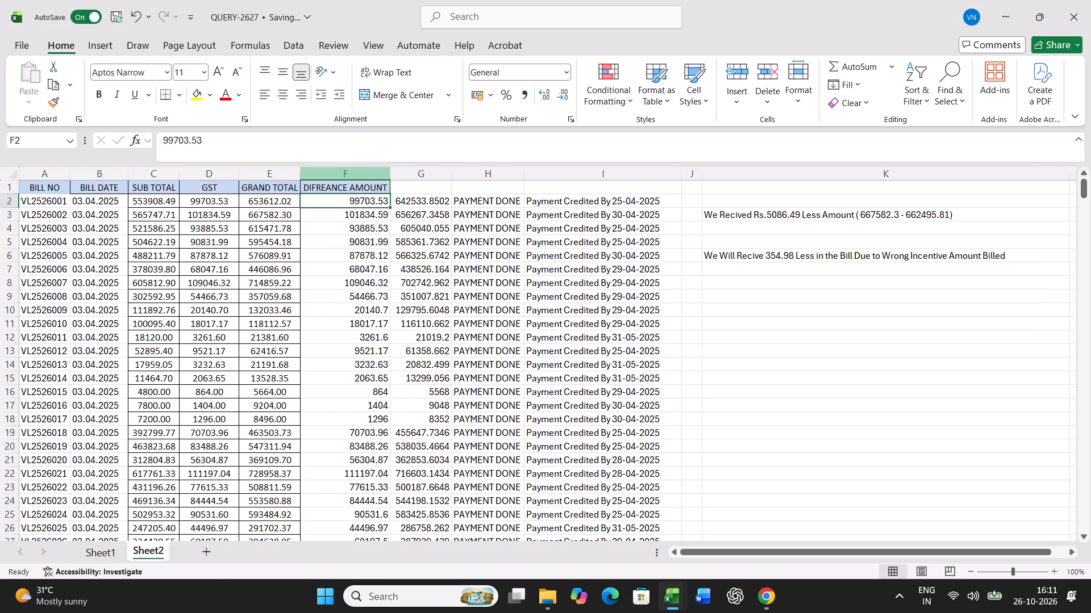
Copy the DIFREANCE AMOUNT header from F1 into G1.
{"action": "key", "text": "Up"}
{"action": "key", "text": "ctrl+c"}
{"action": "key", "text": "Right"}
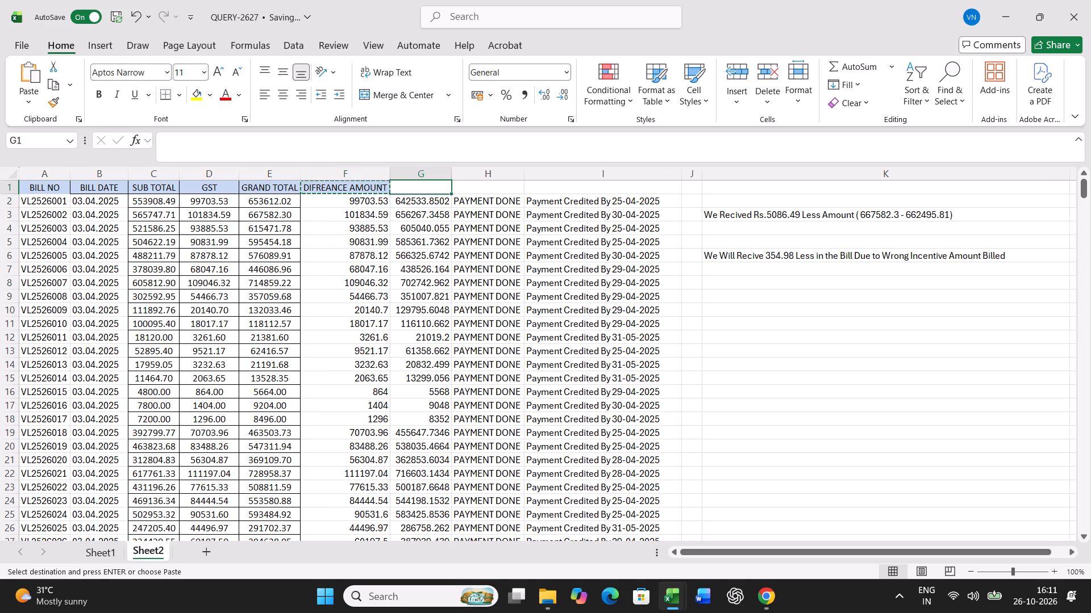
{"action": "key", "text": "Return"}
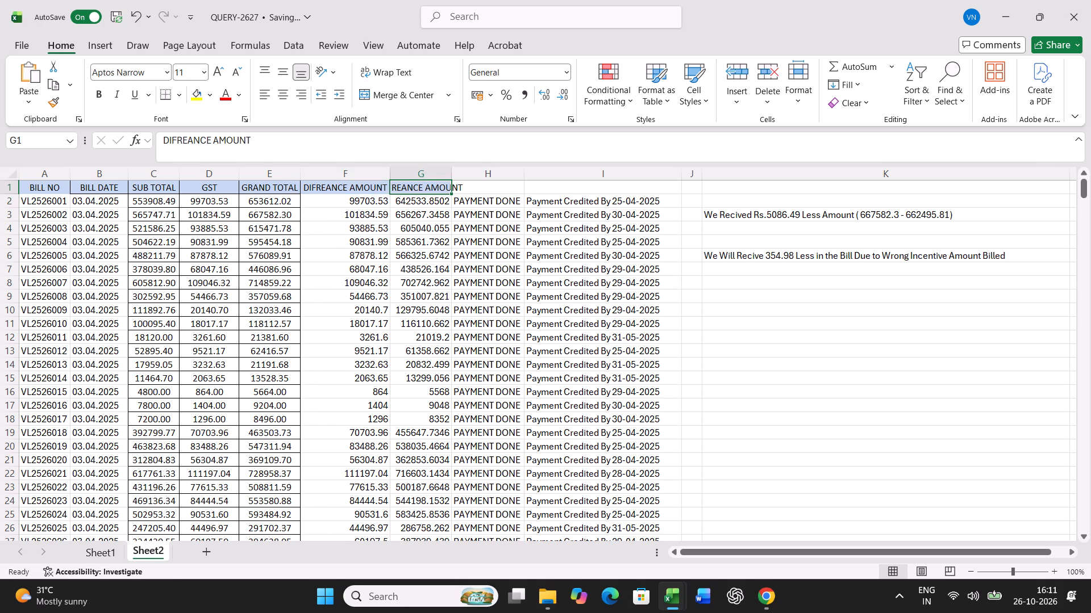
Retitle the copied header in G1 of Sheet2 as QUERY.
{"action": "type", "text": "QU"}
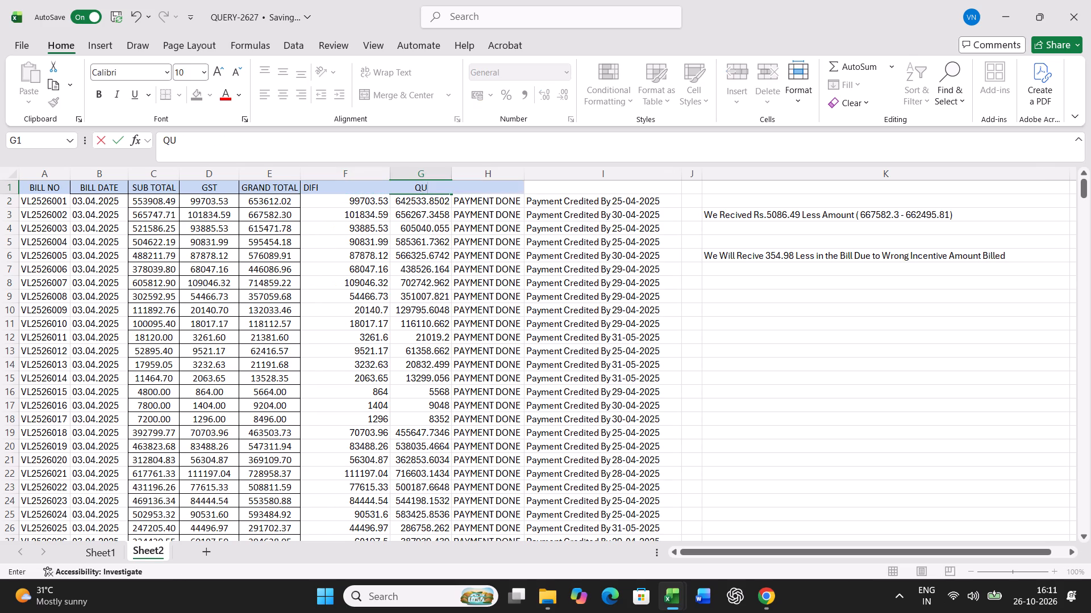
{"action": "type", "text": "ERY"}
{"action": "key", "text": "Return"}
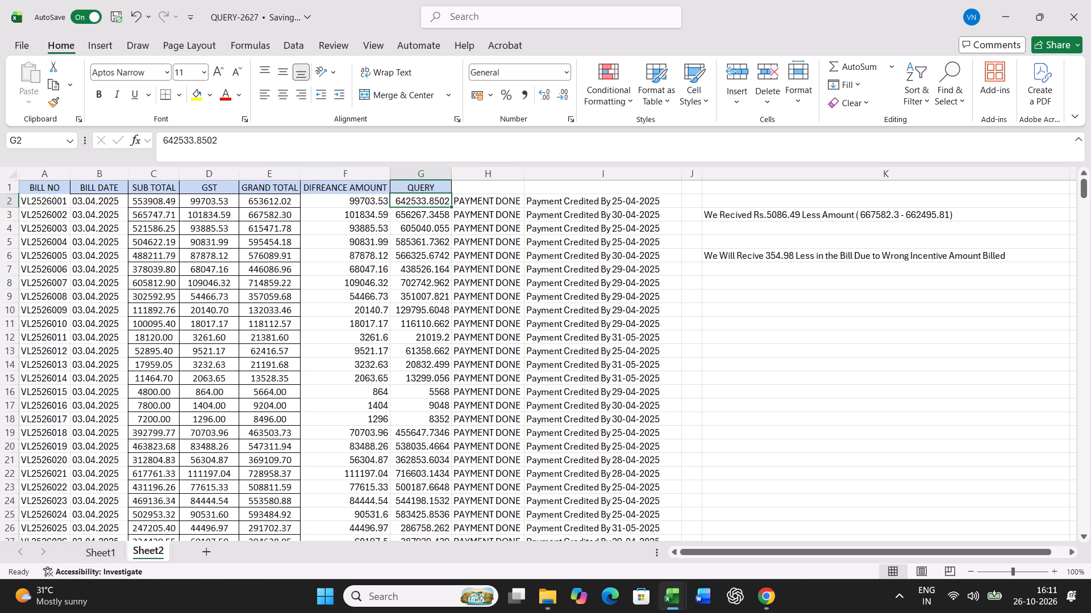
Clear the old amounts under the QUERY header, G2 to G356.
{"action": "key", "text": "ctrl+shift+Down"}
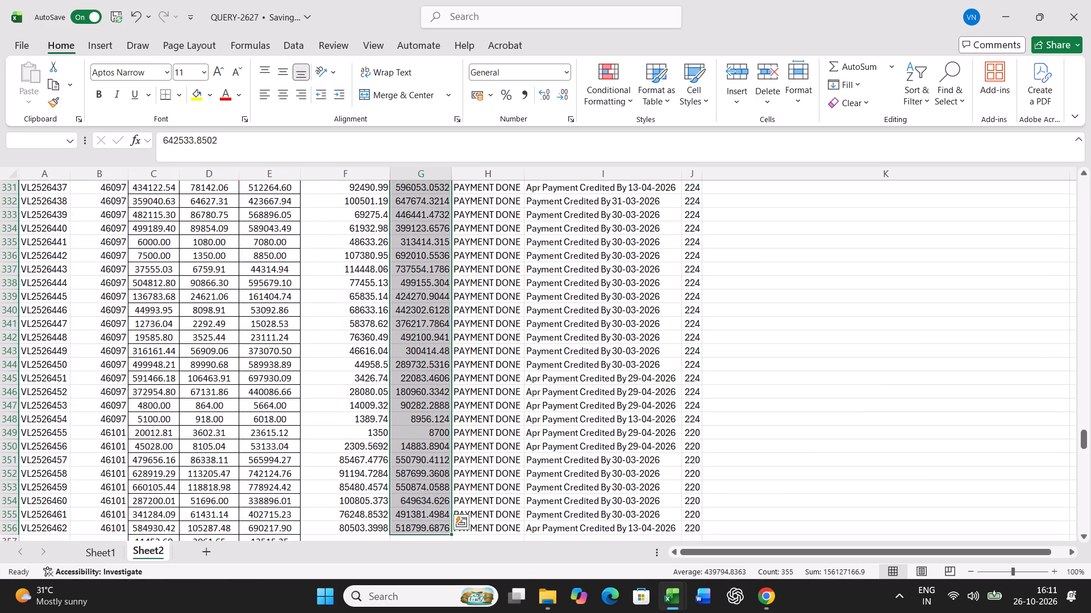
{"action": "key", "text": "Delete"}
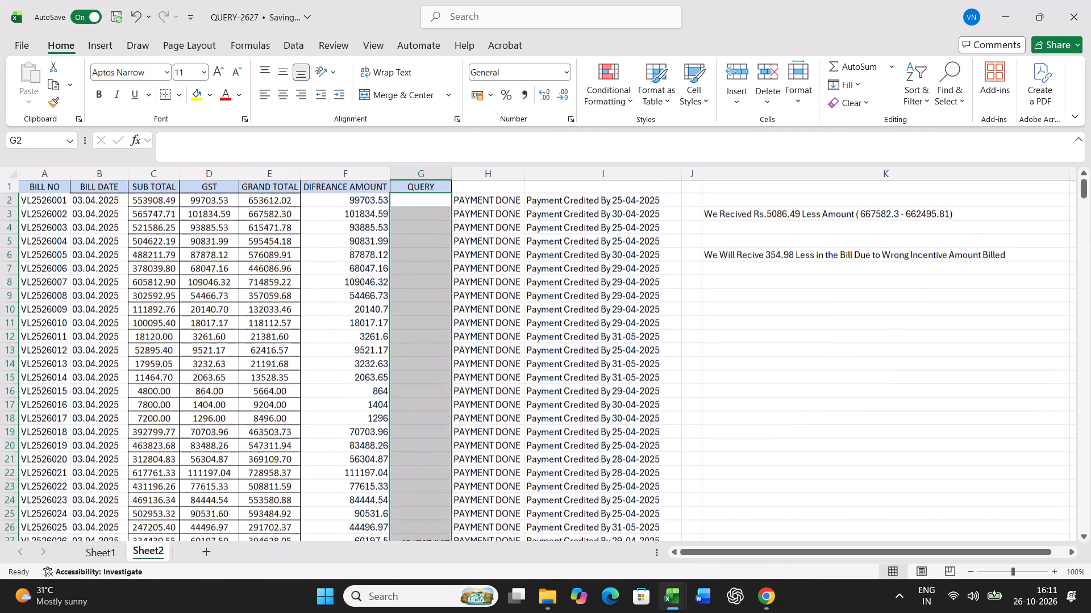
{"action": "scroll", "coordinate": [890, 391], "scroll_direction": "up", "scroll_amount": 6}
{"action": "scroll", "coordinate": [890, 391], "scroll_direction": "down", "scroll_amount": 11}
{"action": "scroll", "coordinate": [890, 391], "scroll_direction": "up", "scroll_amount": 20}
{"action": "scroll", "coordinate": [890, 391], "scroll_direction": "up", "scroll_amount": 1}
{"action": "left_click", "coordinate": [449, 308]}
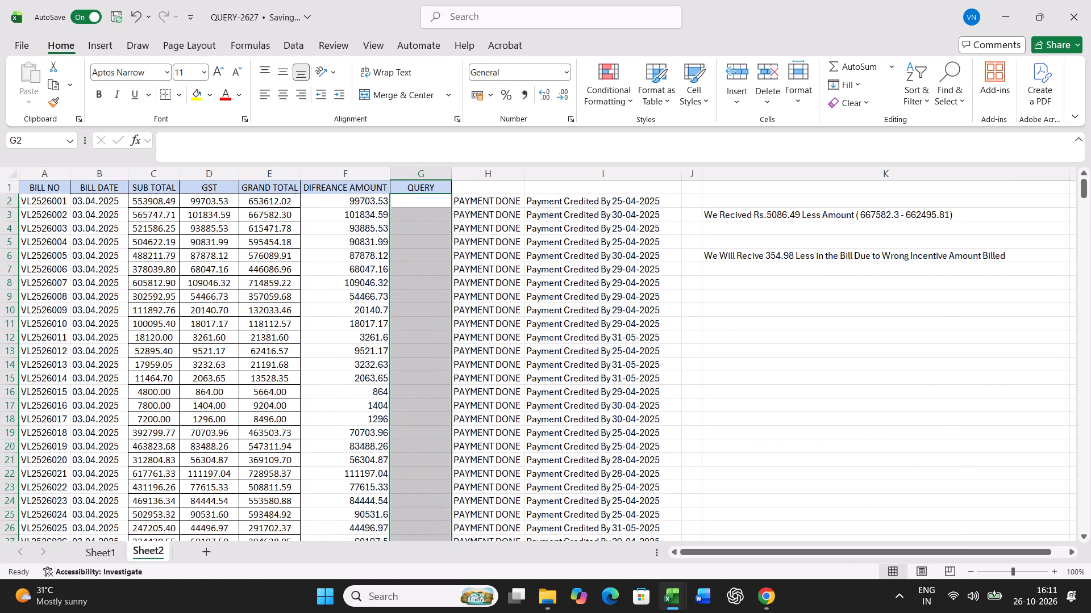
{"action": "left_click", "coordinate": [556, 394]}
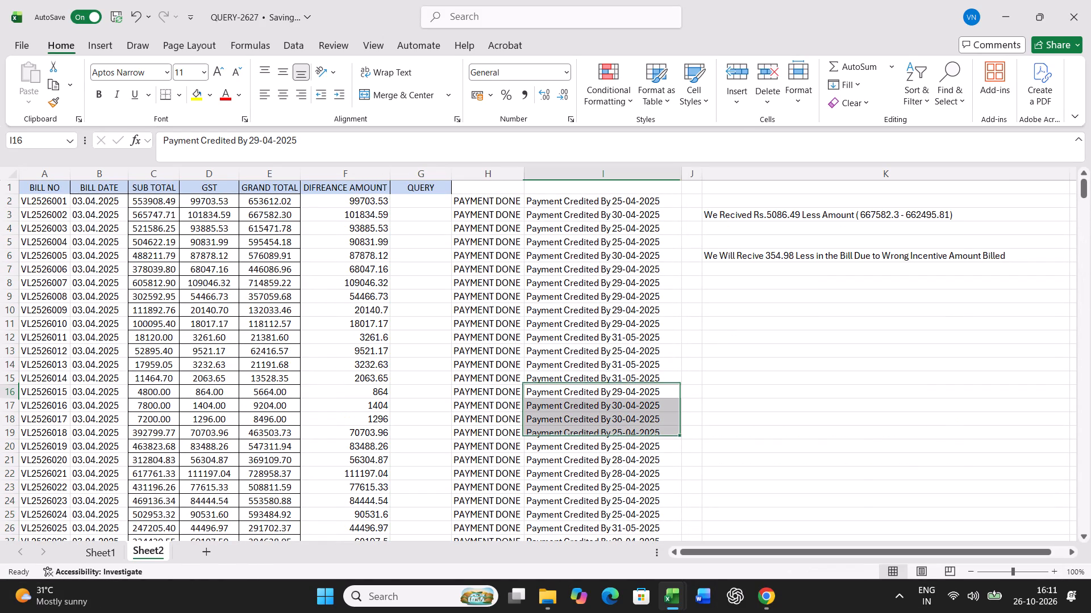
Clear the old amounts under the DIFREANCE AMOUNT header, F2 to F356.
{"action": "left_click", "coordinate": [437, 201]}
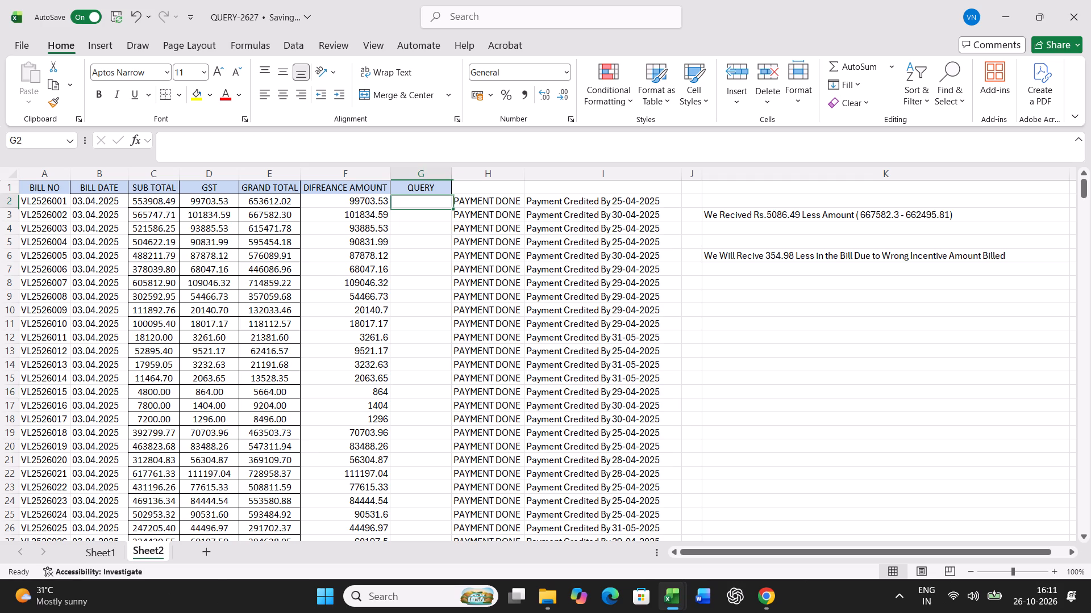
{"action": "key", "text": "Left"}
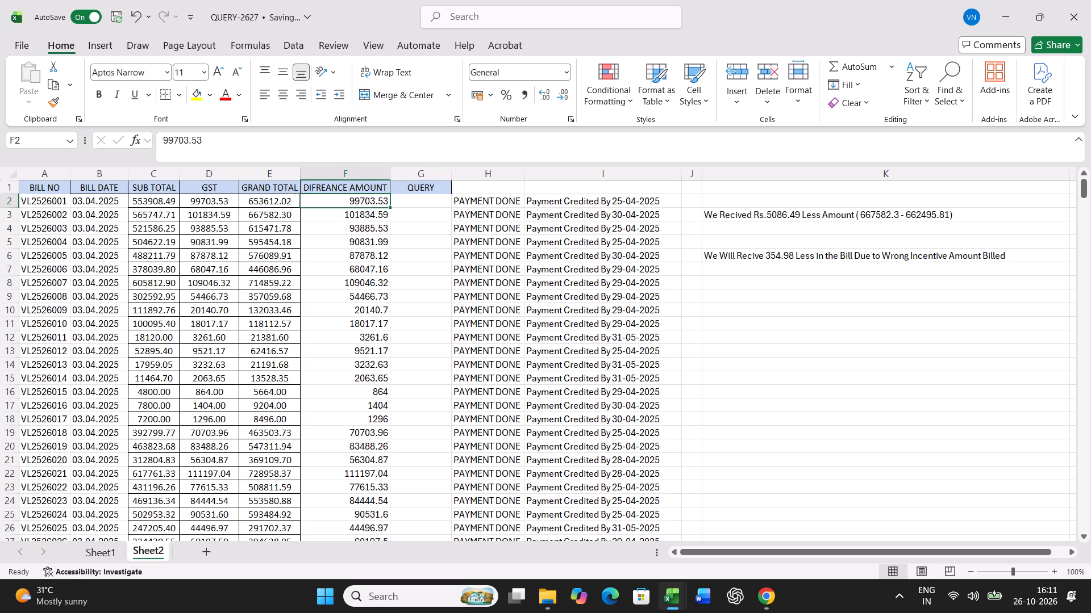
{"action": "key", "text": "ctrl+shift+Down"}
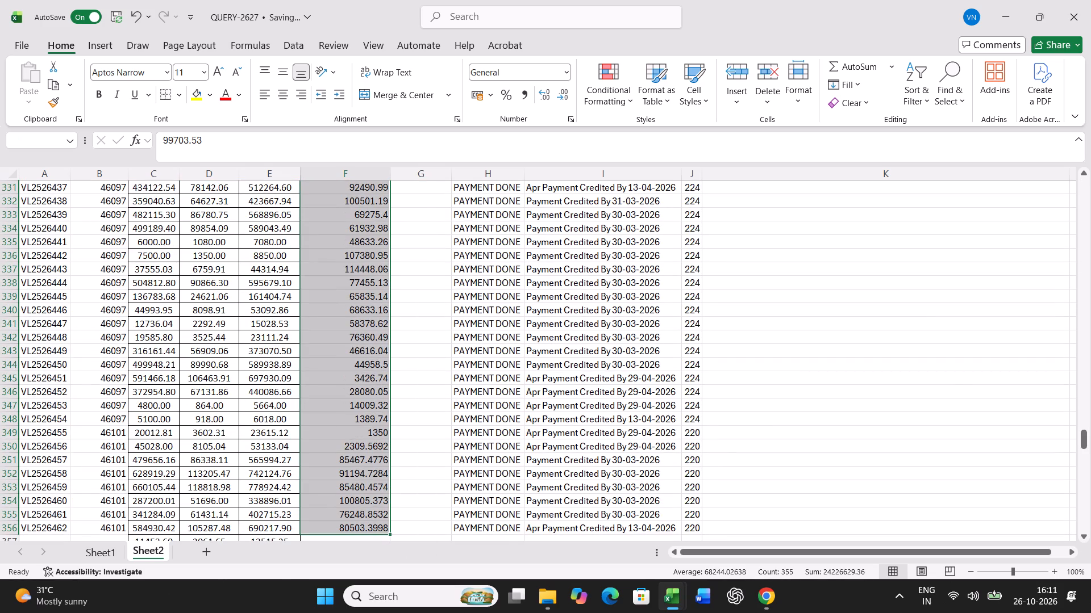
{"action": "key", "text": "Delete"}
{"action": "key", "text": "Up"}
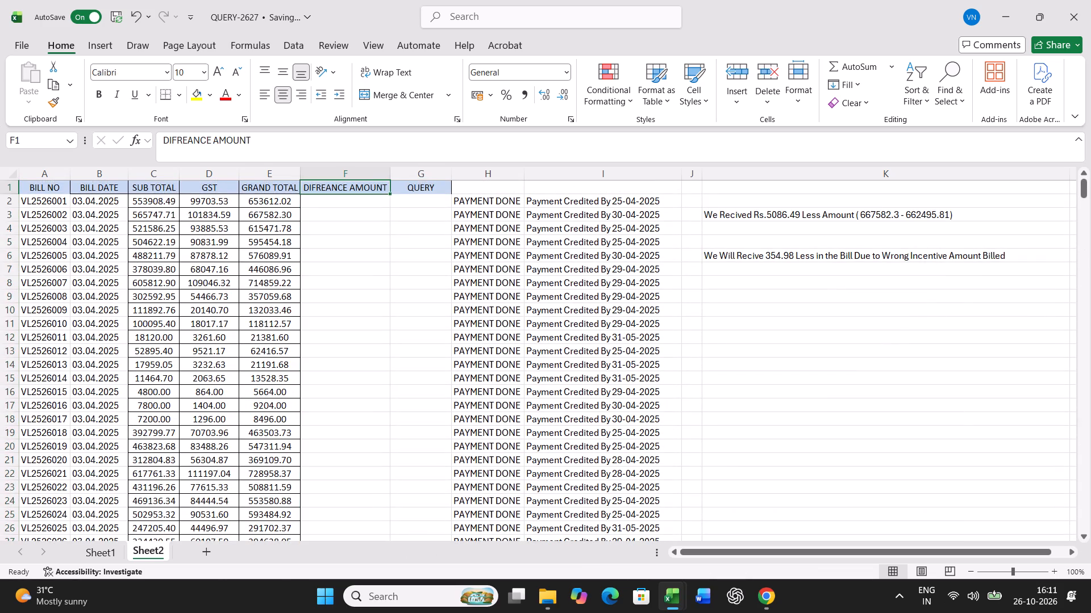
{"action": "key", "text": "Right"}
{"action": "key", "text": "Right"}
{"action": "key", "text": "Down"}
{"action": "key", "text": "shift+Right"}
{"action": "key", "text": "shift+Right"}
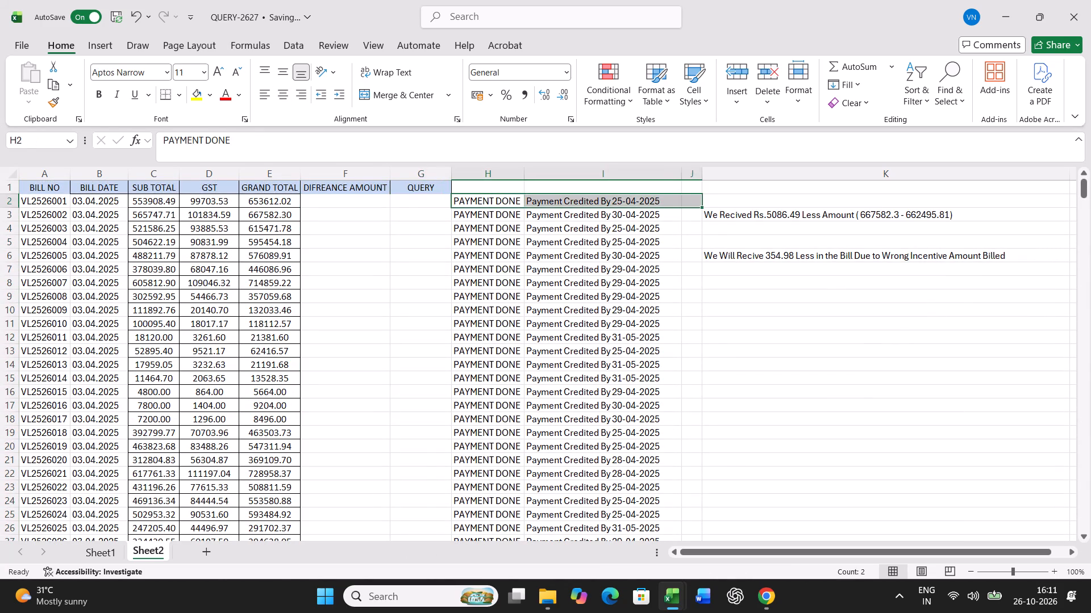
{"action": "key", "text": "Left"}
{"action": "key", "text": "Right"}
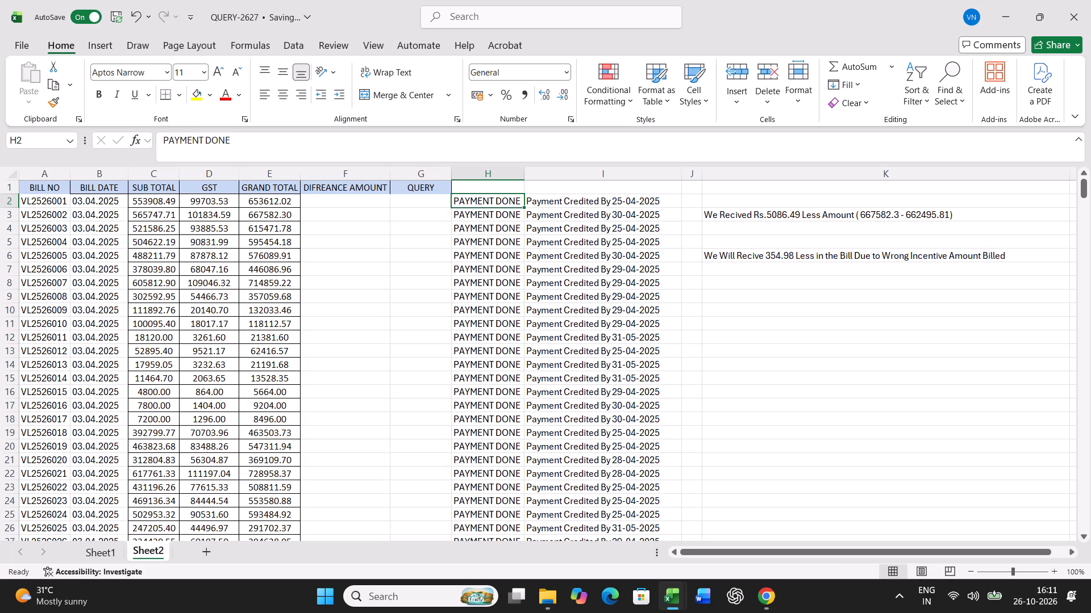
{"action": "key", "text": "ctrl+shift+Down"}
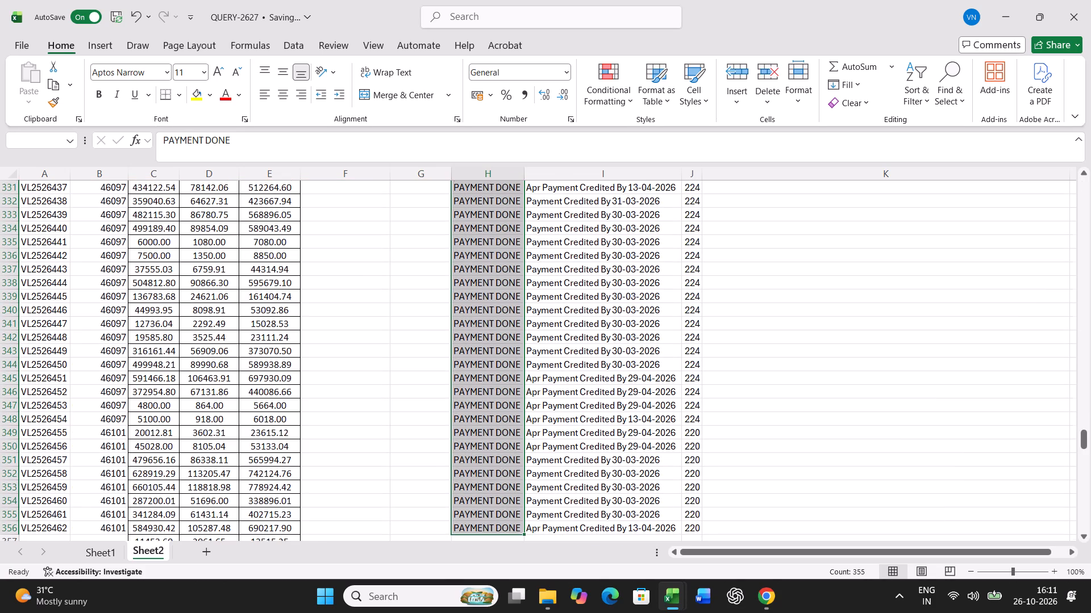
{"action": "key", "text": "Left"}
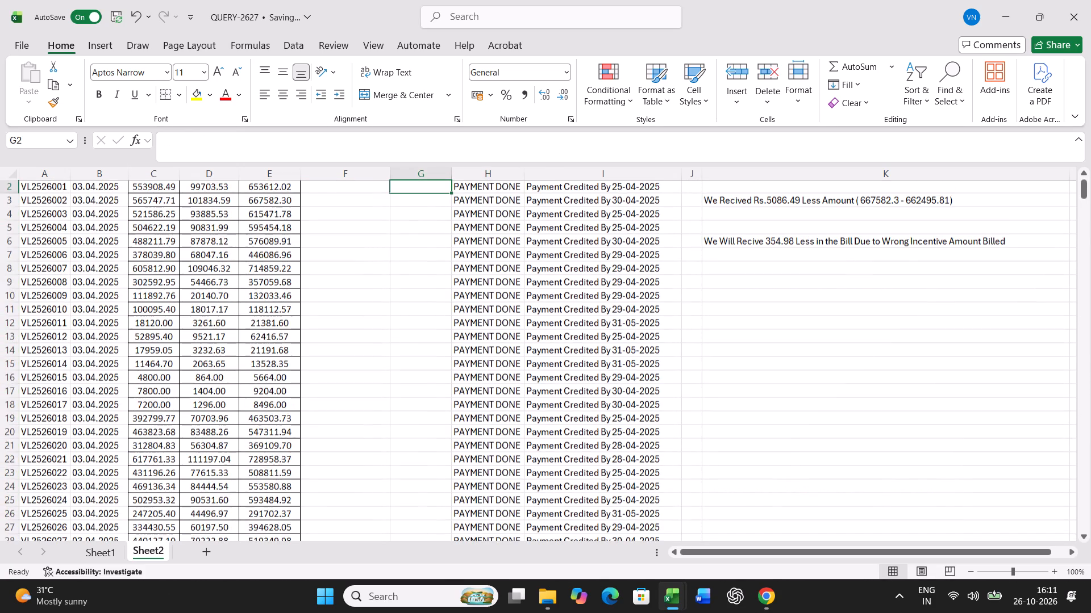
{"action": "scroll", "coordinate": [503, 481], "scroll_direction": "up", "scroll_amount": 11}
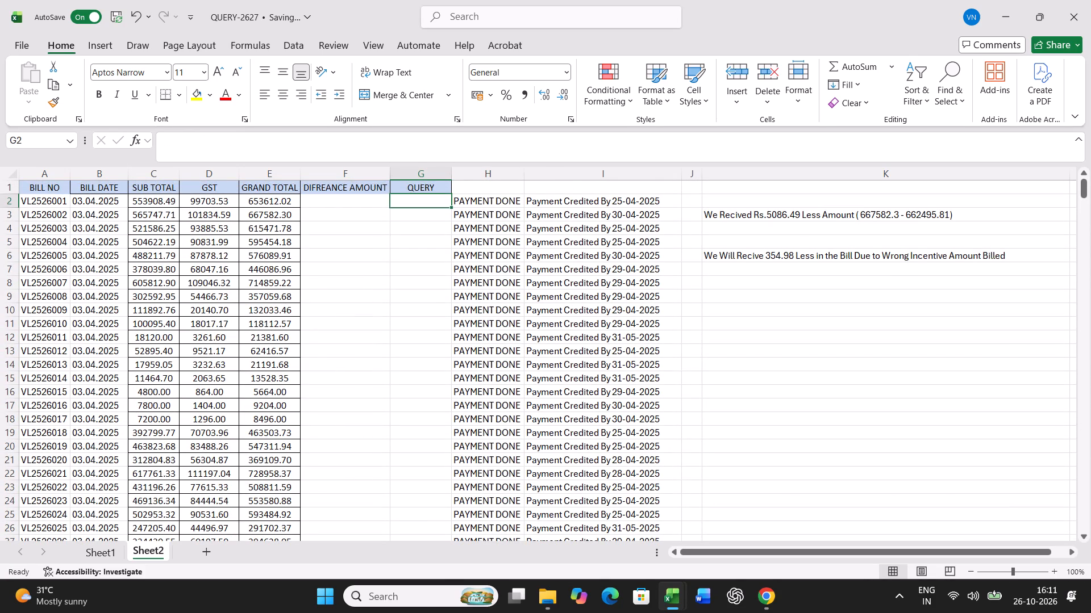
Under DIFREANCE AMOUNT, enter 5086.49 in F2 for bill VL2526001 and 34.98 in F6 for bill VL2526005.
{"action": "left_click", "coordinate": [725, 215]}
{"action": "left_click", "coordinate": [351, 198]}
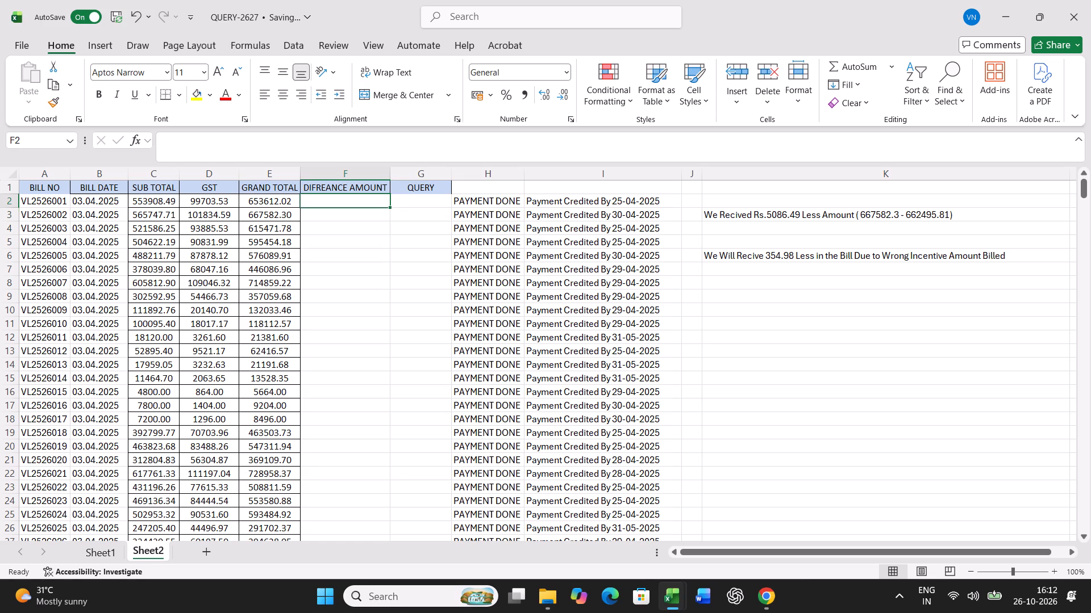
{"action": "type", "text": "5086."}
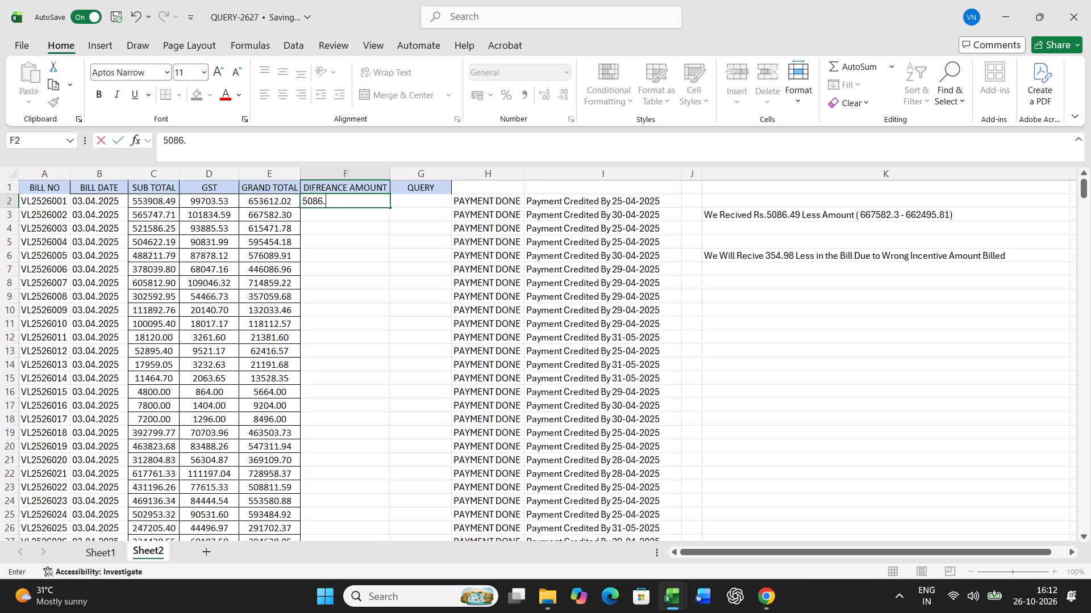
{"action": "type", "text": "49"}
{"action": "key", "text": "Return"}
{"action": "key", "text": "Return"}
{"action": "key", "text": "Return"}
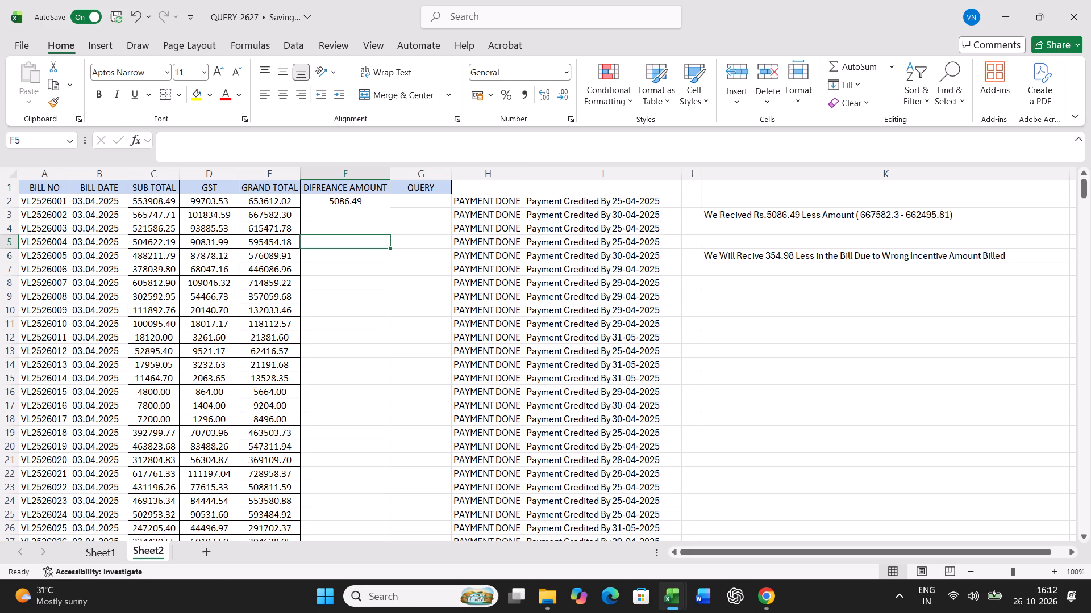
{"action": "key", "text": "Down"}
{"action": "type", "text": "34.98"}
{"action": "key", "text": "Return"}
{"action": "key", "text": "Return"}
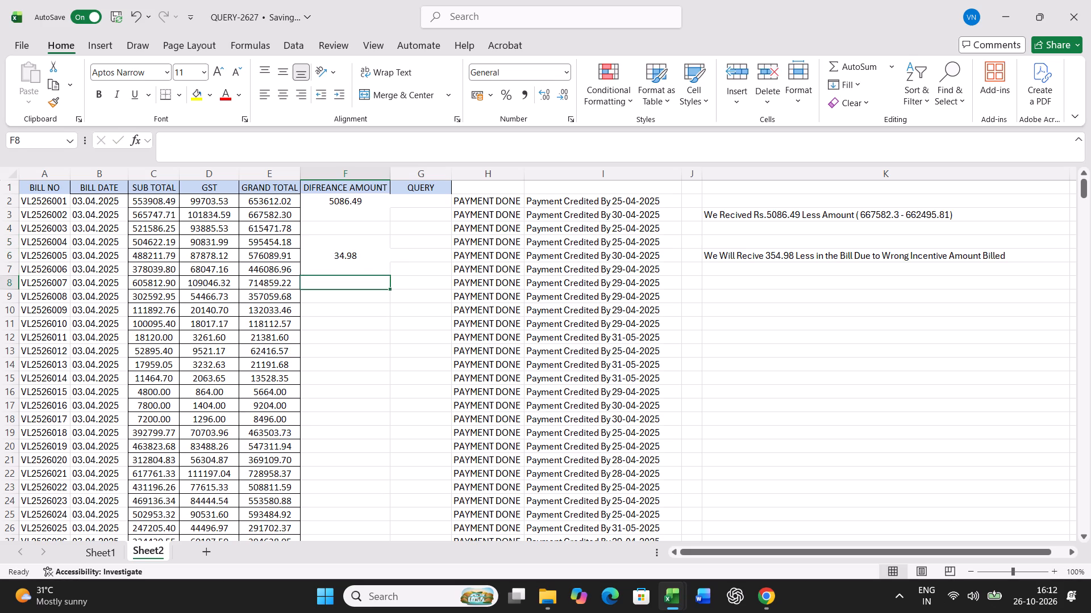
Enter the less-received amounts from the column K notes under DIFREANCE AMOUNT: 6345.66 in F37 and 3010.98 in F39.
{"action": "scroll", "coordinate": [747, 479], "scroll_direction": "down", "scroll_amount": 6}
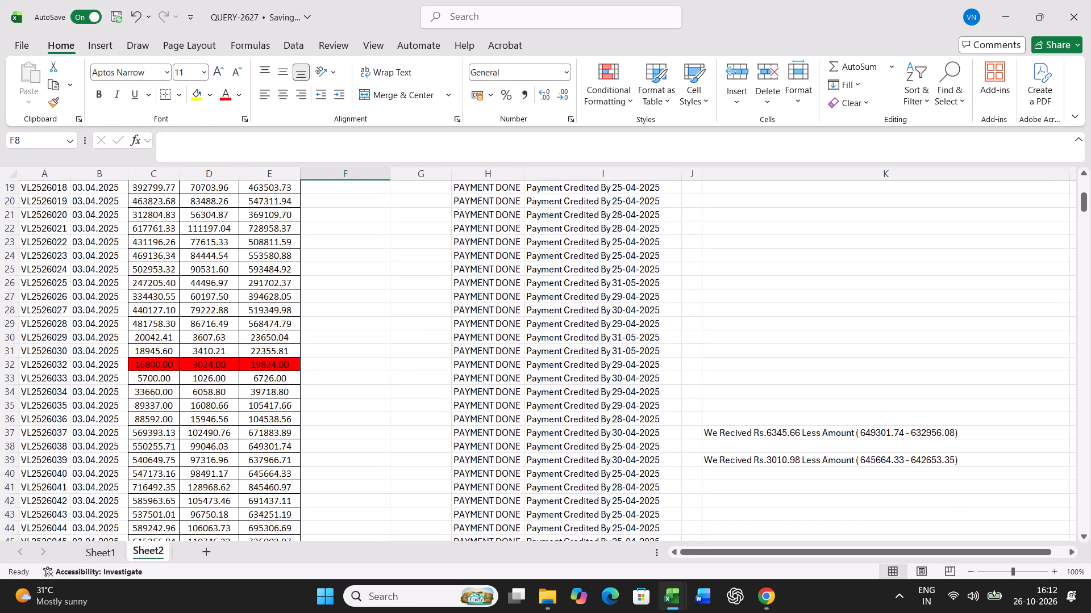
{"action": "left_click", "coordinate": [770, 434]}
{"action": "key", "text": "Left"}
{"action": "key", "text": "Left"}
{"action": "key", "text": "Left"}
{"action": "key", "text": "Left"}
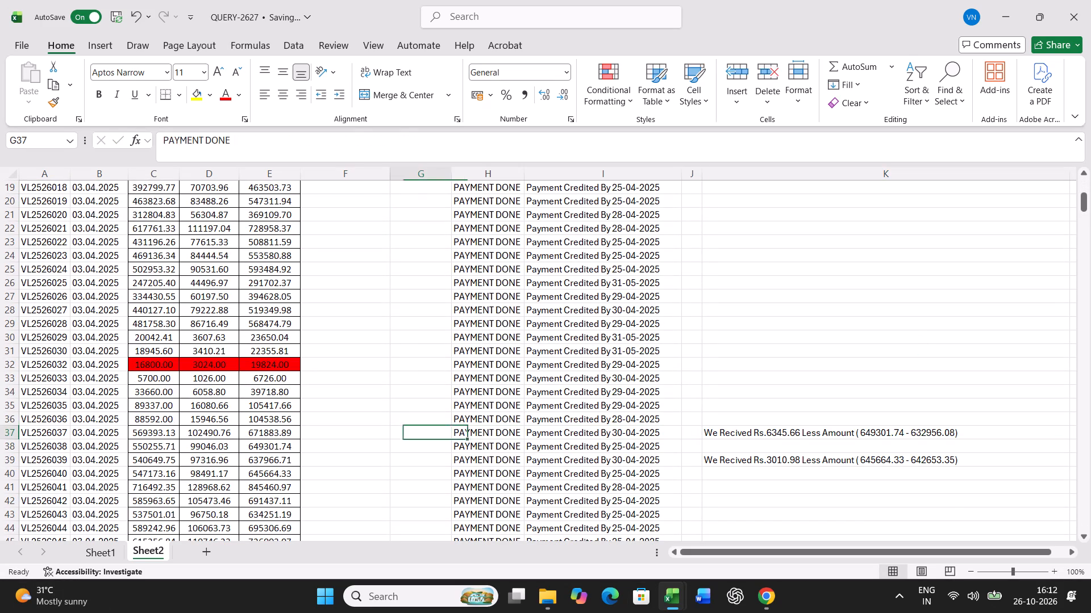
{"action": "key", "text": "Left"}
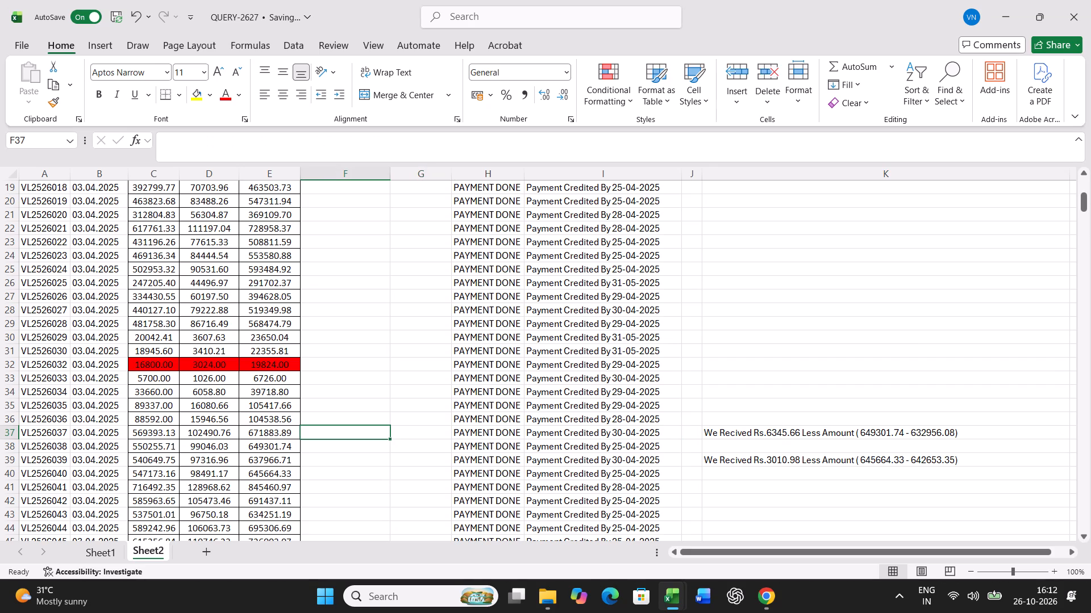
{"action": "type", "text": "6345"}
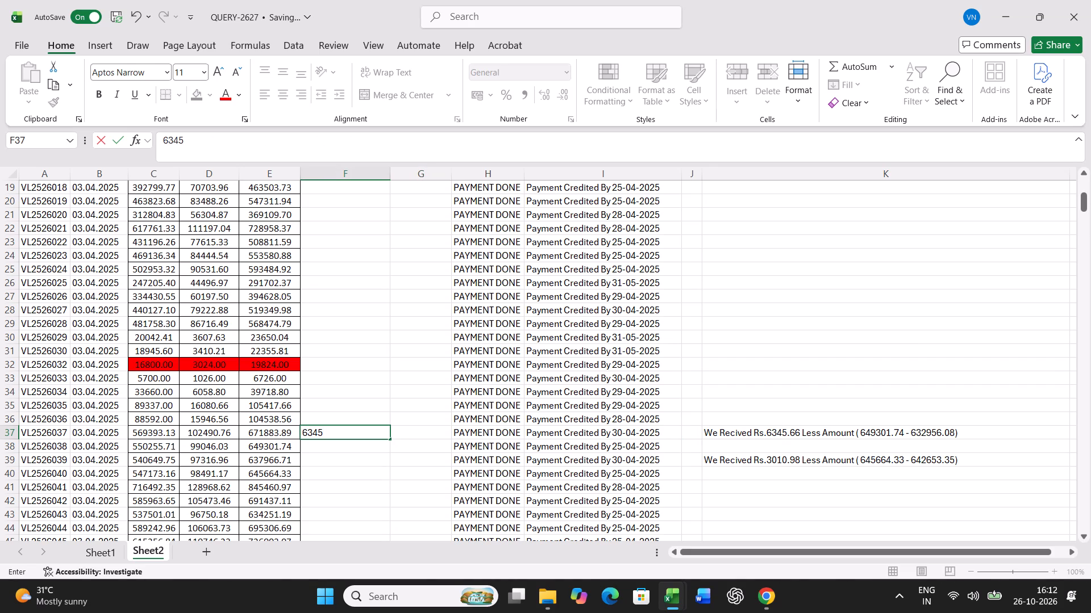
{"action": "type", "text": ".66"}
{"action": "key", "text": "Return"}
{"action": "key", "text": "Return"}
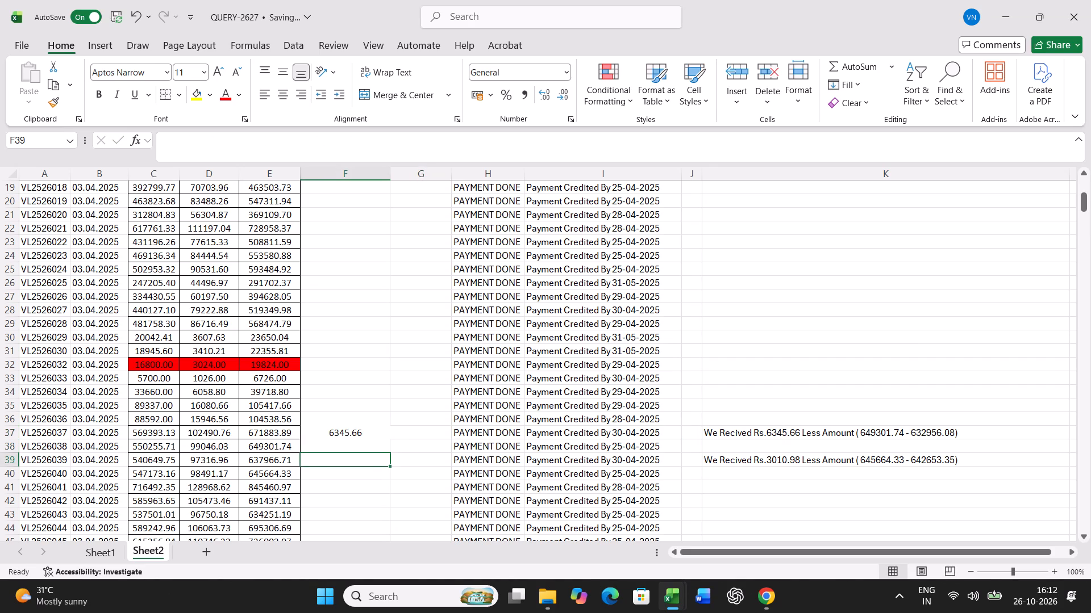
{"action": "type", "text": "3010.98"}
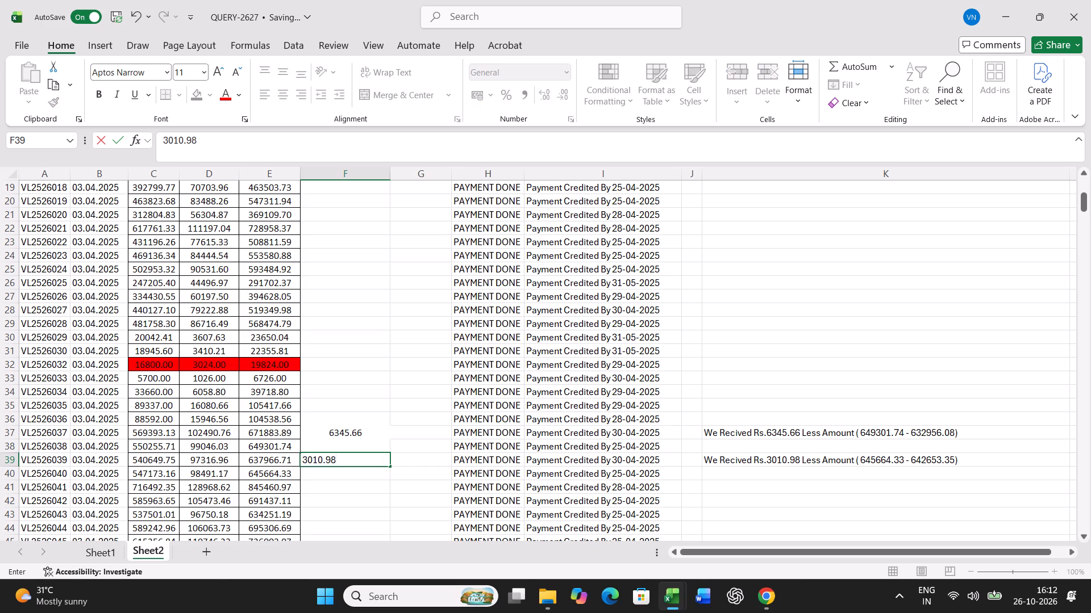
{"action": "key", "text": "Return"}
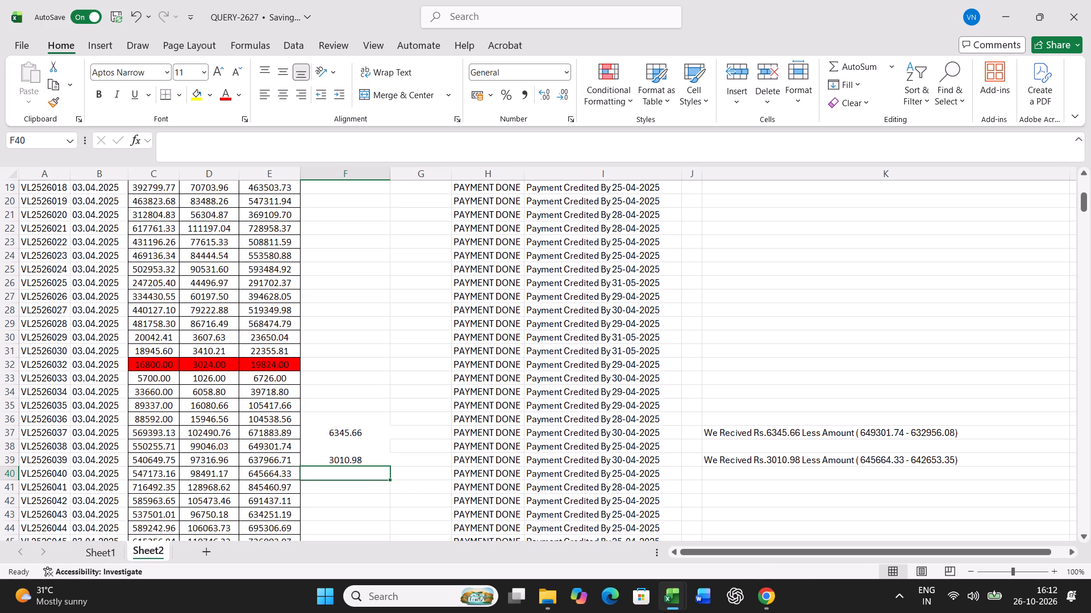
Change the red fill of bill VL2526032's amounts, C32 to E32, to white.
{"action": "left_click_drag", "start_coordinate": [155, 367], "coordinate": [268, 360]}
{"action": "left_click", "coordinate": [209, 87]}
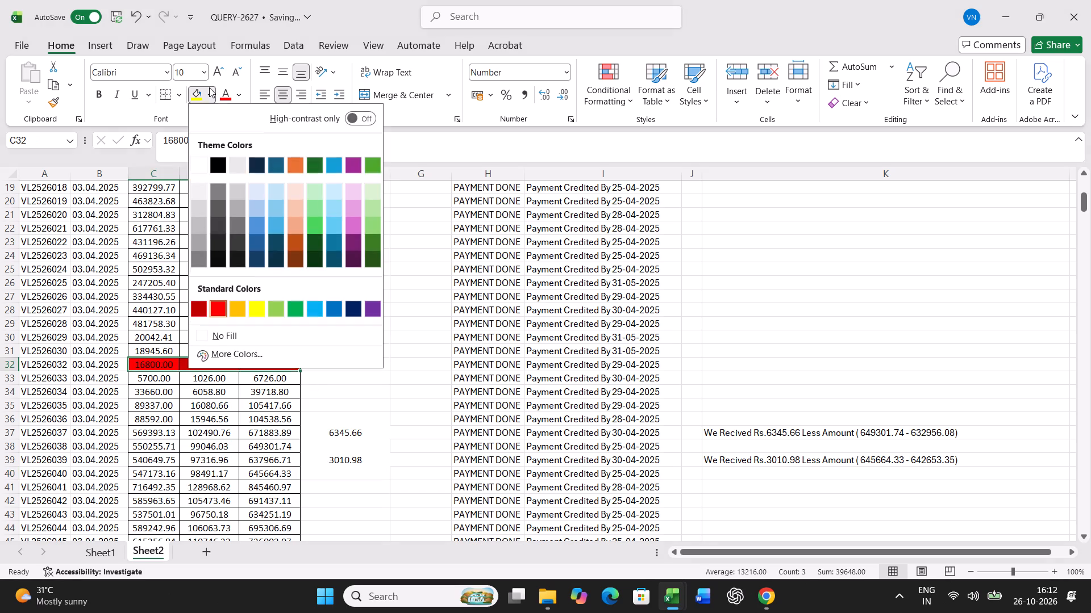
{"action": "left_click", "coordinate": [202, 170]}
Enter the less-received amount 6092.47 from the column K note in F69 for bill VL2526097.
{"action": "left_click", "coordinate": [753, 463]}
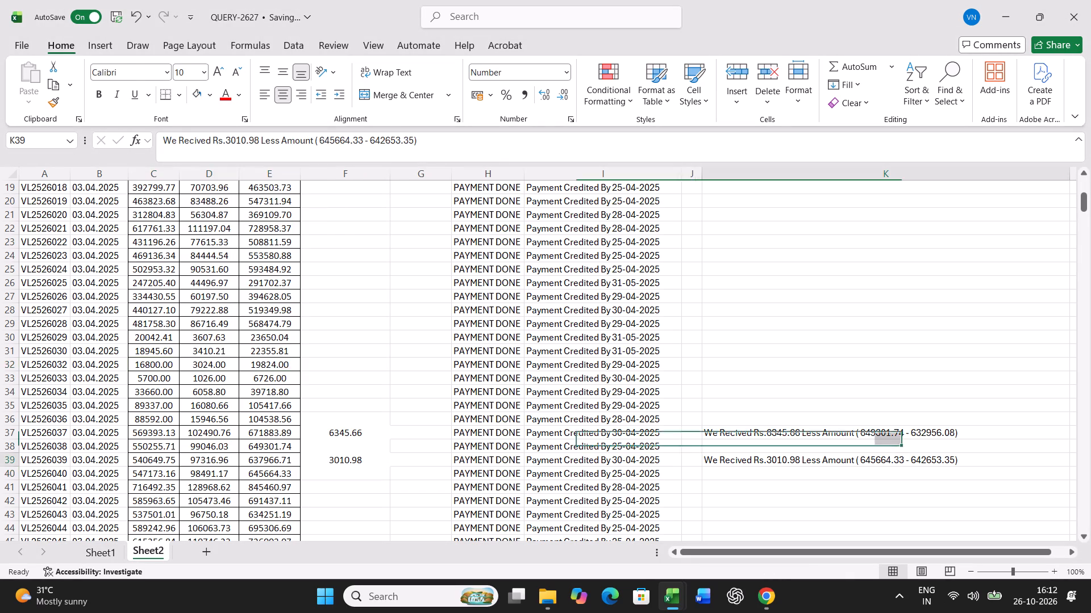
{"action": "scroll", "coordinate": [753, 463], "scroll_direction": "down", "scroll_amount": 14}
{"action": "left_click", "coordinate": [751, 300]}
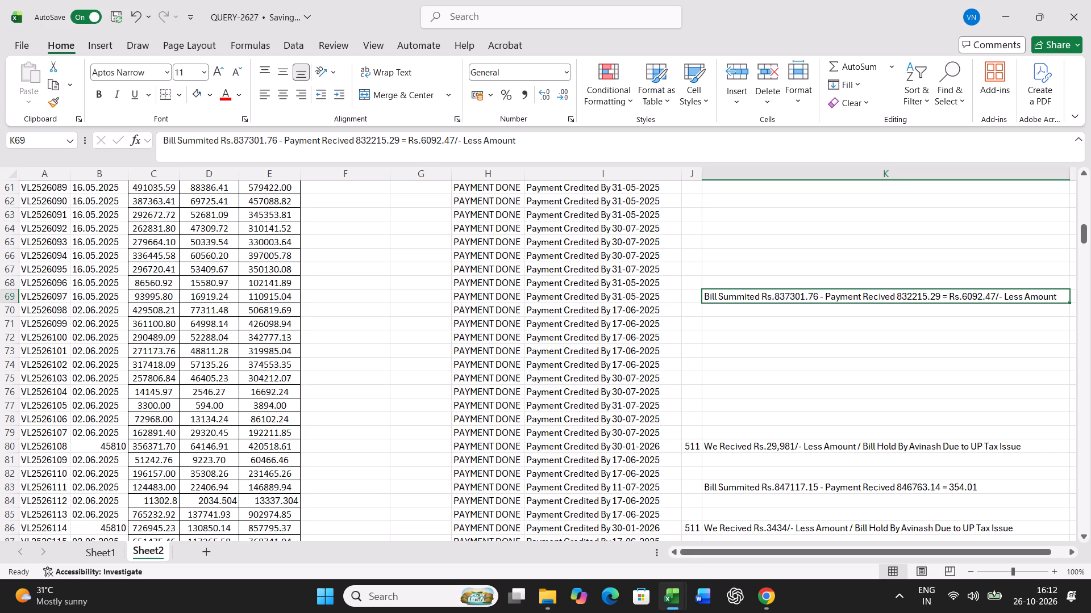
{"action": "key", "text": "Left"}
{"action": "key", "text": "Left"}
{"action": "key", "text": "Left"}
{"action": "key", "text": "Left"}
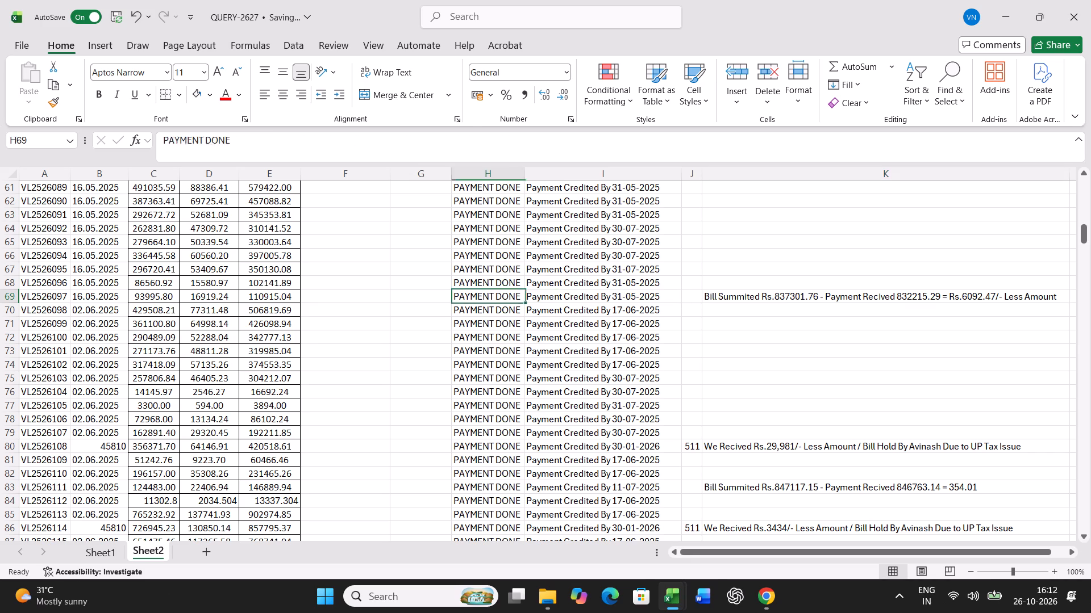
{"action": "key", "text": "Left"}
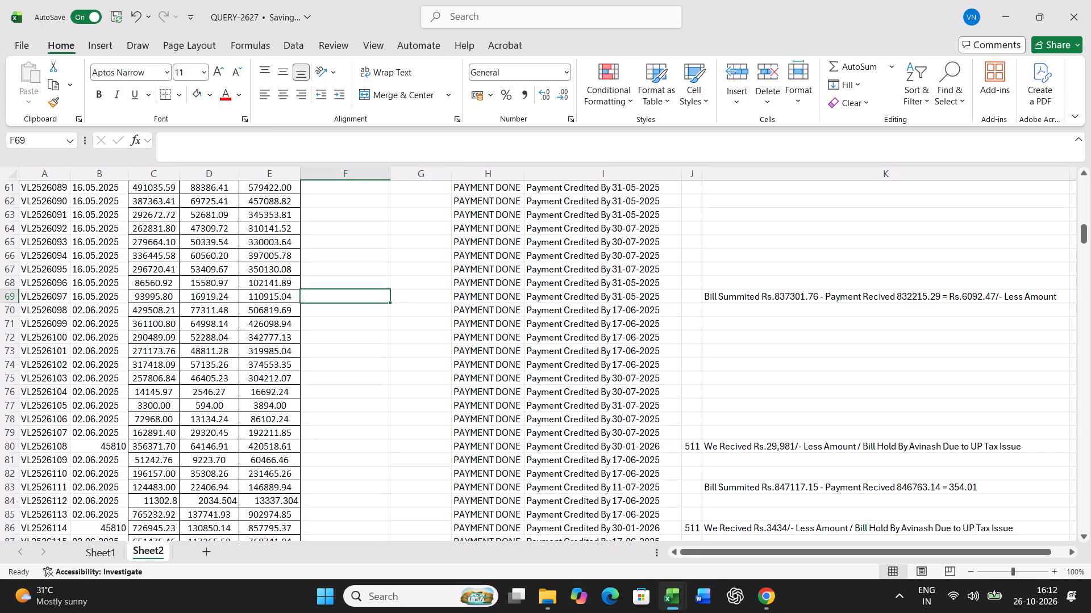
{"action": "type", "text": "60"}
{"action": "type", "text": "92"}
{"action": "type", "text": ".47"}
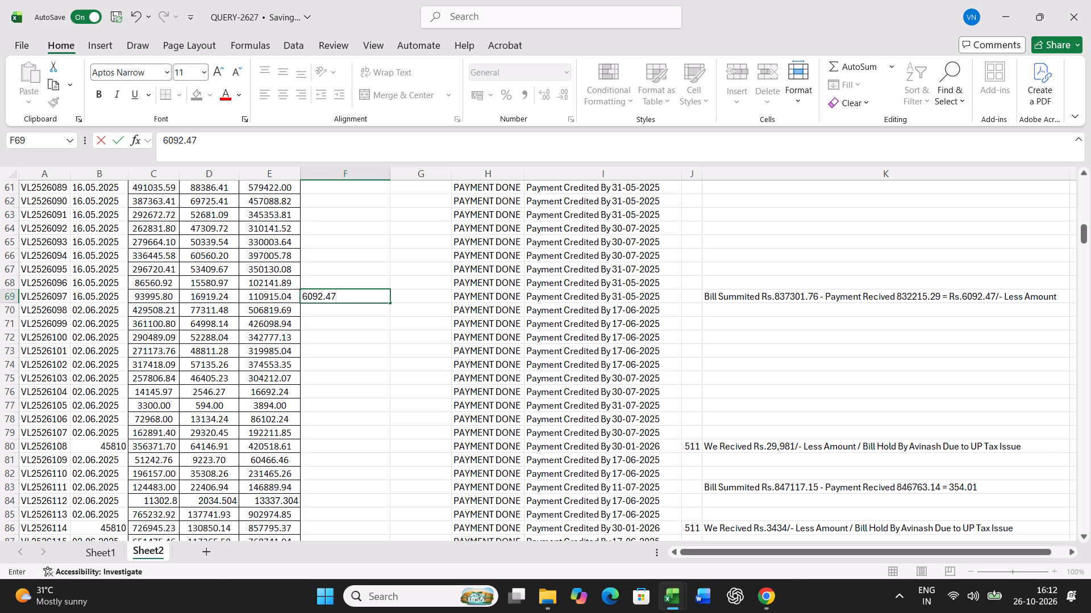
{"action": "key", "text": "Return"}
{"action": "key", "text": "Return"}
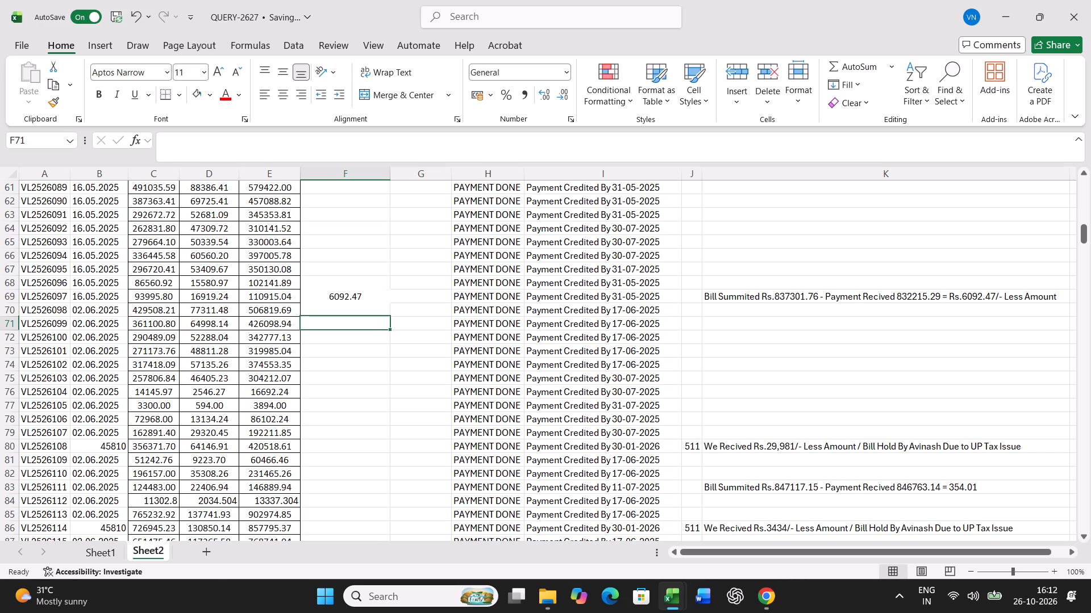
{"action": "scroll", "coordinate": [817, 497], "scroll_direction": "down", "scroll_amount": 4}
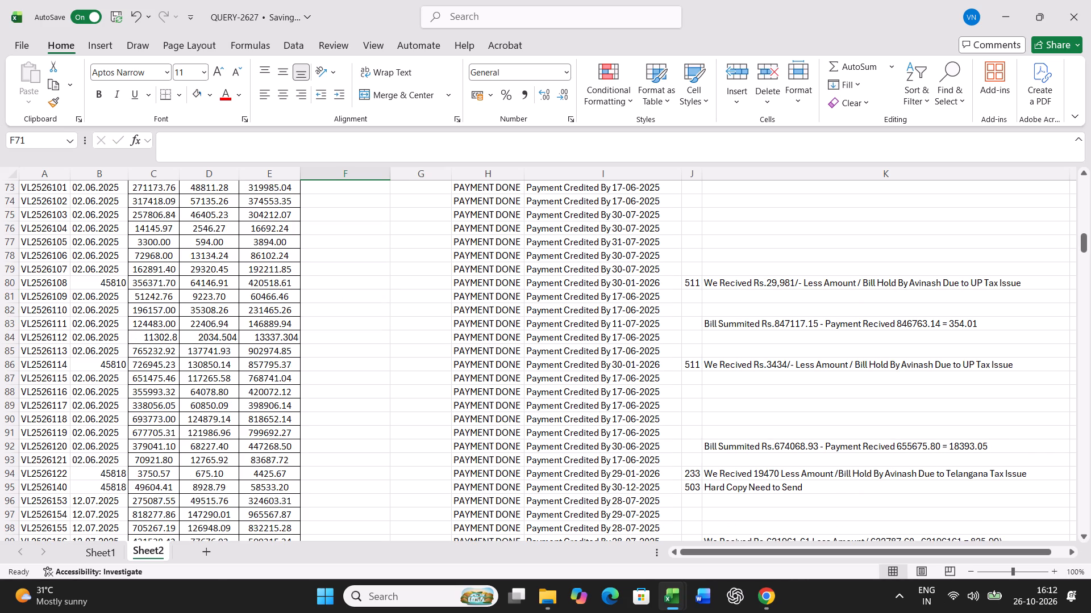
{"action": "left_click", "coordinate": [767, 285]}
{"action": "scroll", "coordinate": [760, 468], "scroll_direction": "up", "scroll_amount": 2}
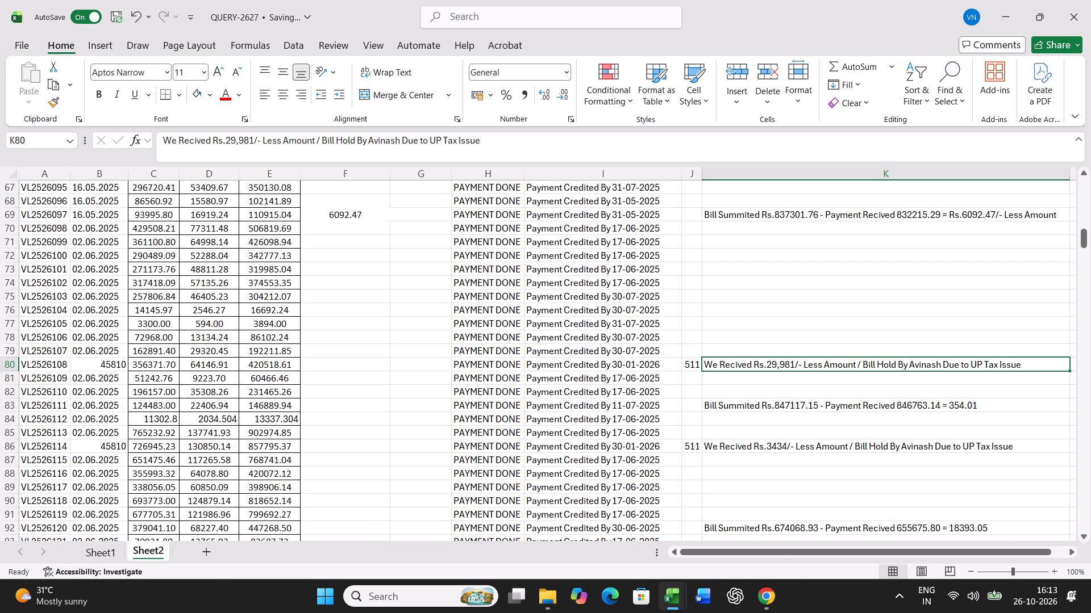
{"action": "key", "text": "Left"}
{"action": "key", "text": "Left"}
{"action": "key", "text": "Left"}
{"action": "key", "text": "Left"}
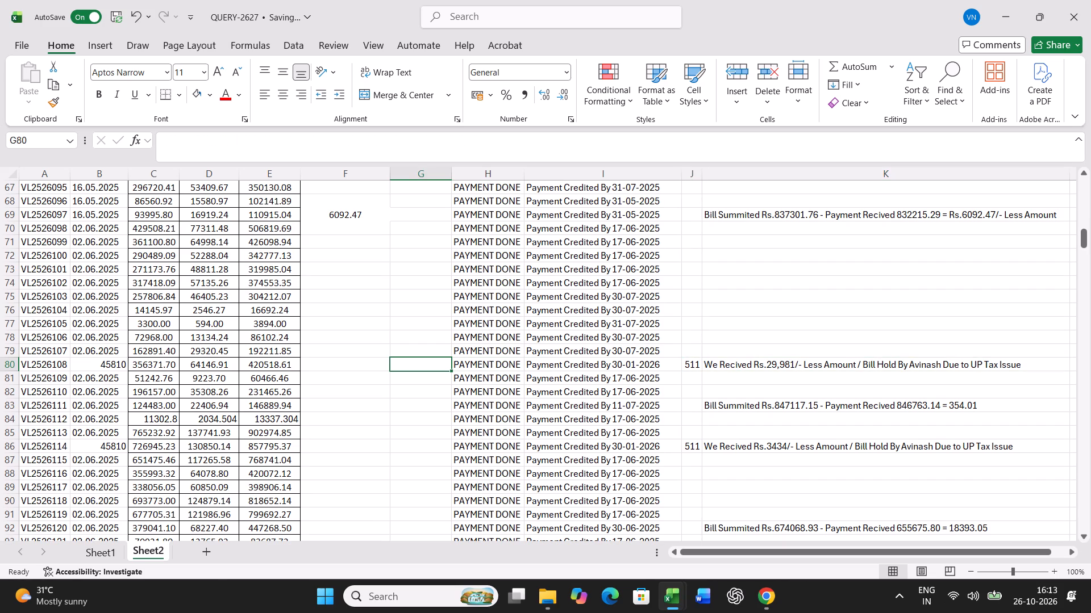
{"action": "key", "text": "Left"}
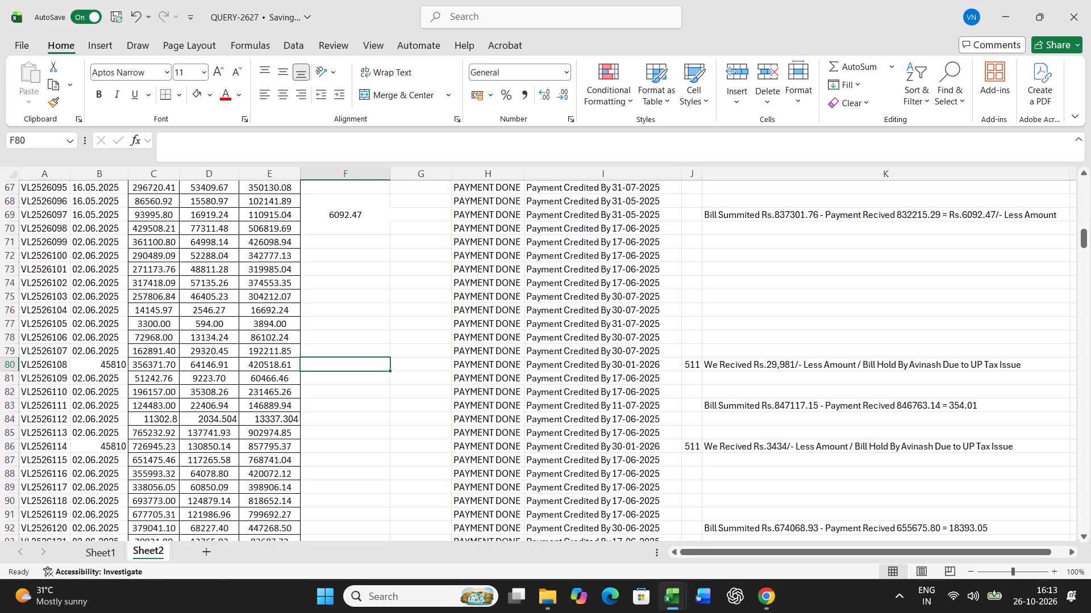
Replace the serial-number bill dates in B80, B86, B94 and B95 with 02.06.2025, filled down from the cell above.
{"action": "left_click", "coordinate": [91, 368]}
{"action": "key", "text": "ctrl+d"}
{"action": "key", "text": "Return"}
{"action": "key", "text": "Return"}
{"action": "key", "text": "Return"}
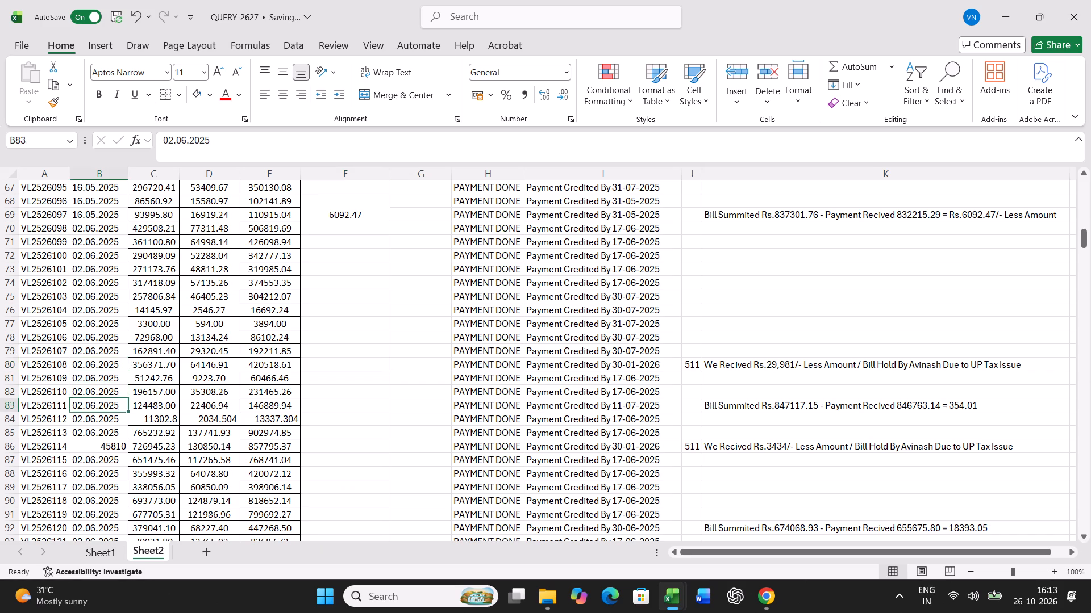
{"action": "key", "text": "Return"}
{"action": "key", "text": "Return"}
{"action": "key", "text": "Return"}
{"action": "key", "text": "Return"}
{"action": "key", "text": "Up"}
{"action": "key", "text": "ctrl+d"}
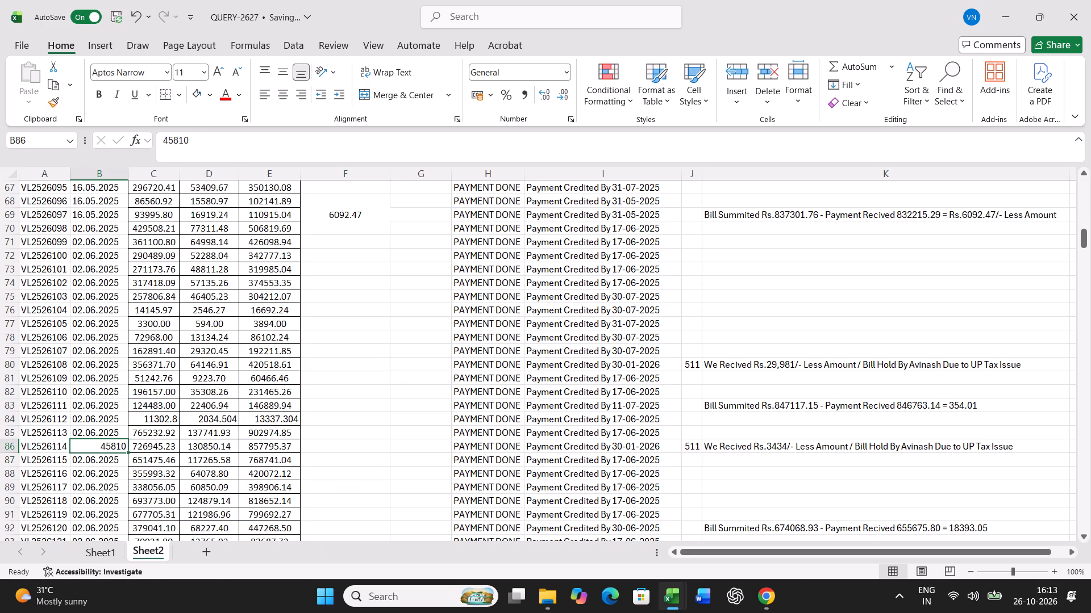
{"action": "scroll", "coordinate": [350, 488], "scroll_direction": "down", "scroll_amount": 5}
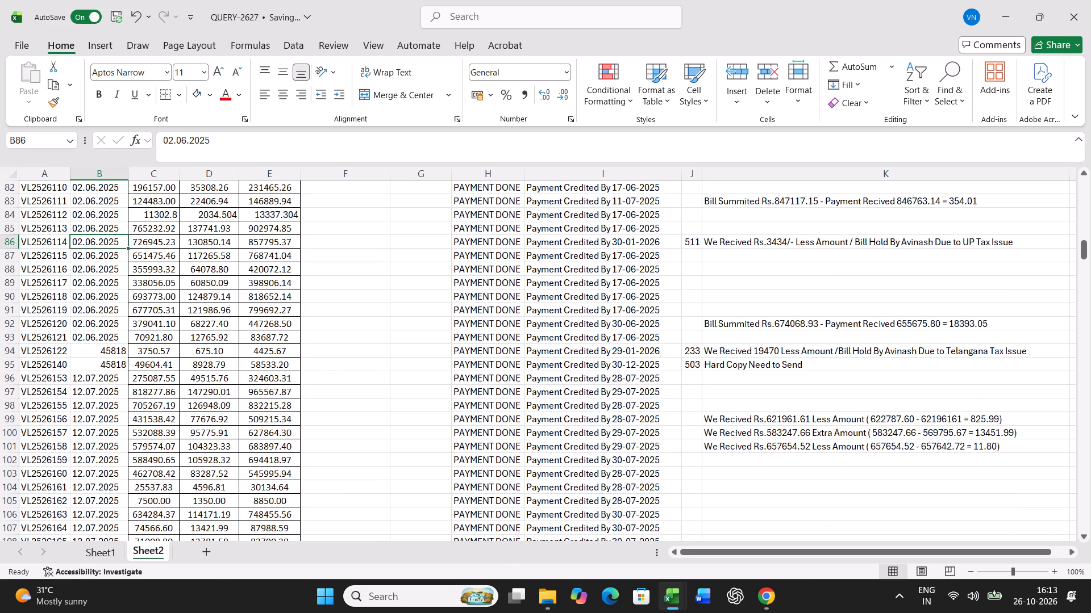
{"action": "left_click", "coordinate": [97, 350]}
{"action": "key", "text": "ctrl+d"}
{"action": "key", "text": "Return"}
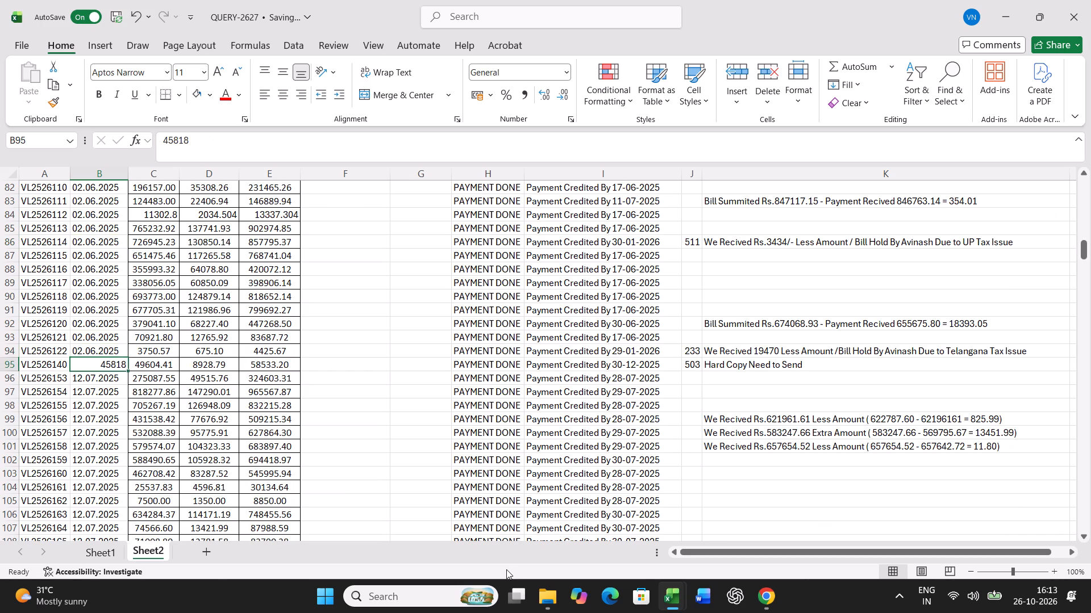
{"action": "key", "text": "ctrl+d"}
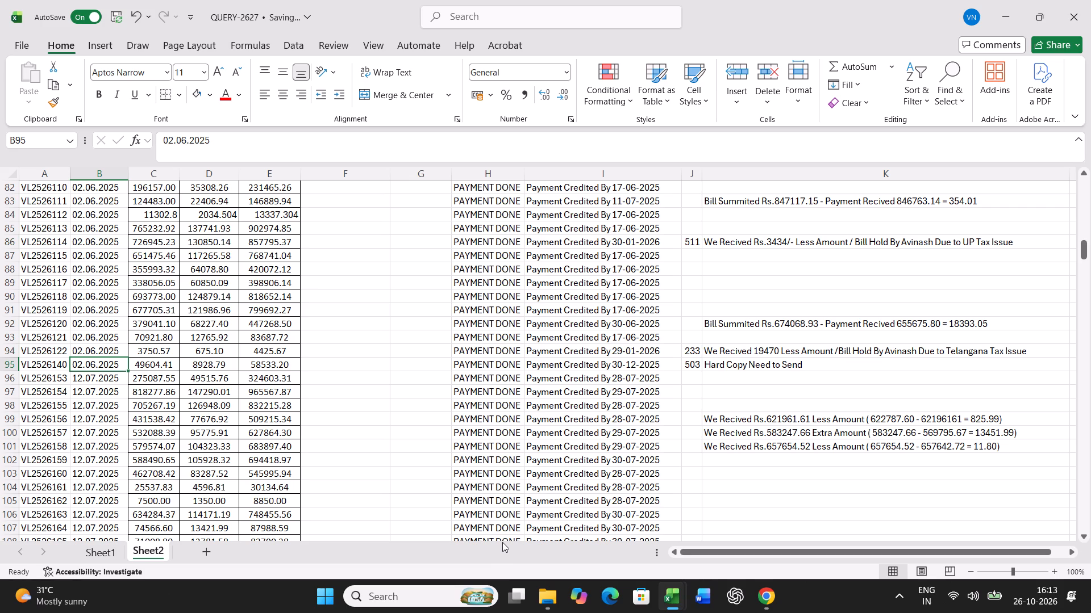
Replace the serial-number bill dates in B131 to B134 with 21.07.2025, filled down from the cell above.
{"action": "scroll", "coordinate": [501, 535], "scroll_direction": "down", "scroll_amount": 4}
{"action": "scroll", "coordinate": [433, 486], "scroll_direction": "down", "scroll_amount": 6}
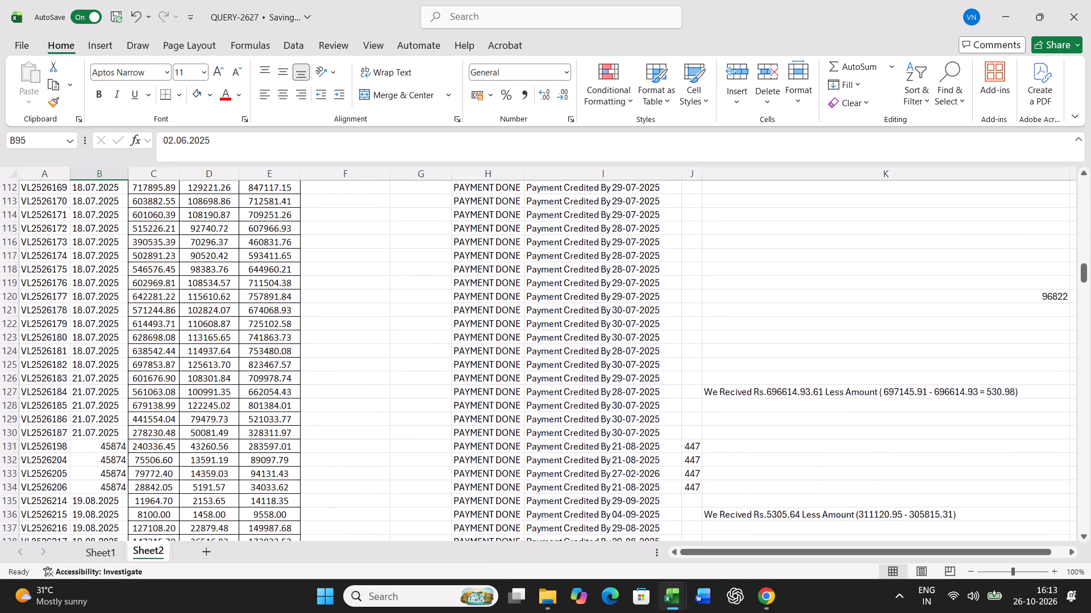
{"action": "scroll", "coordinate": [428, 486], "scroll_direction": "down", "scroll_amount": 4}
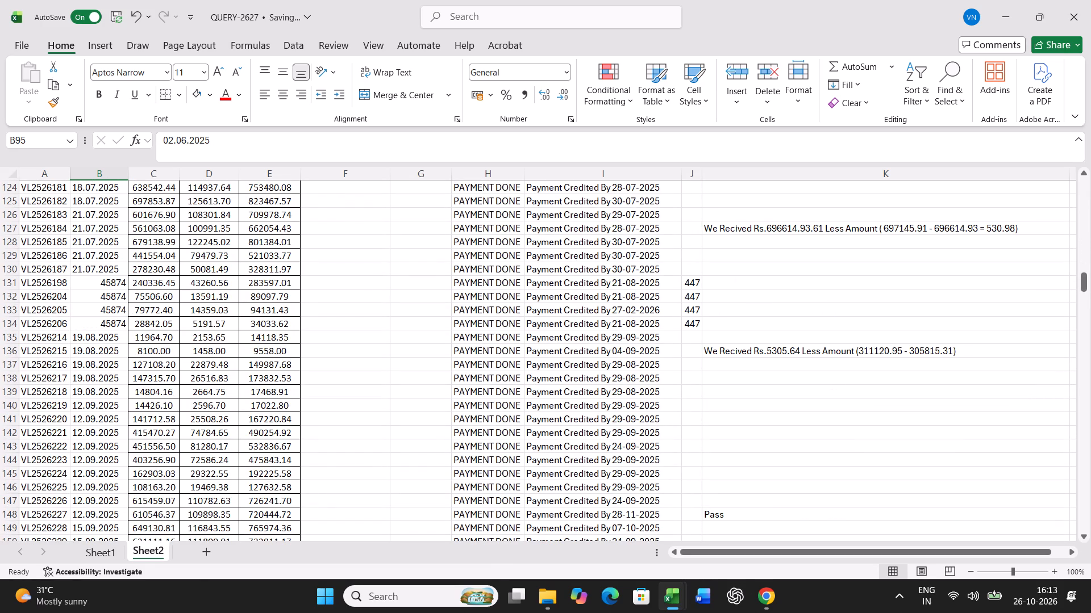
{"action": "left_click", "coordinate": [106, 282]}
{"action": "key", "text": "ctrl+d"}
{"action": "key", "text": "Return"}
{"action": "key", "text": "ctrl+d"}
{"action": "key", "text": "Return"}
{"action": "key", "text": "ctrl+d"}
{"action": "key", "text": "Return"}
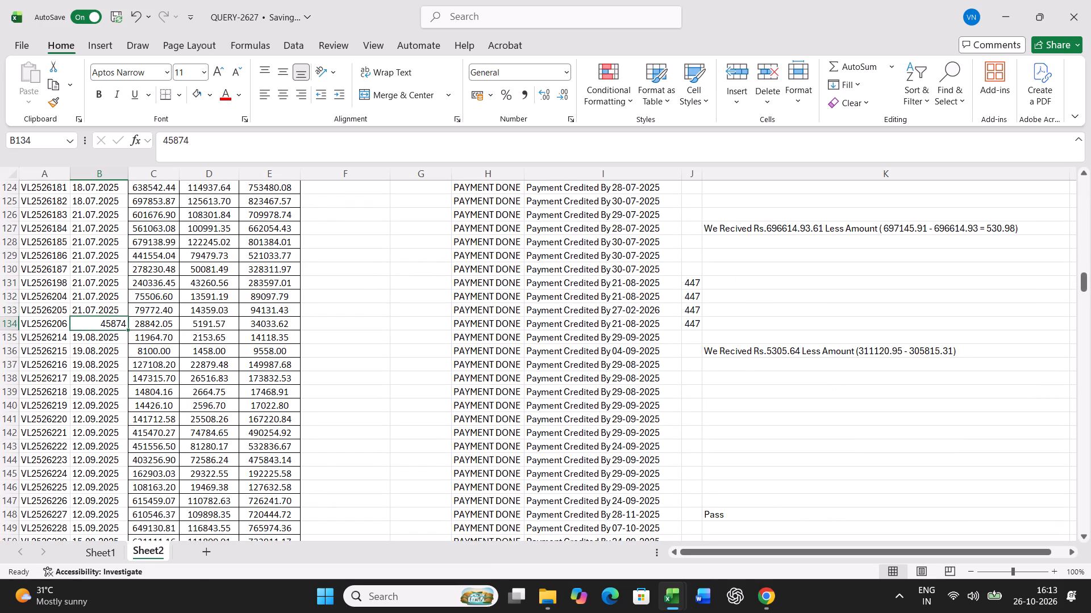
{"action": "key", "text": "ctrl+d"}
{"action": "key", "text": "Return"}
Replace the serial-number bill dates from the cell above: 17.09.2025 in B161 and 10.10.2025 in B197.
{"action": "scroll", "coordinate": [218, 371], "scroll_direction": "down", "scroll_amount": 5}
{"action": "left_click", "coordinate": [102, 486]}
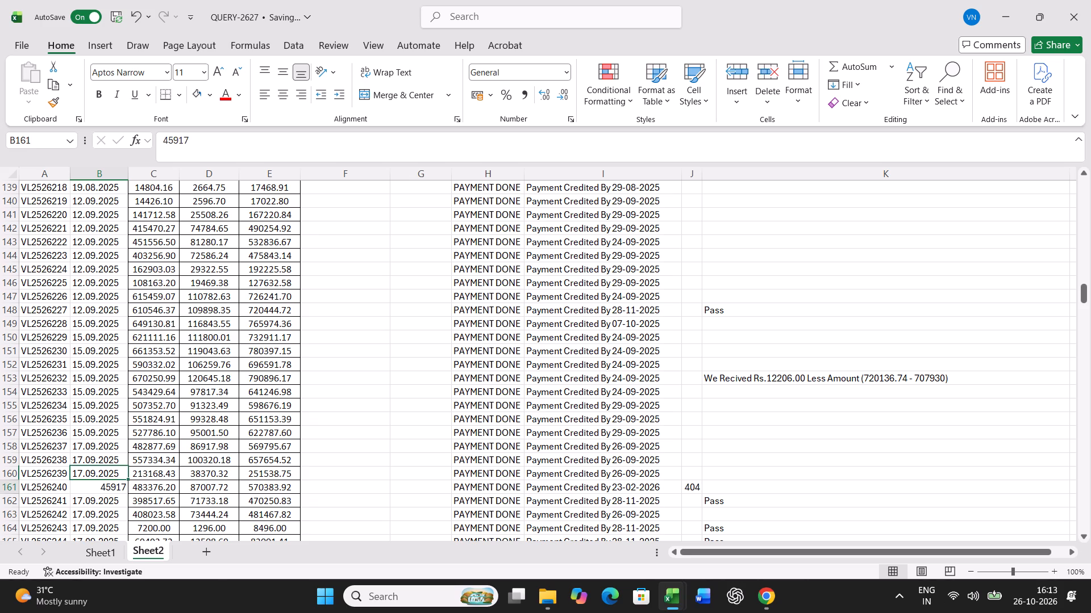
{"action": "key", "text": "ctrl+d"}
{"action": "key", "text": "Return"}
{"action": "scroll", "coordinate": [245, 454], "scroll_direction": "down", "scroll_amount": 15}
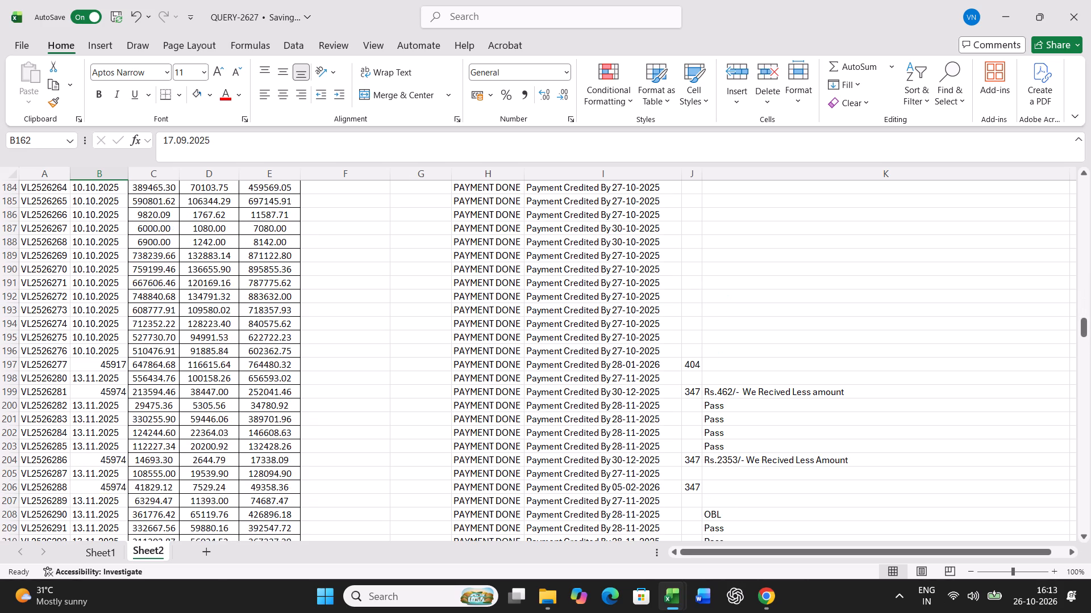
{"action": "left_click", "coordinate": [105, 367]}
{"action": "key", "text": "ctrl+d"}
{"action": "key", "text": "Return"}
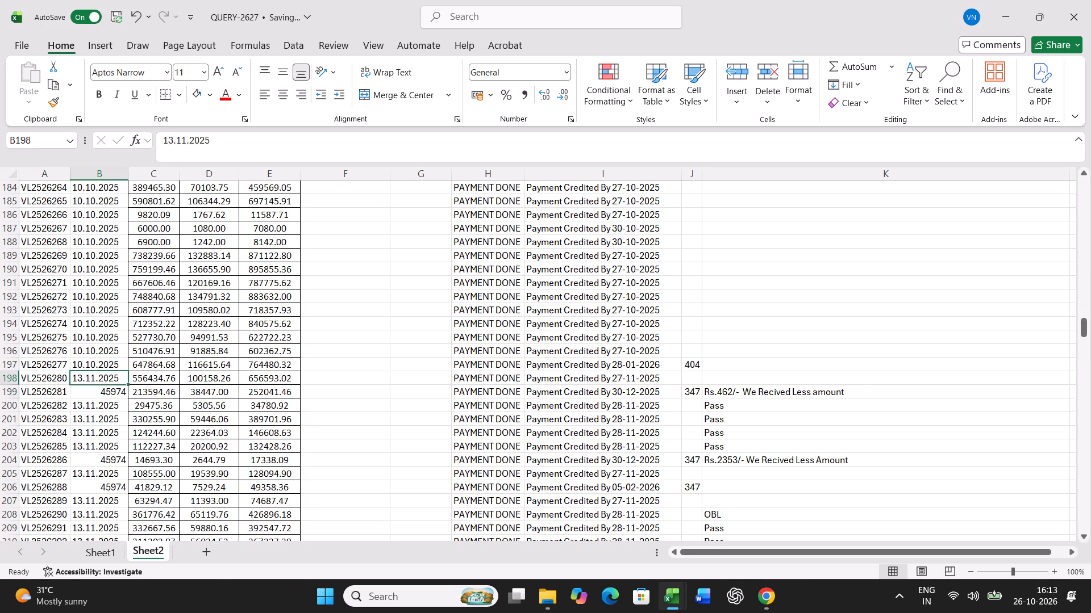
Replace the serial-number bill dates in B199, B204 and B206 with 13.11.2025, filled down from the cell above.
{"action": "key", "text": "Return"}
{"action": "key", "text": "ctrl+d"}
{"action": "key", "text": "Return"}
{"action": "key", "text": "Return"}
{"action": "key", "text": "Return"}
{"action": "key", "text": "Return"}
{"action": "key", "text": "Return"}
{"action": "key", "text": "ctrl+d"}
{"action": "key", "text": "Return"}
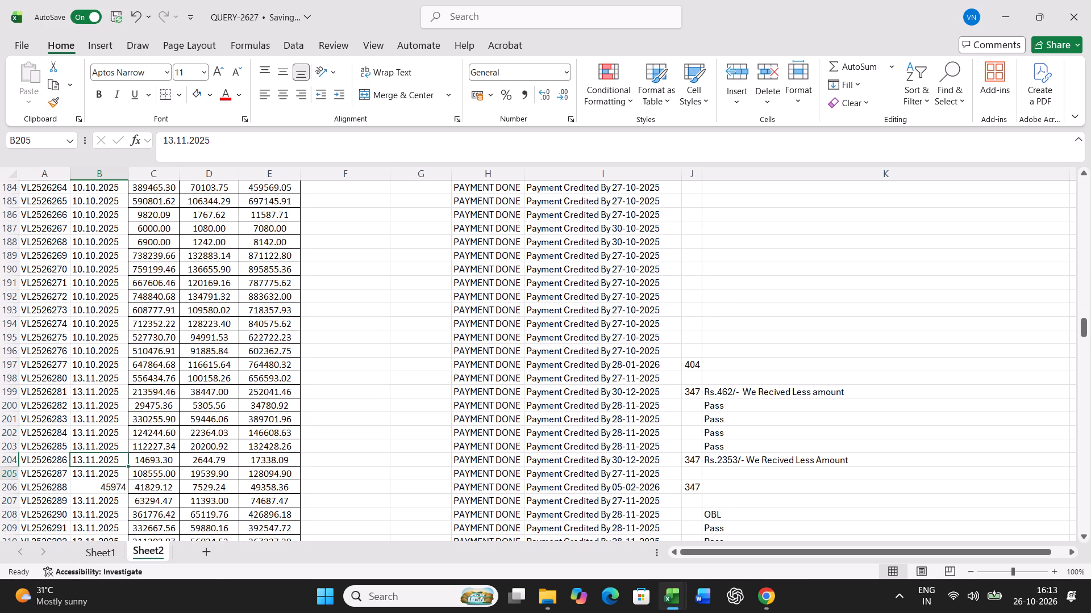
{"action": "key", "text": "Return"}
{"action": "key", "text": "ctrl+d"}
Switch to the BILL SUBMIT FORMET workbook and copy the 2526-series invoice numbers and dates, D2 to E463, on Sheet2.
{"action": "scroll", "coordinate": [232, 396], "scroll_direction": "down", "scroll_amount": 6}
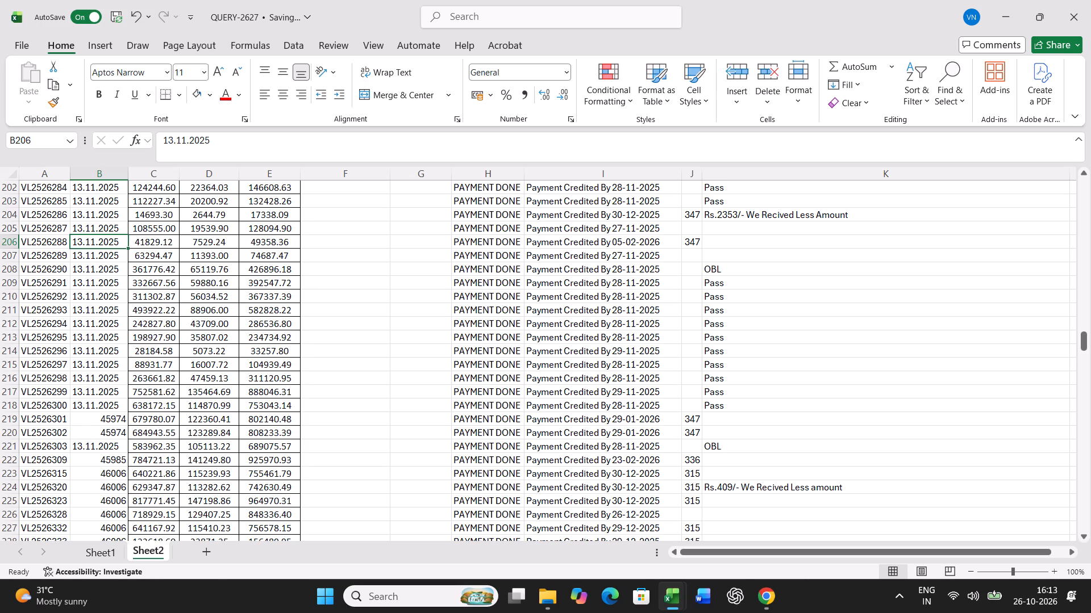
{"action": "scroll", "coordinate": [349, 425], "scroll_direction": "down", "scroll_amount": 16}
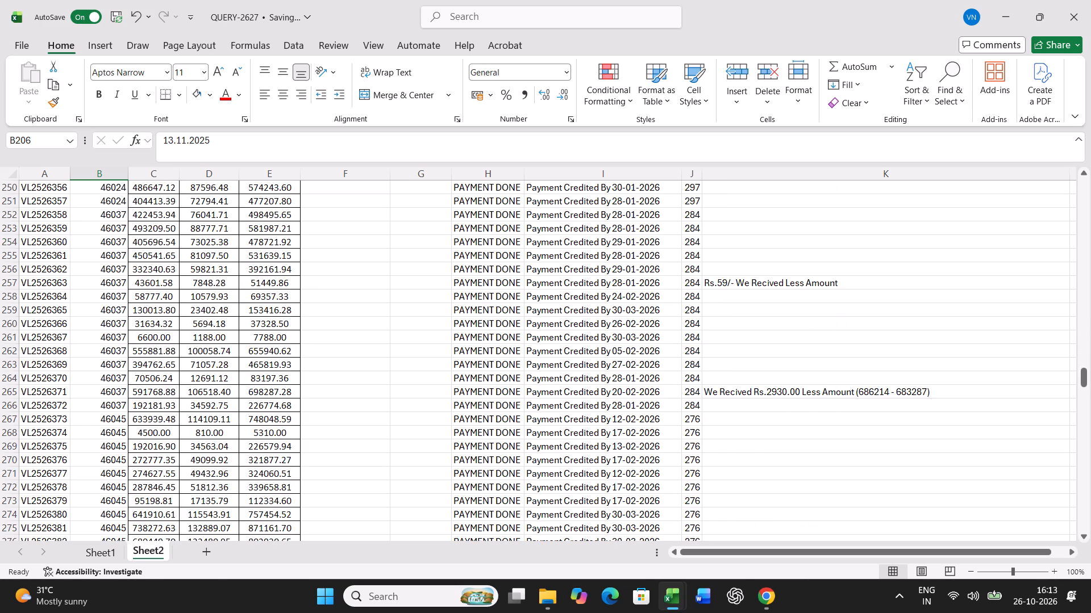
{"action": "scroll", "coordinate": [349, 425], "scroll_direction": "up", "scroll_amount": 6}
{"action": "left_click", "coordinate": [674, 594]}
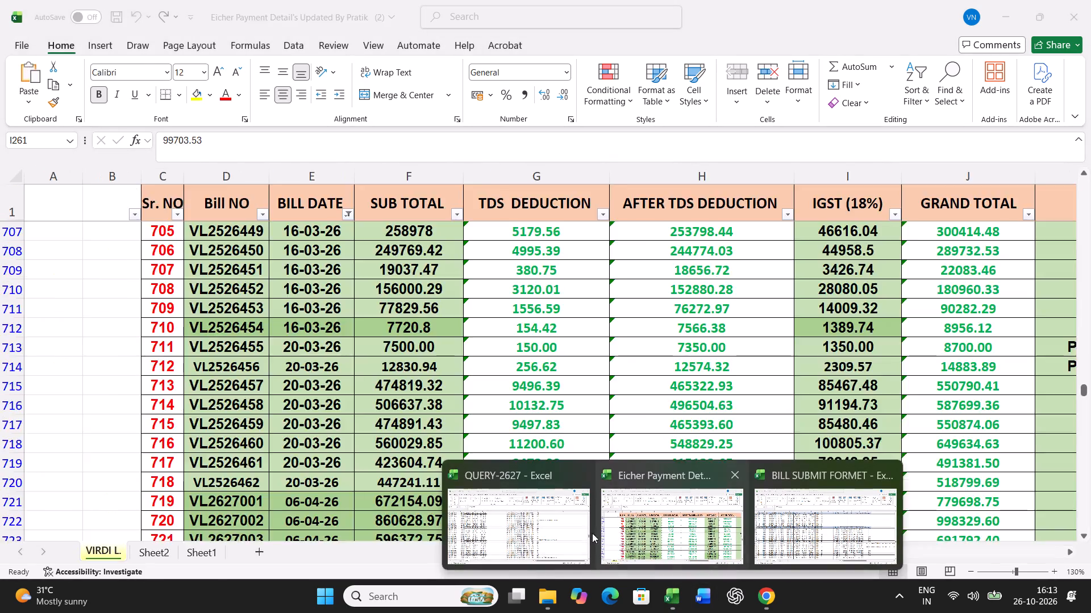
{"action": "left_click", "coordinate": [777, 515]}
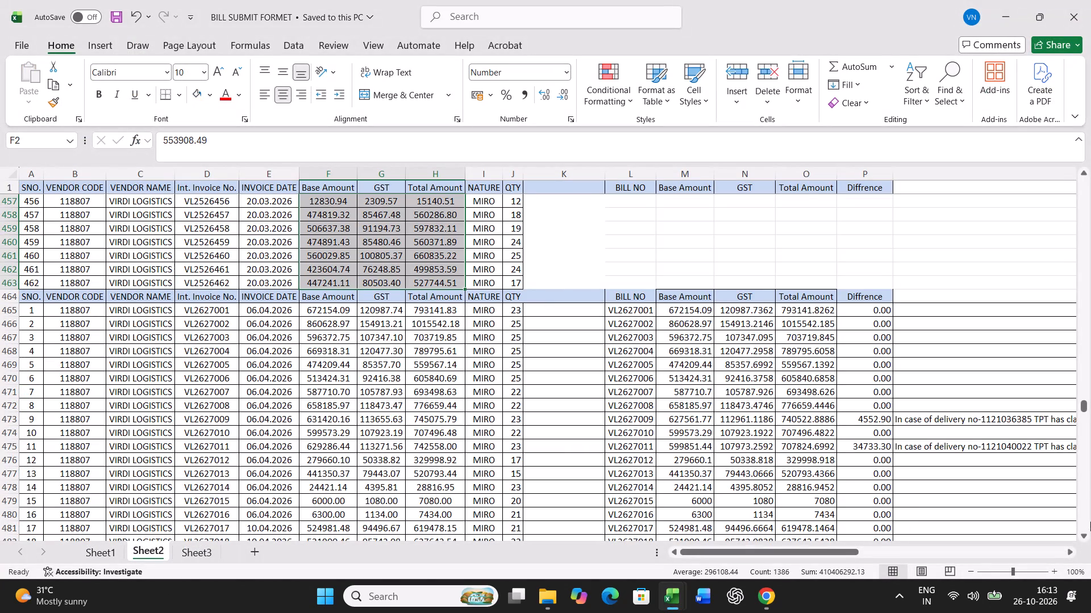
{"action": "left_click_drag", "start_coordinate": [1086, 404], "coordinate": [1090, 343]}
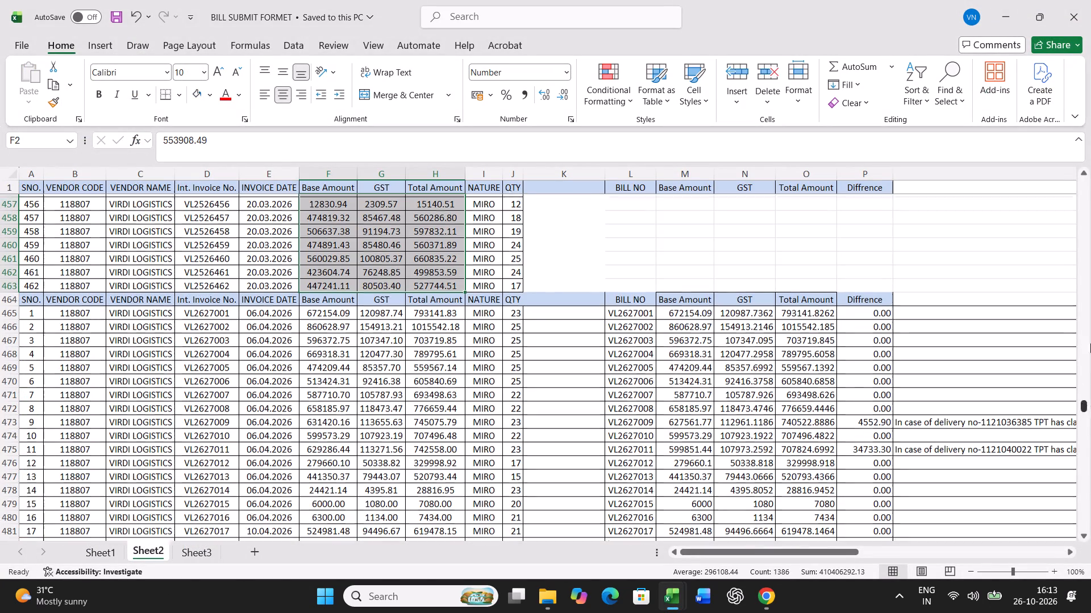
{"action": "left_click_drag", "start_coordinate": [1090, 343], "coordinate": [1090, 164]}
{"action": "left_click_drag", "start_coordinate": [215, 202], "coordinate": [261, 606]}
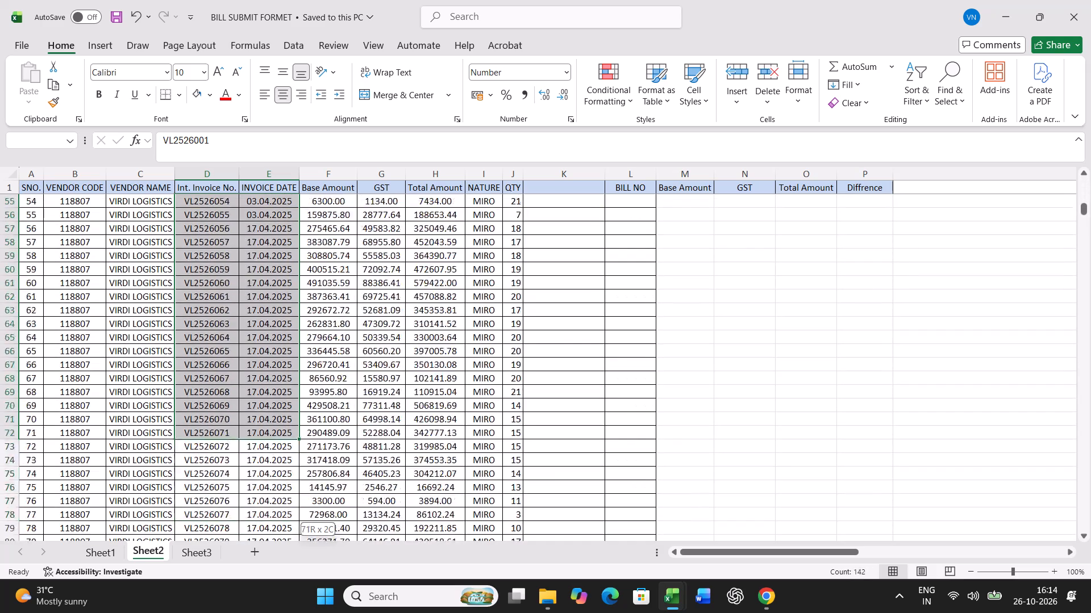
{"action": "left_click_drag", "start_coordinate": [261, 606], "coordinate": [265, 552]}
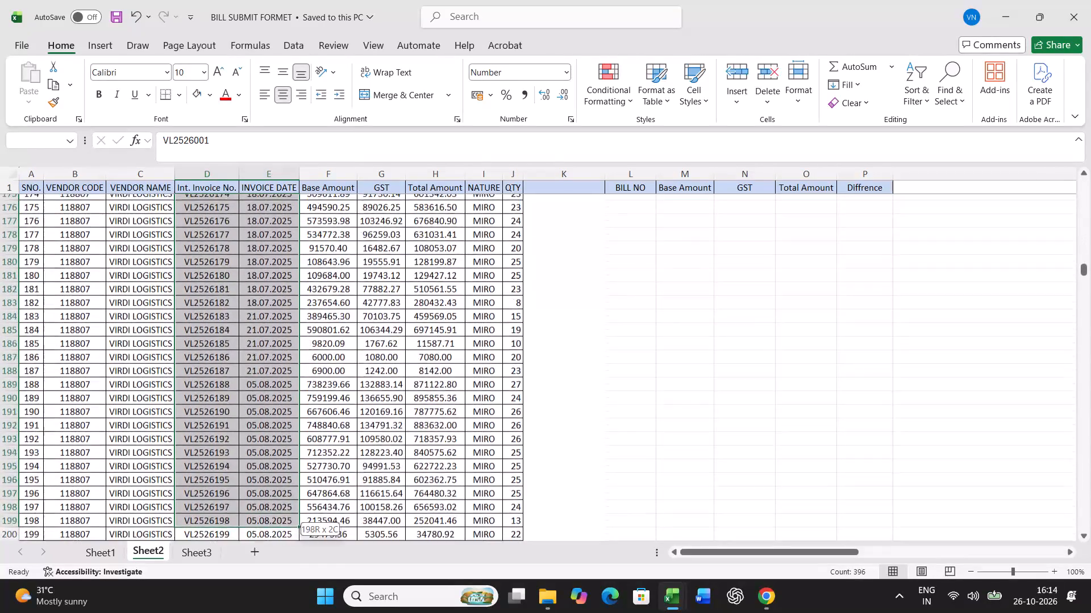
{"action": "left_click_drag", "start_coordinate": [265, 552], "coordinate": [268, 523]}
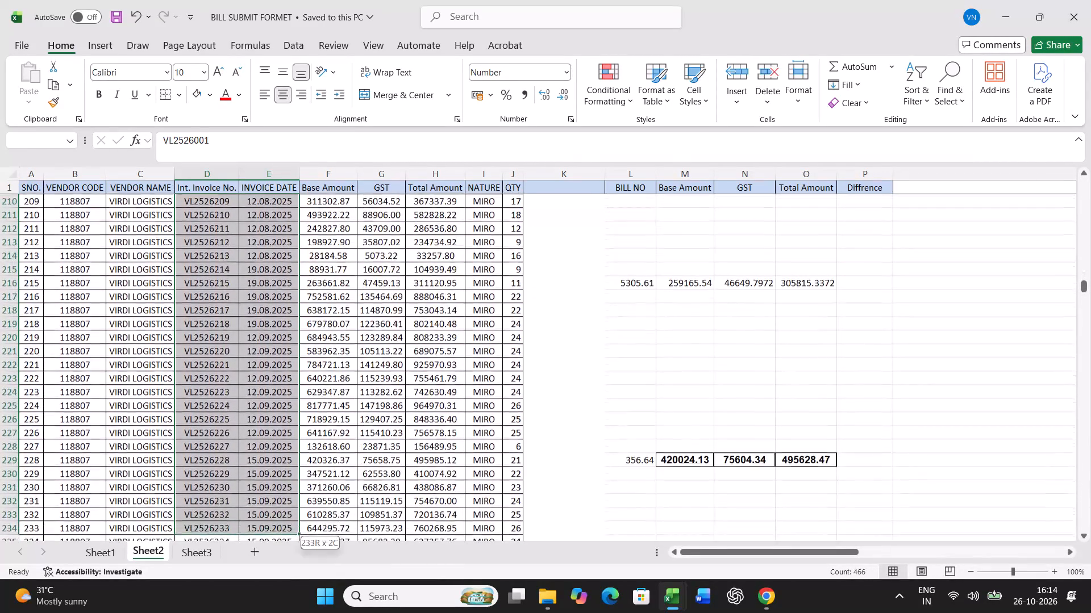
{"action": "left_click_drag", "start_coordinate": [268, 523], "coordinate": [266, 555]}
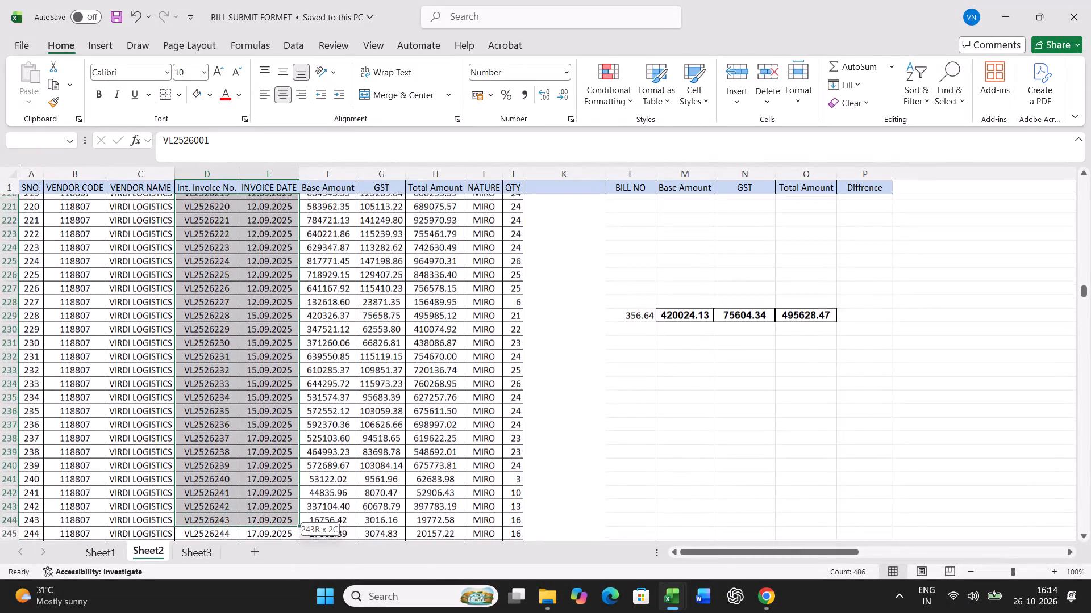
{"action": "left_click_drag", "start_coordinate": [266, 555], "coordinate": [266, 488]}
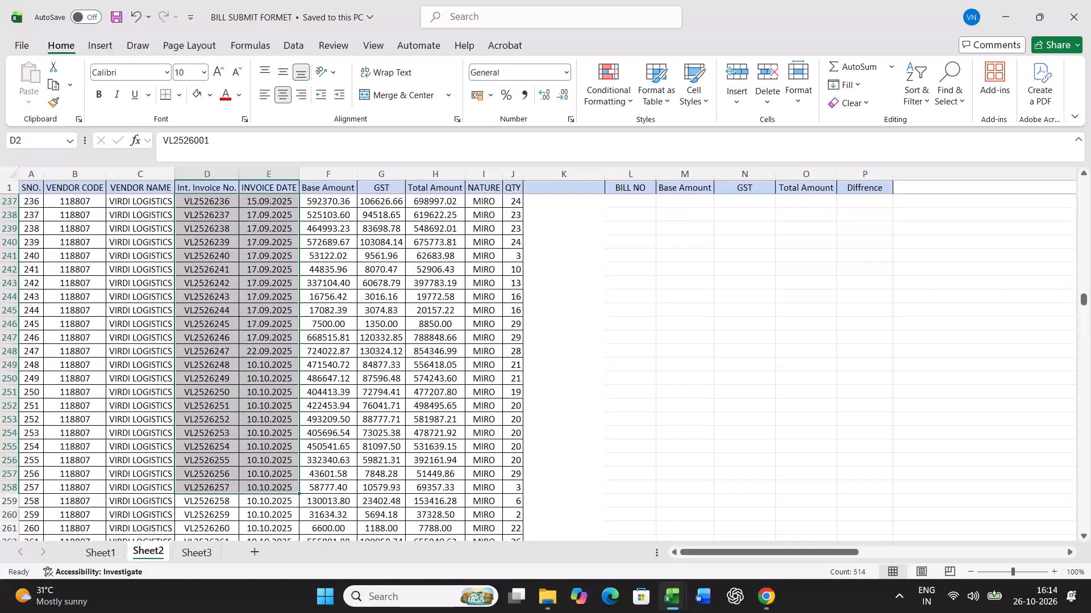
{"action": "left_click", "coordinate": [675, 587]}
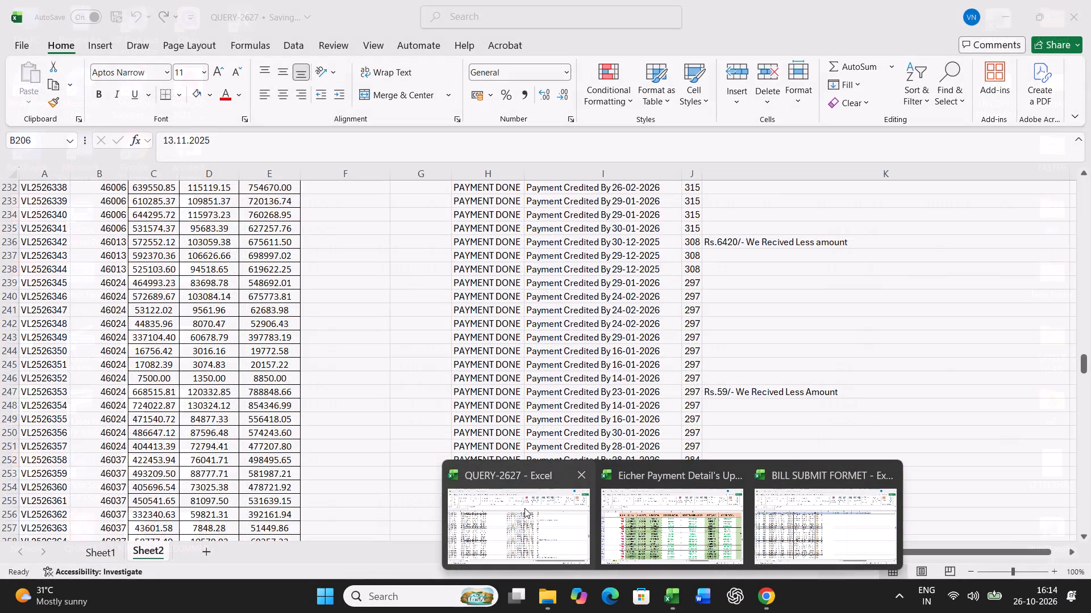
{"action": "left_click", "coordinate": [524, 508]}
{"action": "left_click", "coordinate": [676, 600]}
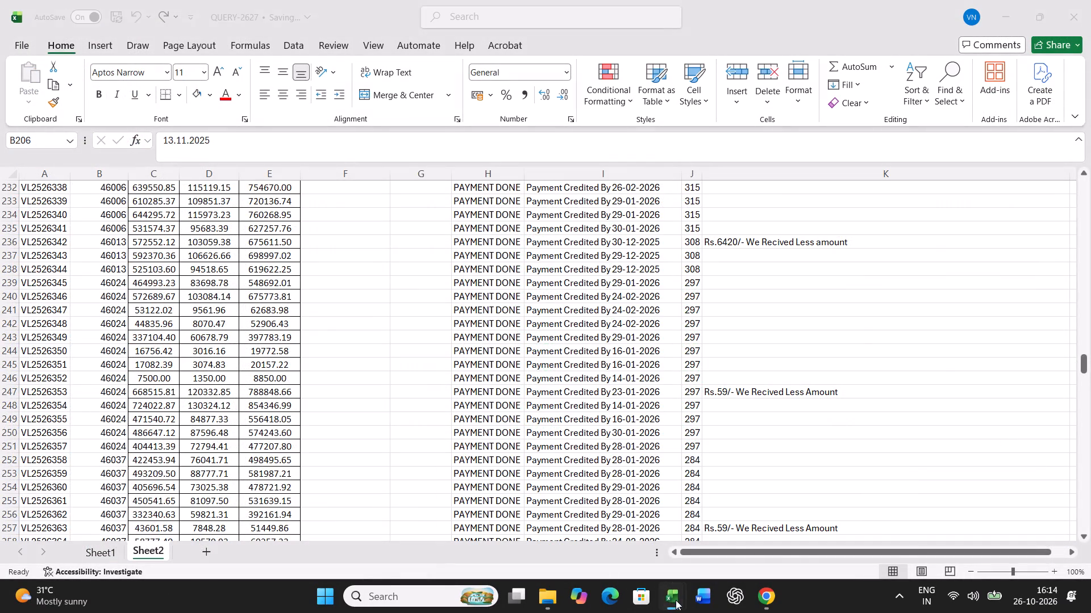
{"action": "left_click", "coordinate": [846, 530]}
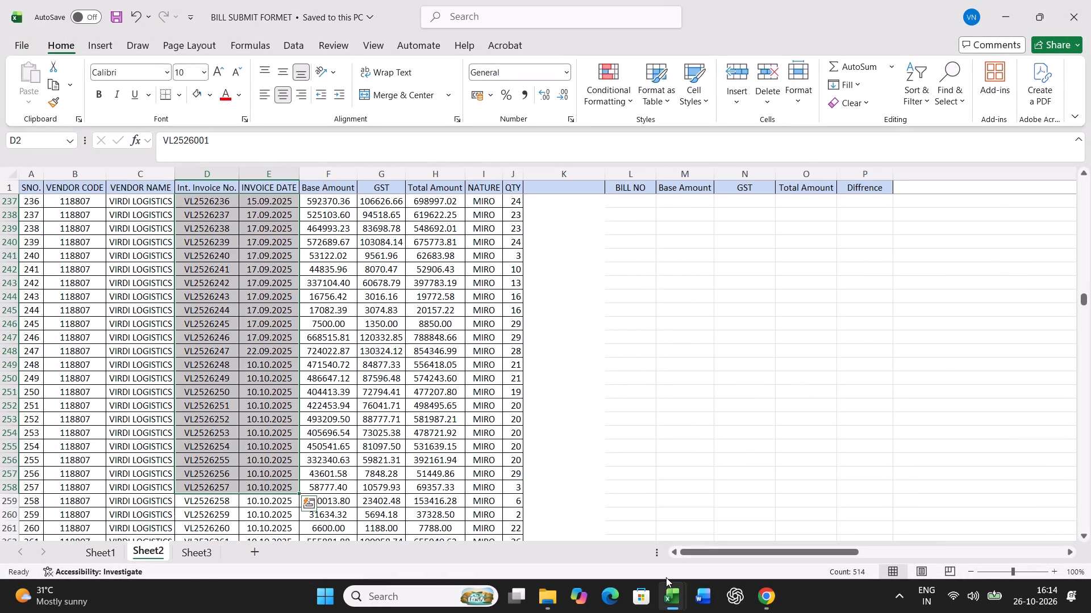
{"action": "scroll", "coordinate": [490, 473], "scroll_direction": "down", "scroll_amount": 4}
{"action": "key", "text": "shift+Down"}
{"action": "key", "text": "shift+Down"}
{"action": "key", "text": "shift+Down"}
{"action": "key", "text": "shift+Down"}
{"action": "key", "text": "shift+Down"}
{"action": "key", "text": "shift+Down"}
{"action": "key", "text": "shift+Down"}
{"action": "key", "text": "shift+Down"}
{"action": "key", "text": "shift+Down"}
{"action": "key", "text": "shift+Down"}
{"action": "key", "text": "shift+Down"}
{"action": "key", "text": "shift+Down"}
{"action": "key", "text": "shift+Down"}
{"action": "key", "text": "shift+Down"}
{"action": "key", "text": "shift+Down"}
{"action": "key", "text": "shift+Down"}
{"action": "key", "text": "shift+Down"}
{"action": "key", "text": "shift+Down"}
{"action": "key", "text": "shift+Down"}
{"action": "key", "text": "shift+Down"}
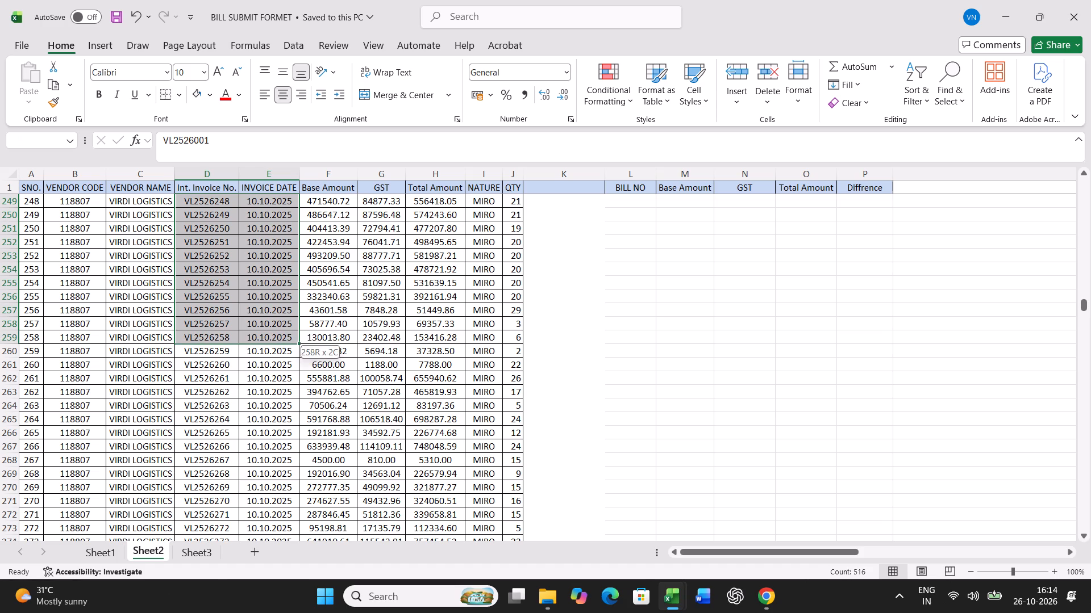
{"action": "key", "text": "shift+Down"}
{"action": "key", "text": "shift+Down"}
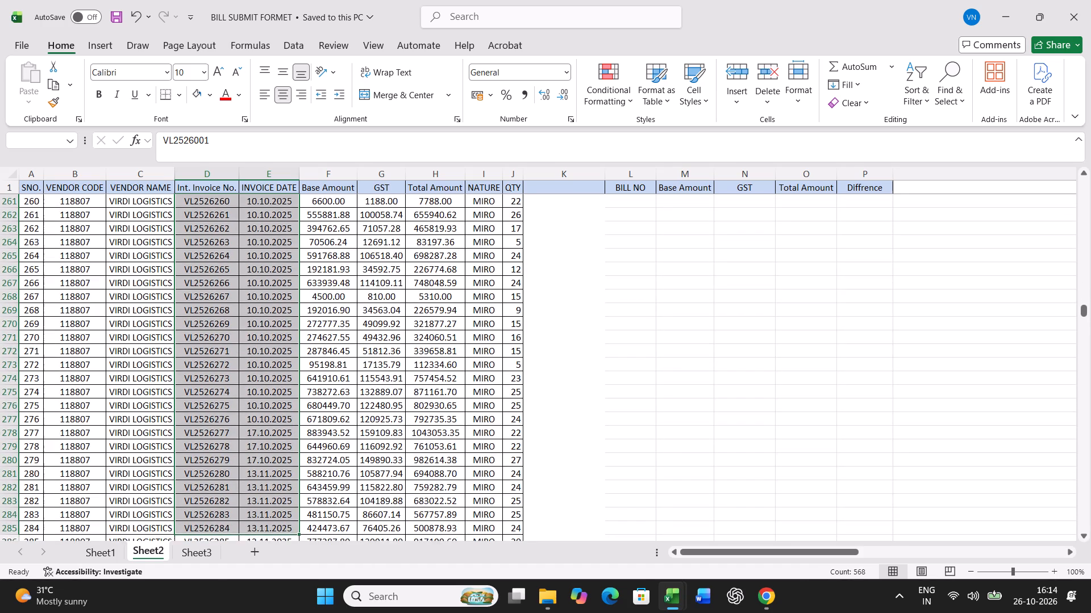
{"action": "key", "text": "shift+Down"}
{"action": "key", "text": "shift+Down"}
{"action": "key", "text": "shift+Down"}
{"action": "key", "text": "shift+Down"}
{"action": "key", "text": "shift+Down"}
{"action": "key", "text": "shift+Down"}
{"action": "key", "text": "shift+Down"}
{"action": "key", "text": "shift+Down"}
{"action": "key", "text": "shift+Down"}
{"action": "key", "text": "shift+Down"}
{"action": "key", "text": "shift+Down"}
{"action": "key", "text": "shift+Down"}
{"action": "key", "text": "shift+Down"}
{"action": "key", "text": "shift+Down"}
{"action": "key", "text": "shift+Down"}
{"action": "key", "text": "shift+Down"}
{"action": "key", "text": "shift+Down"}
{"action": "key", "text": "shift+Down"}
{"action": "key", "text": "shift+Down"}
{"action": "key", "text": "shift+Down"}
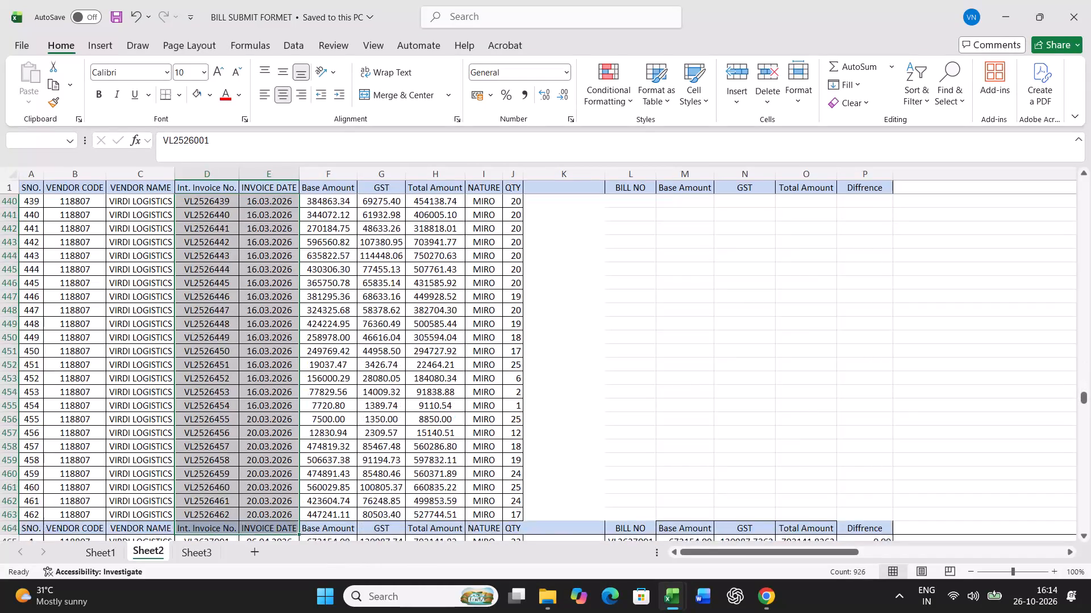
{"action": "key", "text": "shift+Up"}
{"action": "key", "text": "shift+Up"}
{"action": "key", "text": "shift+Up"}
{"action": "key", "text": "shift+Up"}
{"action": "key", "text": "shift+Up"}
{"action": "key", "text": "shift+Up"}
{"action": "key", "text": "shift+Up"}
{"action": "key", "text": "shift+Up"}
{"action": "key", "text": "shift+Up"}
{"action": "key", "text": "shift+Up"}
{"action": "key", "text": "shift+Up"}
{"action": "key", "text": "shift+Up"}
{"action": "key", "text": "shift+Up"}
{"action": "key", "text": "shift+Up"}
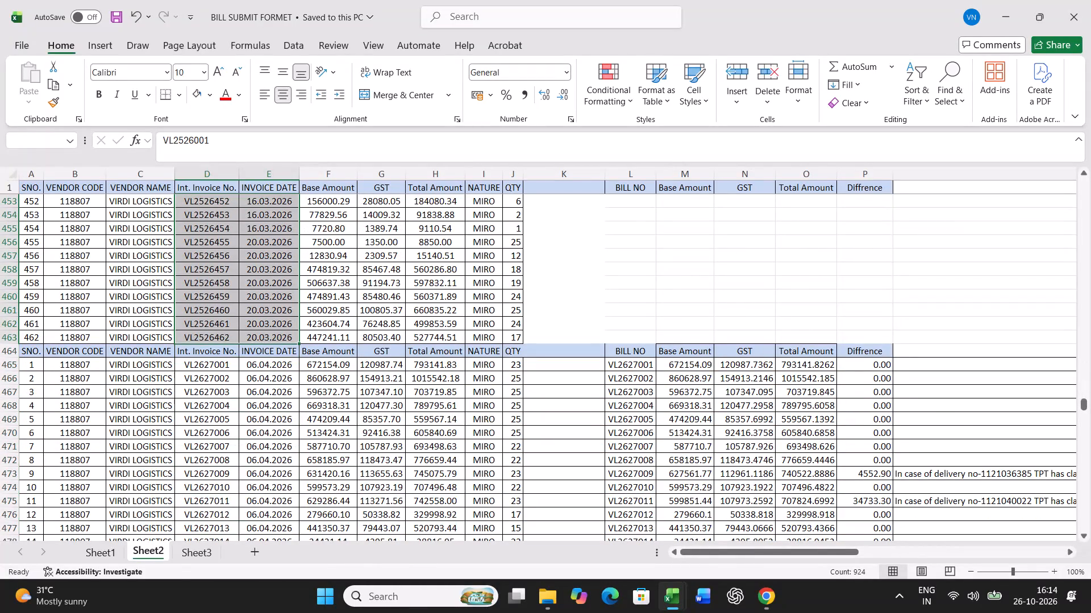
{"action": "key", "text": "ctrl+c"}
Switch to the QUERY-2627 workbook and paste the copied invoice numbers and dates as values on Sheet2, starting at A2.
{"action": "left_click", "coordinate": [677, 602]}
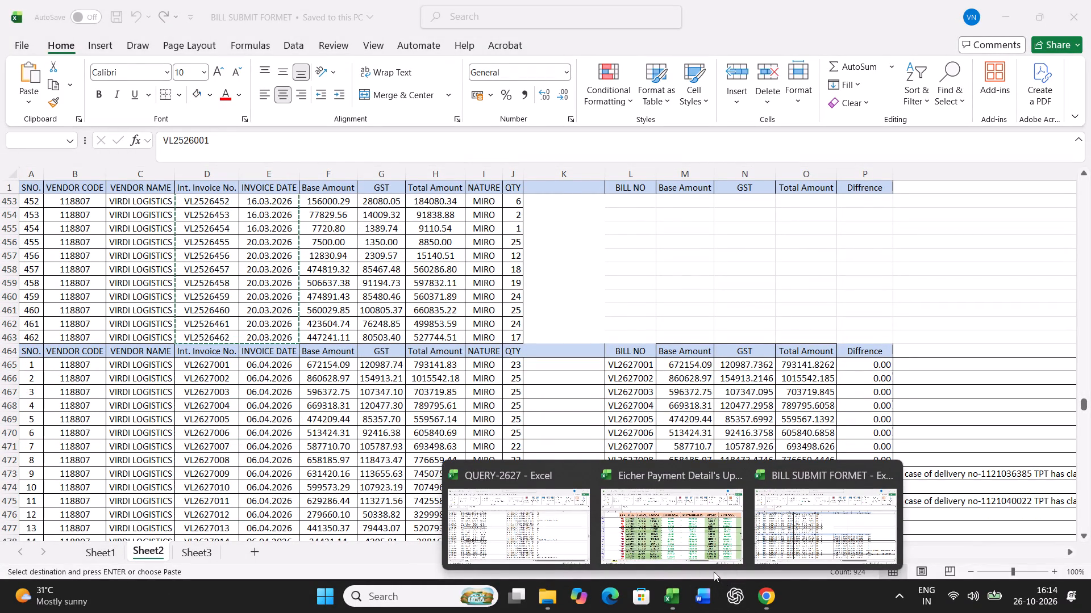
{"action": "left_click", "coordinate": [536, 530]}
{"action": "scroll", "coordinate": [244, 438], "scroll_direction": "up", "scroll_amount": 20}
{"action": "scroll", "coordinate": [244, 438], "scroll_direction": "up", "scroll_amount": 20}
{"action": "scroll", "coordinate": [244, 438], "scroll_direction": "up", "scroll_amount": 13}
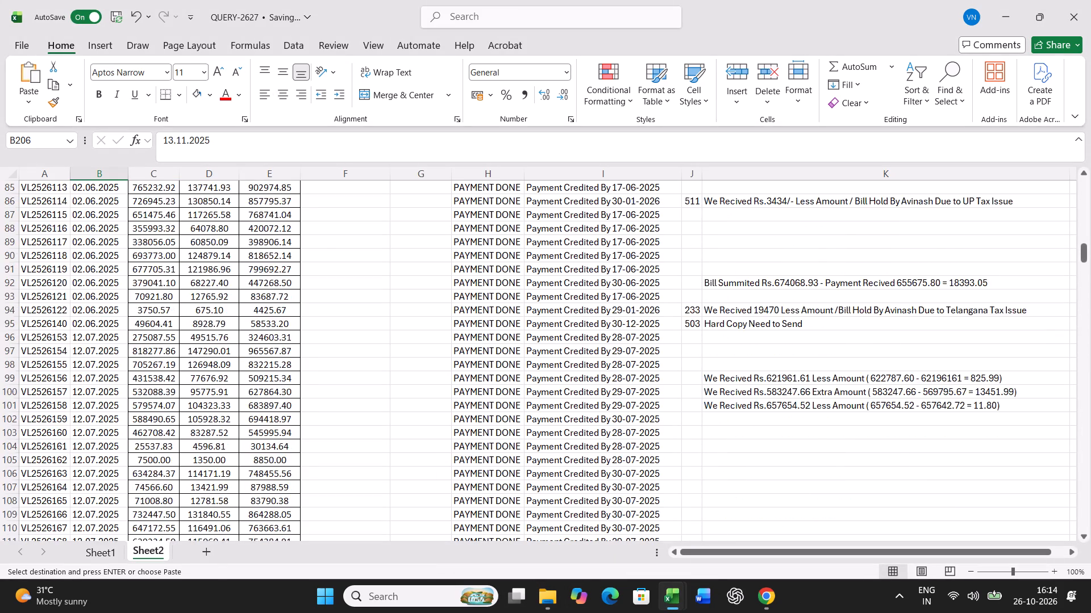
{"action": "scroll", "coordinate": [244, 438], "scroll_direction": "up", "scroll_amount": 20}
{"action": "scroll", "coordinate": [244, 438], "scroll_direction": "up", "scroll_amount": 13}
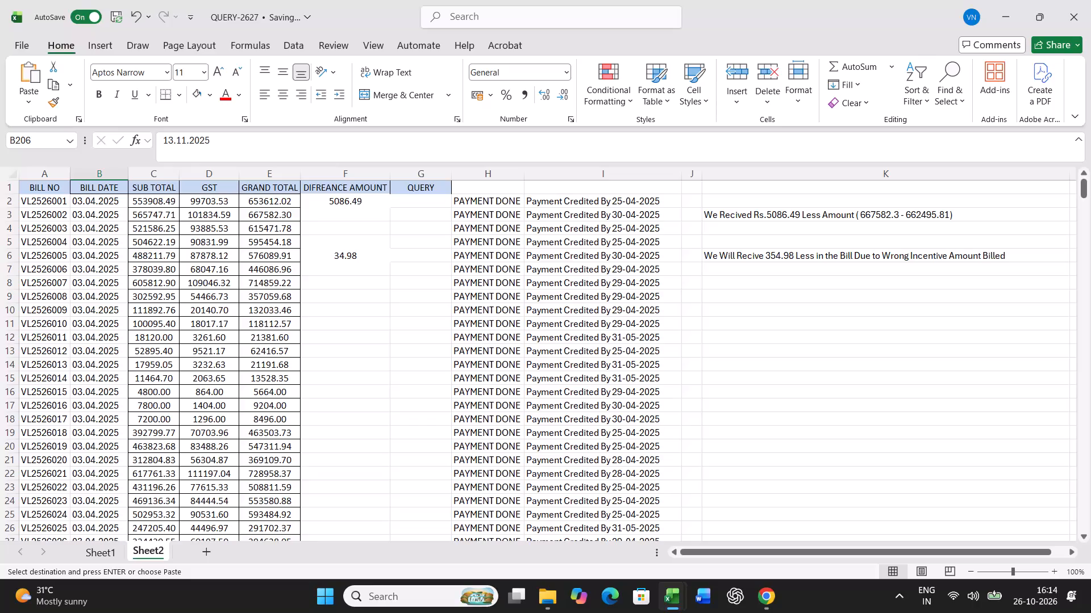
{"action": "right_click", "coordinate": [46, 203]}
{"action": "left_click", "coordinate": [144, 203]}
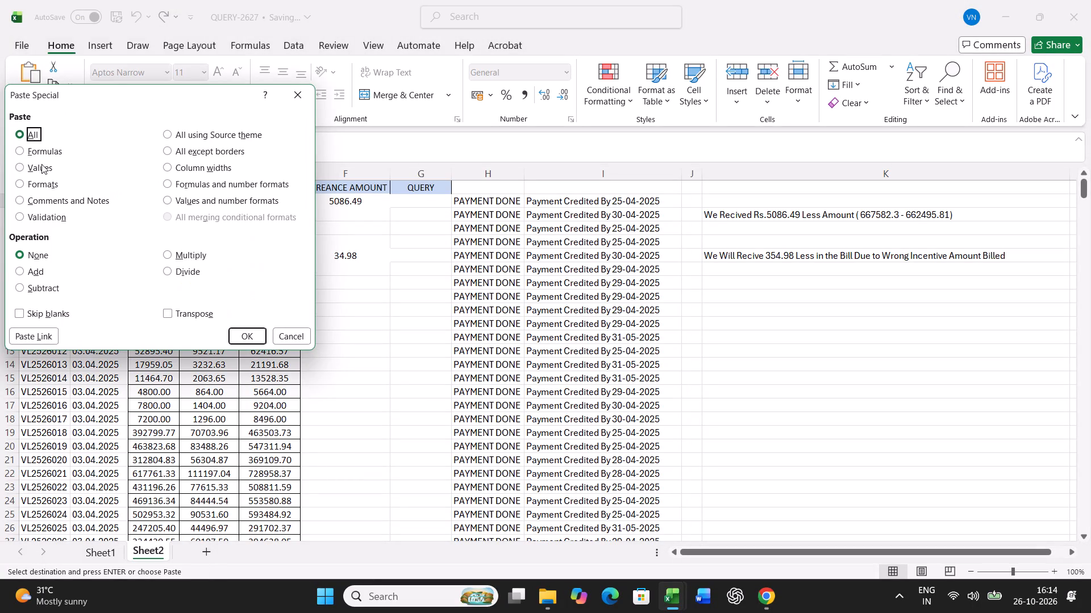
{"action": "left_click", "coordinate": [41, 164]}
{"action": "left_click", "coordinate": [247, 331]}
Examine how Sheet2's pasted bill numbers and dates line up with the amounts, payment details and remarks, down to bill VL2526356 in A357.
{"action": "scroll", "coordinate": [247, 423], "scroll_direction": "down", "scroll_amount": 10}
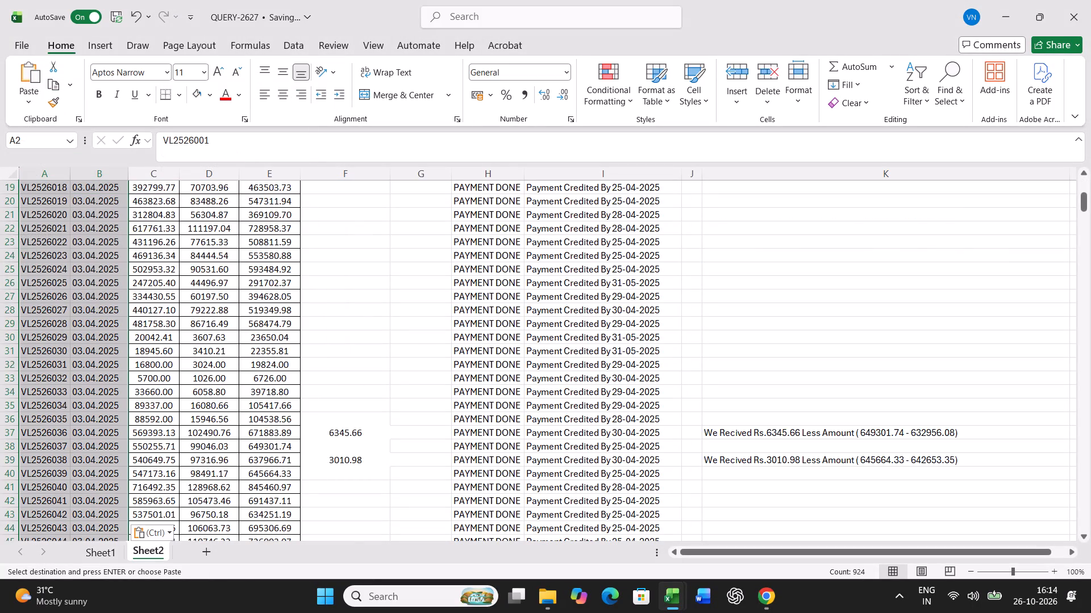
{"action": "scroll", "coordinate": [247, 424], "scroll_direction": "down", "scroll_amount": 20}
{"action": "scroll", "coordinate": [247, 424], "scroll_direction": "down", "scroll_amount": 20}
{"action": "scroll", "coordinate": [247, 424], "scroll_direction": "down", "scroll_amount": 8}
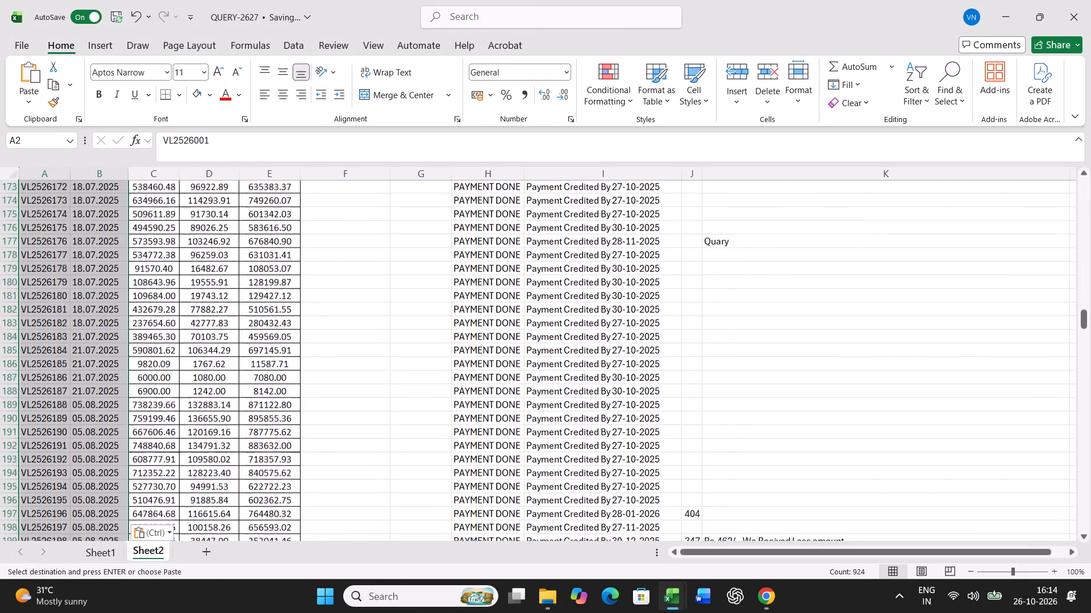
{"action": "scroll", "coordinate": [247, 424], "scroll_direction": "down", "scroll_amount": 20}
{"action": "scroll", "coordinate": [247, 424], "scroll_direction": "down", "scroll_amount": 20}
{"action": "scroll", "coordinate": [247, 424], "scroll_direction": "down", "scroll_amount": 8}
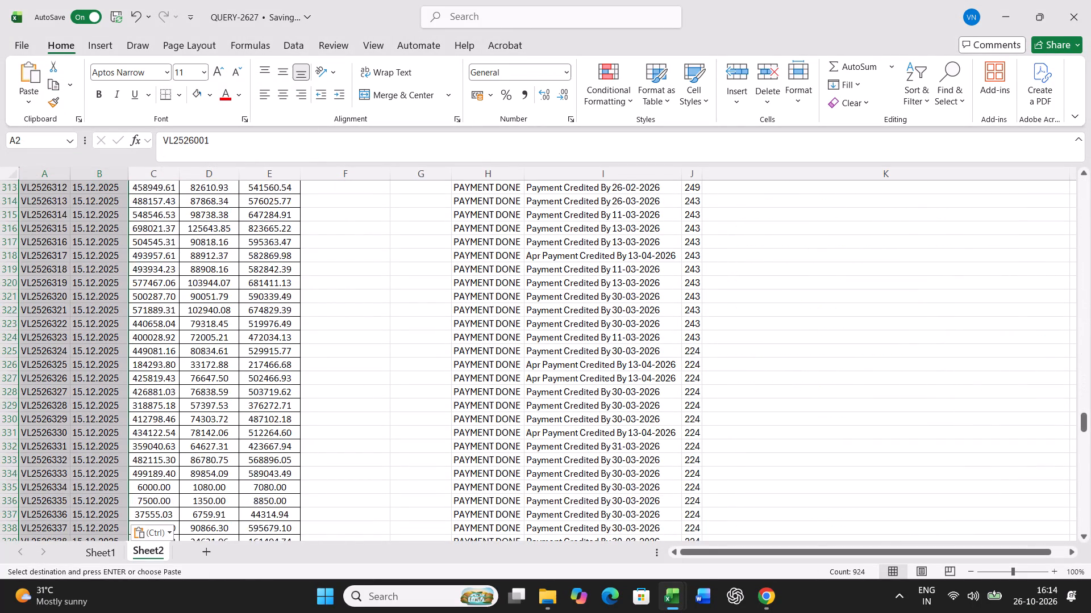
{"action": "scroll", "coordinate": [247, 424], "scroll_direction": "down", "scroll_amount": 18}
{"action": "scroll", "coordinate": [247, 424], "scroll_direction": "up", "scroll_amount": 10}
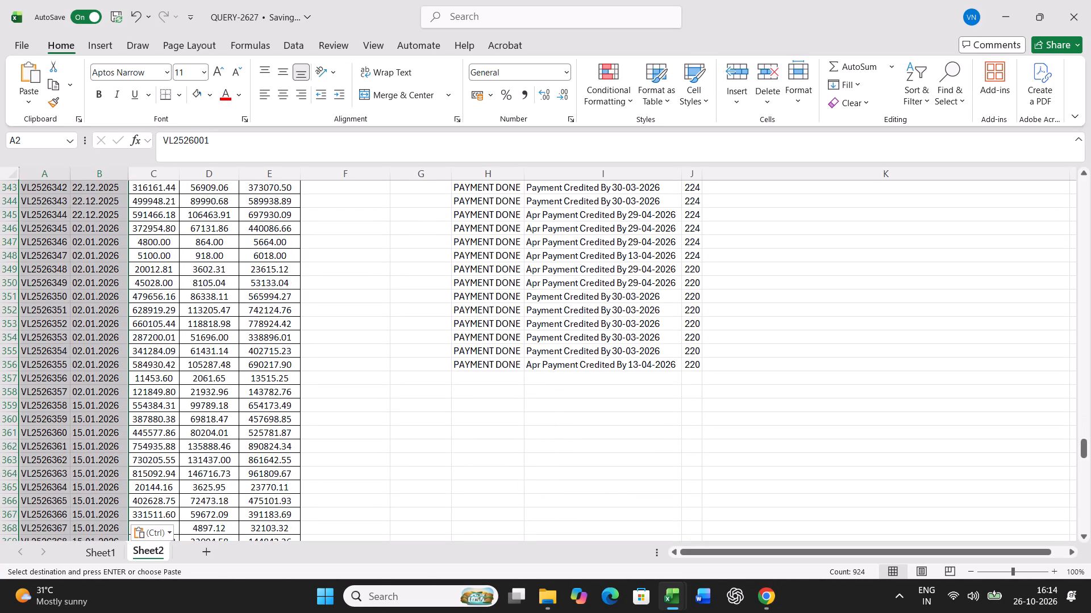
{"action": "scroll", "coordinate": [247, 424], "scroll_direction": "down", "scroll_amount": 5}
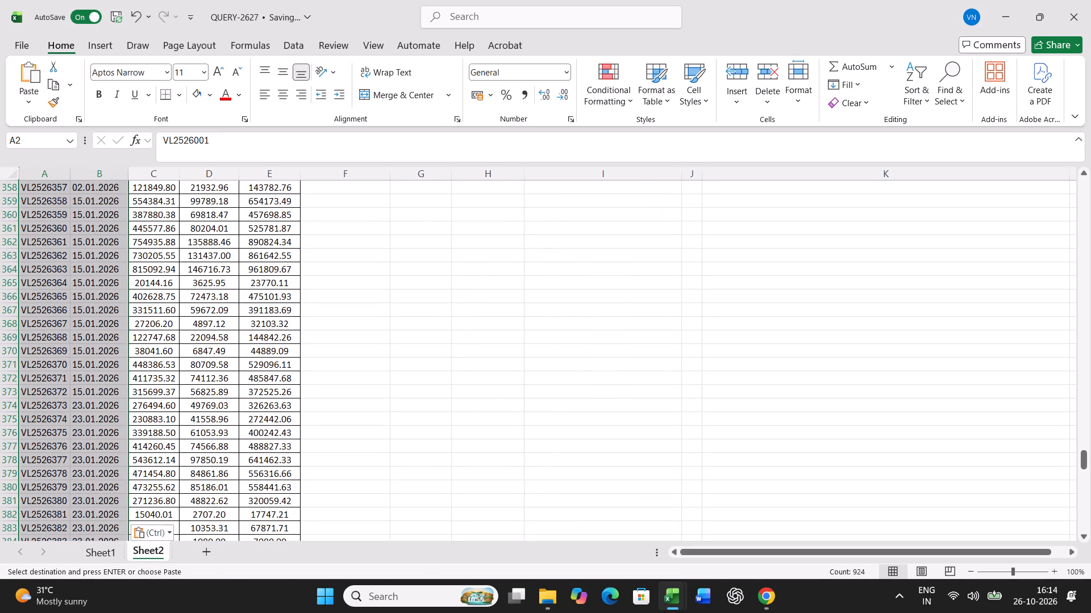
{"action": "scroll", "coordinate": [247, 424], "scroll_direction": "up", "scroll_amount": 5}
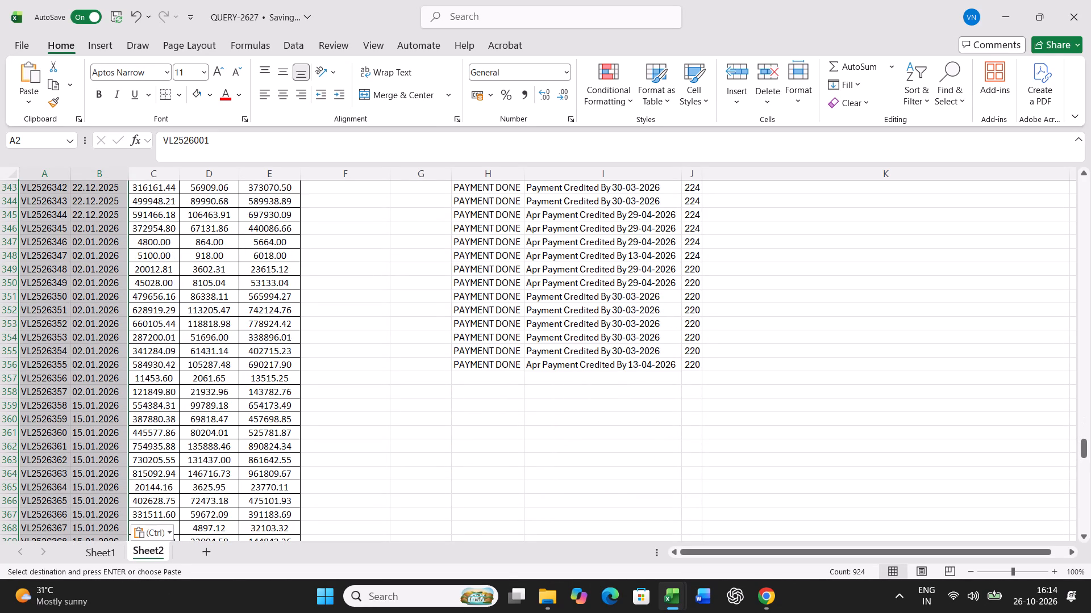
{"action": "scroll", "coordinate": [355, 431], "scroll_direction": "down", "scroll_amount": 5}
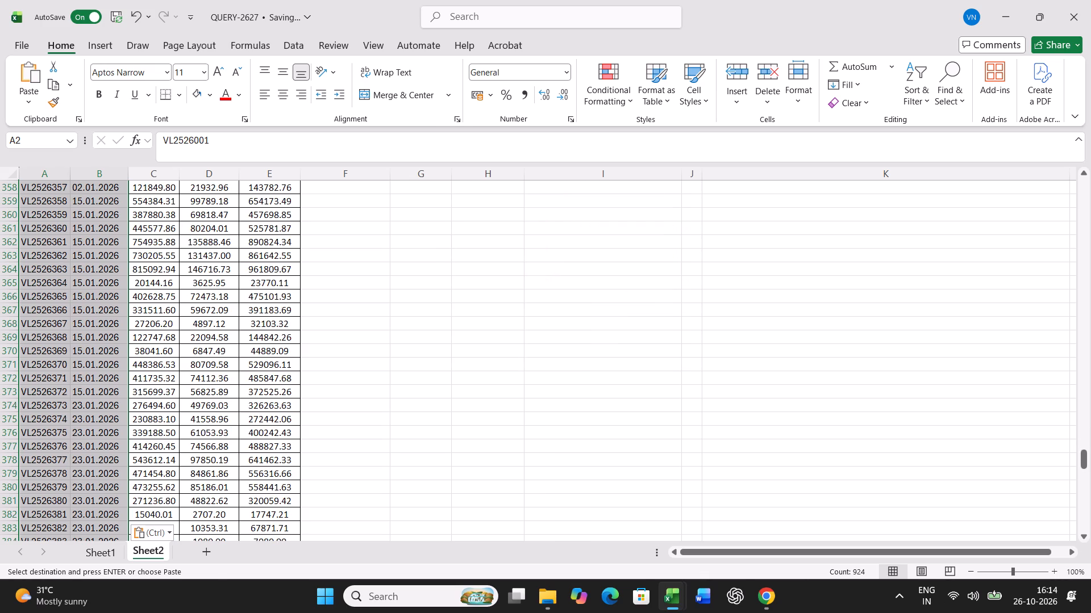
{"action": "scroll", "coordinate": [355, 431], "scroll_direction": "down", "scroll_amount": 20}
{"action": "scroll", "coordinate": [355, 431], "scroll_direction": "down", "scroll_amount": 17}
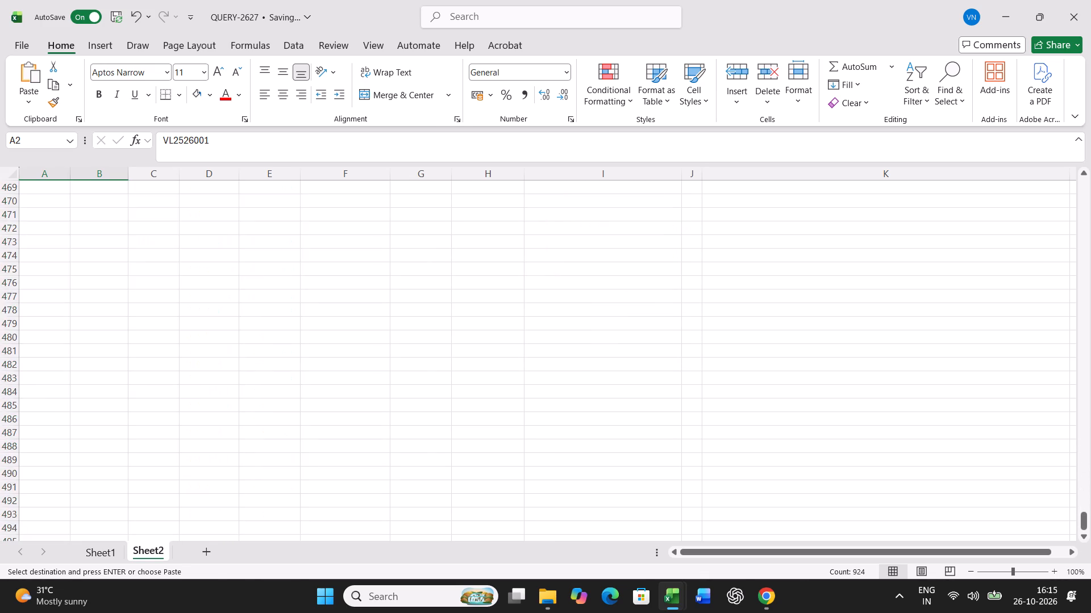
{"action": "scroll", "coordinate": [355, 431], "scroll_direction": "up", "scroll_amount": 20}
{"action": "scroll", "coordinate": [355, 431], "scroll_direction": "up", "scroll_amount": 20}
{"action": "scroll", "coordinate": [355, 431], "scroll_direction": "up", "scroll_amount": 8}
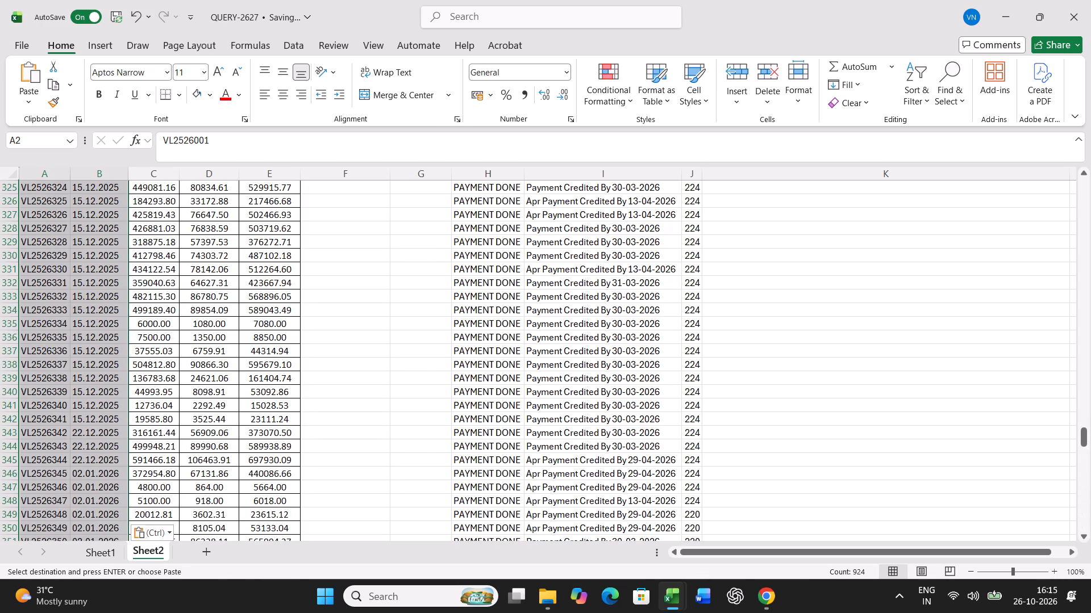
{"action": "scroll", "coordinate": [508, 387], "scroll_direction": "down", "scroll_amount": 5}
{"action": "scroll", "coordinate": [773, 404], "scroll_direction": "up", "scroll_amount": 4}
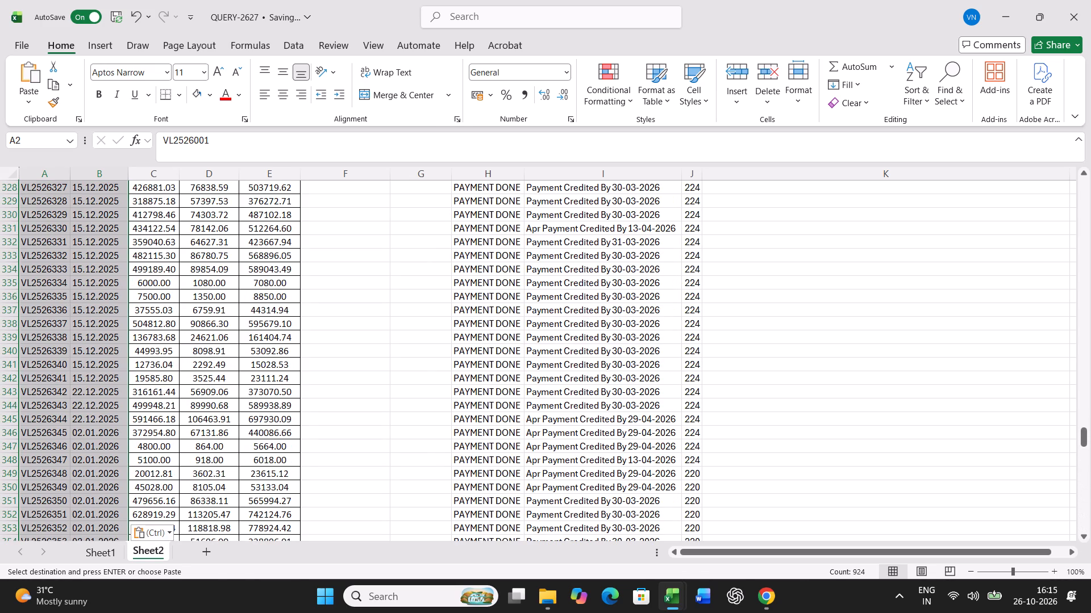
{"action": "scroll", "coordinate": [773, 404], "scroll_direction": "up", "scroll_amount": 12}
{"action": "scroll", "coordinate": [773, 404], "scroll_direction": "up", "scroll_amount": 20}
{"action": "scroll", "coordinate": [773, 404], "scroll_direction": "up", "scroll_amount": 4}
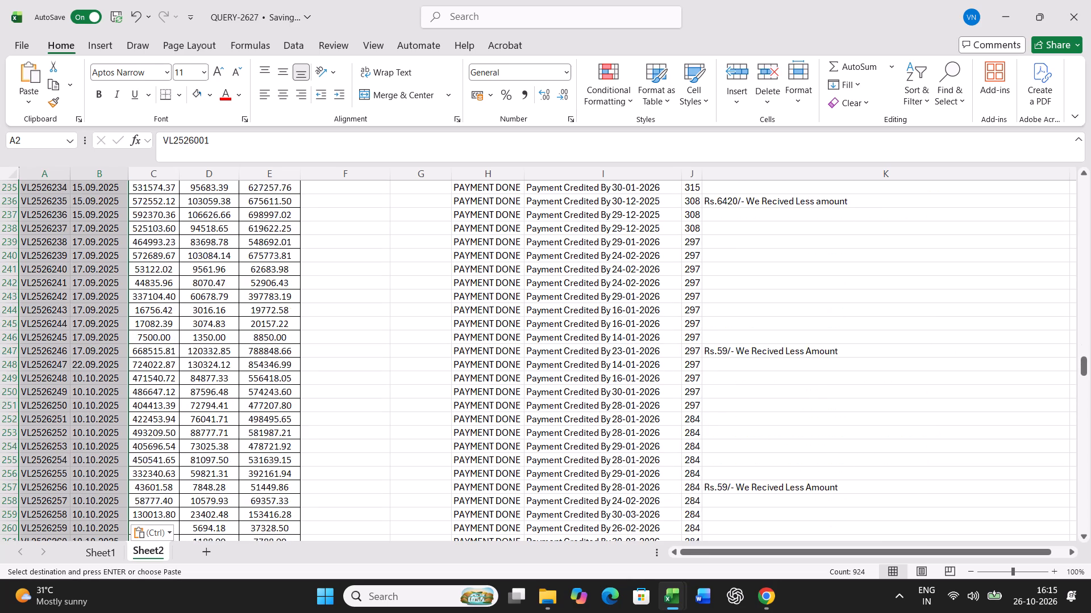
{"action": "scroll", "coordinate": [773, 404], "scroll_direction": "up", "scroll_amount": 20}
{"action": "scroll", "coordinate": [773, 404], "scroll_direction": "up", "scroll_amount": 20}
{"action": "scroll", "coordinate": [773, 404], "scroll_direction": "up", "scroll_amount": 6}
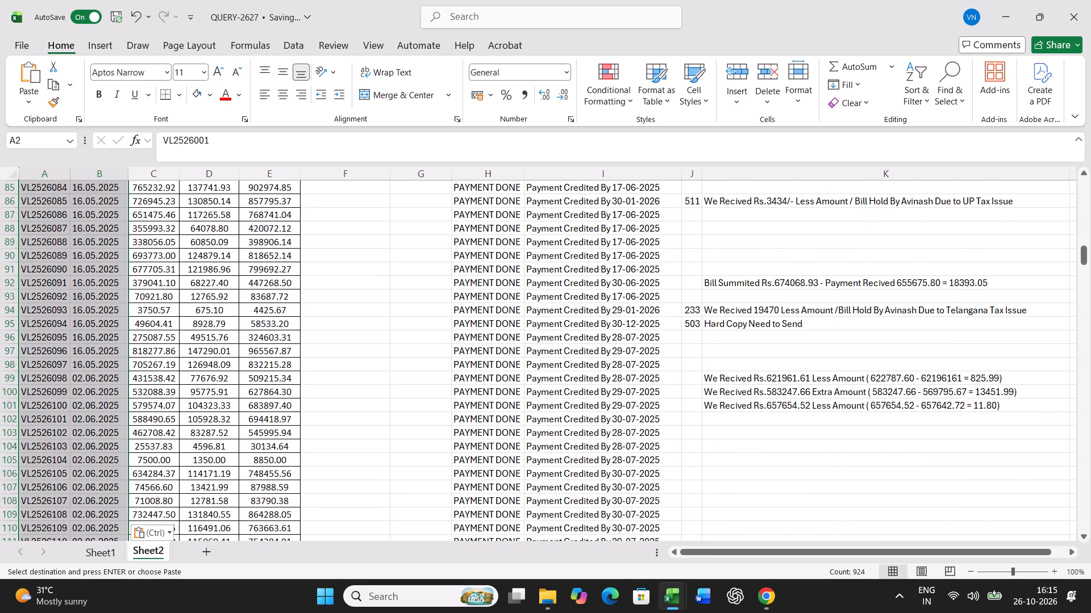
{"action": "scroll", "coordinate": [773, 404], "scroll_direction": "up", "scroll_amount": 18}
{"action": "scroll", "coordinate": [773, 404], "scroll_direction": "up", "scroll_amount": 5}
{"action": "scroll", "coordinate": [773, 404], "scroll_direction": "down", "scroll_amount": 6}
{"action": "scroll", "coordinate": [744, 418], "scroll_direction": "down", "scroll_amount": 20}
{"action": "scroll", "coordinate": [744, 418], "scroll_direction": "down", "scroll_amount": 4}
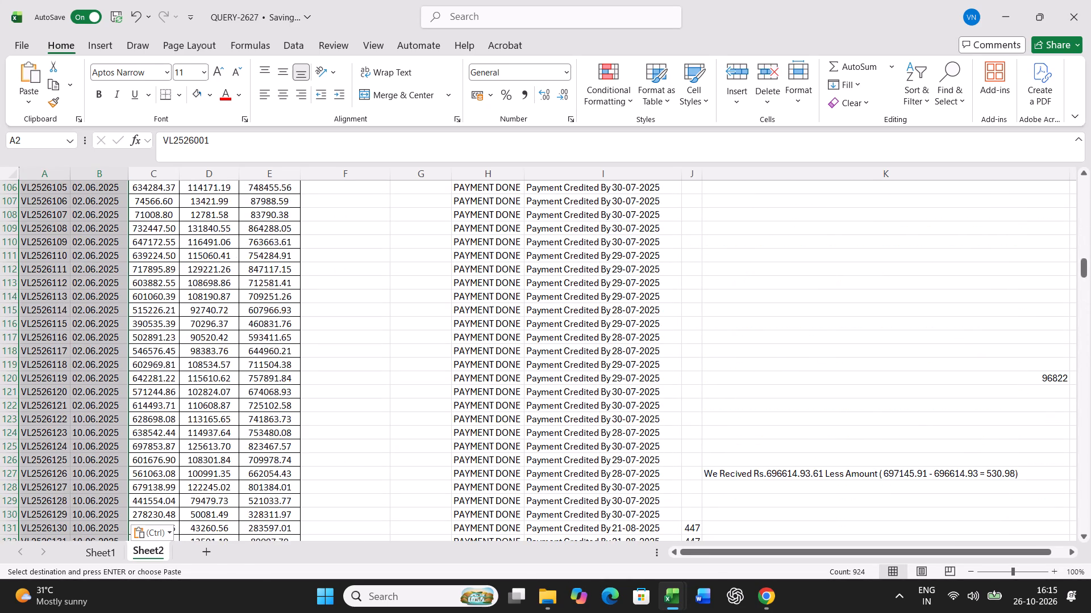
{"action": "scroll", "coordinate": [743, 419], "scroll_direction": "down", "scroll_amount": 20}
{"action": "scroll", "coordinate": [743, 419], "scroll_direction": "down", "scroll_amount": 17}
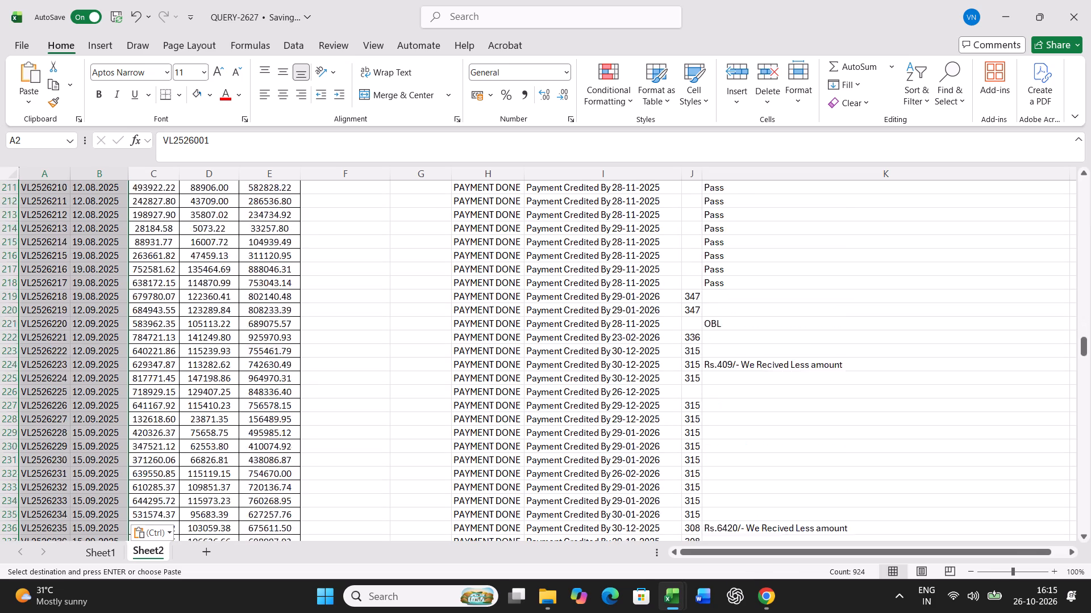
{"action": "scroll", "coordinate": [743, 419], "scroll_direction": "down", "scroll_amount": 20}
{"action": "scroll", "coordinate": [743, 419], "scroll_direction": "down", "scroll_amount": 20}
{"action": "scroll", "coordinate": [743, 419], "scroll_direction": "down", "scroll_amount": 2}
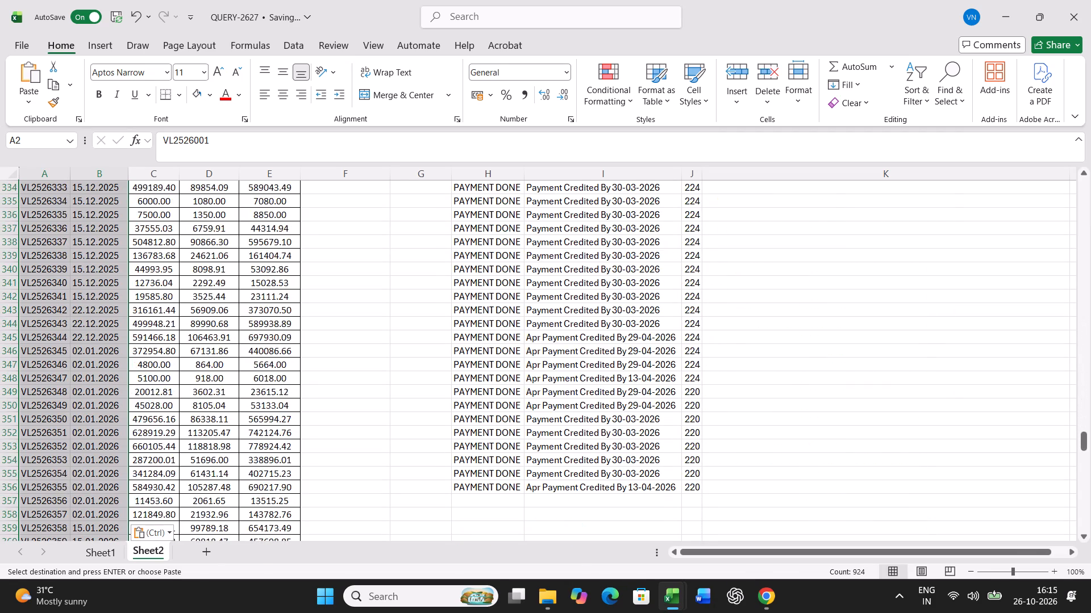
{"action": "scroll", "coordinate": [743, 419], "scroll_direction": "down", "scroll_amount": 4}
{"action": "left_click", "coordinate": [55, 255]}
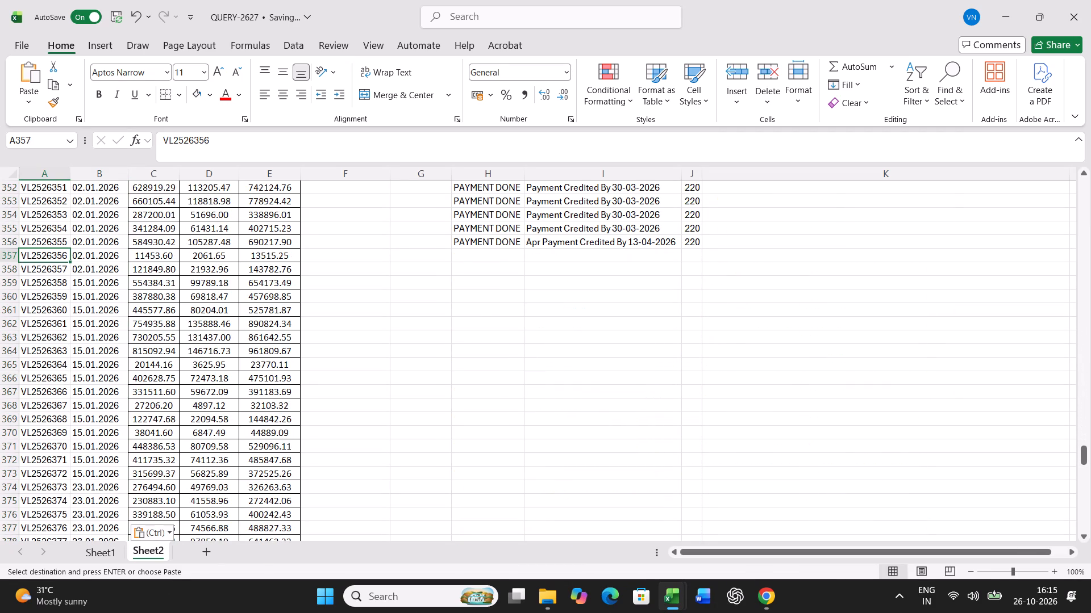
{"action": "left_click", "coordinate": [668, 586]}
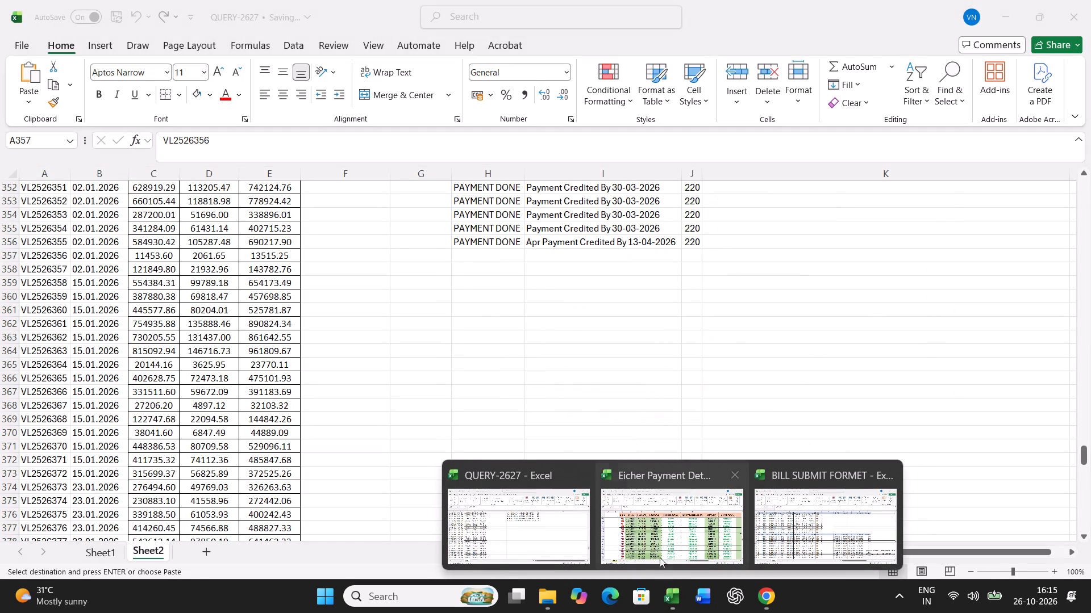
{"action": "left_click", "coordinate": [663, 535]}
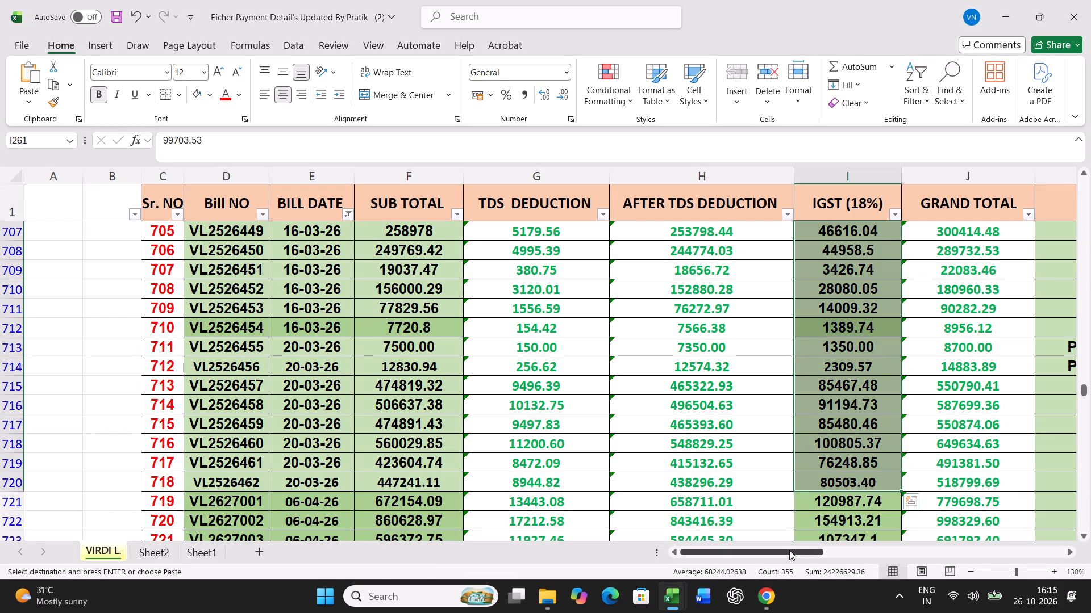
{"action": "left_click_drag", "start_coordinate": [789, 550], "coordinate": [877, 539]}
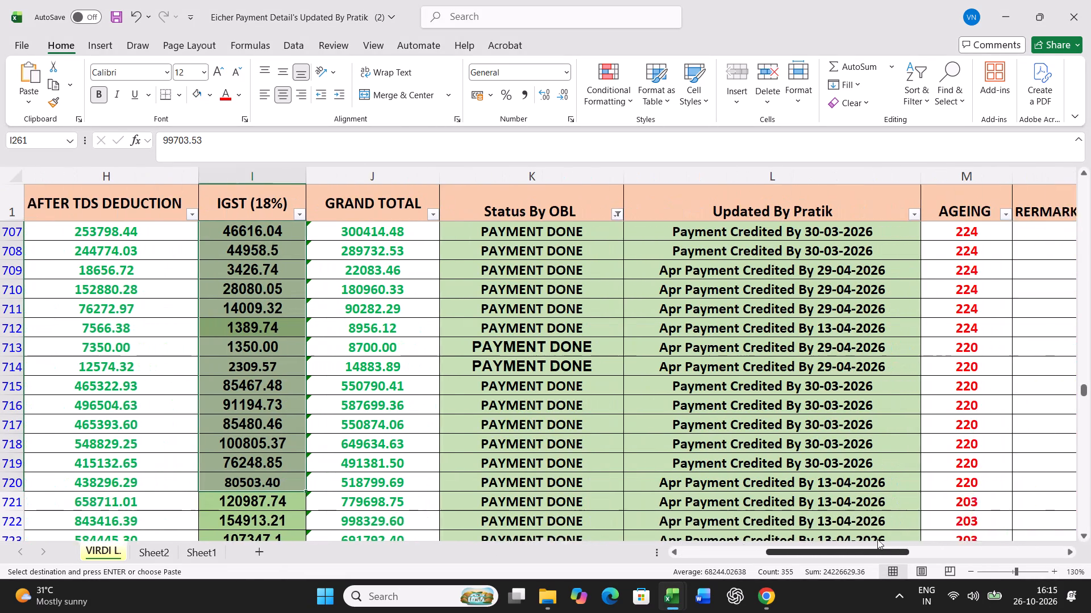
{"action": "left_click_drag", "start_coordinate": [877, 539], "coordinate": [773, 551]}
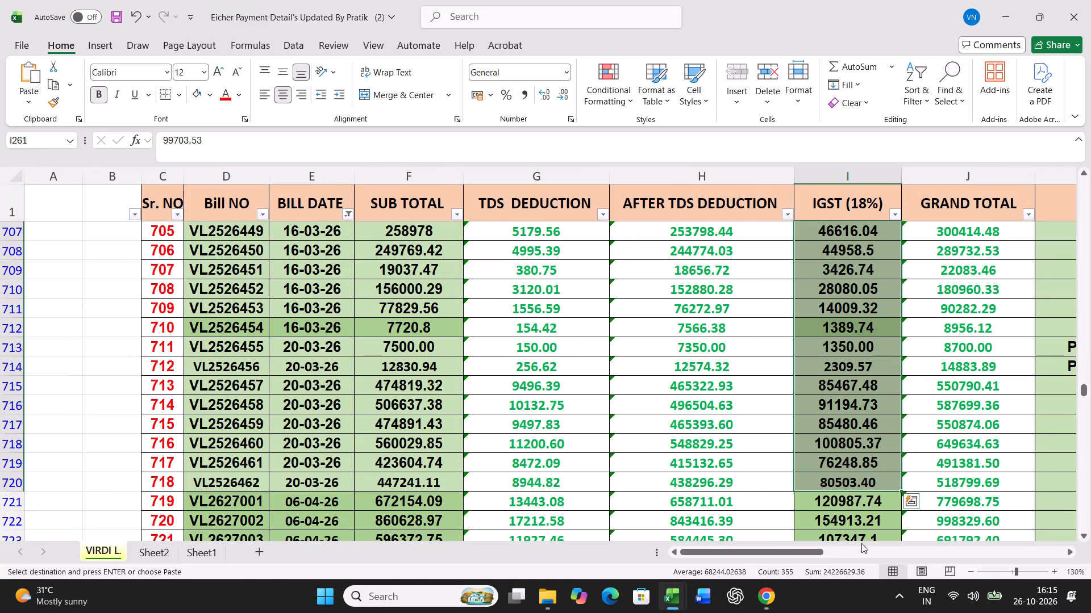
{"action": "left_click_drag", "start_coordinate": [798, 555], "coordinate": [919, 555]}
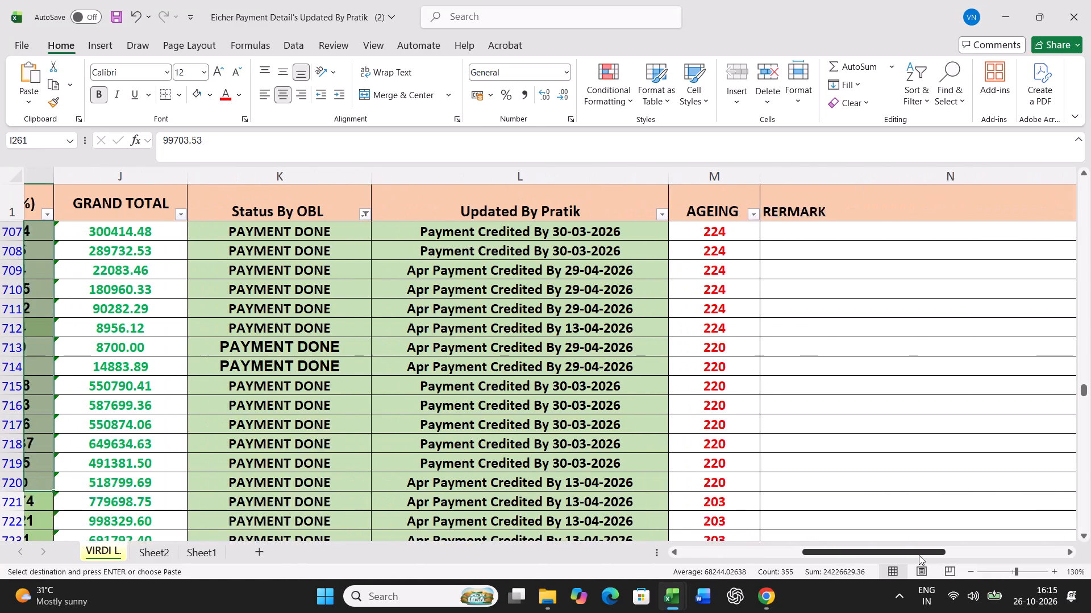
{"action": "left_click_drag", "start_coordinate": [919, 555], "coordinate": [898, 559]}
{"action": "left_click_drag", "start_coordinate": [1085, 391], "coordinate": [1087, 299]}
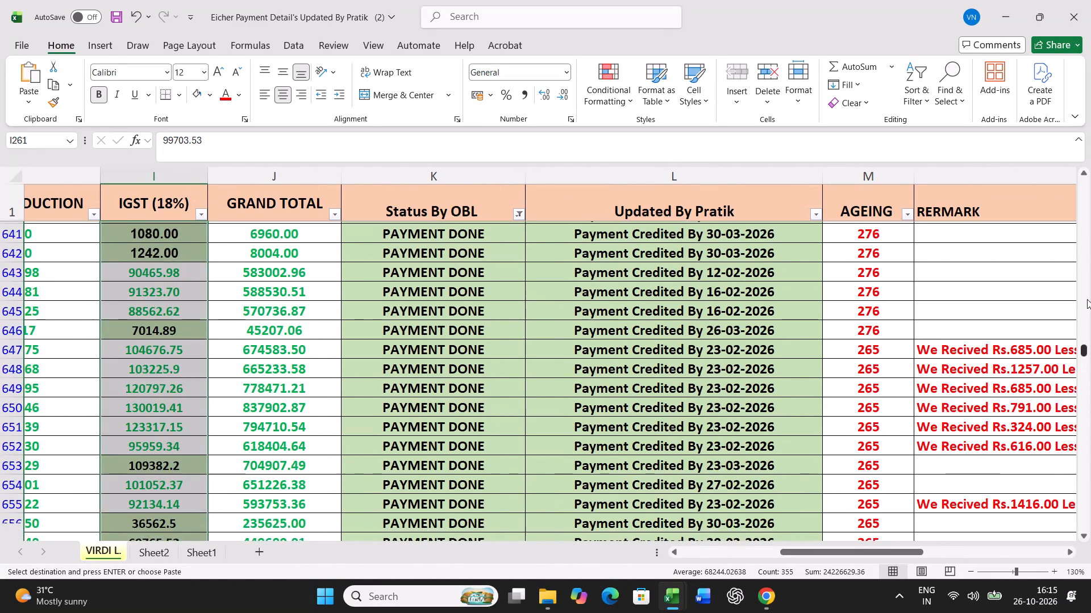
{"action": "left_click_drag", "start_coordinate": [1087, 299], "coordinate": [1090, 159]}
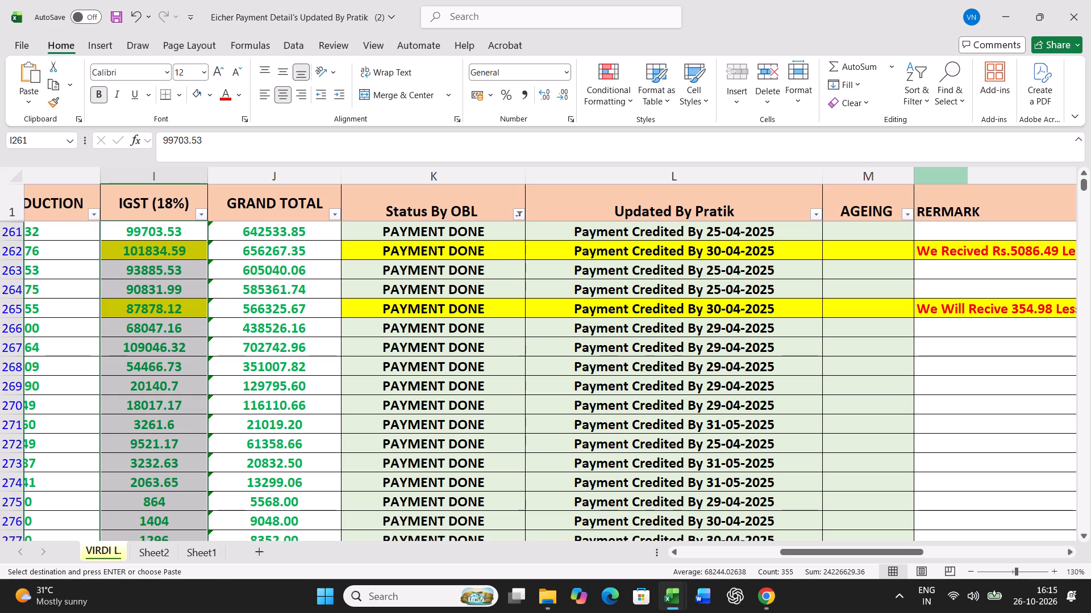
{"action": "left_click_drag", "start_coordinate": [764, 231], "coordinate": [978, 560]}
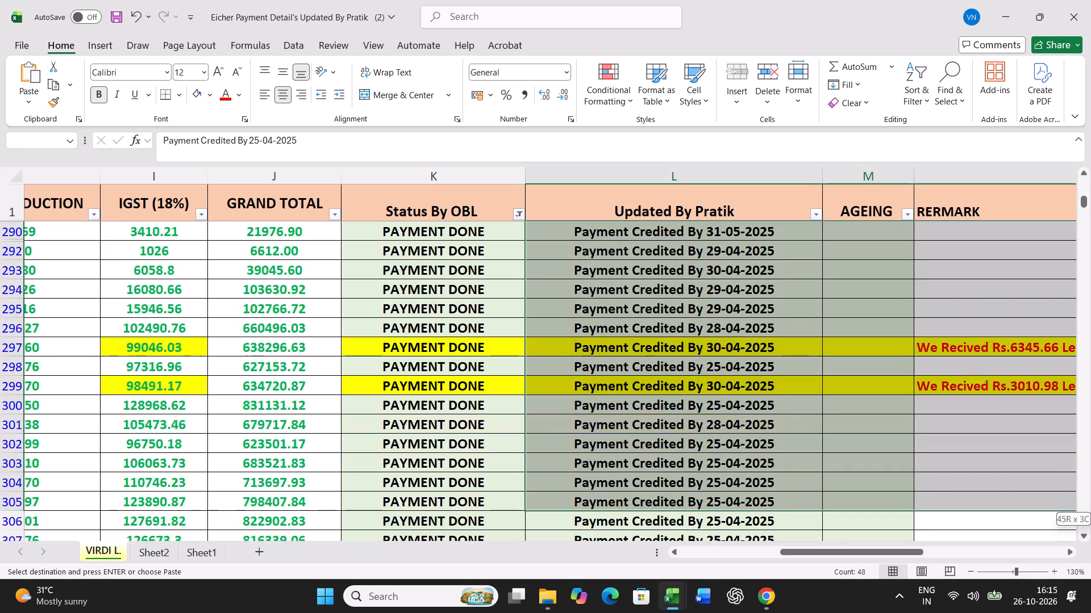
{"action": "left_click_drag", "start_coordinate": [978, 560], "coordinate": [978, 548]}
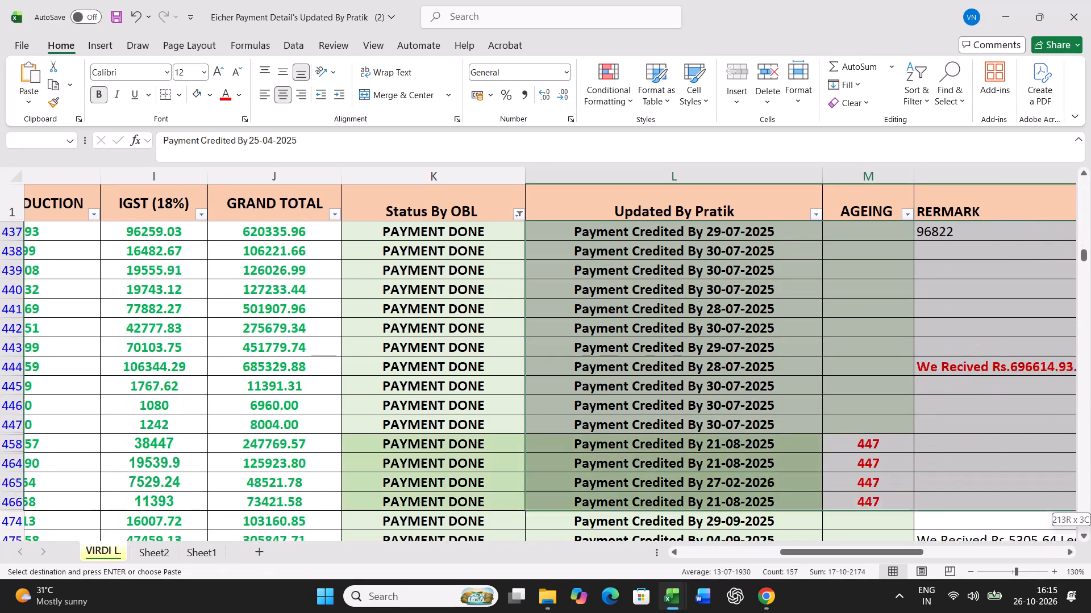
{"action": "left_click_drag", "start_coordinate": [978, 548], "coordinate": [983, 556]}
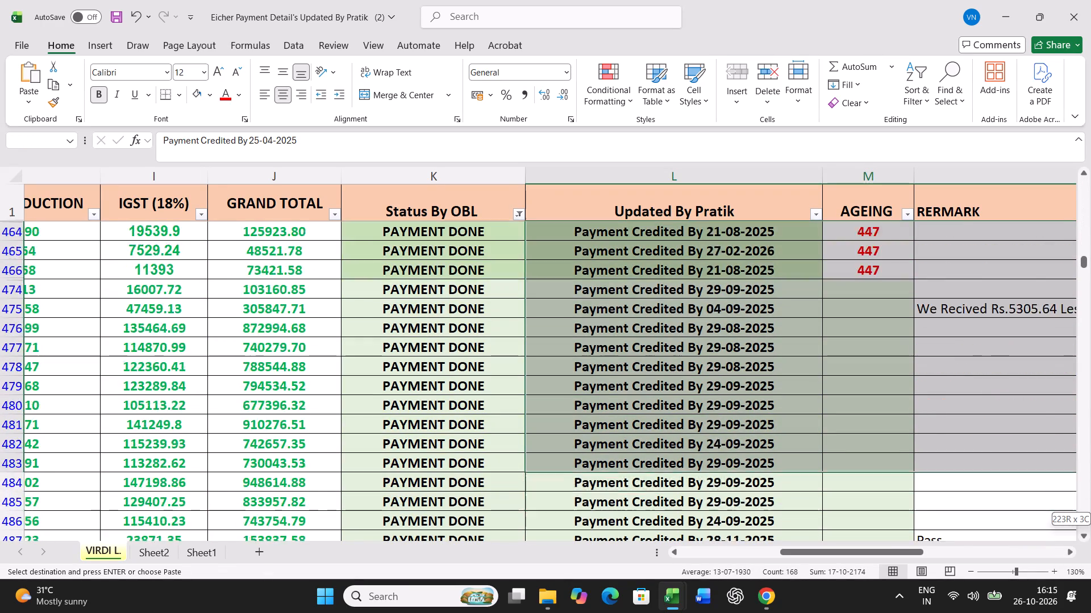
{"action": "left_click_drag", "start_coordinate": [983, 556], "coordinate": [982, 477]}
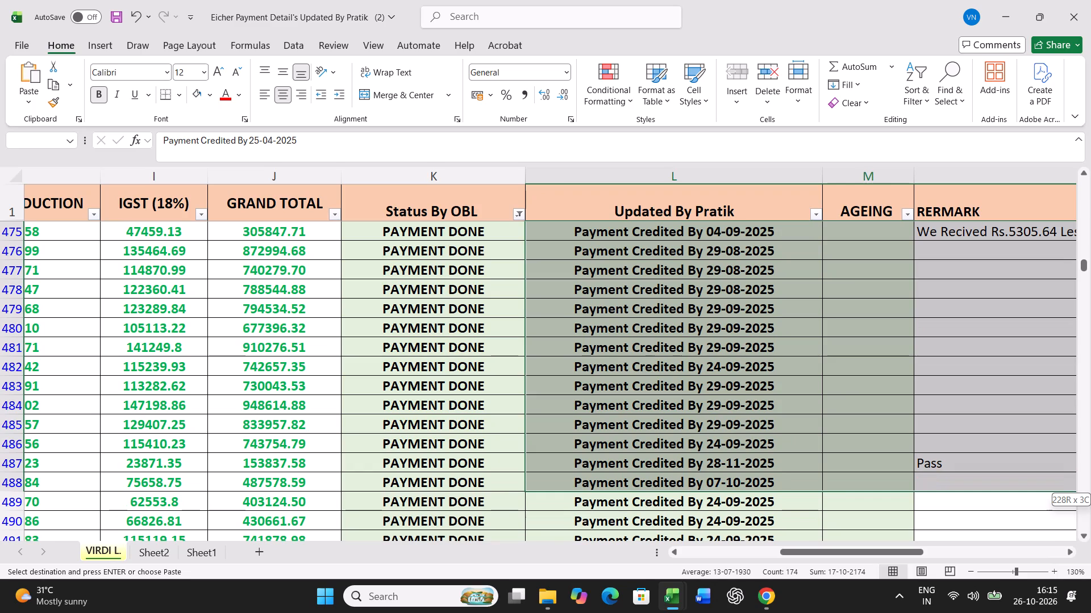
{"action": "left_click_drag", "start_coordinate": [982, 477], "coordinate": [982, 469]}
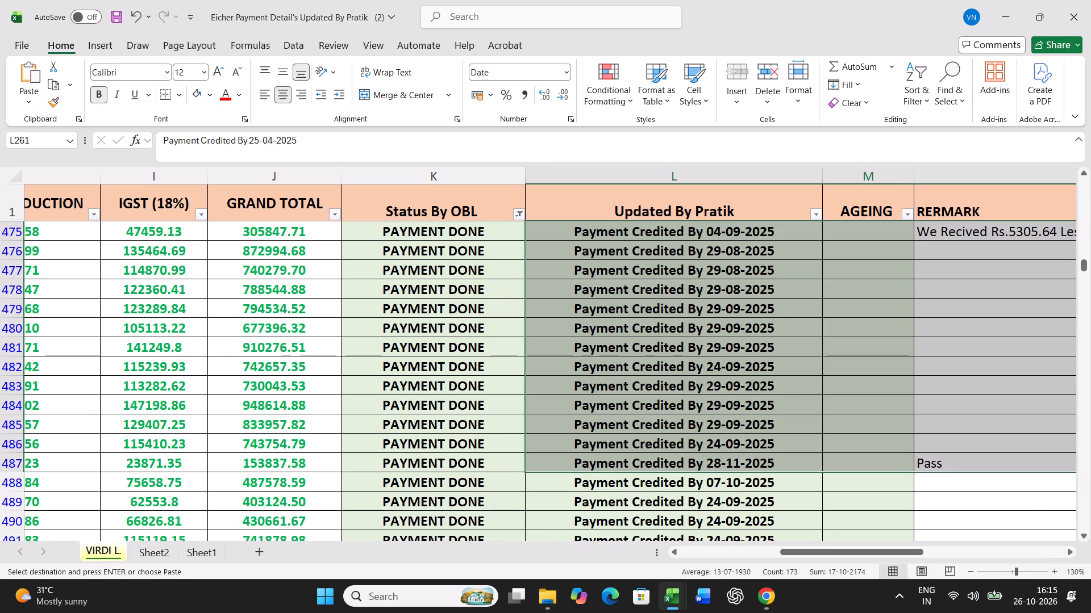
{"action": "key", "text": "ctrl+c"}
Switch to the QUERY-2627 workbook and paste the copied payment update, ageing and remark columns as values on Sheet2, starting at H2.
{"action": "left_click", "coordinate": [684, 593]}
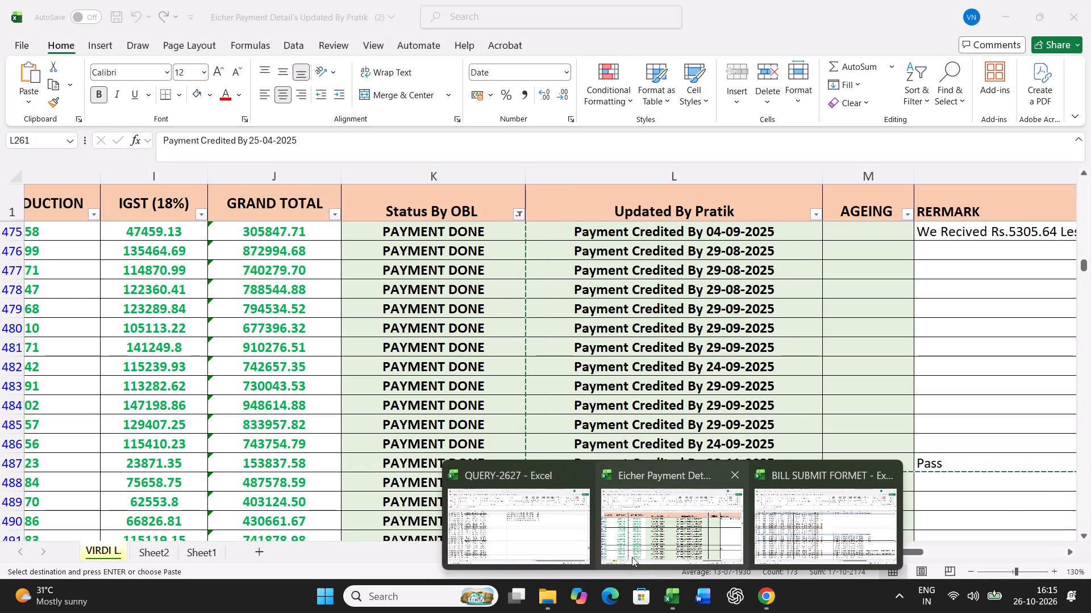
{"action": "left_click", "coordinate": [579, 528]}
{"action": "scroll", "coordinate": [591, 467], "scroll_direction": "down", "scroll_amount": 5}
{"action": "scroll", "coordinate": [590, 467], "scroll_direction": "up", "scroll_amount": 10}
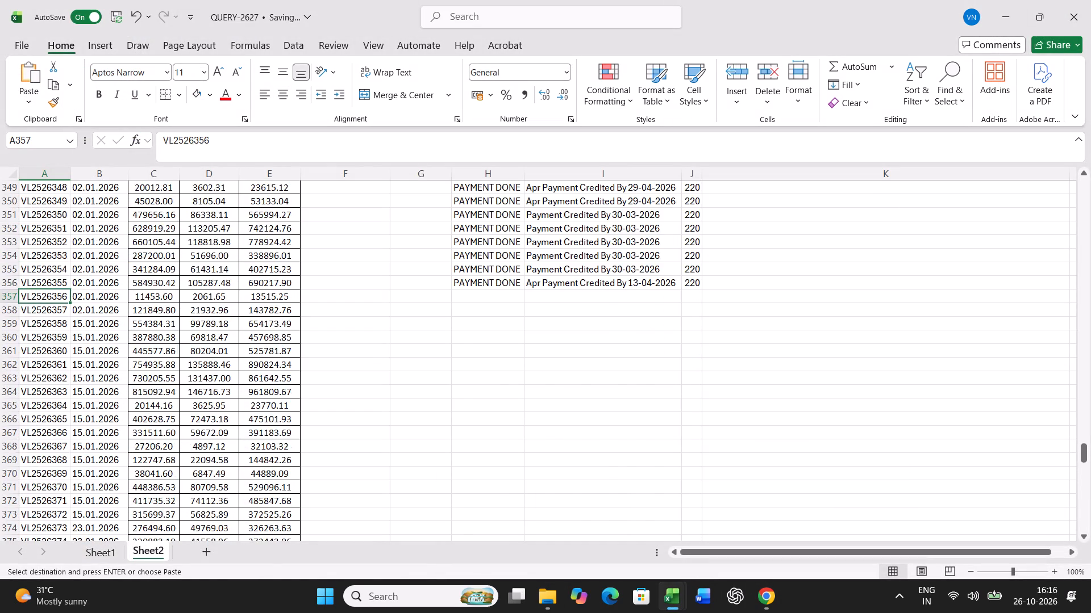
{"action": "scroll", "coordinate": [590, 467], "scroll_direction": "up", "scroll_amount": 20}
{"action": "scroll", "coordinate": [590, 467], "scroll_direction": "up", "scroll_amount": 20}
{"action": "scroll", "coordinate": [590, 467], "scroll_direction": "up", "scroll_amount": 10}
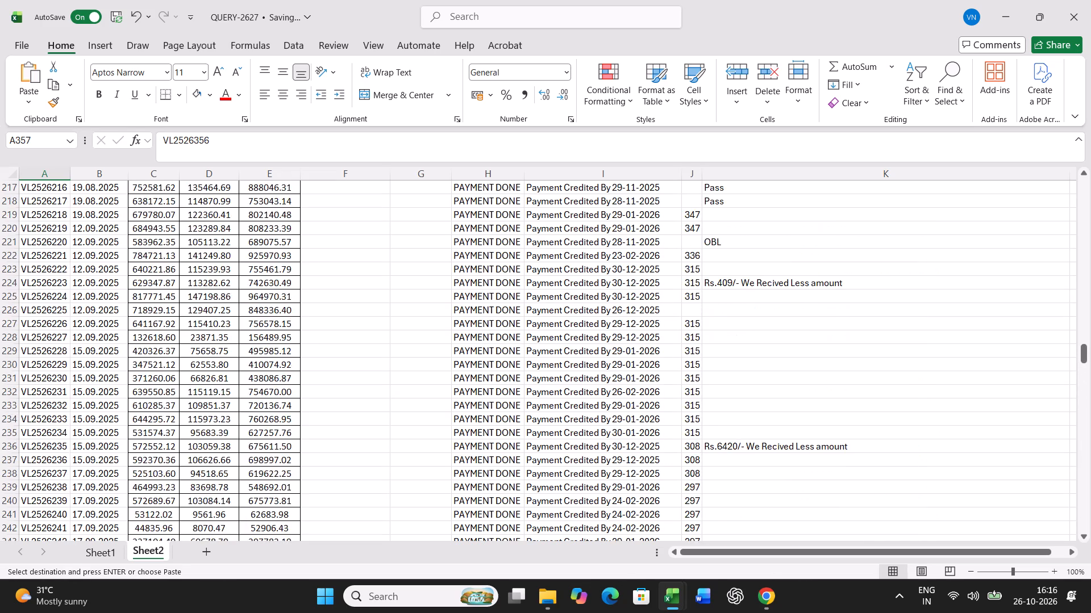
{"action": "scroll", "coordinate": [590, 467], "scroll_direction": "up", "scroll_amount": 20}
{"action": "scroll", "coordinate": [590, 467], "scroll_direction": "up", "scroll_amount": 20}
{"action": "scroll", "coordinate": [590, 467], "scroll_direction": "up", "scroll_amount": 10}
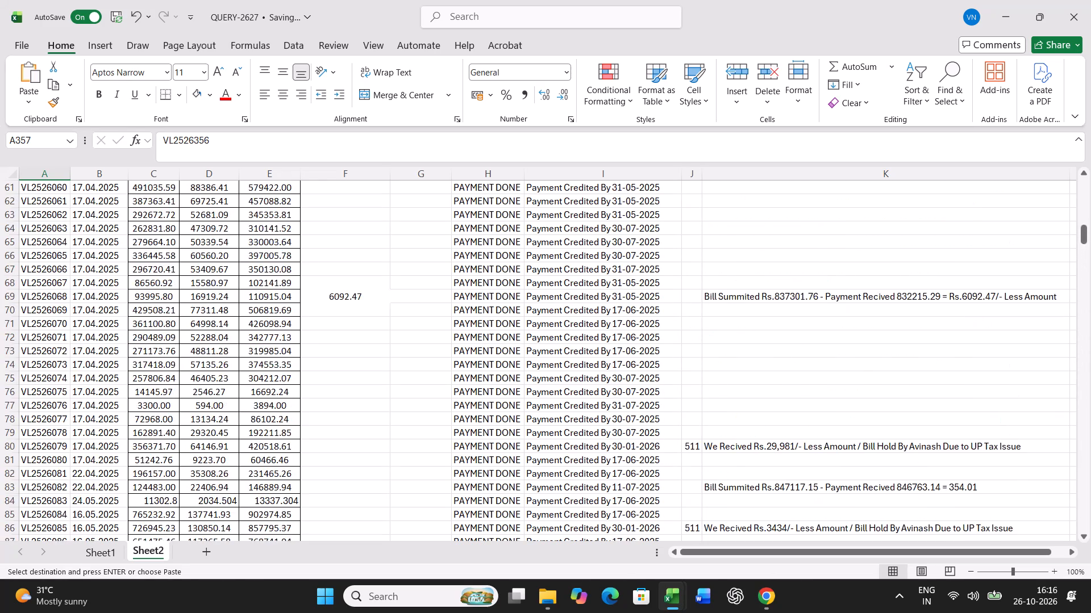
{"action": "scroll", "coordinate": [590, 467], "scroll_direction": "up", "scroll_amount": 20}
{"action": "scroll", "coordinate": [590, 467], "scroll_direction": "up", "scroll_amount": 2}
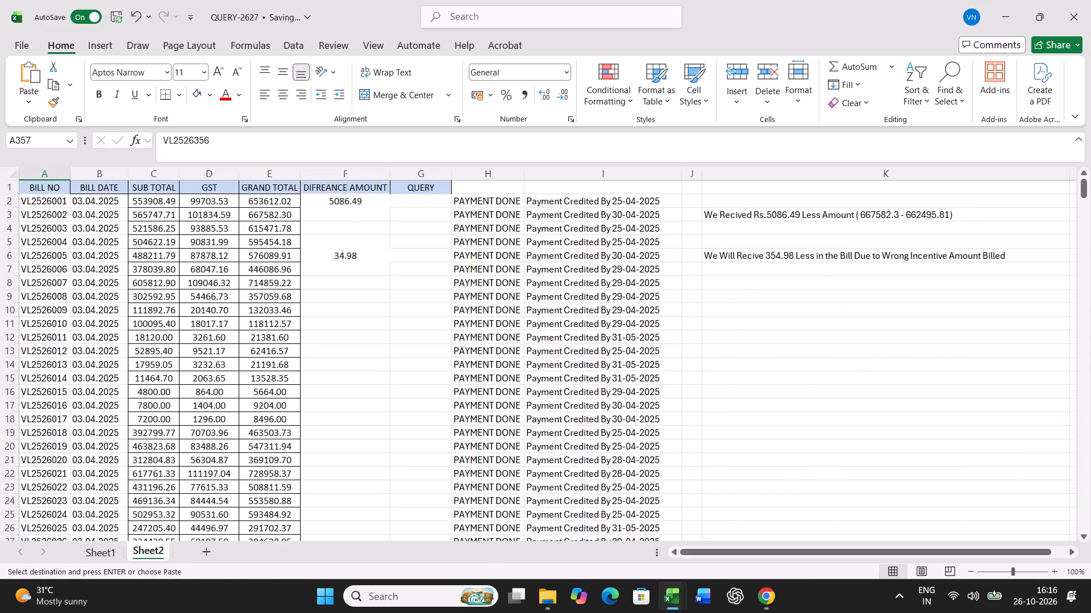
{"action": "right_click", "coordinate": [481, 200]}
{"action": "left_click", "coordinate": [535, 200]}
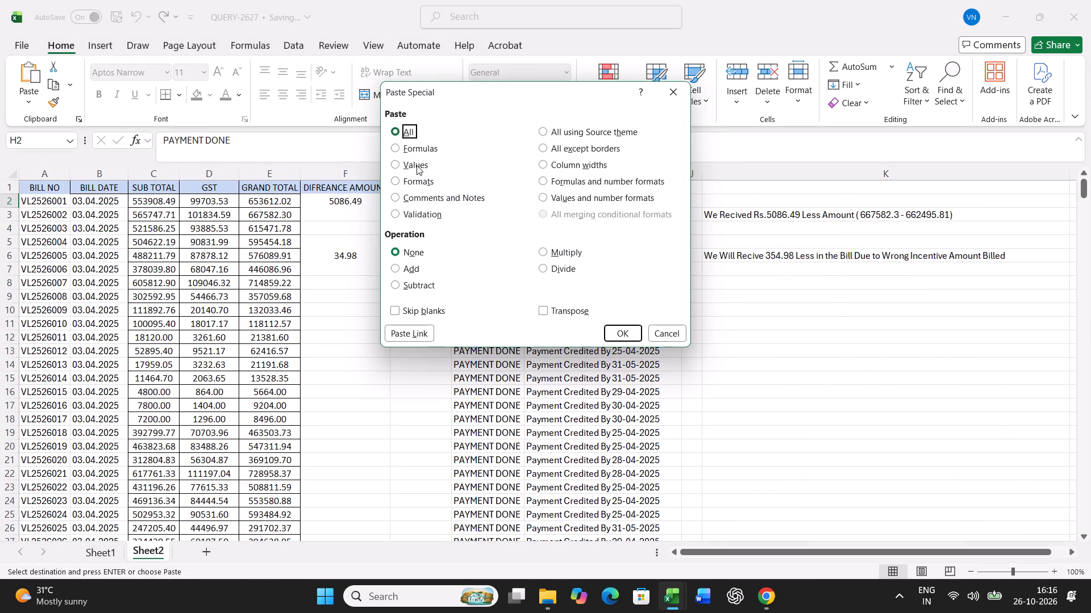
{"action": "left_click", "coordinate": [412, 165]}
{"action": "left_click", "coordinate": [622, 337]}
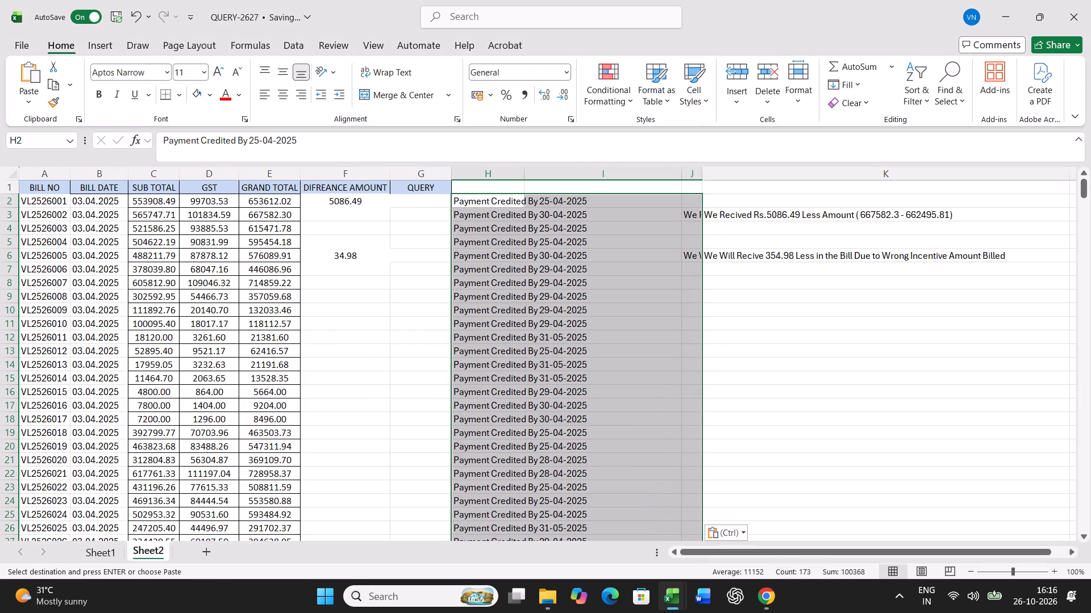
{"action": "scroll", "coordinate": [610, 411], "scroll_direction": "down", "scroll_amount": 20}
{"action": "scroll", "coordinate": [610, 411], "scroll_direction": "down", "scroll_amount": 20}
{"action": "scroll", "coordinate": [610, 411], "scroll_direction": "down", "scroll_amount": 6}
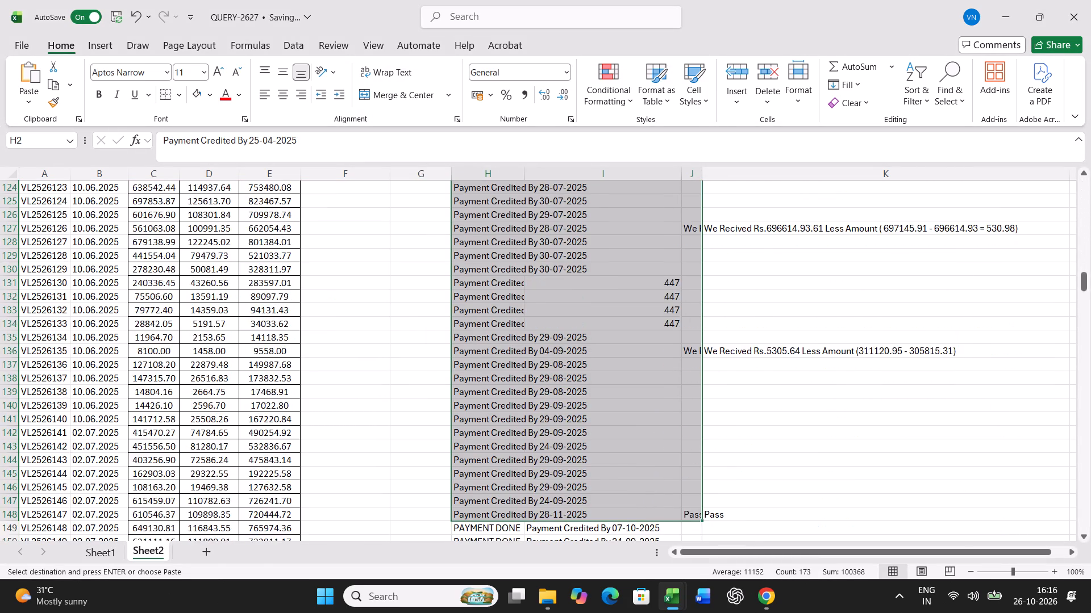
{"action": "scroll", "coordinate": [607, 427], "scroll_direction": "down", "scroll_amount": 11}
{"action": "scroll", "coordinate": [607, 427], "scroll_direction": "up", "scroll_amount": 11}
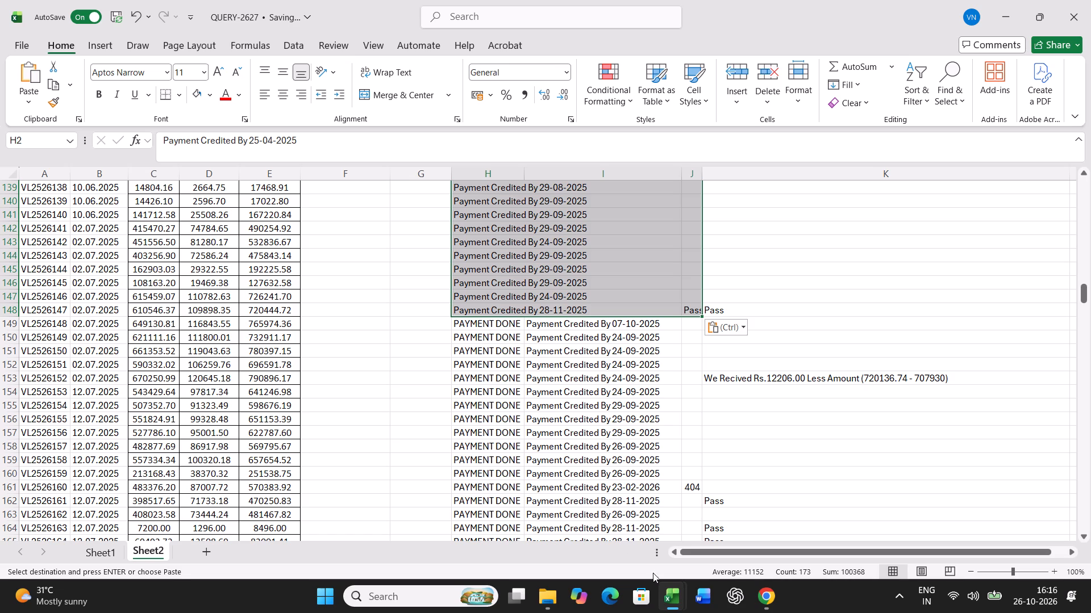
{"action": "left_click", "coordinate": [660, 587]}
{"action": "left_click", "coordinate": [691, 549]}
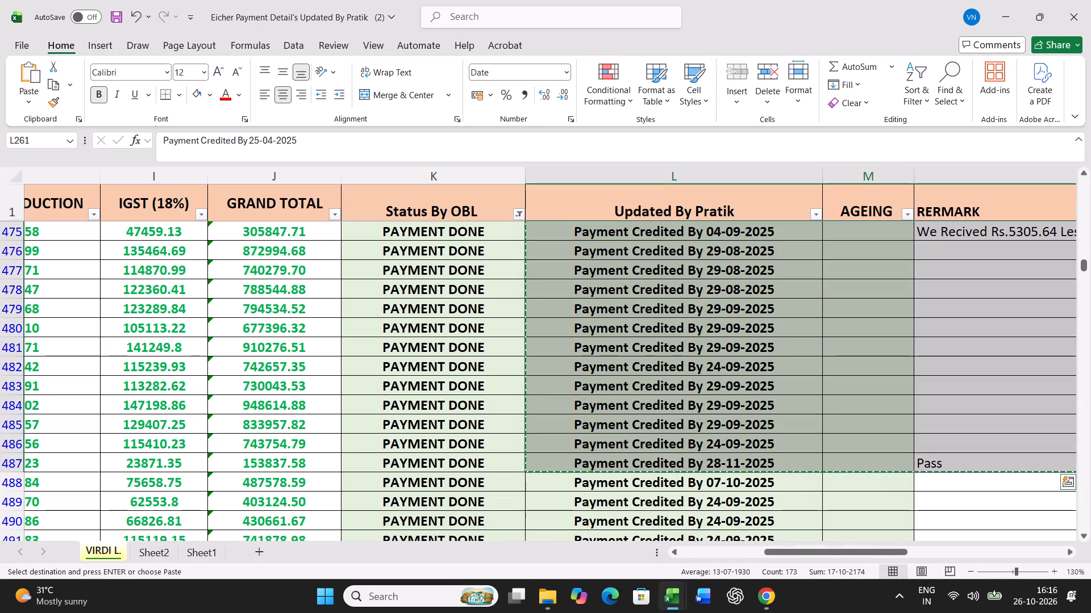
{"action": "left_click", "coordinate": [519, 215]}
{"action": "left_click", "coordinate": [411, 396]}
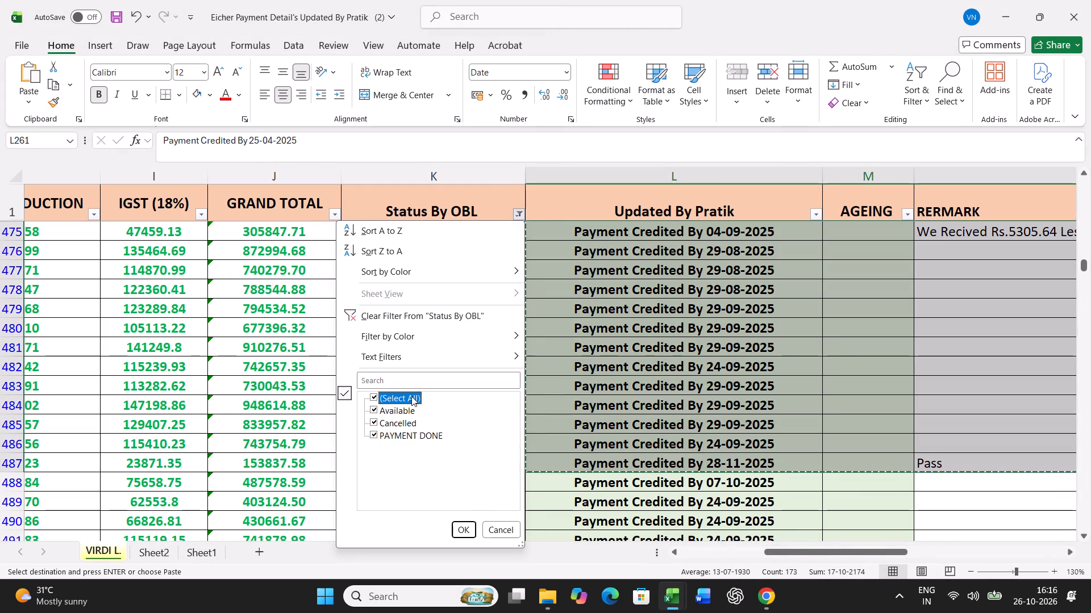
{"action": "left_click", "coordinate": [472, 530]}
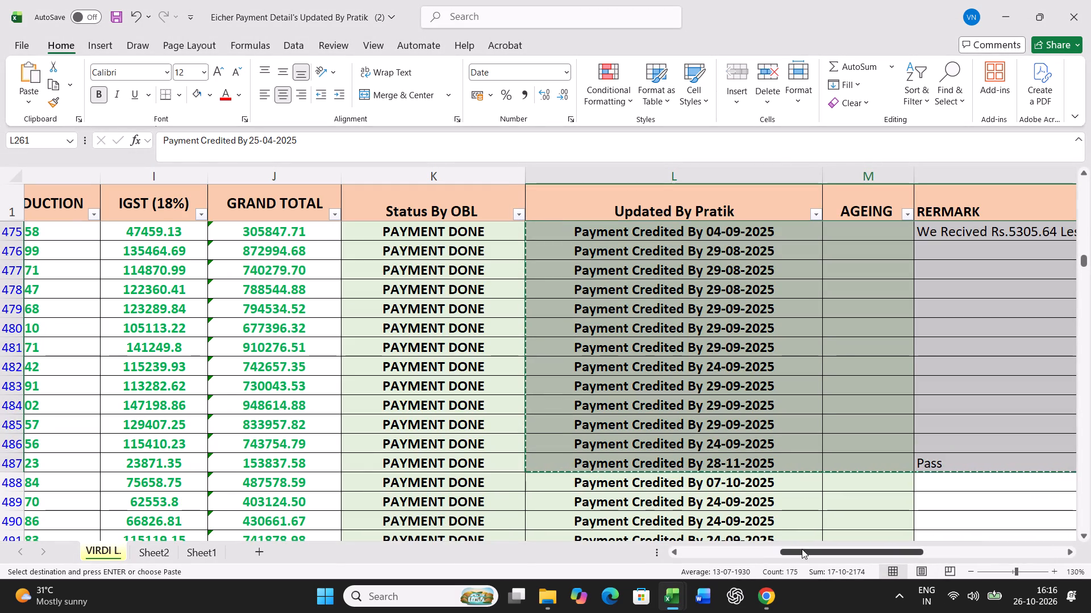
{"action": "left_click_drag", "start_coordinate": [802, 549], "coordinate": [806, 558]}
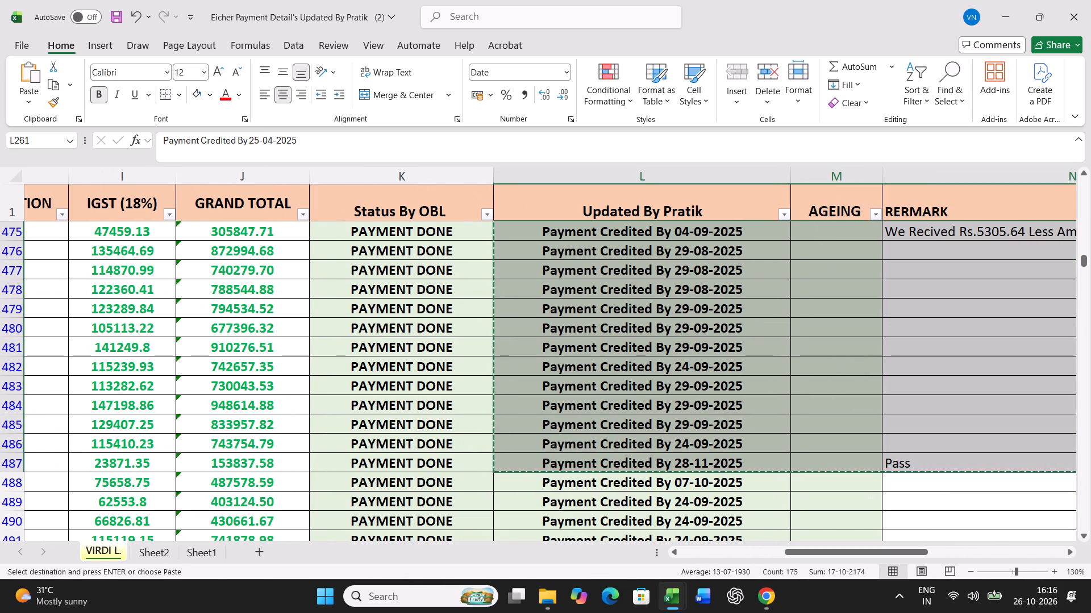
{"action": "scroll", "coordinate": [694, 459], "scroll_direction": "down", "scroll_amount": 4}
{"action": "scroll", "coordinate": [694, 459], "scroll_direction": "up", "scroll_amount": 16}
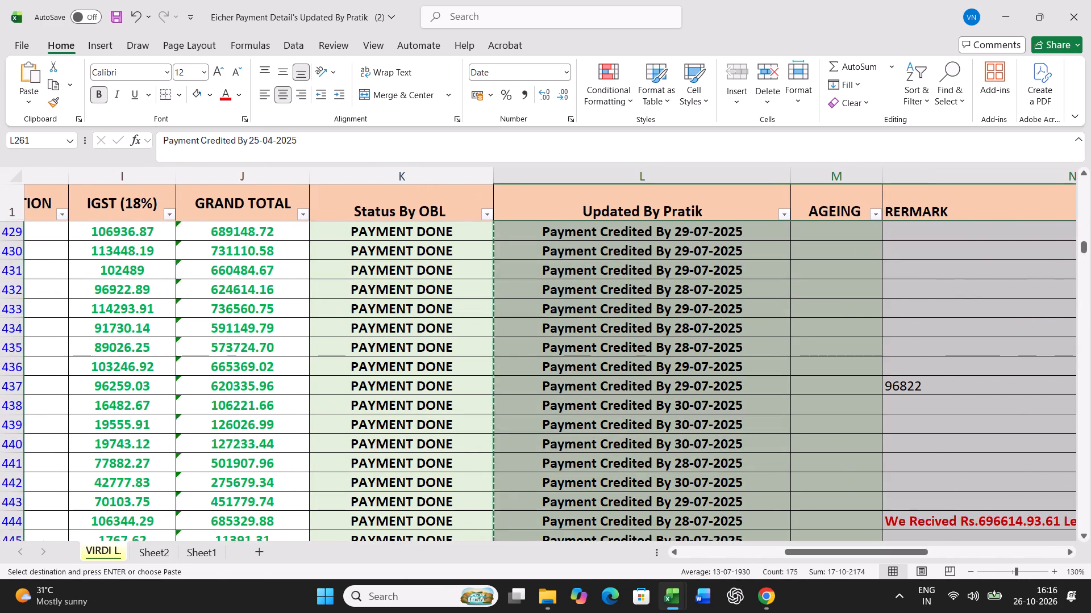
{"action": "scroll", "coordinate": [694, 459], "scroll_direction": "up", "scroll_amount": 20}
{"action": "scroll", "coordinate": [694, 459], "scroll_direction": "up", "scroll_amount": 20}
{"action": "scroll", "coordinate": [694, 459], "scroll_direction": "up", "scroll_amount": 8}
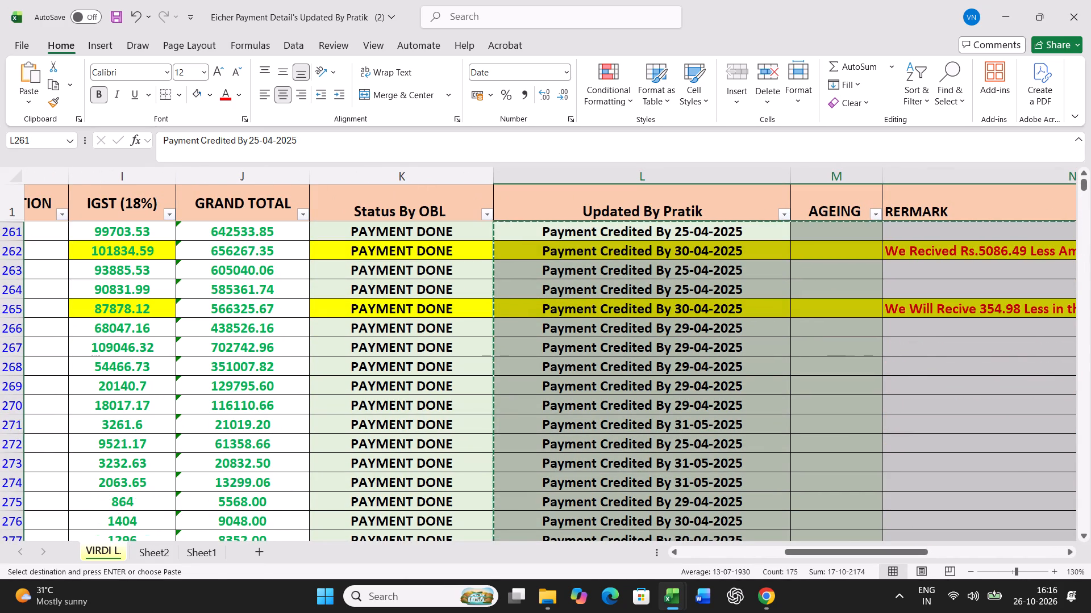
{"action": "scroll", "coordinate": [694, 459], "scroll_direction": "up", "scroll_amount": 3}
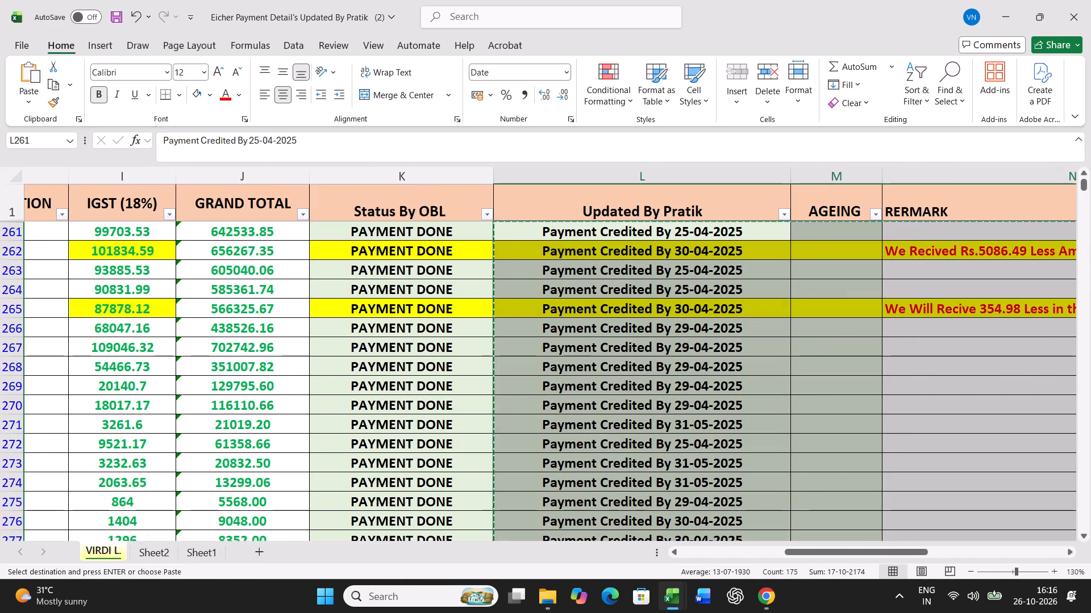
{"action": "key", "text": "Escape"}
{"action": "left_click_drag", "start_coordinate": [891, 553], "coordinate": [770, 565]}
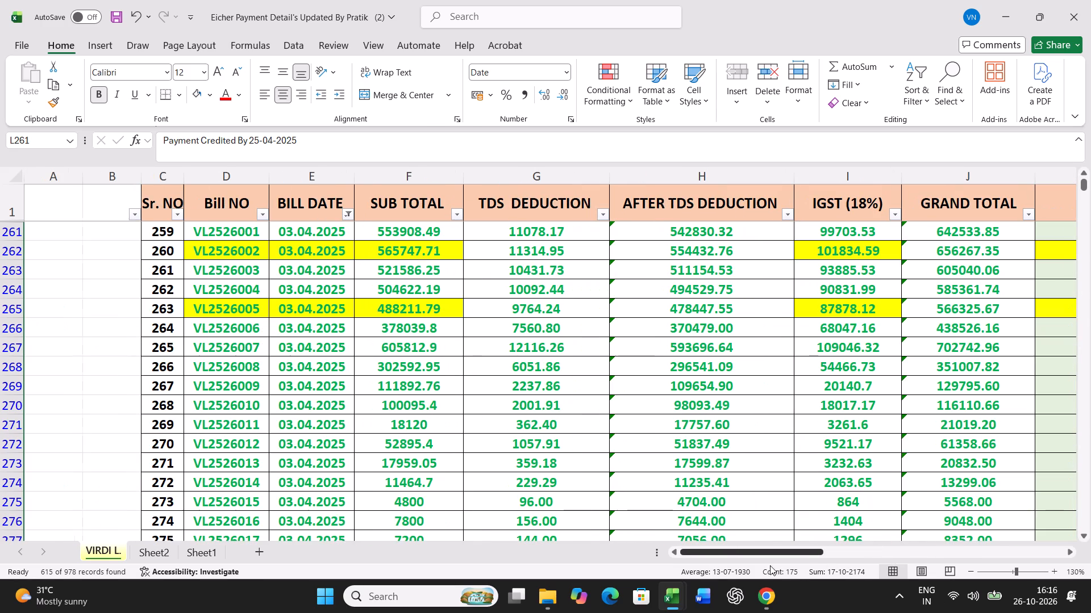
{"action": "left_click_drag", "start_coordinate": [770, 565], "coordinate": [763, 565]}
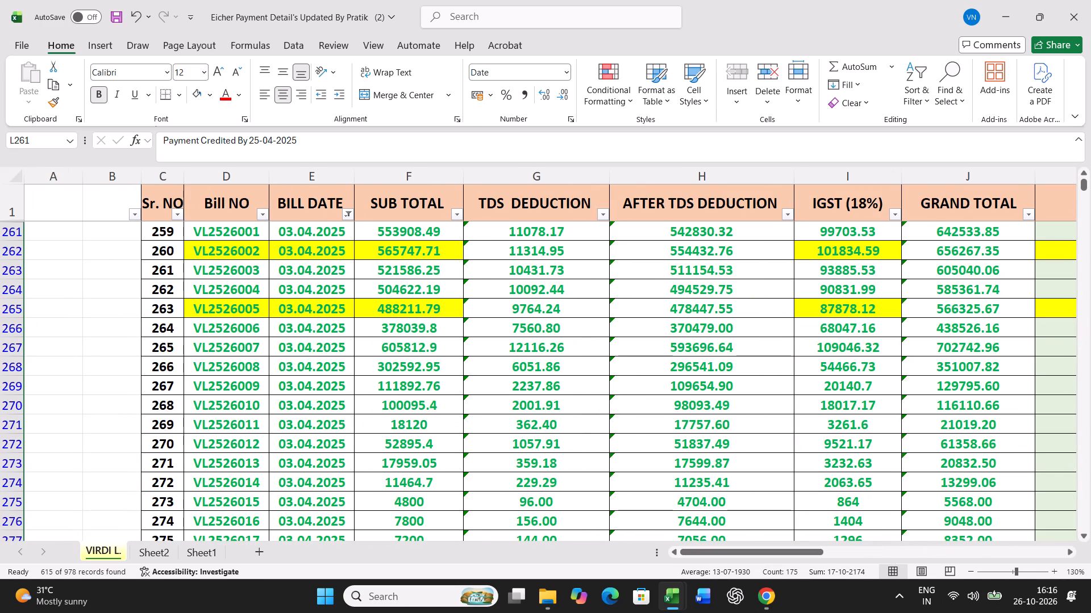
{"action": "left_click", "coordinate": [118, 201]}
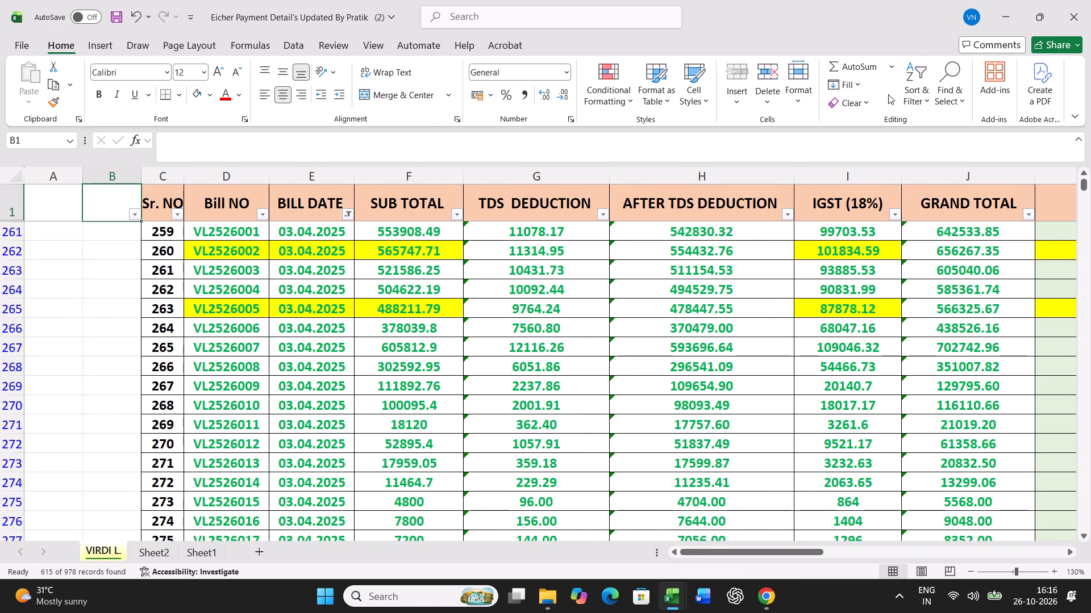
{"action": "left_click", "coordinate": [908, 91]}
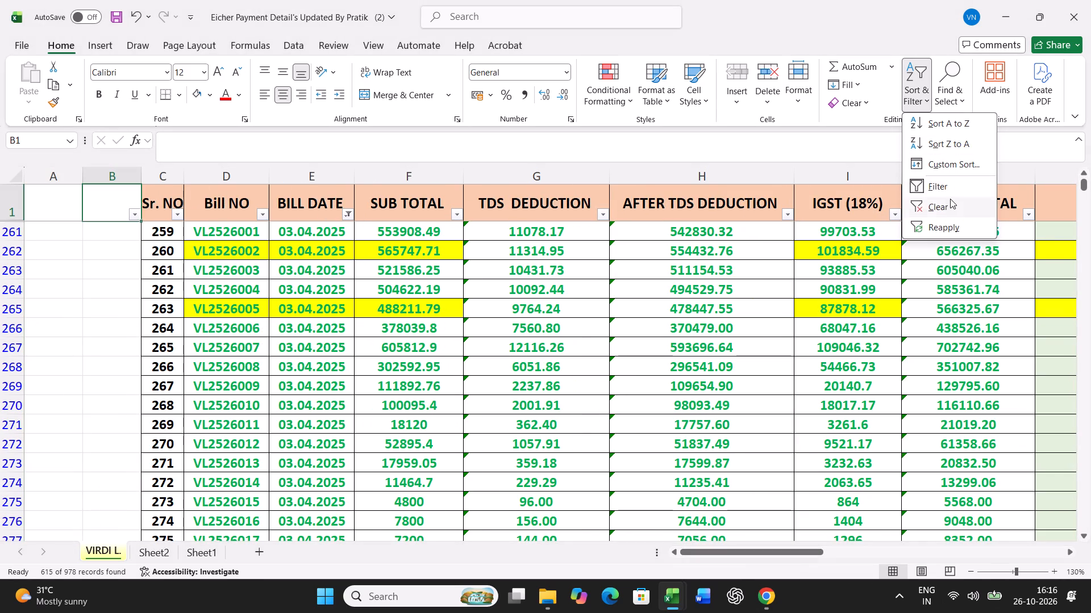
{"action": "left_click", "coordinate": [944, 179]}
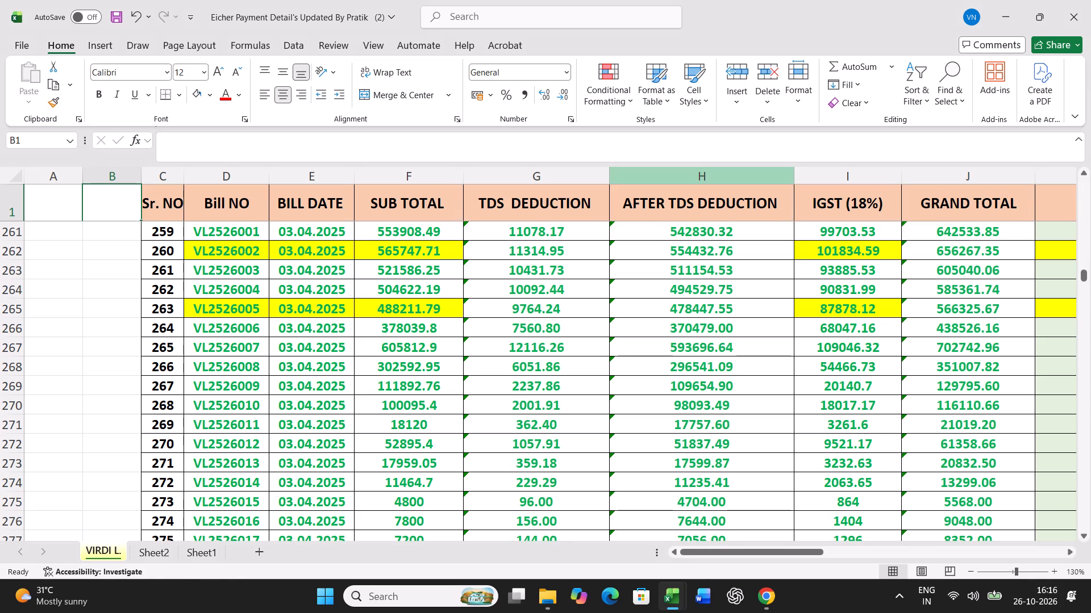
{"action": "scroll", "coordinate": [723, 412], "scroll_direction": "up", "scroll_amount": 11}
{"action": "left_click_drag", "start_coordinate": [1085, 264], "coordinate": [1085, 263]}
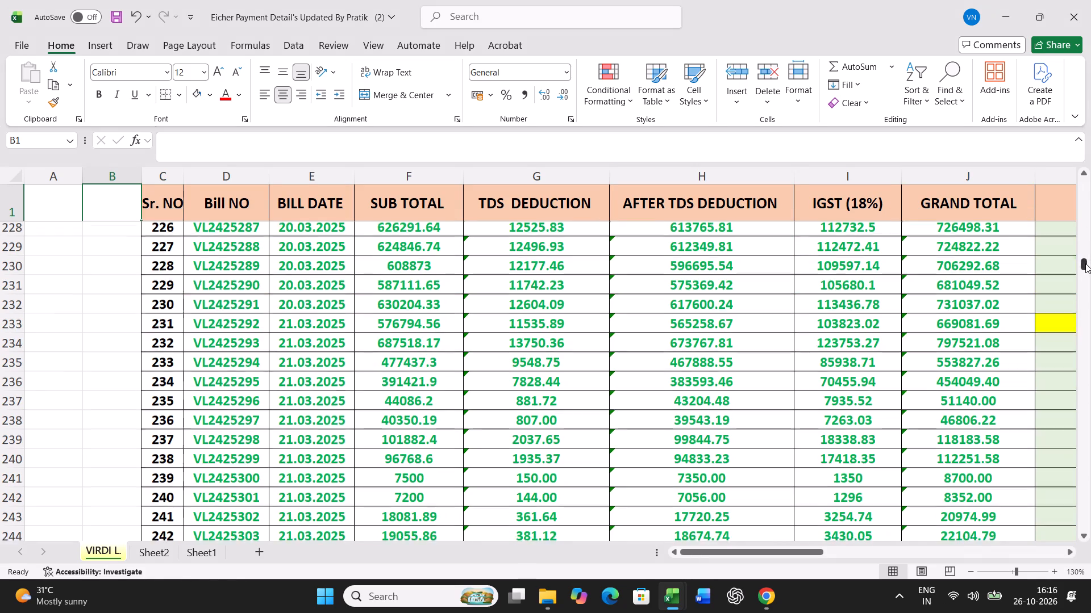
{"action": "left_click_drag", "start_coordinate": [1085, 263], "coordinate": [1085, 166]}
{"action": "left_click_drag", "start_coordinate": [771, 551], "coordinate": [862, 547]}
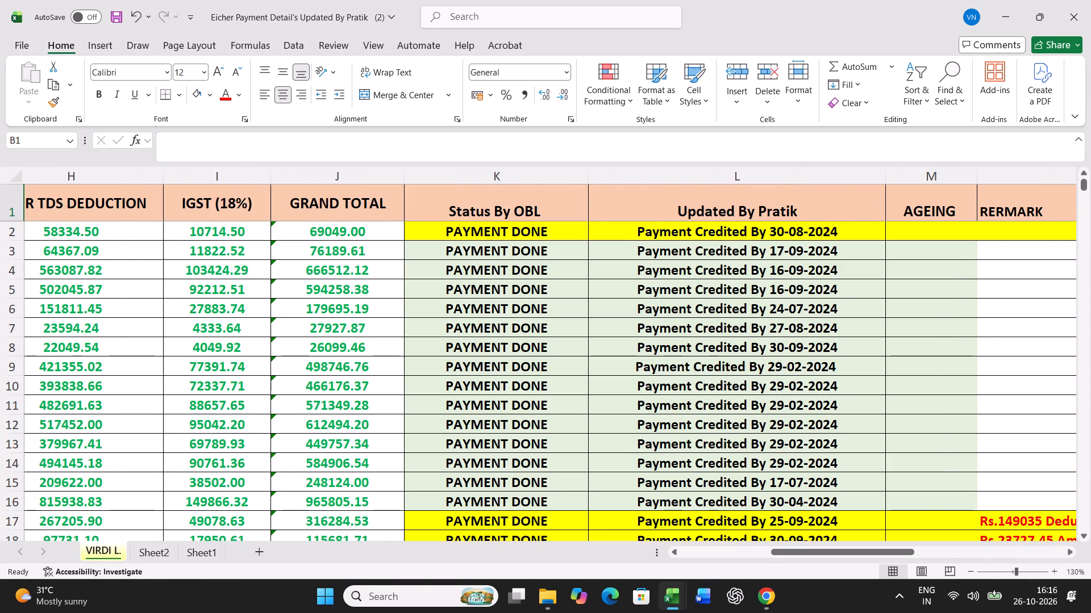
{"action": "left_click_drag", "start_coordinate": [549, 231], "coordinate": [934, 277]}
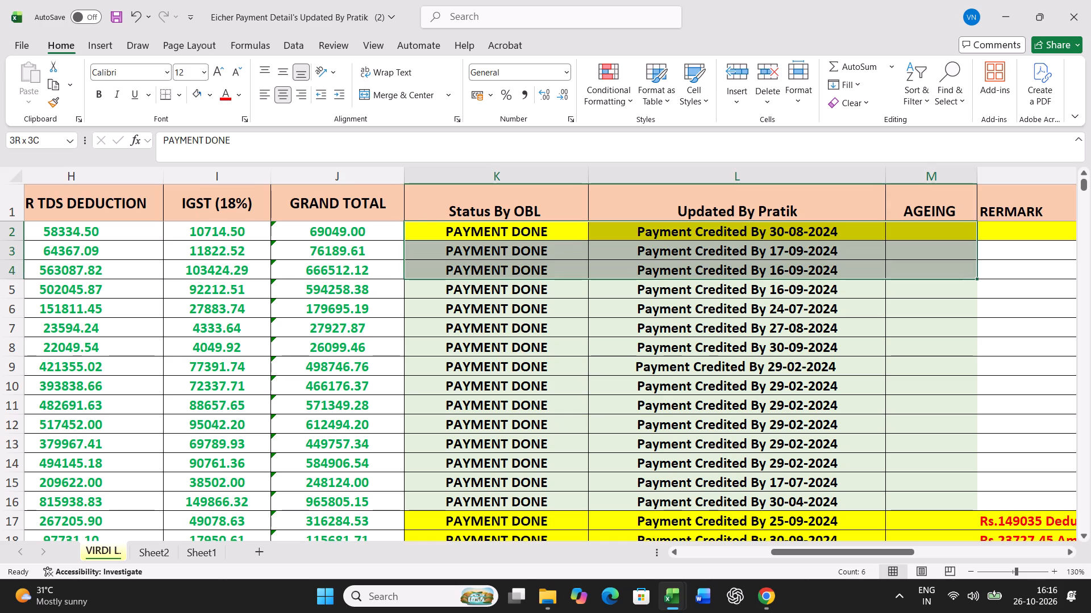
{"action": "left_click_drag", "start_coordinate": [934, 277], "coordinate": [1000, 522]}
{"action": "left_click", "coordinate": [825, 384]}
{"action": "left_click_drag", "start_coordinate": [838, 231], "coordinate": [981, 339]}
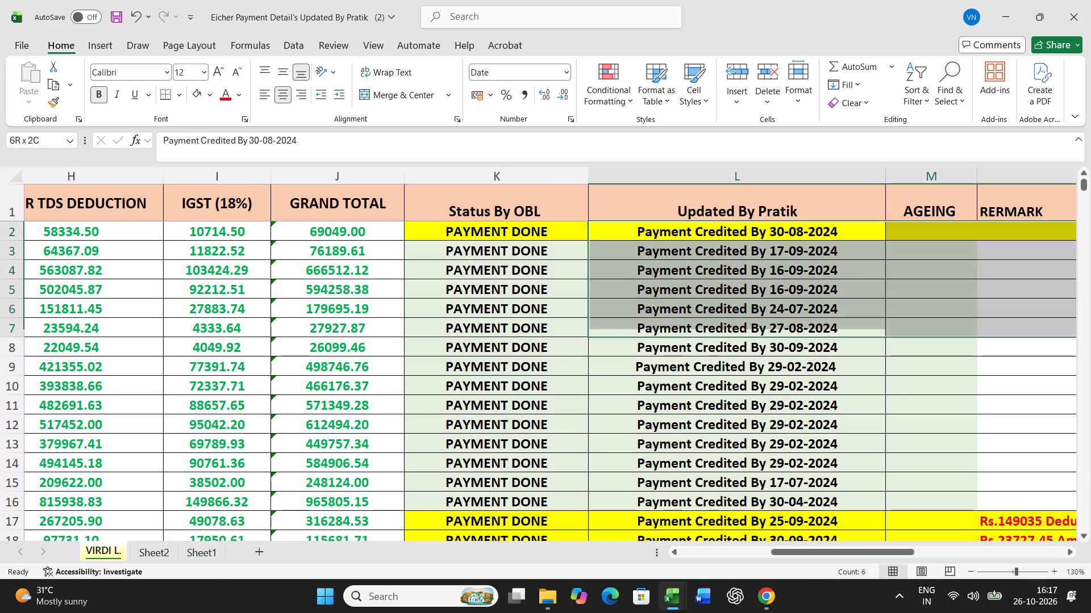
{"action": "left_click_drag", "start_coordinate": [981, 339], "coordinate": [1001, 612]}
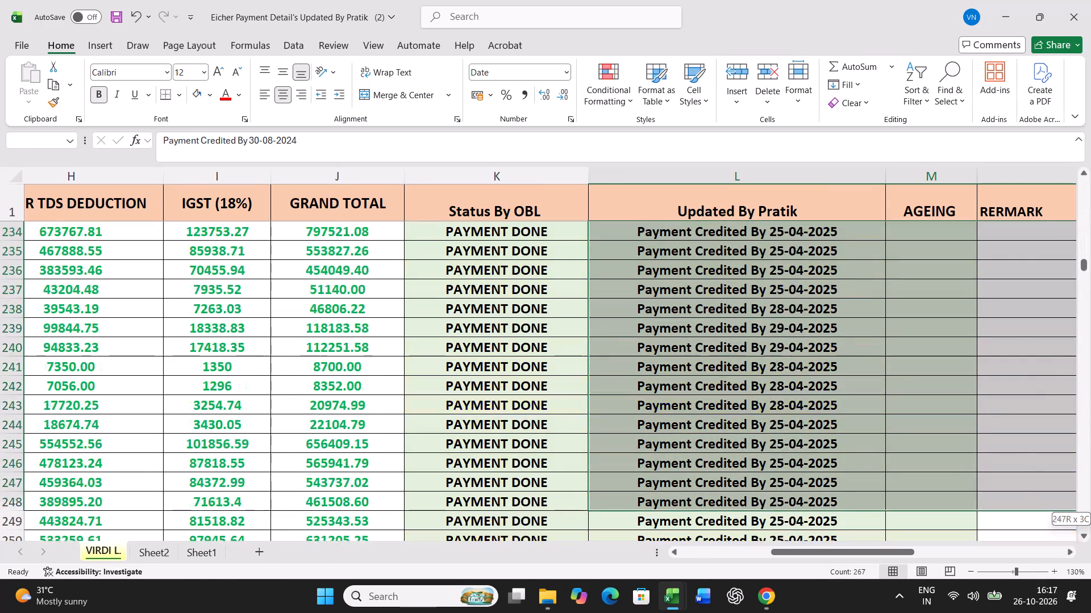
{"action": "left_click_drag", "start_coordinate": [1001, 612], "coordinate": [1003, 564]}
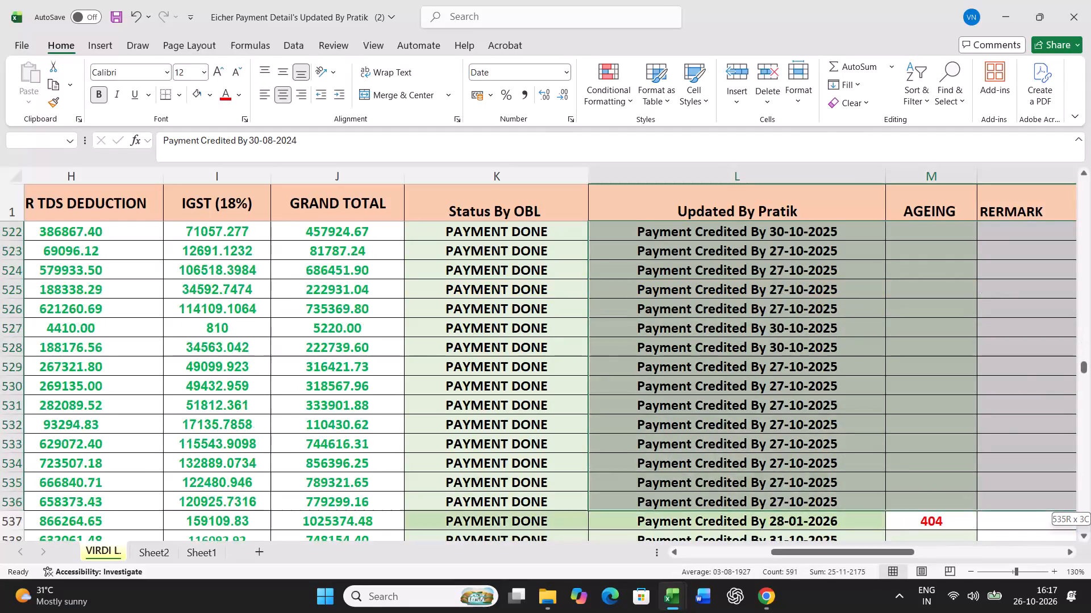
{"action": "left_click_drag", "start_coordinate": [1003, 564], "coordinate": [1003, 149]}
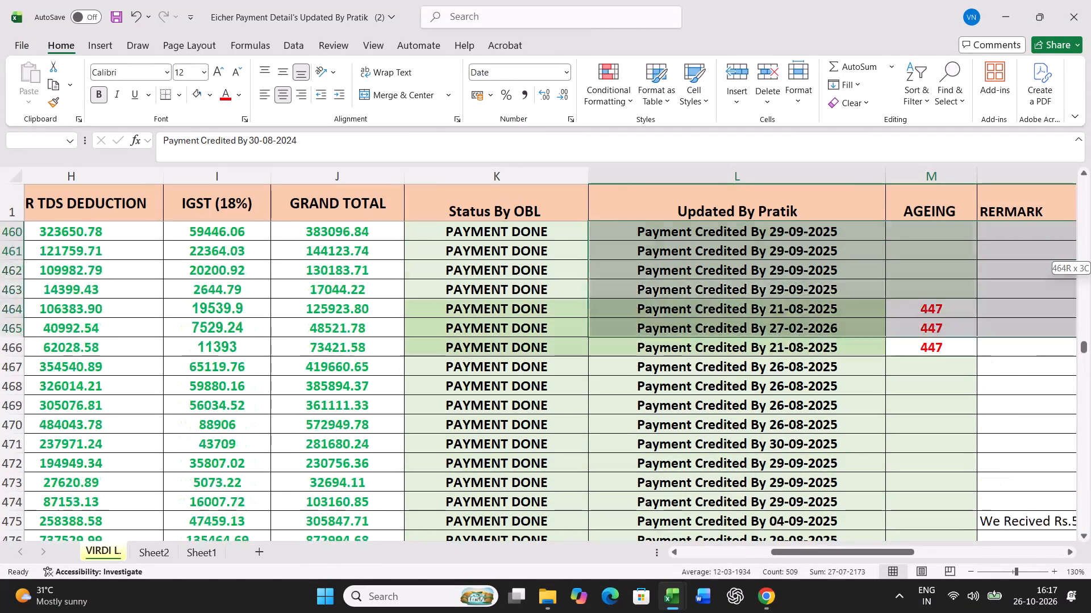
{"action": "left_click_drag", "start_coordinate": [1003, 149], "coordinate": [1029, 611]}
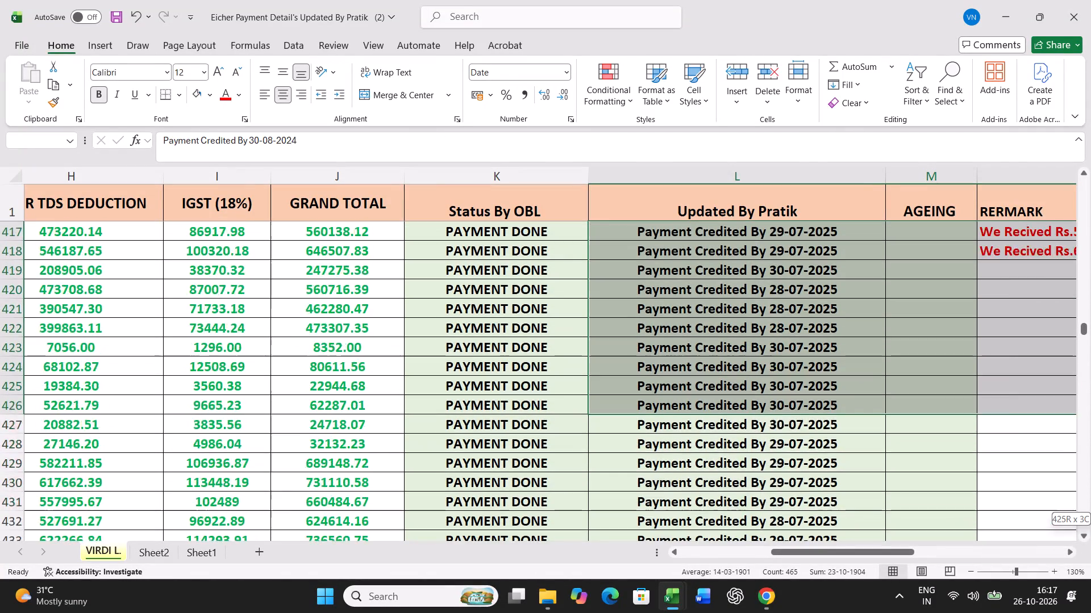
{"action": "left_click_drag", "start_coordinate": [1029, 611], "coordinate": [1014, 479]}
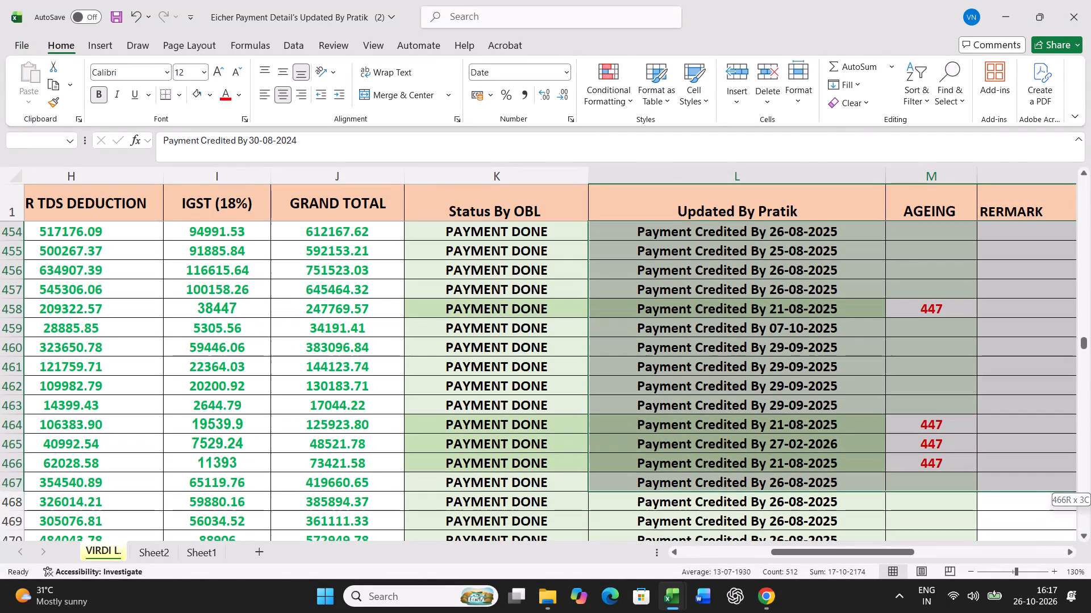
{"action": "left_click_drag", "start_coordinate": [1014, 479], "coordinate": [1014, 466]}
{"action": "key", "text": "ctrl+c"}
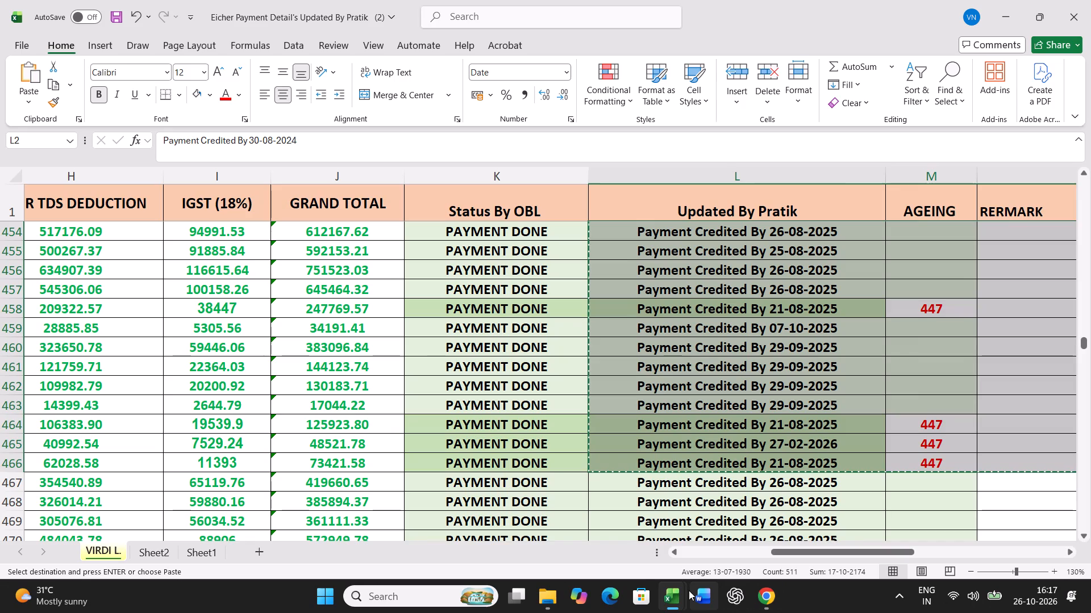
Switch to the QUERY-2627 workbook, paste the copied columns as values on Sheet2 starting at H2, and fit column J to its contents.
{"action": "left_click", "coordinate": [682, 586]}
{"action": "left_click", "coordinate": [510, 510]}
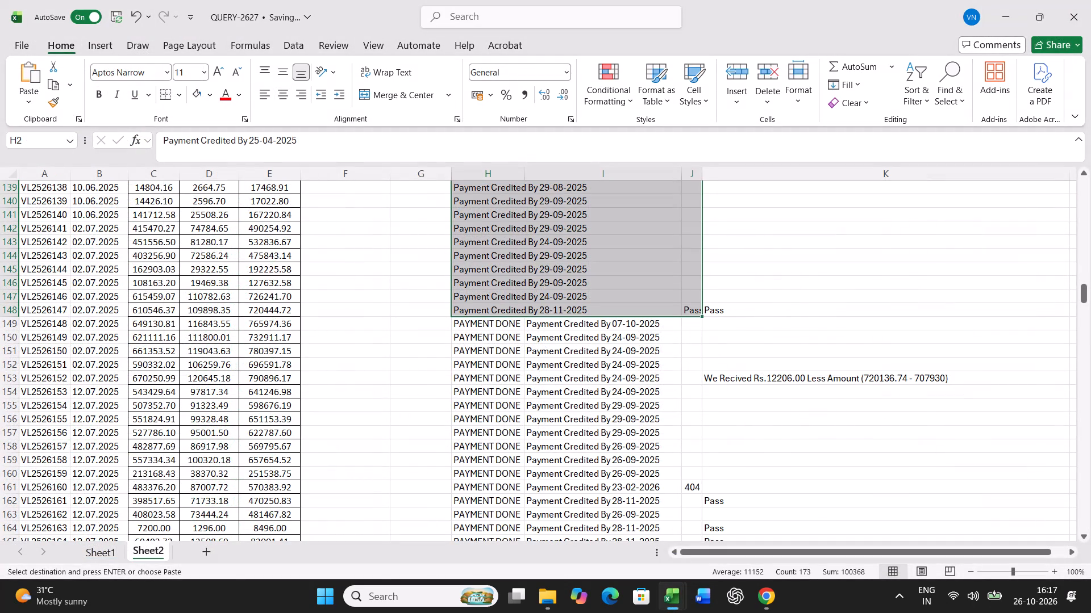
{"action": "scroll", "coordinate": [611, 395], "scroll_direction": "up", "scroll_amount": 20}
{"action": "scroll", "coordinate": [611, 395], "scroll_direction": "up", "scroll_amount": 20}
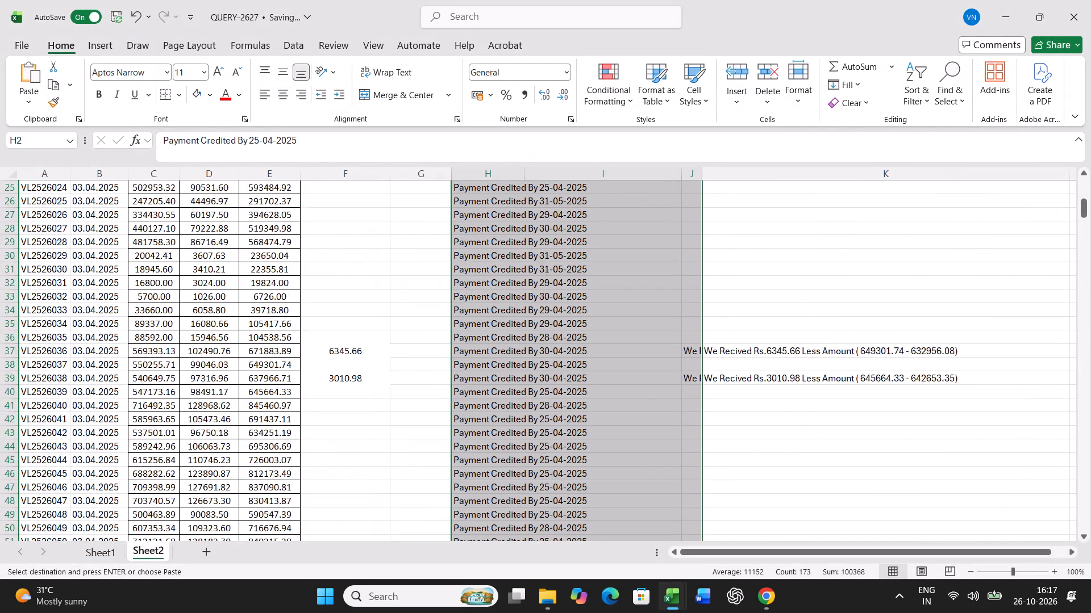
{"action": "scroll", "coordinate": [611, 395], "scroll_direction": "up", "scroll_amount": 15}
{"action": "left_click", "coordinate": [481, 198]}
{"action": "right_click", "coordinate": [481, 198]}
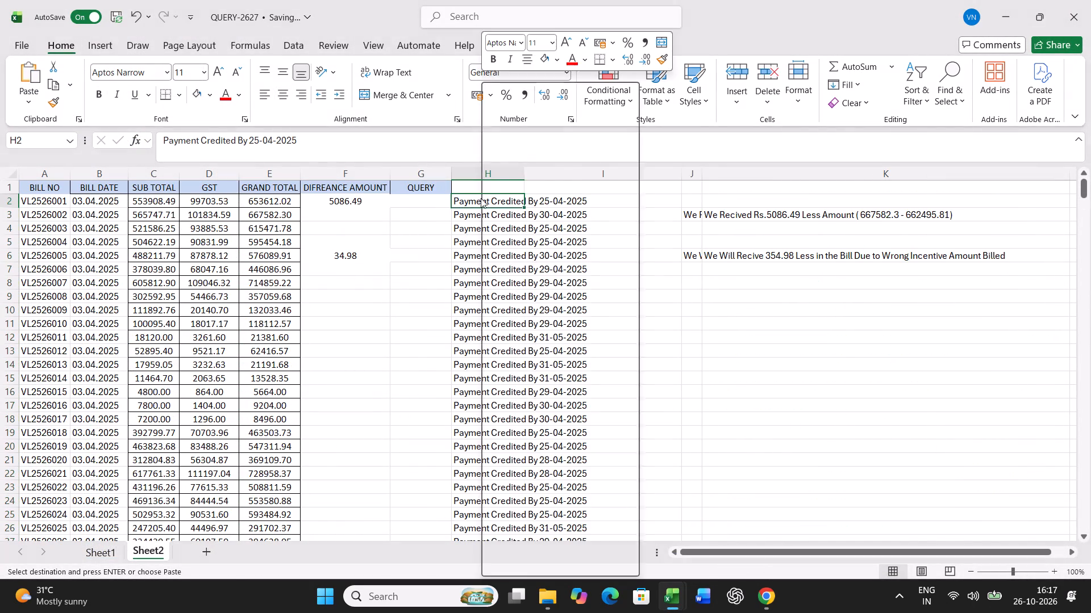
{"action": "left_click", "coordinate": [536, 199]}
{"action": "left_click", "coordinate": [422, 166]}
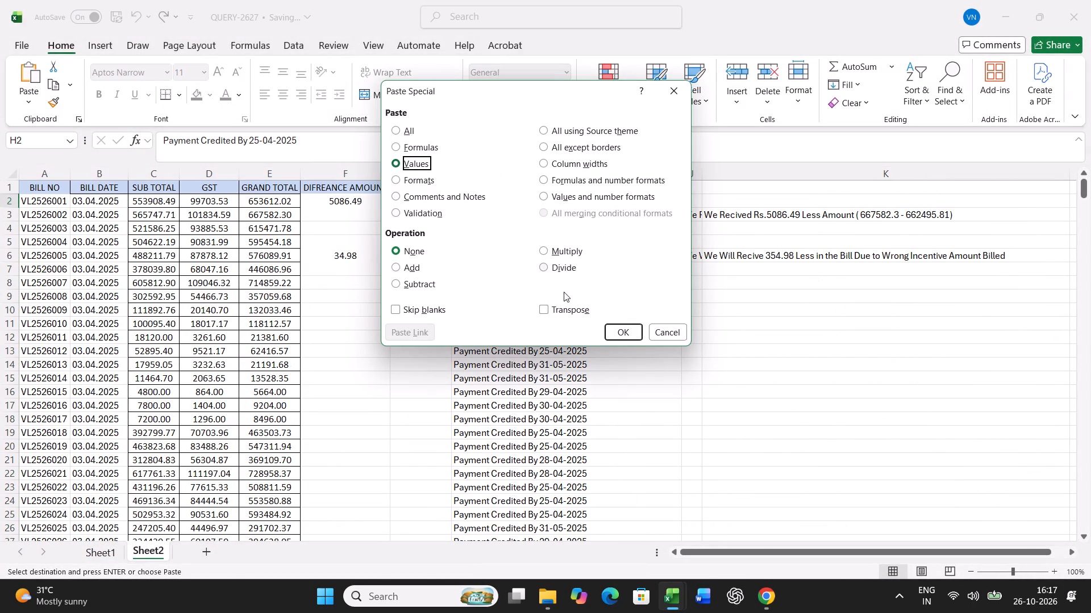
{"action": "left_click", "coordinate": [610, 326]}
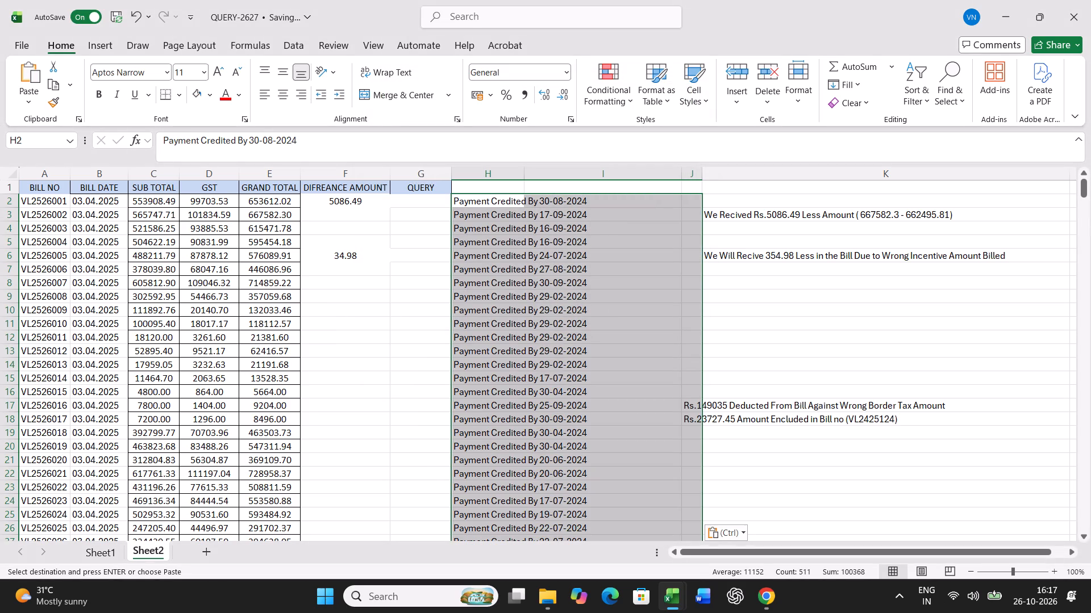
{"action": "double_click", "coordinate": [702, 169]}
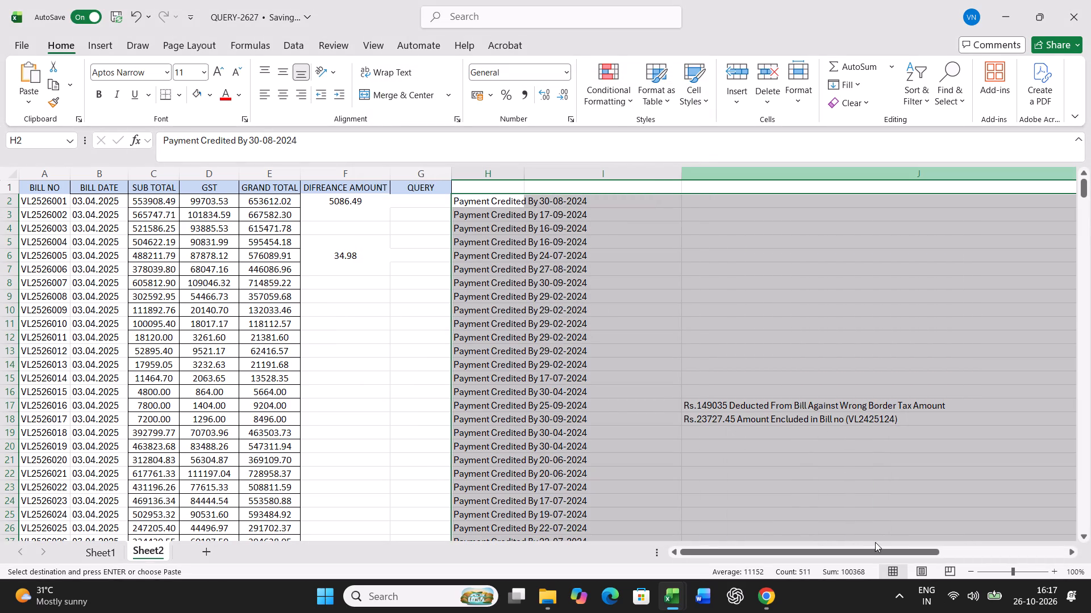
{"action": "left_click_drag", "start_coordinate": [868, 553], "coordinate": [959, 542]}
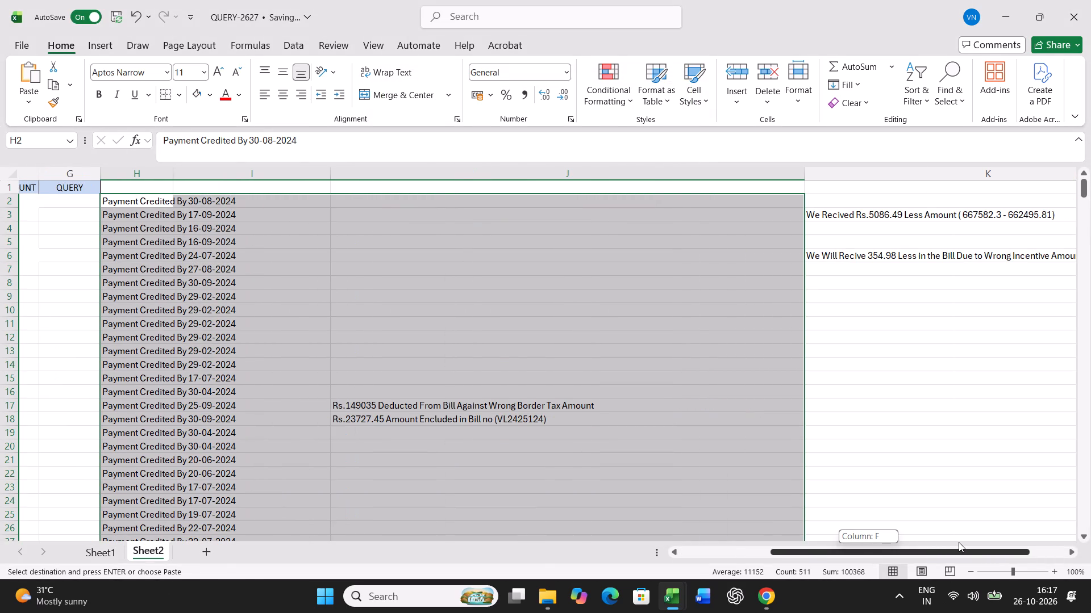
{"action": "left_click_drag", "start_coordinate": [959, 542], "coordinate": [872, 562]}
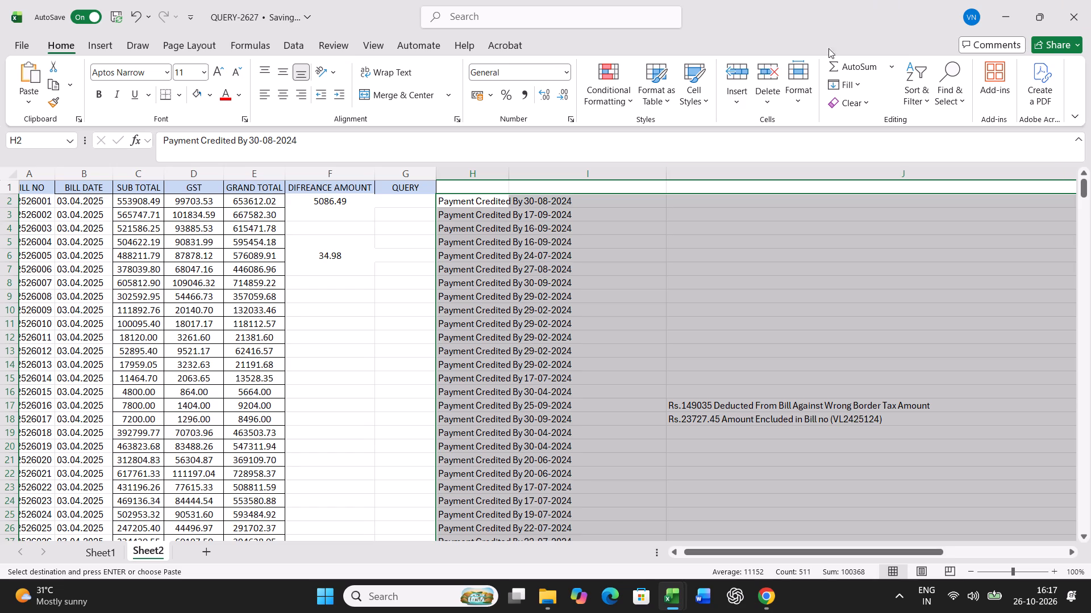
Delete columns H to J on Sheet2, including the leftover remark columns that shift into their place.
{"action": "left_click_drag", "start_coordinate": [499, 176], "coordinate": [930, 216]}
{"action": "right_click", "coordinate": [883, 243]}
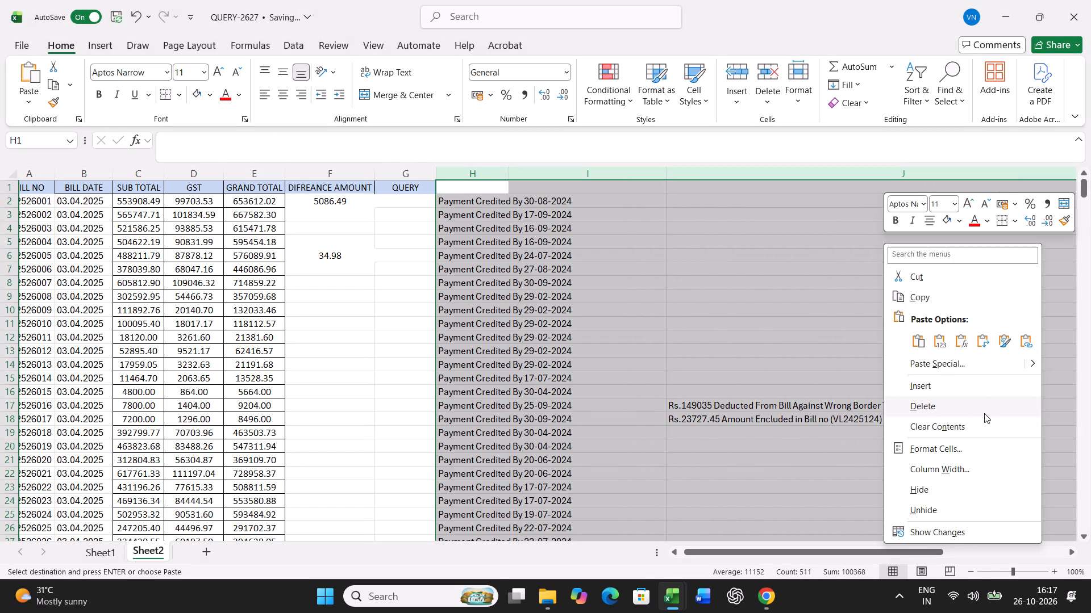
{"action": "left_click", "coordinate": [967, 405]}
{"action": "right_click", "coordinate": [640, 262]}
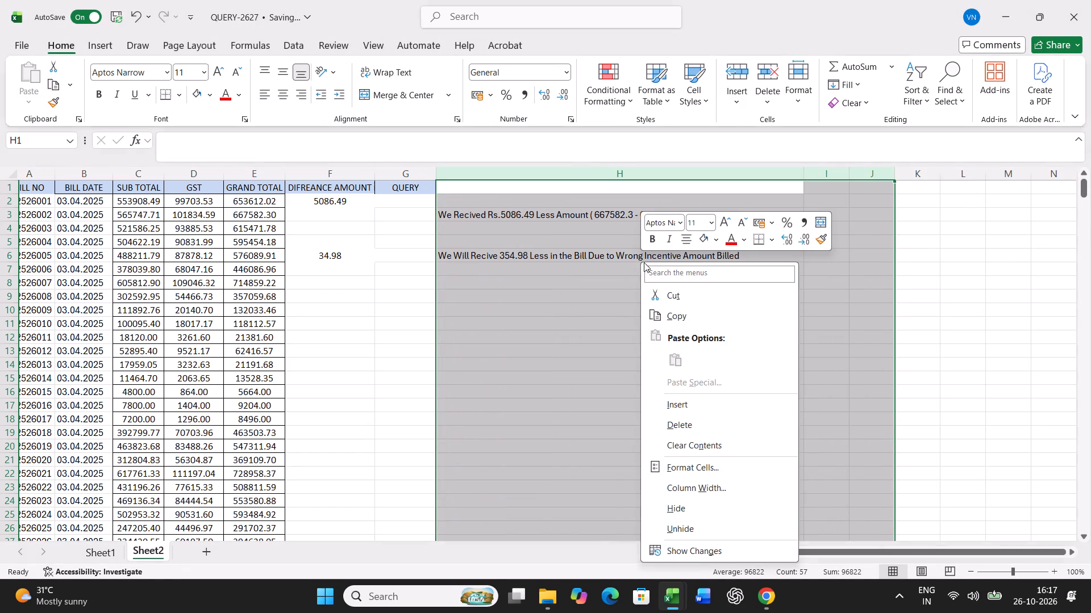
{"action": "left_click", "coordinate": [701, 418]}
{"action": "left_click", "coordinate": [532, 324]}
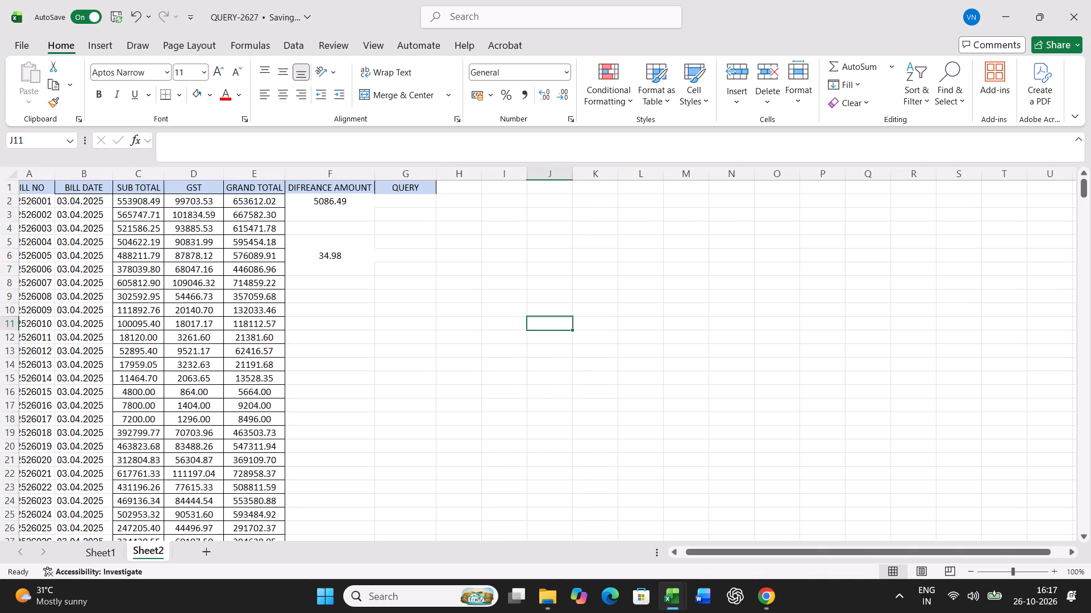
Clear all contents of column F, DIFREANCE AMOUNT, on Sheet2, including its header.
{"action": "scroll", "coordinate": [335, 293], "scroll_direction": "up", "scroll_amount": 11}
{"action": "left_click_drag", "start_coordinate": [340, 198], "coordinate": [354, 308]}
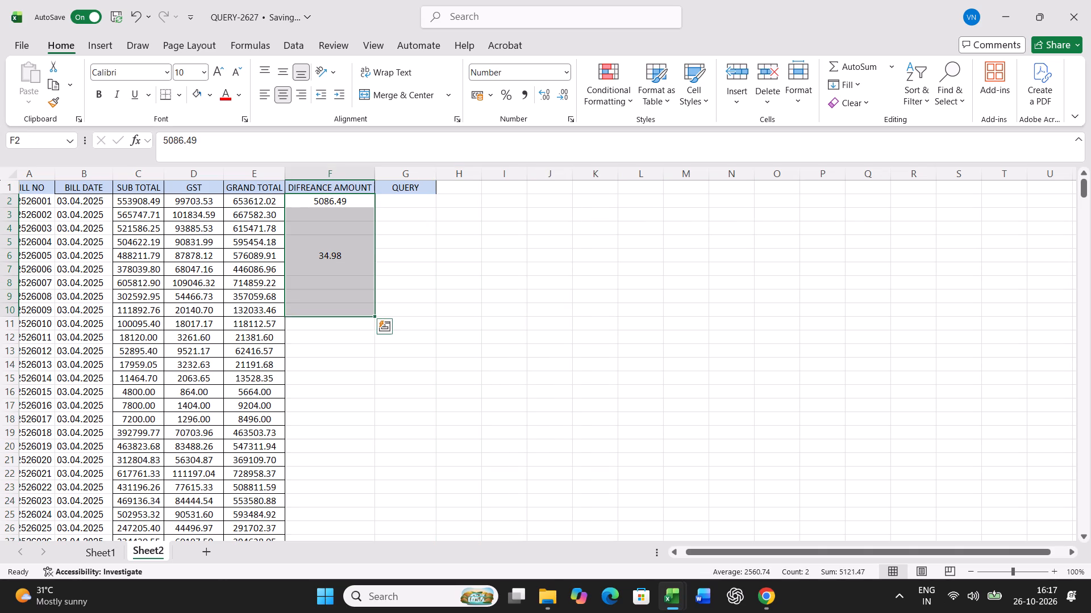
{"action": "key", "text": "Delete"}
{"action": "left_click", "coordinate": [354, 308]}
{"action": "scroll", "coordinate": [381, 401], "scroll_direction": "down", "scroll_amount": 4}
{"action": "scroll", "coordinate": [381, 401], "scroll_direction": "up", "scroll_amount": 8}
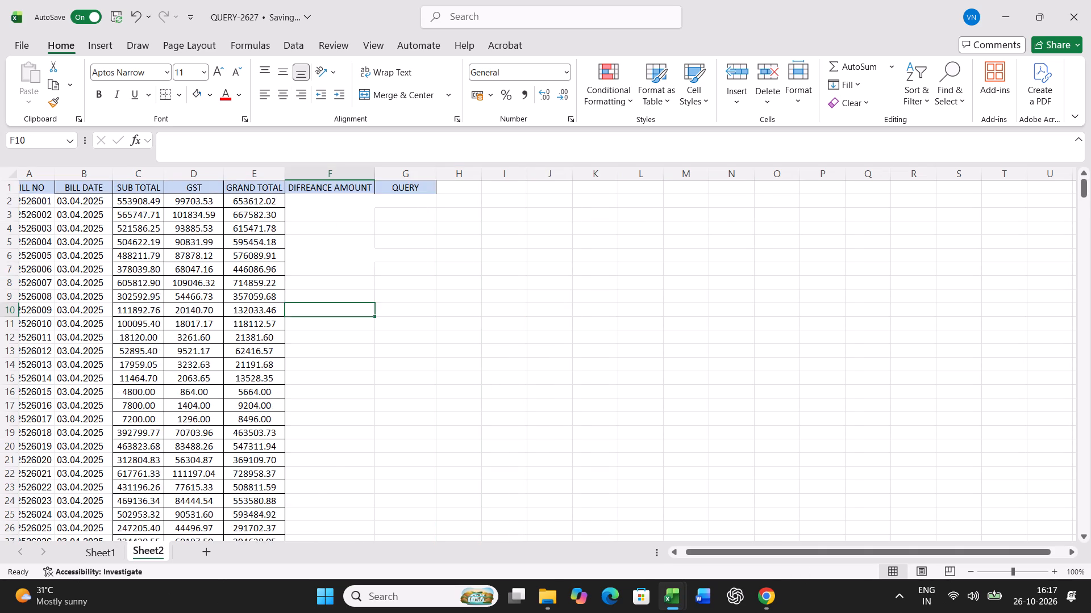
{"action": "scroll", "coordinate": [381, 401], "scroll_direction": "up", "scroll_amount": 2}
{"action": "scroll", "coordinate": [381, 401], "scroll_direction": "down", "scroll_amount": 10}
{"action": "left_click", "coordinate": [342, 165]}
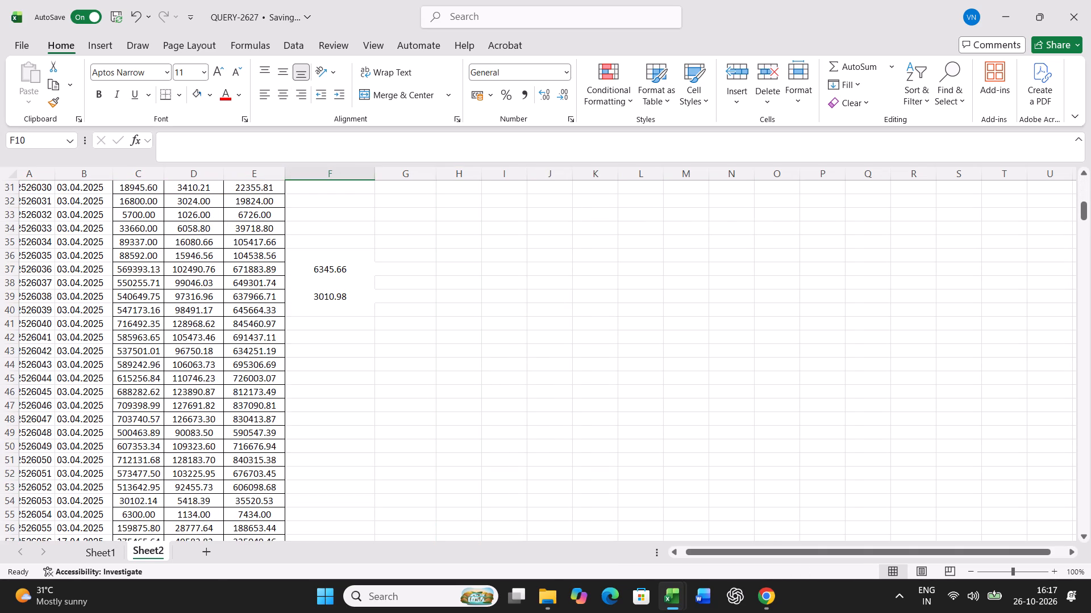
{"action": "left_click", "coordinate": [345, 170]}
{"action": "key", "text": "Delete"}
{"action": "scroll", "coordinate": [365, 336], "scroll_direction": "up", "scroll_amount": 13}
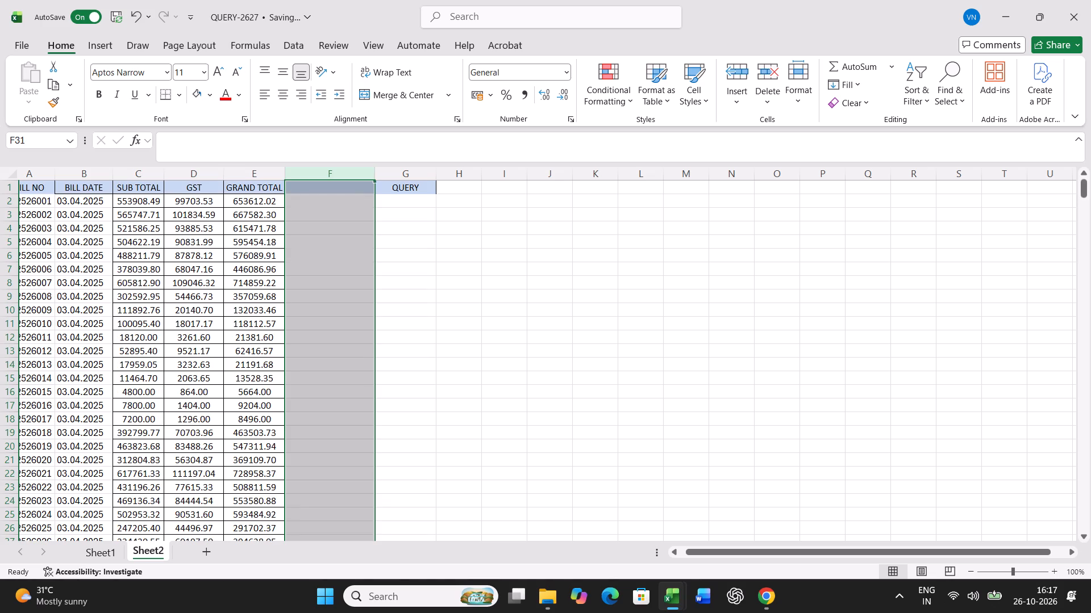
{"action": "scroll", "coordinate": [365, 336], "scroll_direction": "up", "scroll_amount": 13}
Clear the QUERY header in G1 on Sheet2.
{"action": "left_click", "coordinate": [365, 336]}
{"action": "left_click", "coordinate": [351, 186]}
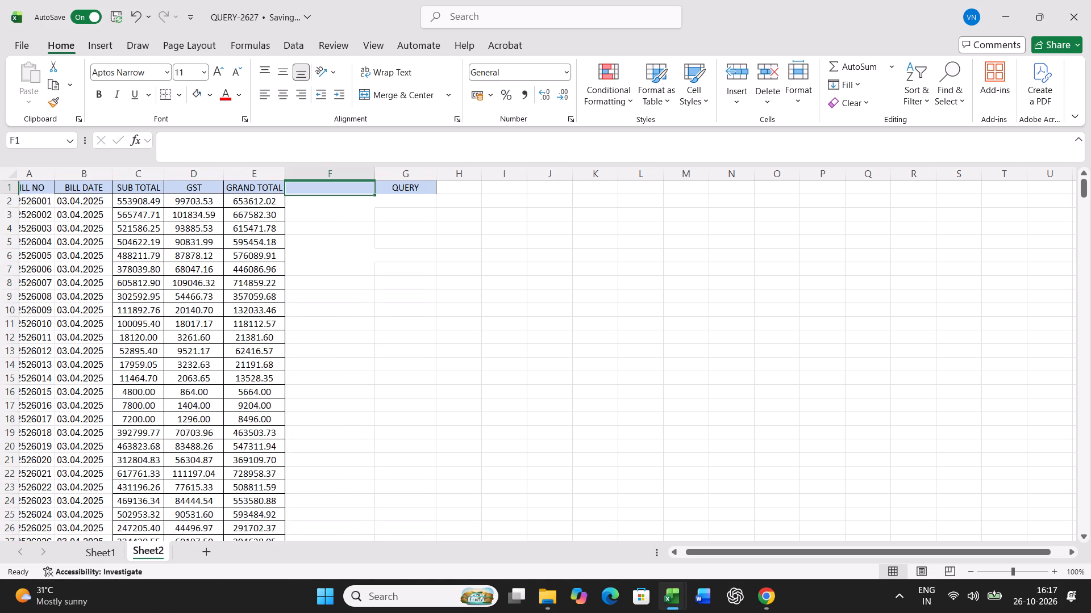
{"action": "key", "text": "Right"}
{"action": "key", "text": "Delete"}
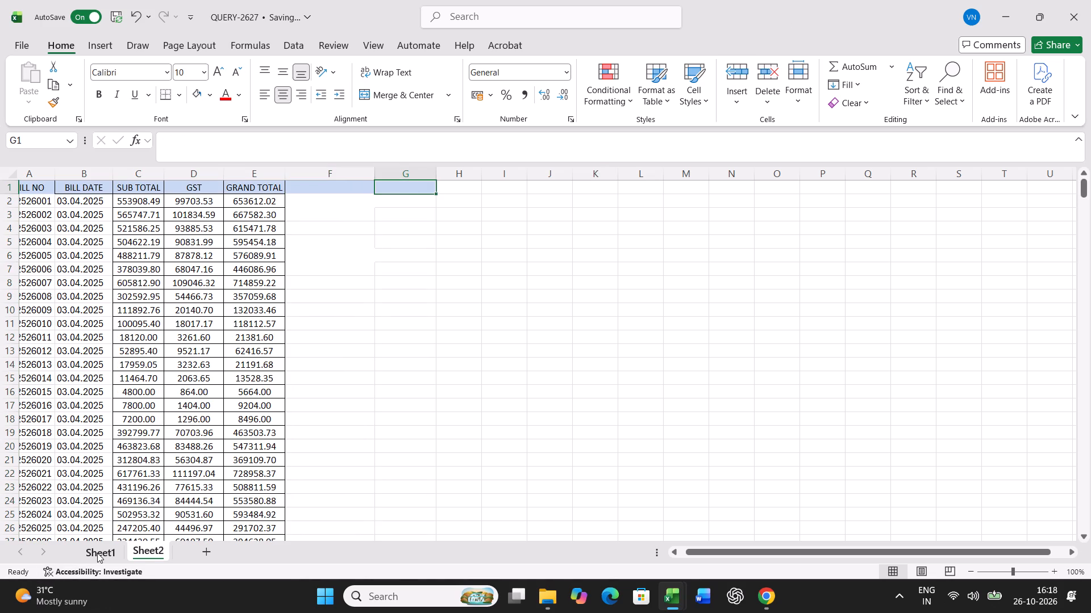
Widen all columns of Sheet2 to one uniform width.
{"action": "left_click", "coordinate": [677, 552]}
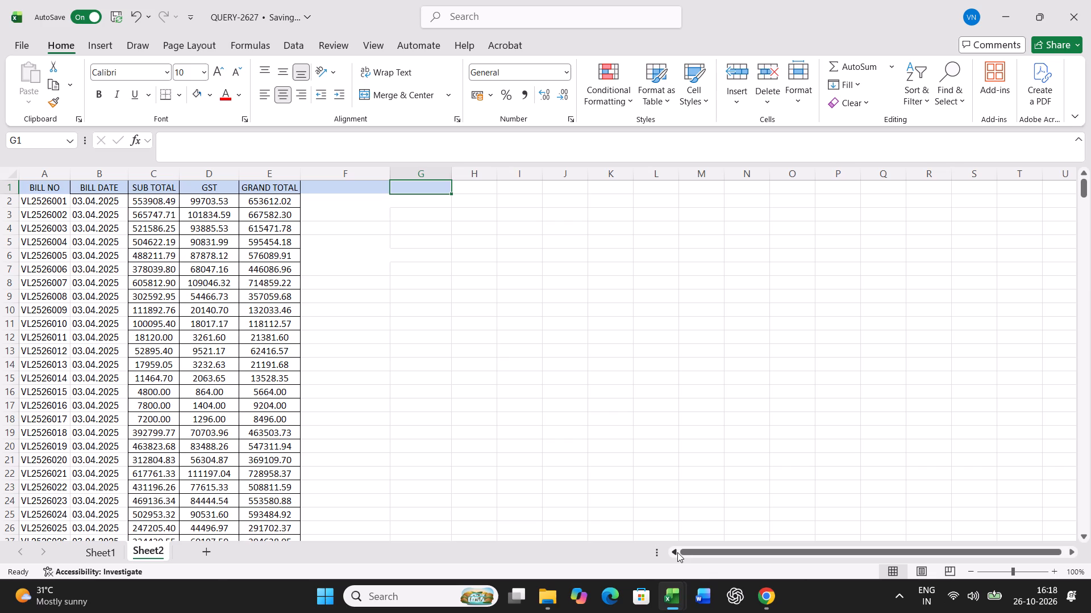
{"action": "left_click", "coordinate": [10, 178]}
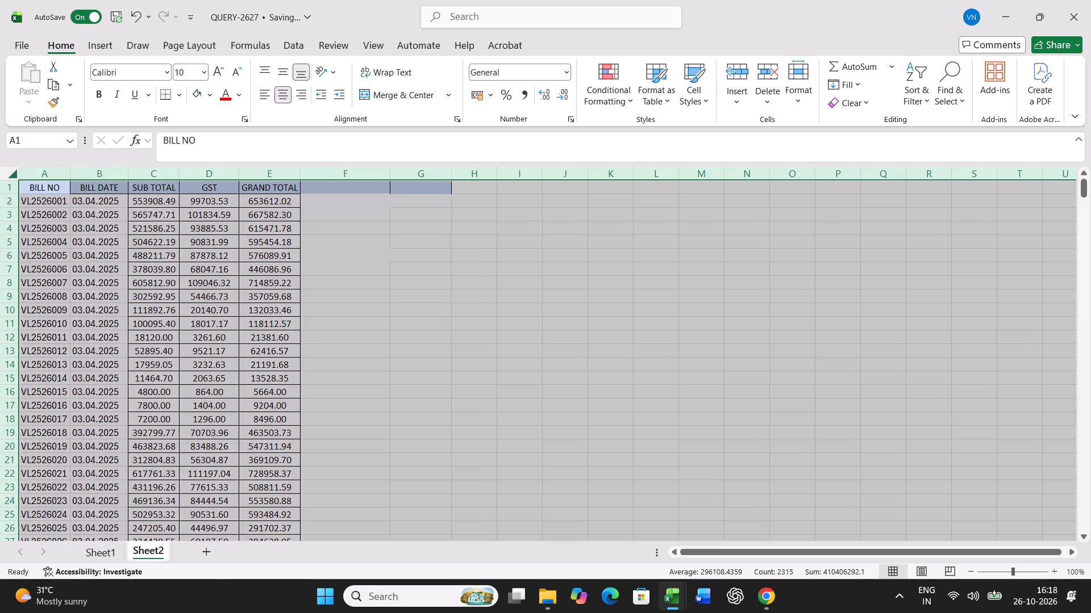
{"action": "double_click", "coordinate": [65, 170]}
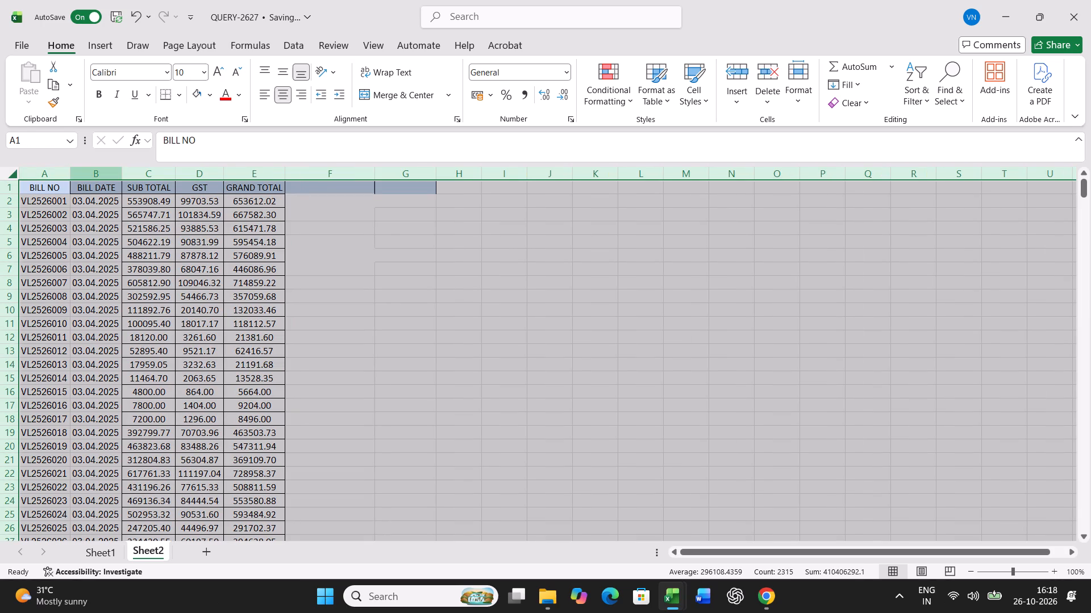
{"action": "left_click_drag", "start_coordinate": [72, 173], "coordinate": [95, 179]}
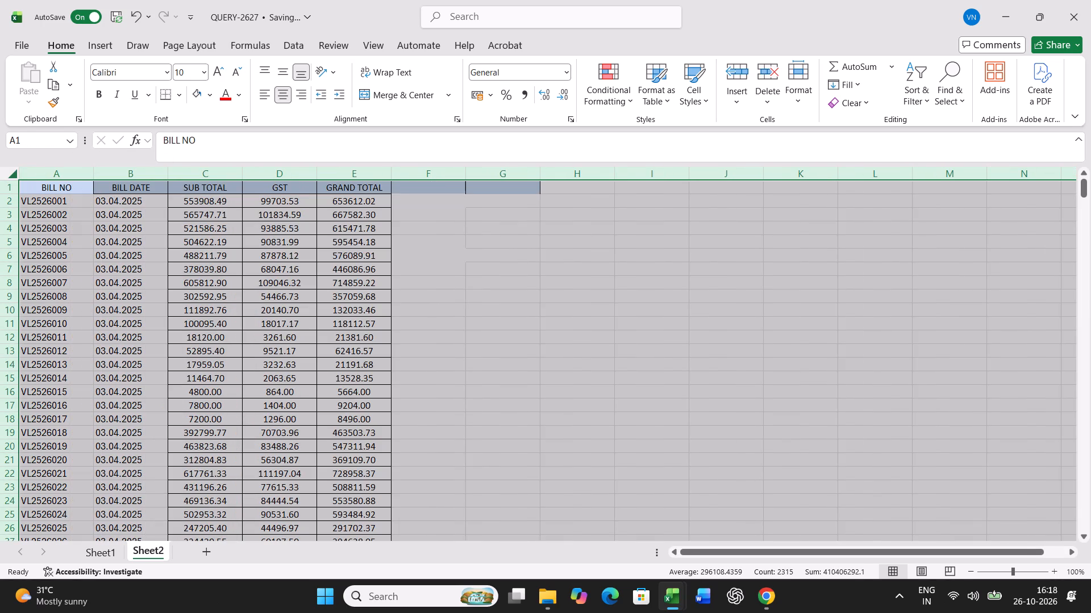
{"action": "left_click", "coordinate": [178, 295]}
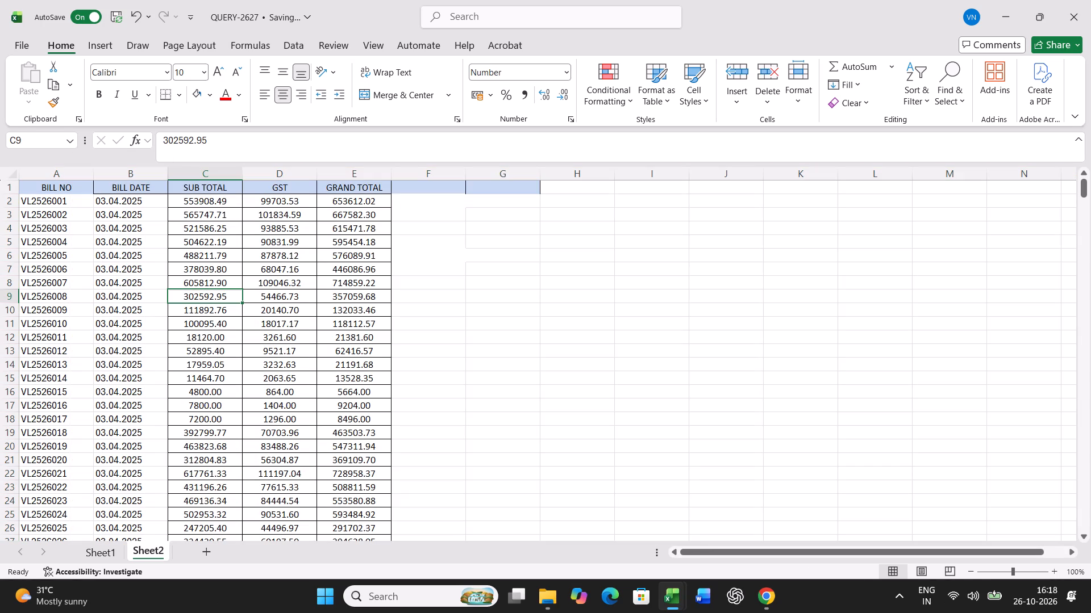
Apply all borders to the Sheet2 bill table from A1 to E463.
{"action": "left_click", "coordinate": [55, 188]}
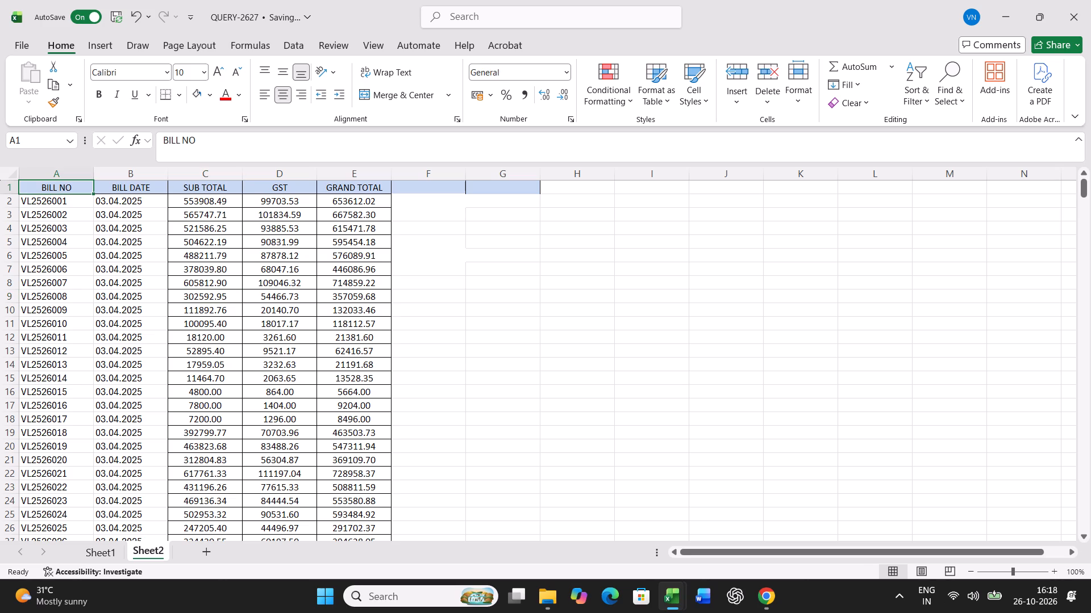
{"action": "key", "text": "shift+Right"}
{"action": "key", "text": "shift+Right"}
{"action": "key", "text": "shift+Right"}
{"action": "key", "text": "shift+Right"}
{"action": "key", "text": "ctrl+shift+Down"}
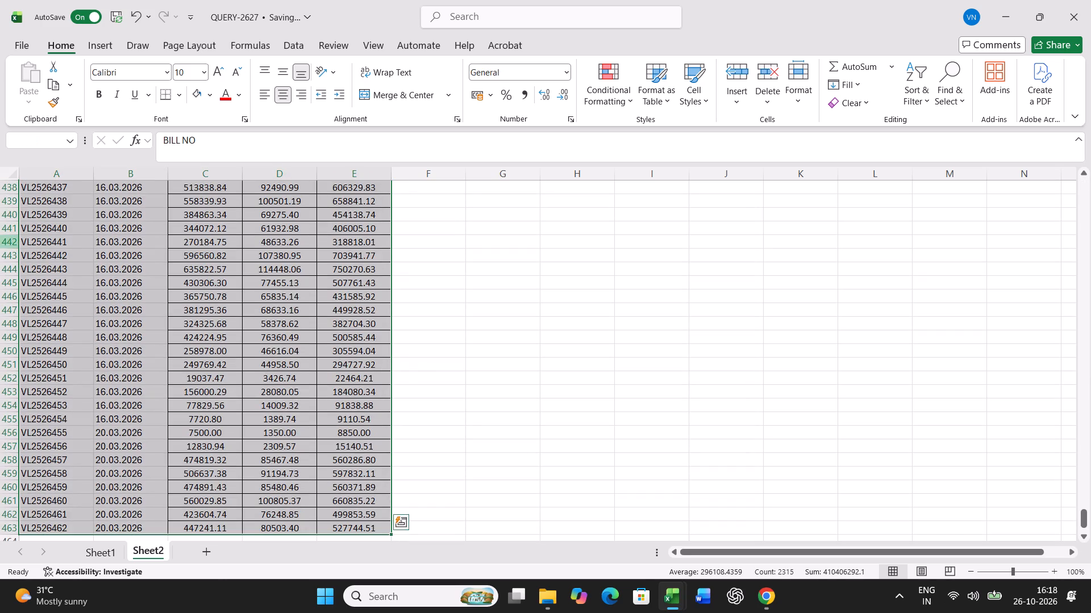
{"action": "scroll", "coordinate": [202, 382], "scroll_direction": "down", "scroll_amount": 4}
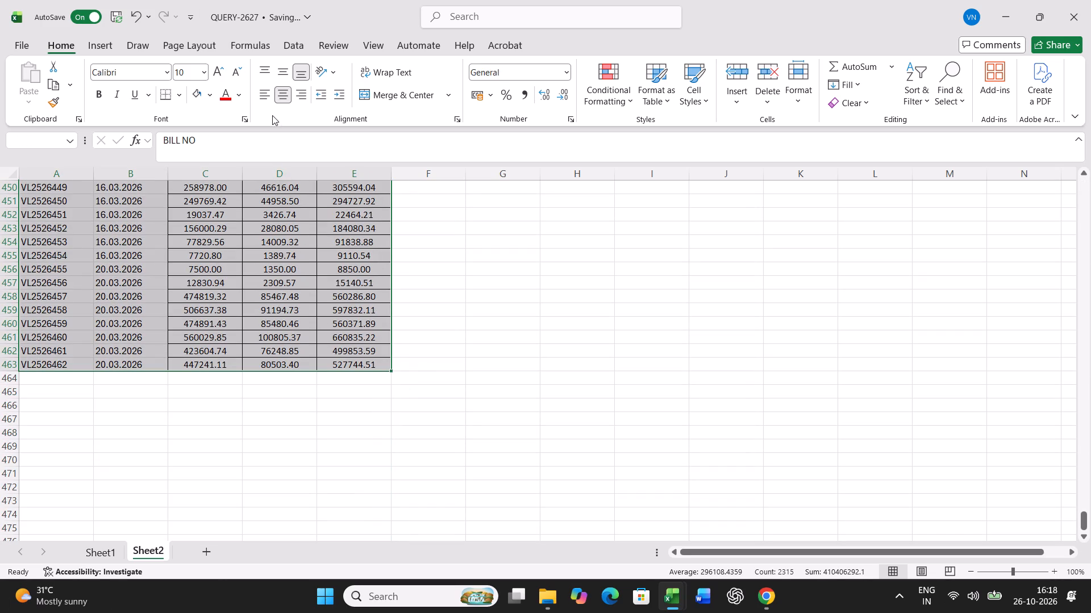
{"action": "left_click", "coordinate": [179, 94]}
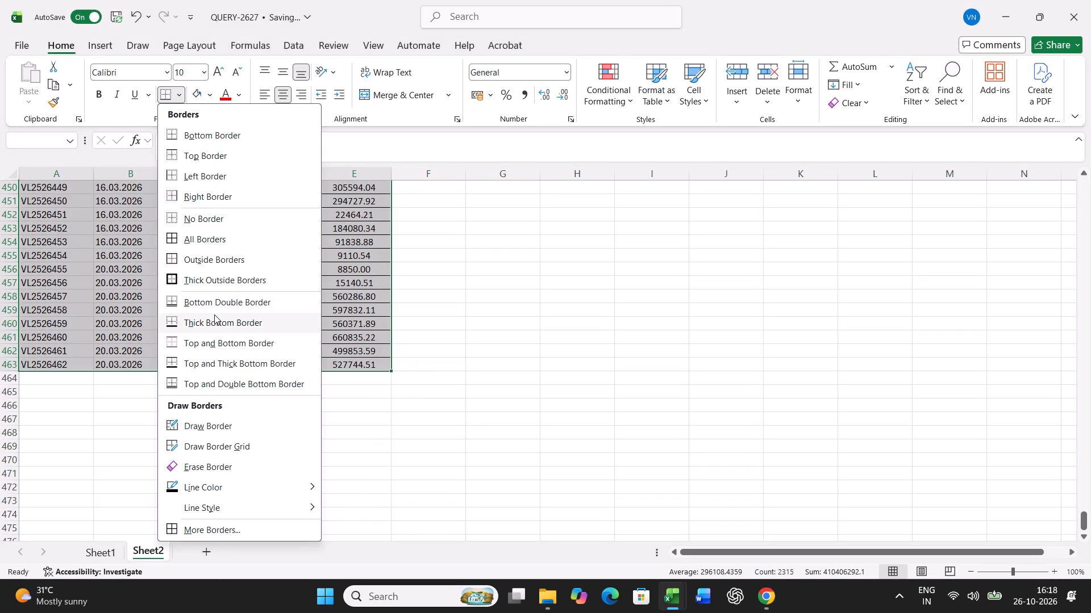
{"action": "left_click", "coordinate": [206, 245]}
{"action": "left_click", "coordinate": [161, 371]}
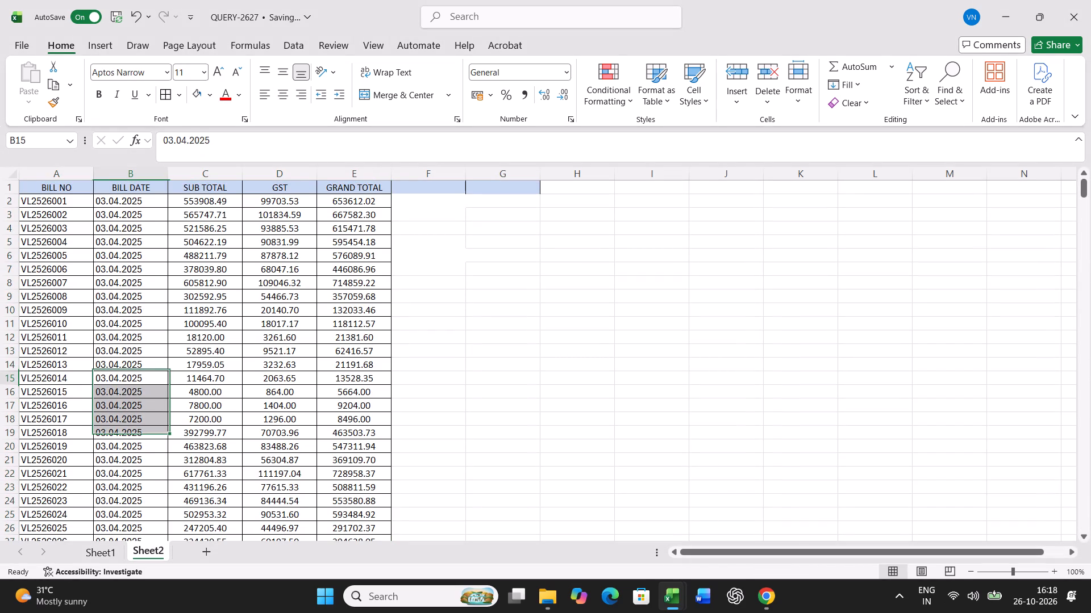
Switch to the BILL SUBMIT FORMET workbook, check the 2526-series bills on its Sheet2, close it and return to QUERY-2627.
{"action": "left_click", "coordinate": [680, 589]}
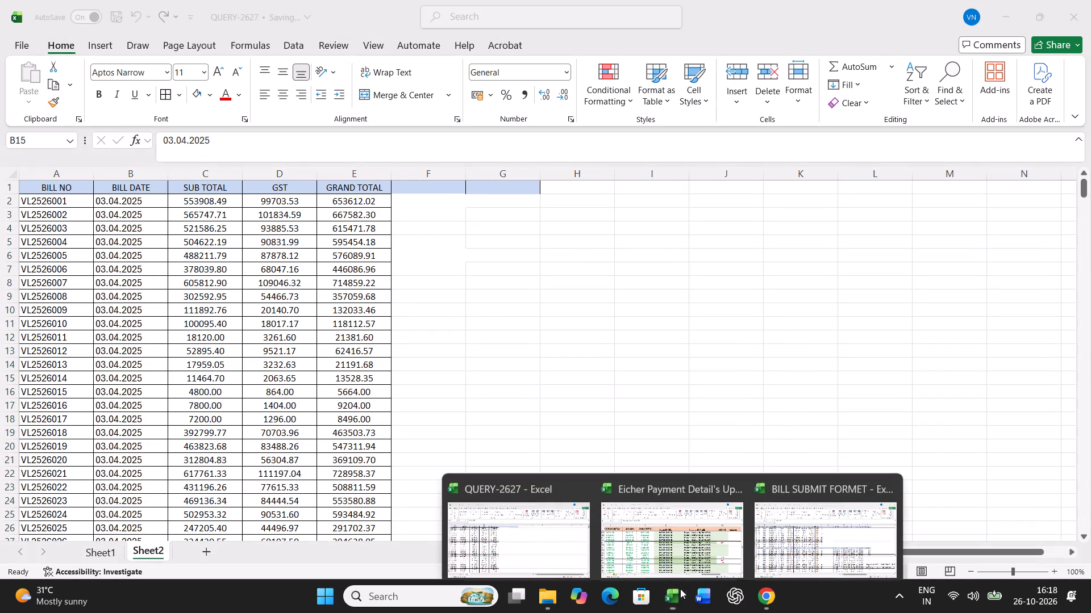
{"action": "left_click", "coordinate": [785, 514]}
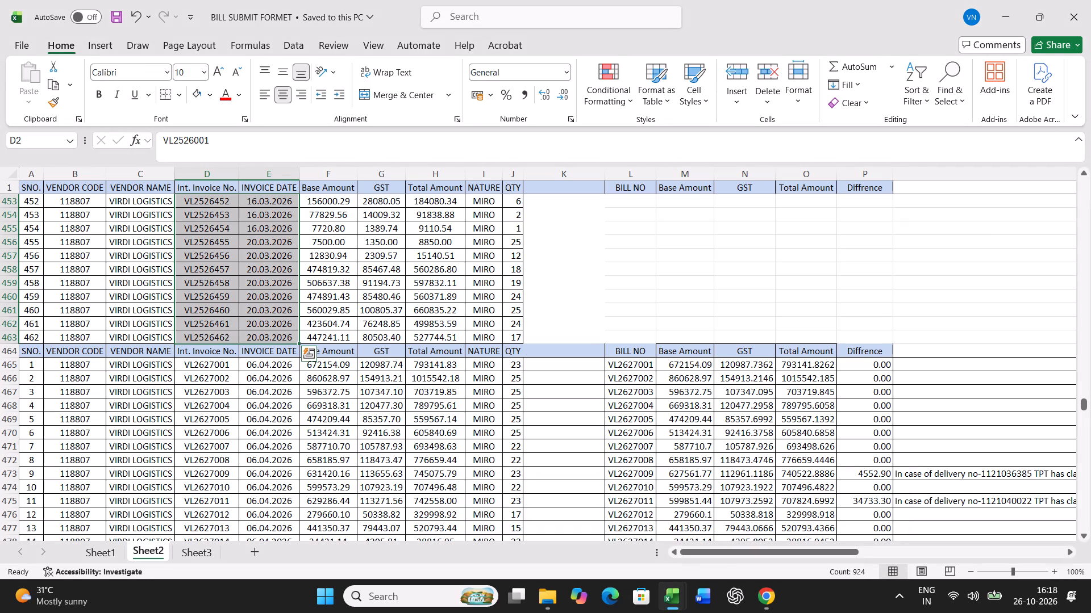
{"action": "scroll", "coordinate": [591, 486], "scroll_direction": "up", "scroll_amount": 20}
{"action": "scroll", "coordinate": [591, 486], "scroll_direction": "up", "scroll_amount": 17}
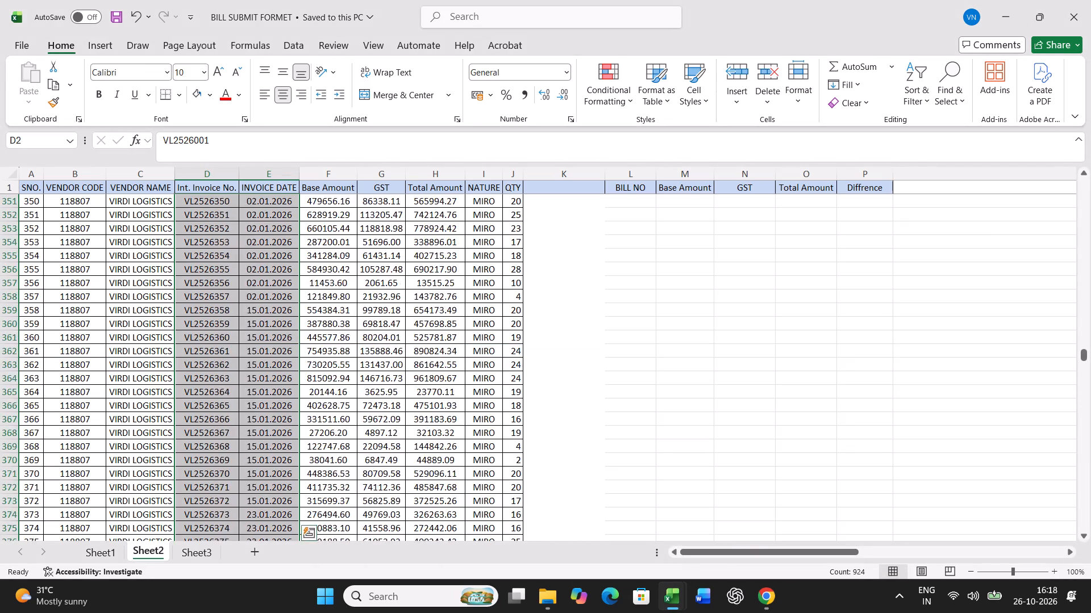
{"action": "scroll", "coordinate": [591, 486], "scroll_direction": "up", "scroll_amount": 20}
{"action": "scroll", "coordinate": [591, 486], "scroll_direction": "up", "scroll_amount": 20}
{"action": "scroll", "coordinate": [591, 486], "scroll_direction": "up", "scroll_amount": 14}
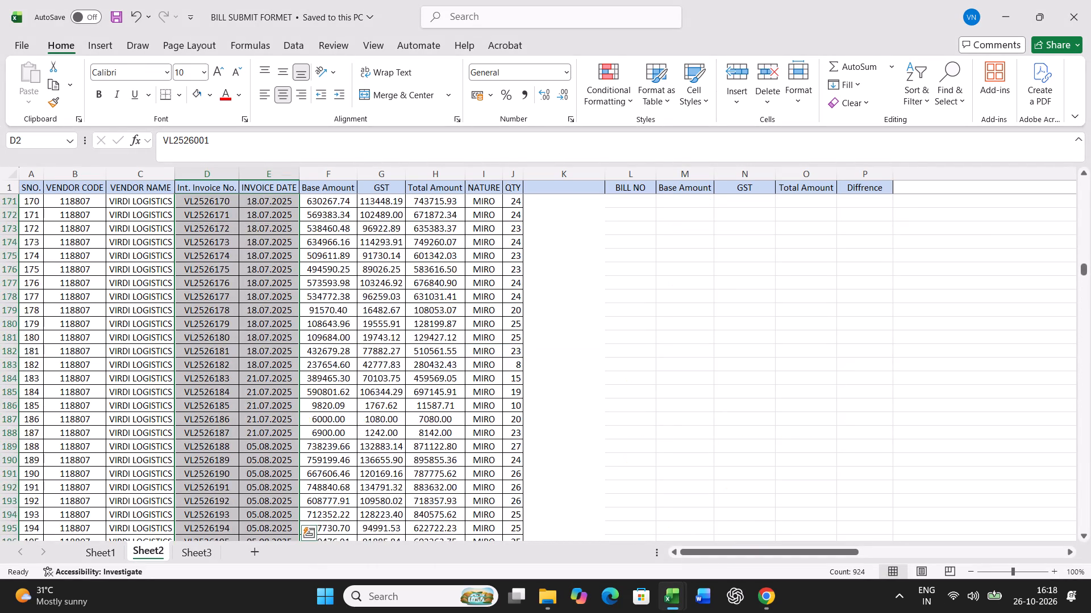
{"action": "scroll", "coordinate": [591, 486], "scroll_direction": "up", "scroll_amount": 20}
{"action": "scroll", "coordinate": [591, 486], "scroll_direction": "up", "scroll_amount": 20}
{"action": "scroll", "coordinate": [591, 486], "scroll_direction": "up", "scroll_amount": 14}
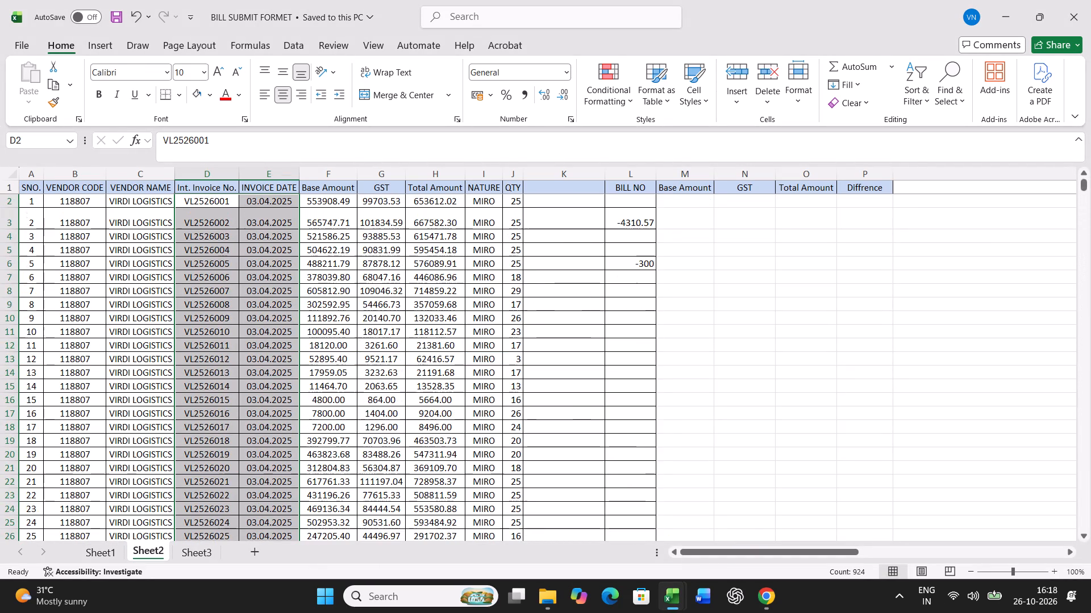
{"action": "scroll", "coordinate": [591, 486], "scroll_direction": "up", "scroll_amount": 19}
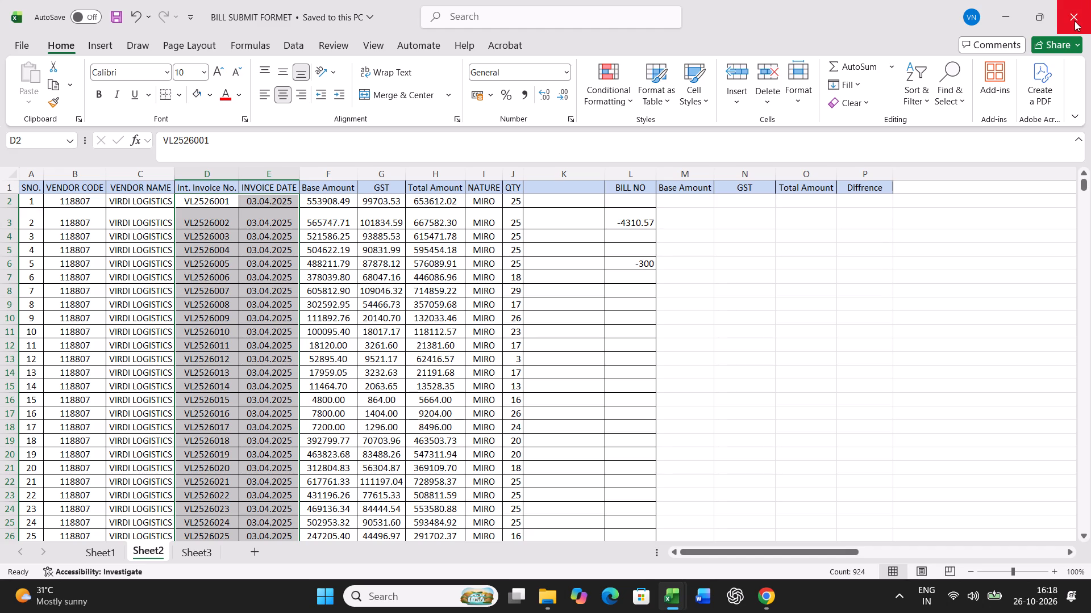
{"action": "left_click", "coordinate": [552, 324]}
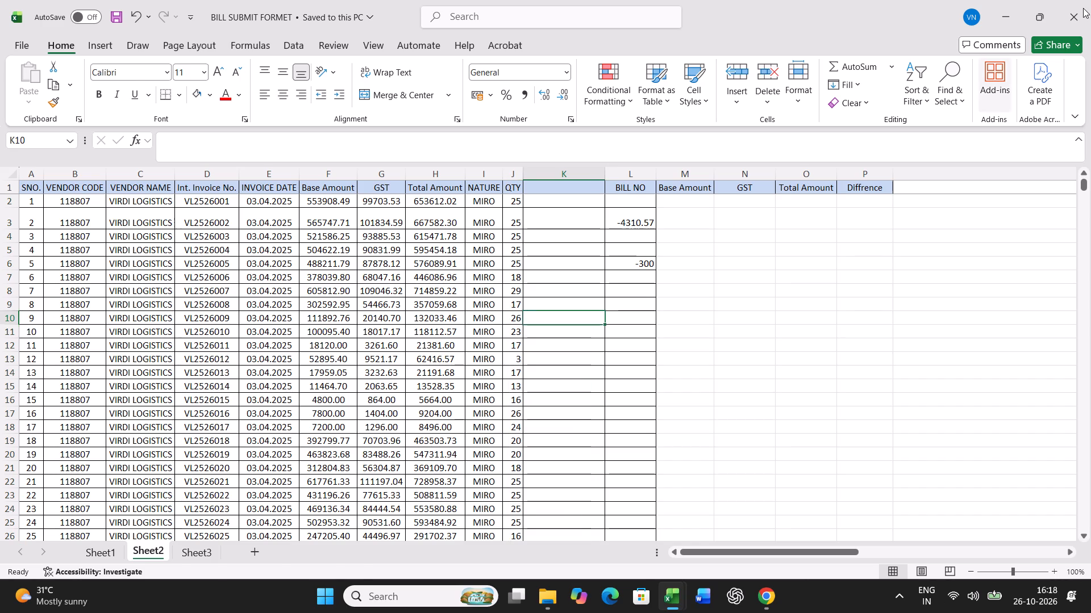
{"action": "left_click", "coordinate": [1083, 8]}
{"action": "left_click", "coordinate": [376, 202]}
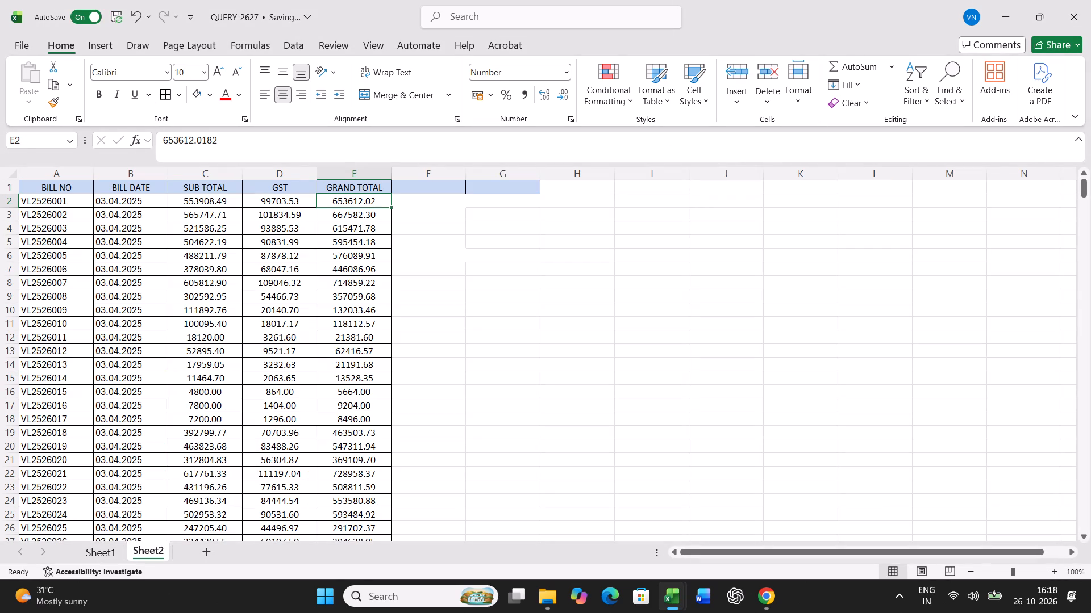
Copy the Diffrence header from F1 on Sheet1 into F1 on Sheet2.
{"action": "left_click", "coordinate": [100, 551]}
{"action": "scroll", "coordinate": [338, 427], "scroll_direction": "up", "scroll_amount": 16}
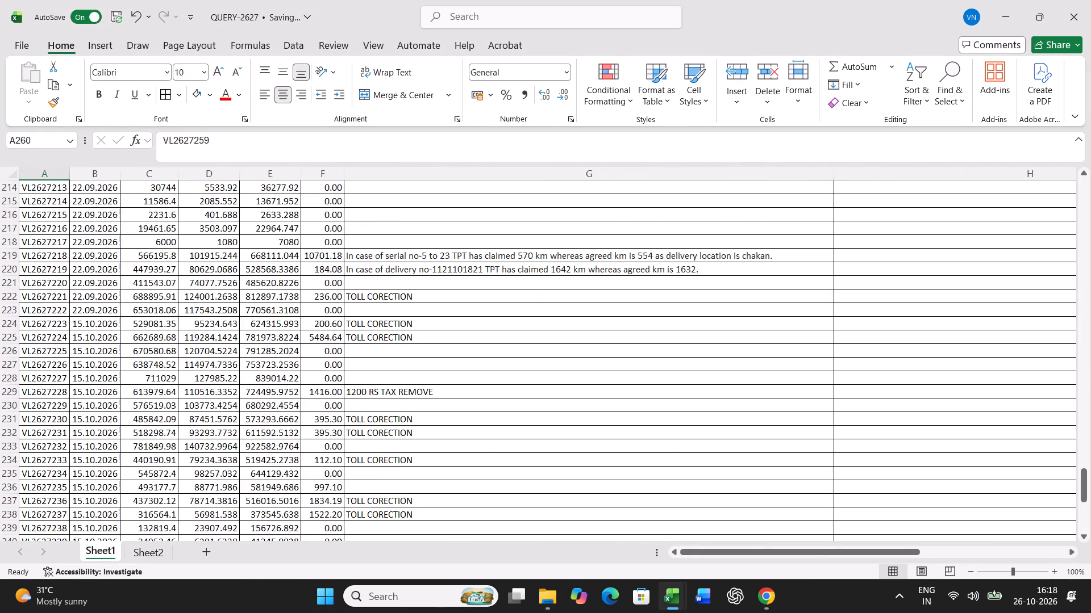
{"action": "scroll", "coordinate": [338, 427], "scroll_direction": "up", "scroll_amount": 20}
{"action": "scroll", "coordinate": [338, 427], "scroll_direction": "up", "scroll_amount": 20}
{"action": "scroll", "coordinate": [338, 427], "scroll_direction": "up", "scroll_amount": 15}
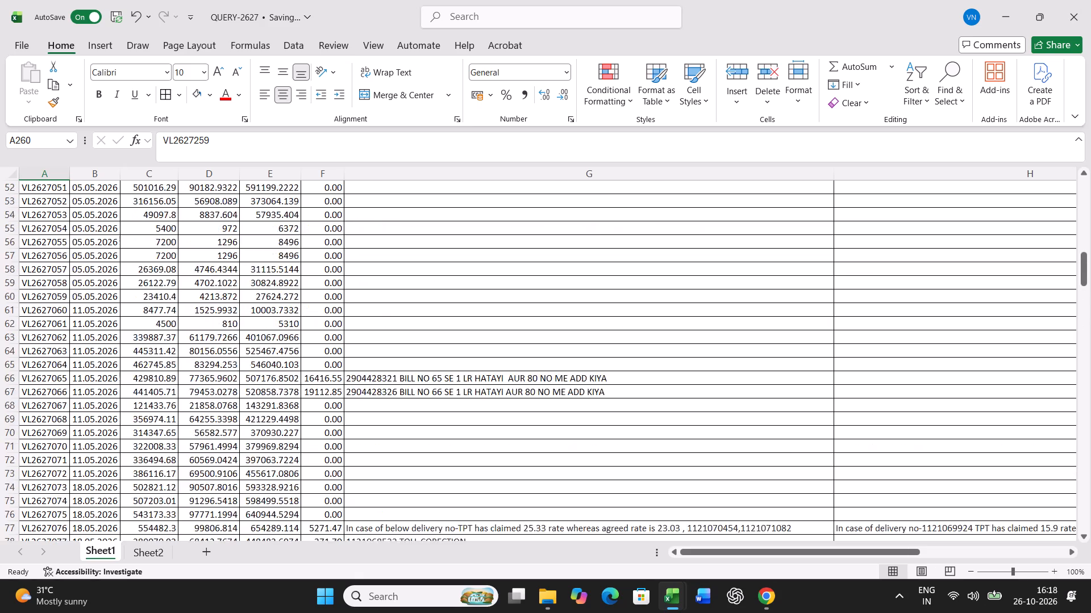
{"action": "scroll", "coordinate": [338, 427], "scroll_direction": "up", "scroll_amount": 20}
{"action": "scroll", "coordinate": [338, 427], "scroll_direction": "up", "scroll_amount": 2}
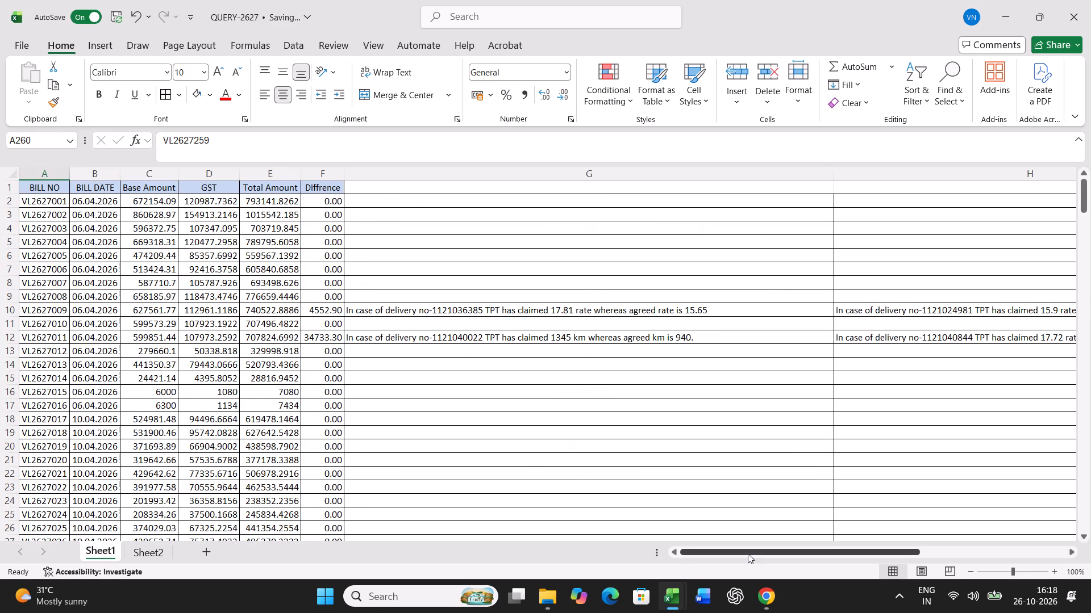
{"action": "left_click", "coordinate": [328, 192]}
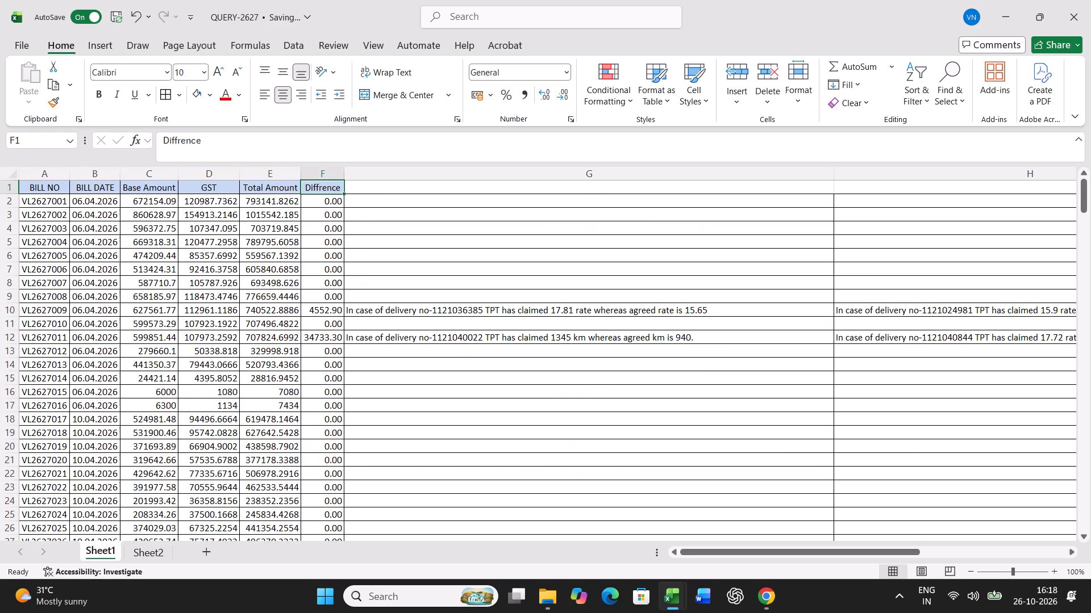
{"action": "key", "text": "ctrl+c"}
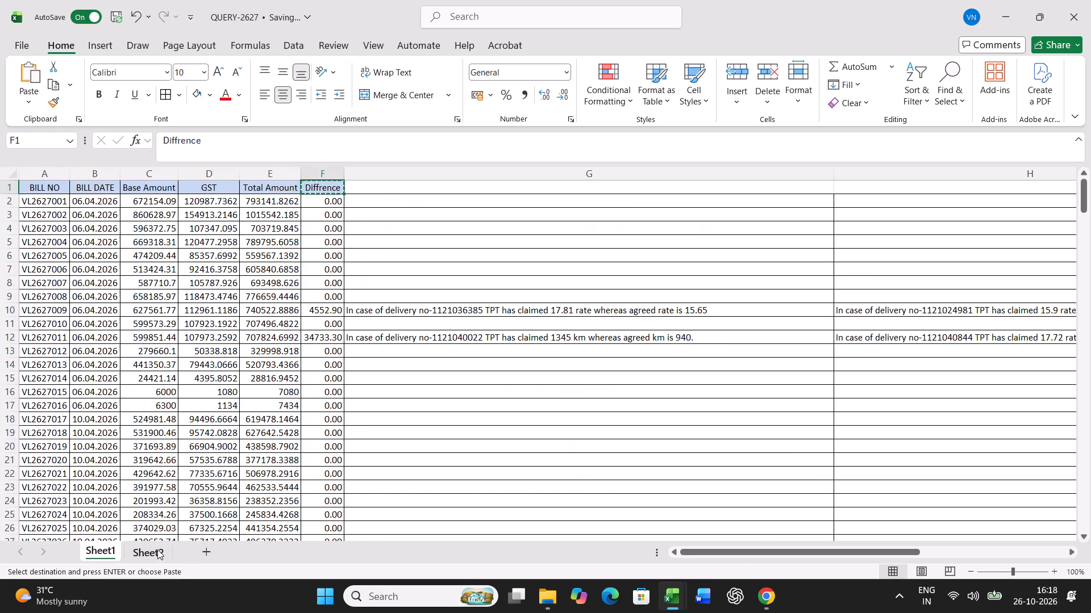
{"action": "left_click", "coordinate": [153, 550]}
{"action": "left_click", "coordinate": [432, 186]}
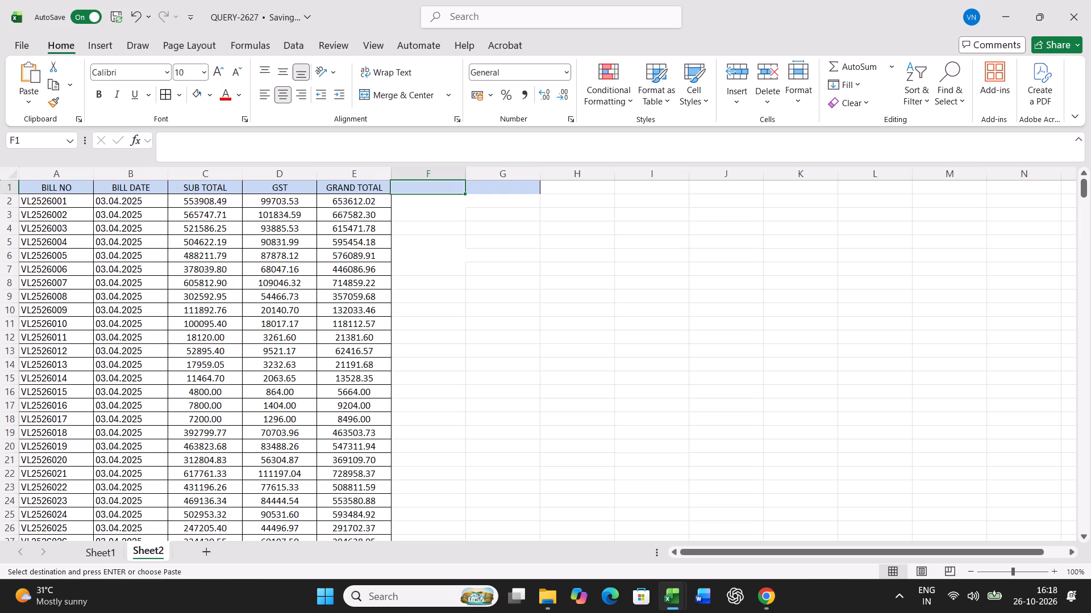
{"action": "key", "text": "ctrl+v"}
Delete the entire column G on Sheet2.
{"action": "left_click", "coordinate": [514, 187]}
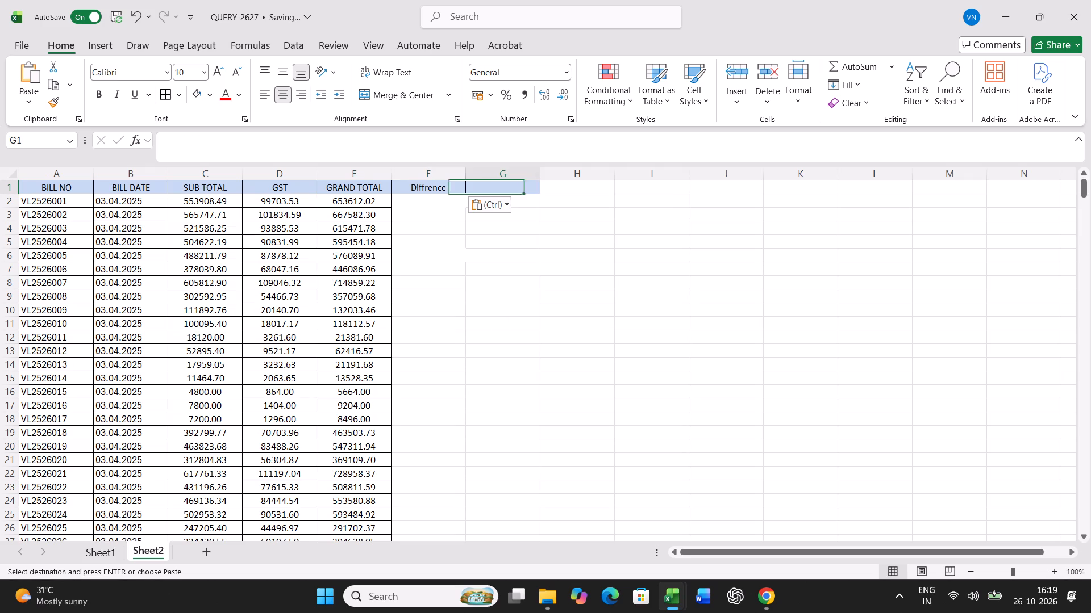
{"action": "right_click", "coordinate": [514, 187]}
{"action": "left_click", "coordinate": [577, 266]}
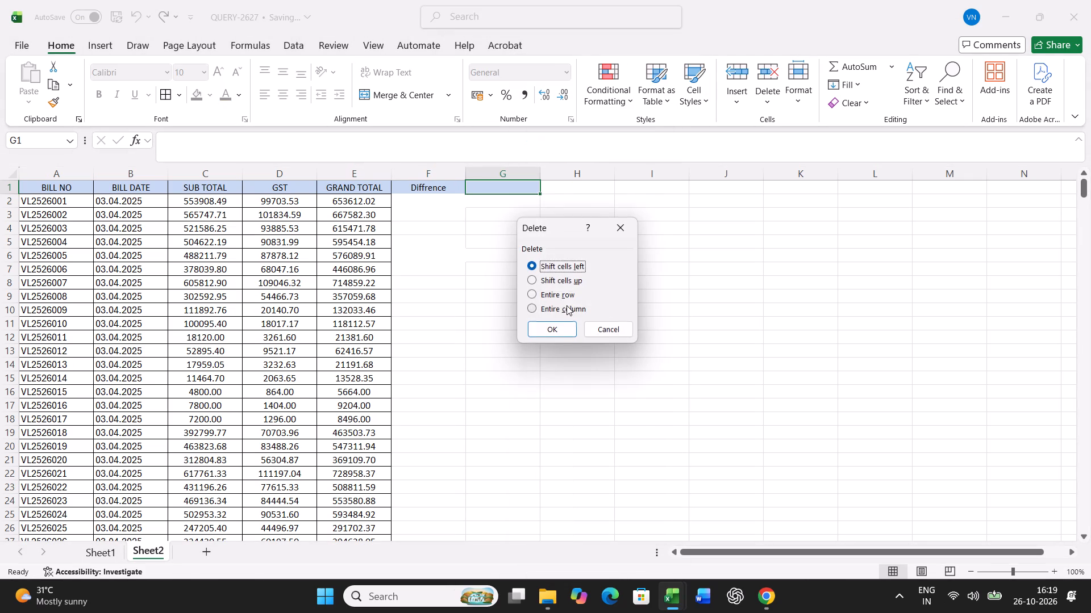
{"action": "left_click", "coordinate": [567, 305]}
{"action": "left_click", "coordinate": [560, 345]}
{"action": "left_click", "coordinate": [551, 336]}
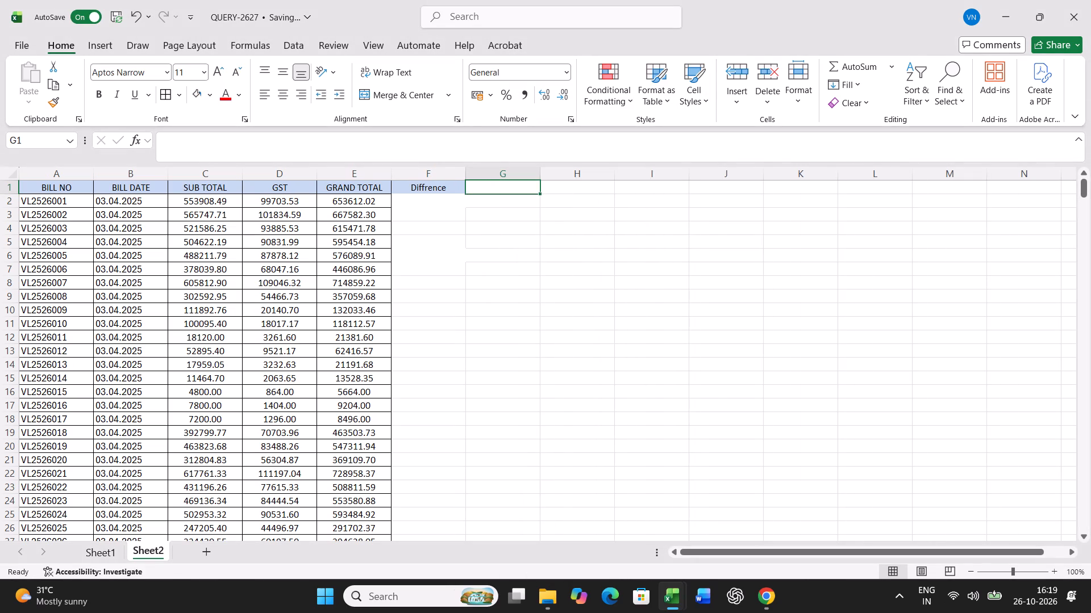
Apply all borders to E1:F463 on Sheet2 so the grid includes the Diffrence column.
{"action": "left_click", "coordinate": [424, 186]}
{"action": "key", "text": "ctrl+shift+Down"}
{"action": "key", "text": "ctrl+shift+Up"}
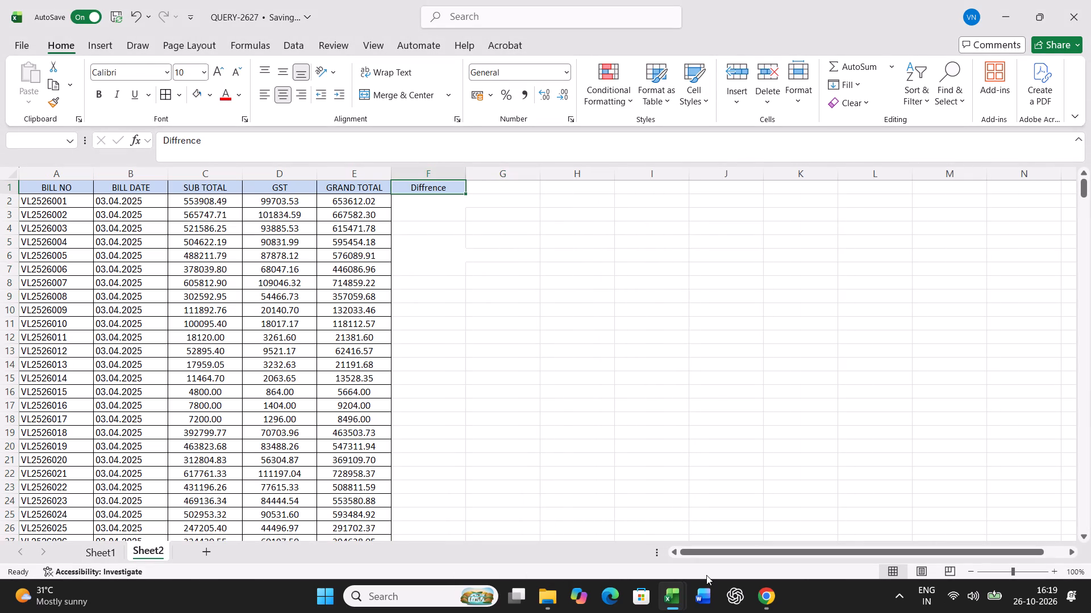
{"action": "key", "text": "Left"}
{"action": "key", "text": "ctrl+shift+Down"}
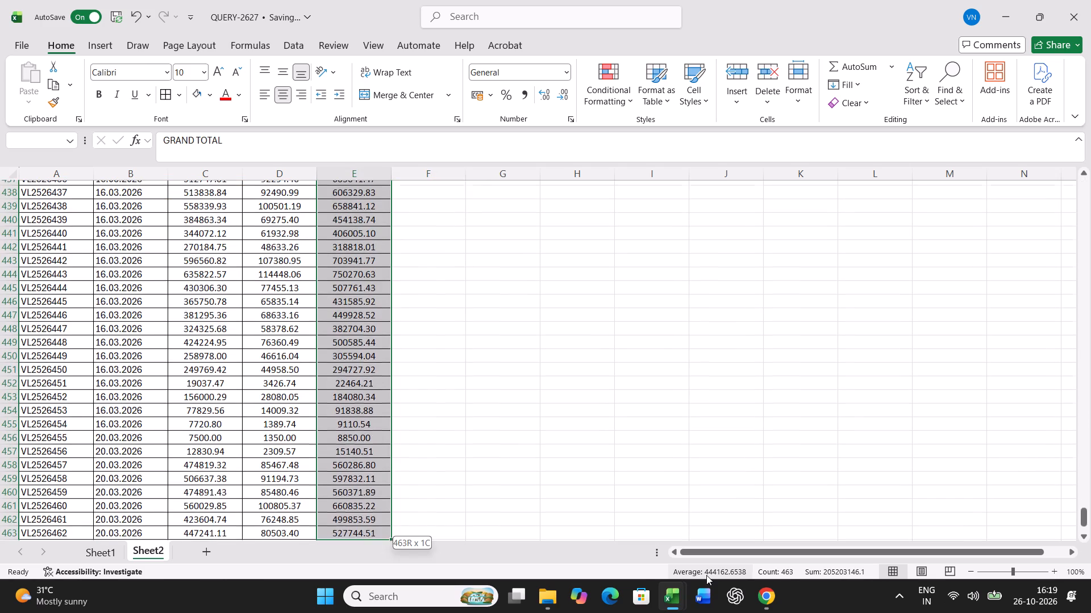
{"action": "key", "text": "ctrl+shift+Right"}
{"action": "left_click", "coordinate": [169, 90]}
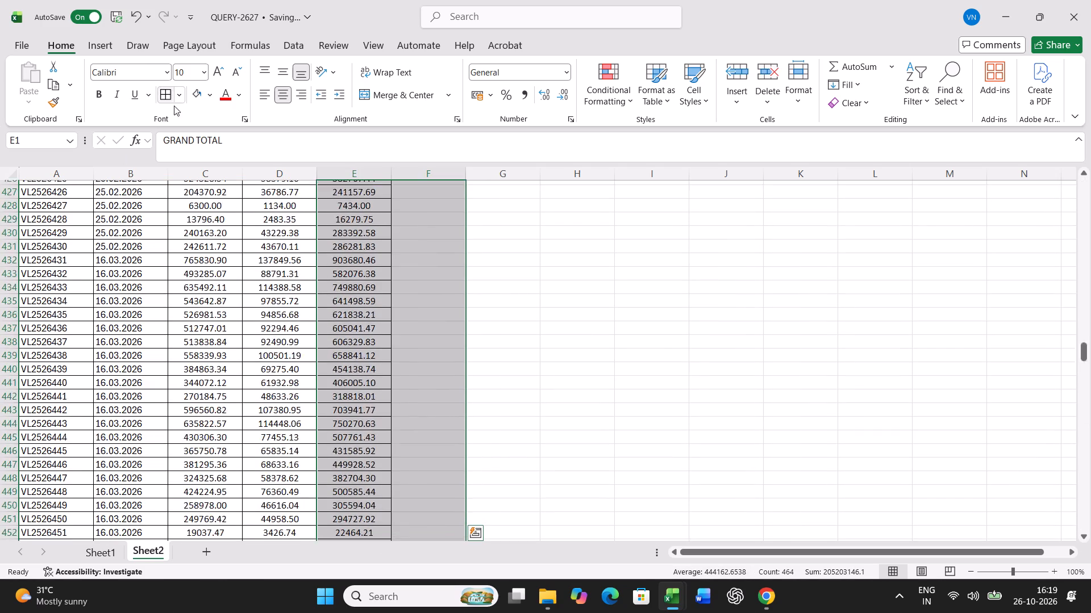
{"action": "scroll", "coordinate": [424, 417], "scroll_direction": "up", "scroll_amount": 6}
{"action": "left_click", "coordinate": [438, 195]}
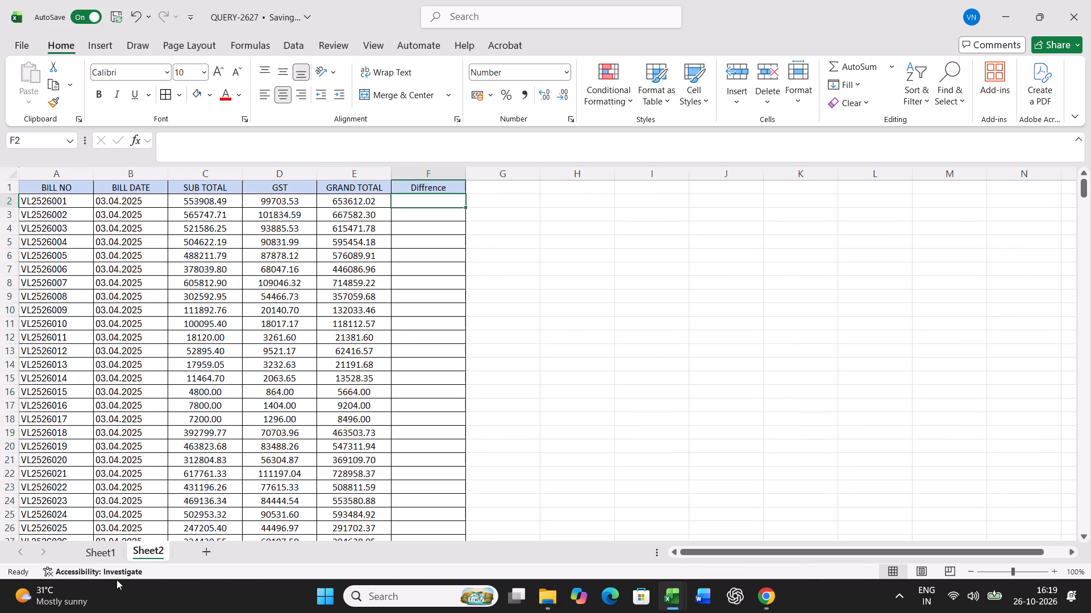
Check the Diffrence column on Sheet1 and return to Sheet2.
{"action": "left_click", "coordinate": [94, 547]}
{"action": "scroll", "coordinate": [572, 455], "scroll_direction": "up", "scroll_amount": 2}
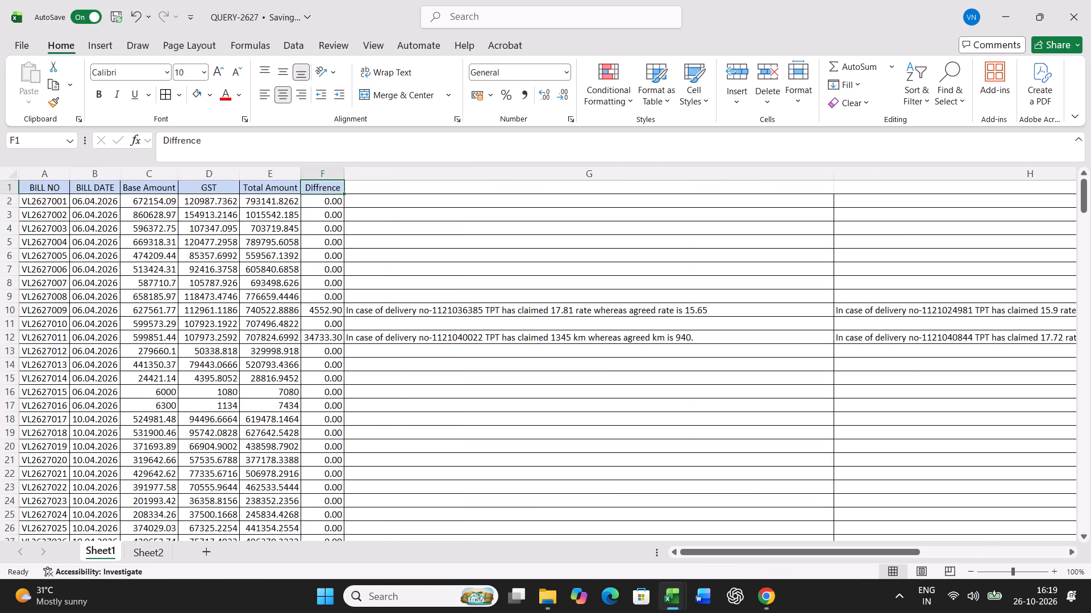
{"action": "scroll", "coordinate": [572, 455], "scroll_direction": "up", "scroll_amount": 4}
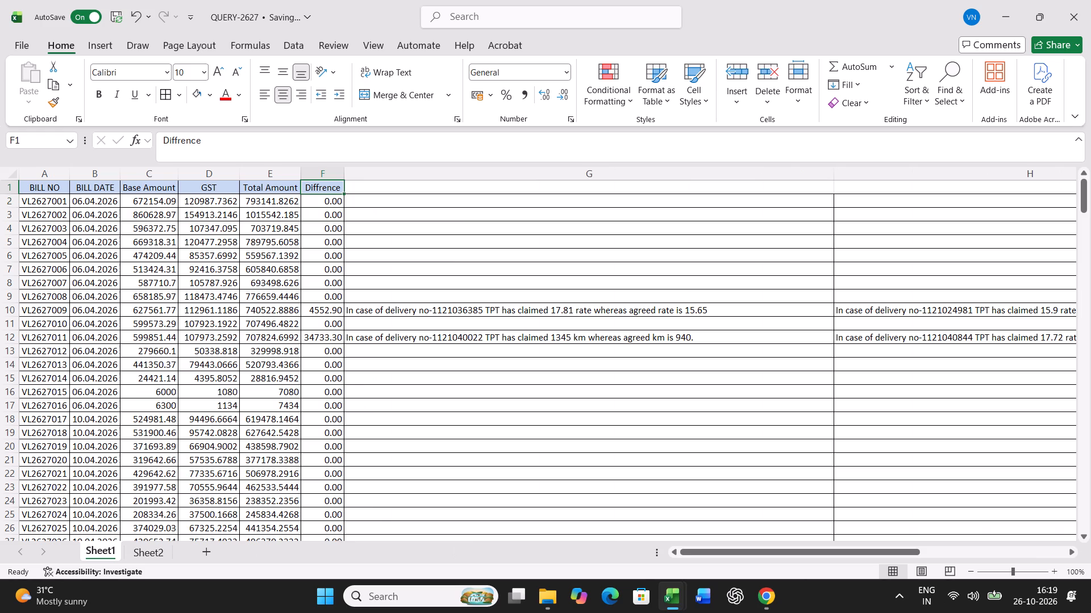
{"action": "left_click", "coordinate": [144, 553]}
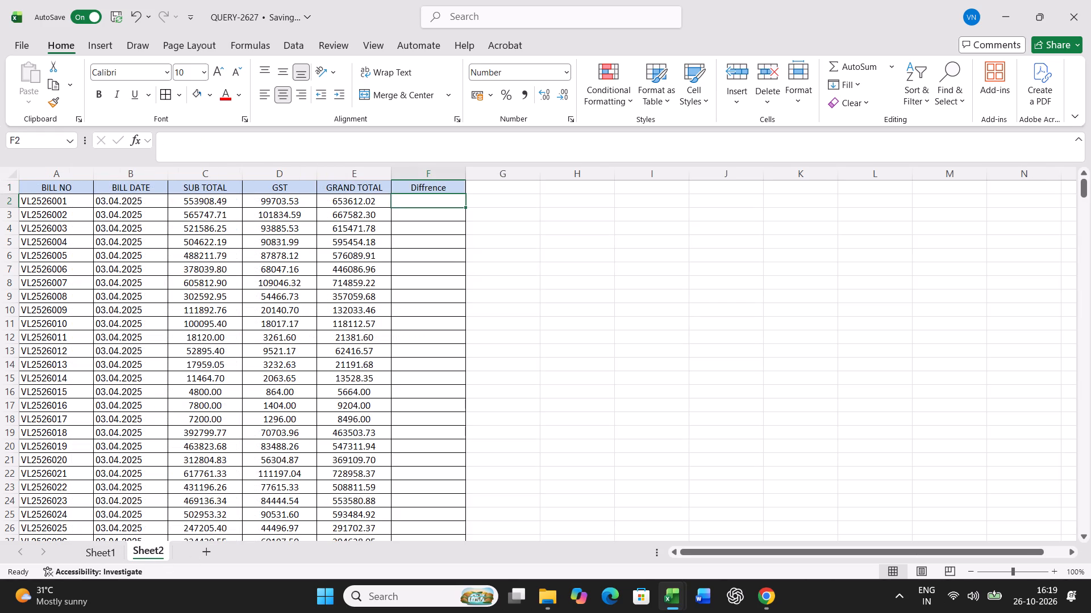
{"action": "left_click", "coordinate": [679, 588]}
{"action": "left_click", "coordinate": [734, 550]}
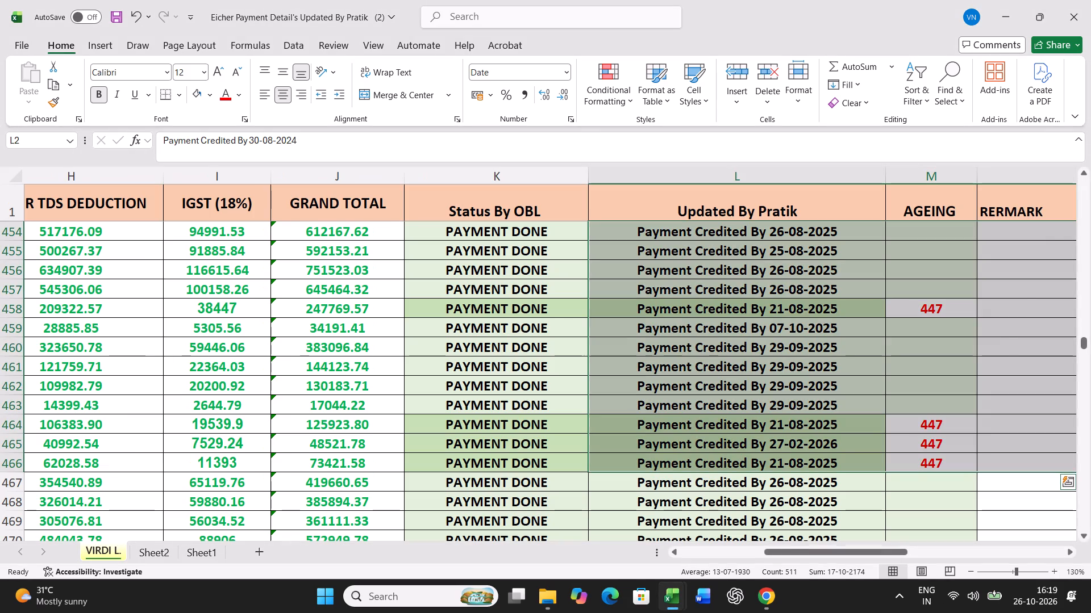
{"action": "left_click", "coordinate": [915, 476]}
{"action": "left_click_drag", "start_coordinate": [871, 549], "coordinate": [925, 561]}
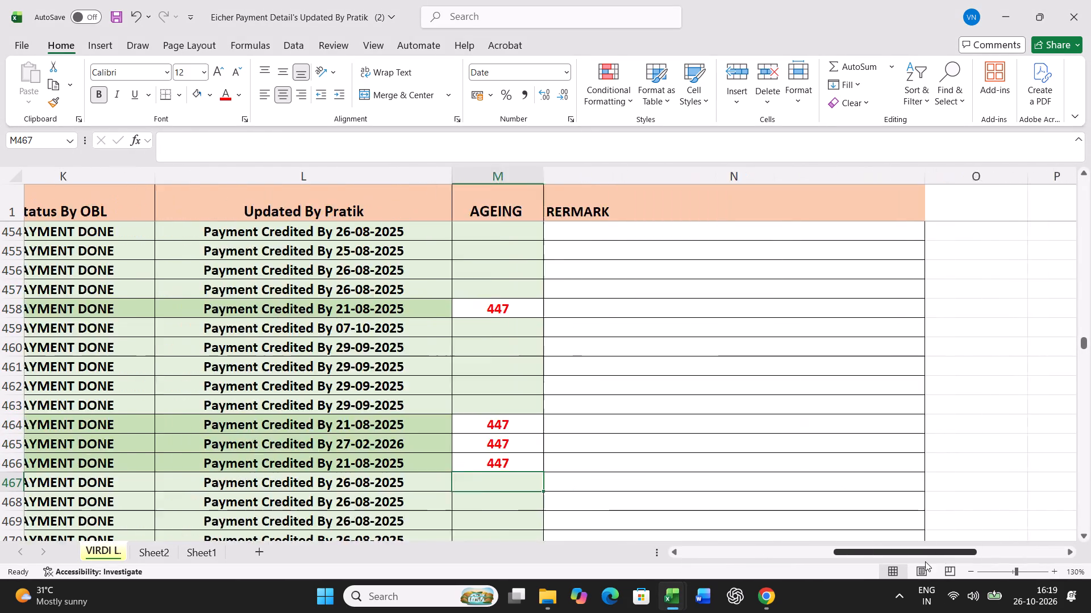
{"action": "left_click_drag", "start_coordinate": [925, 561], "coordinate": [944, 550]}
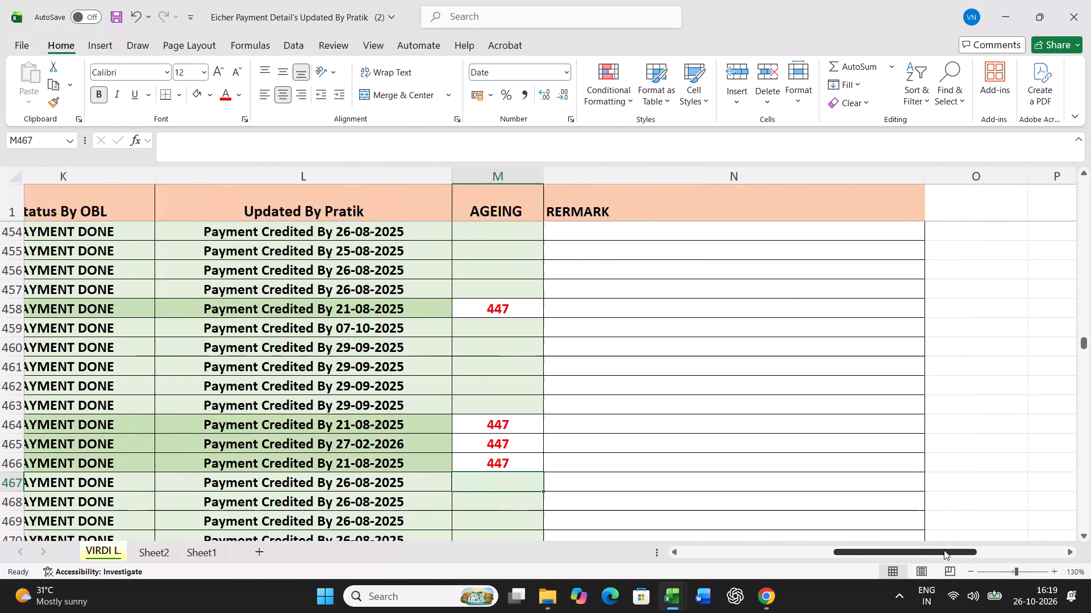
{"action": "left_click_drag", "start_coordinate": [944, 550], "coordinate": [904, 572]}
{"action": "left_click", "coordinate": [857, 334]}
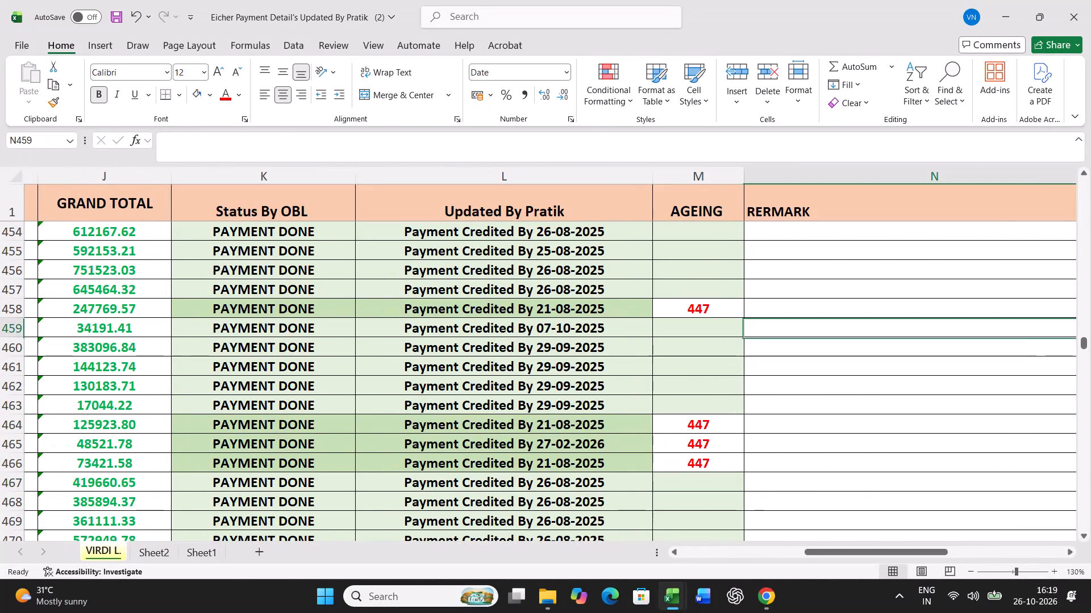
{"action": "scroll", "coordinate": [840, 396], "scroll_direction": "up", "scroll_amount": 12}
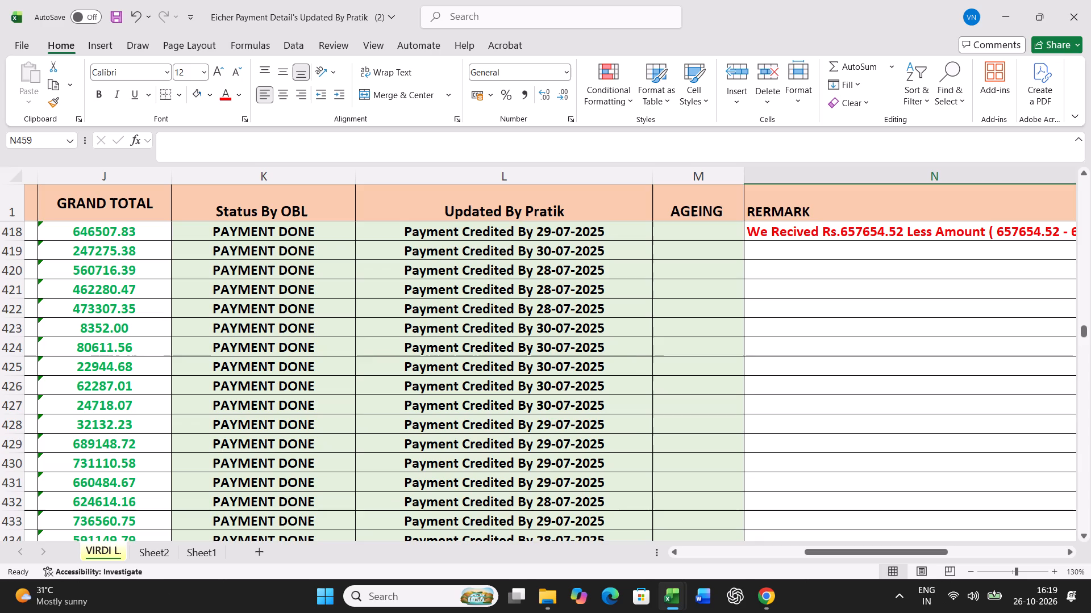
{"action": "left_click_drag", "start_coordinate": [1083, 329], "coordinate": [1090, 154]}
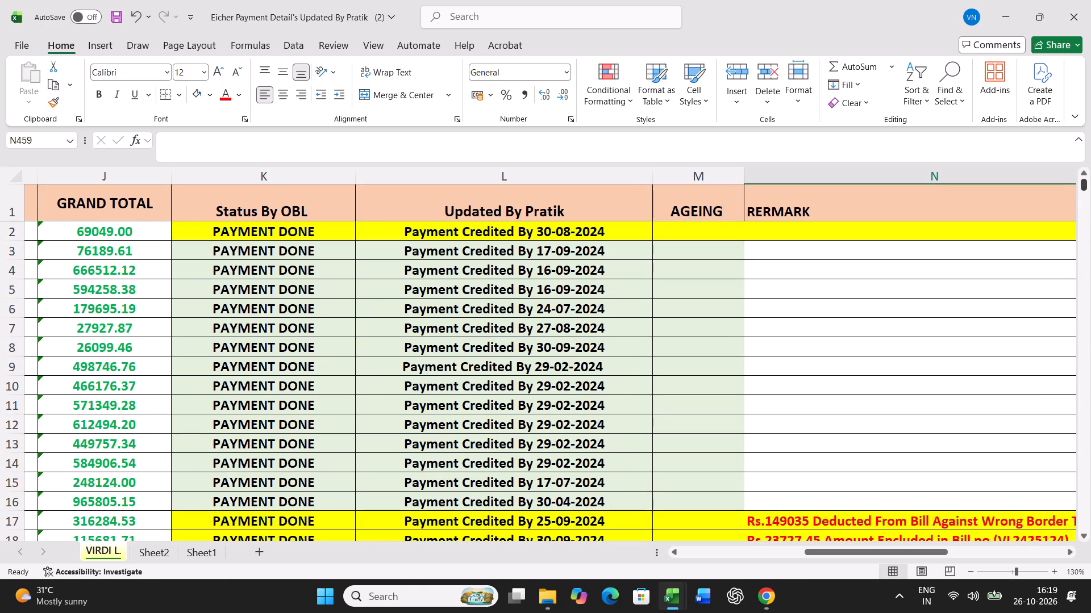
{"action": "left_click", "coordinate": [914, 551]}
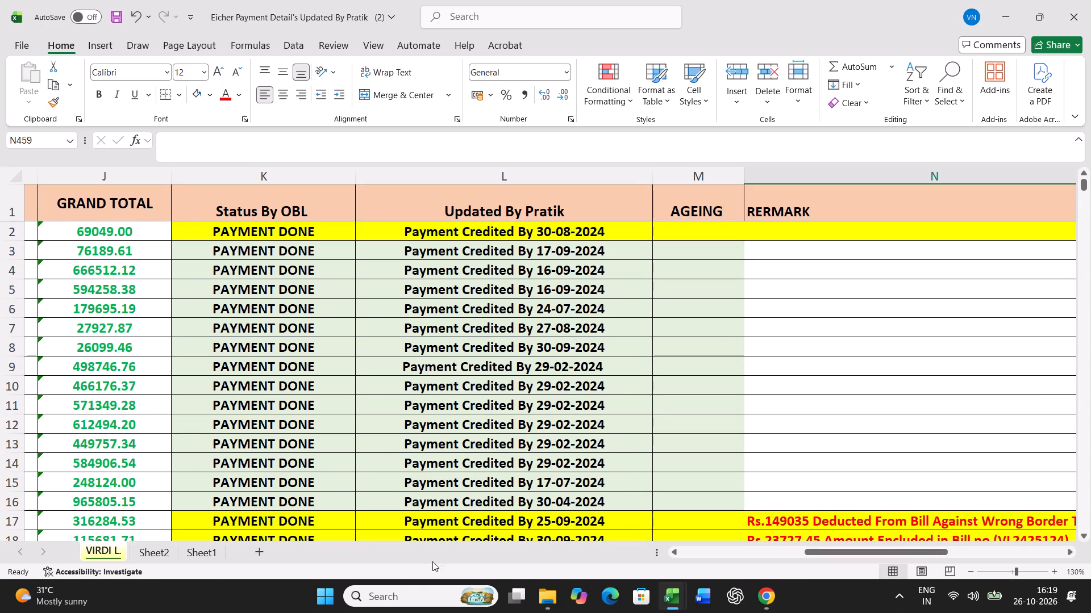
{"action": "left_click_drag", "start_coordinate": [808, 553], "coordinate": [713, 565]}
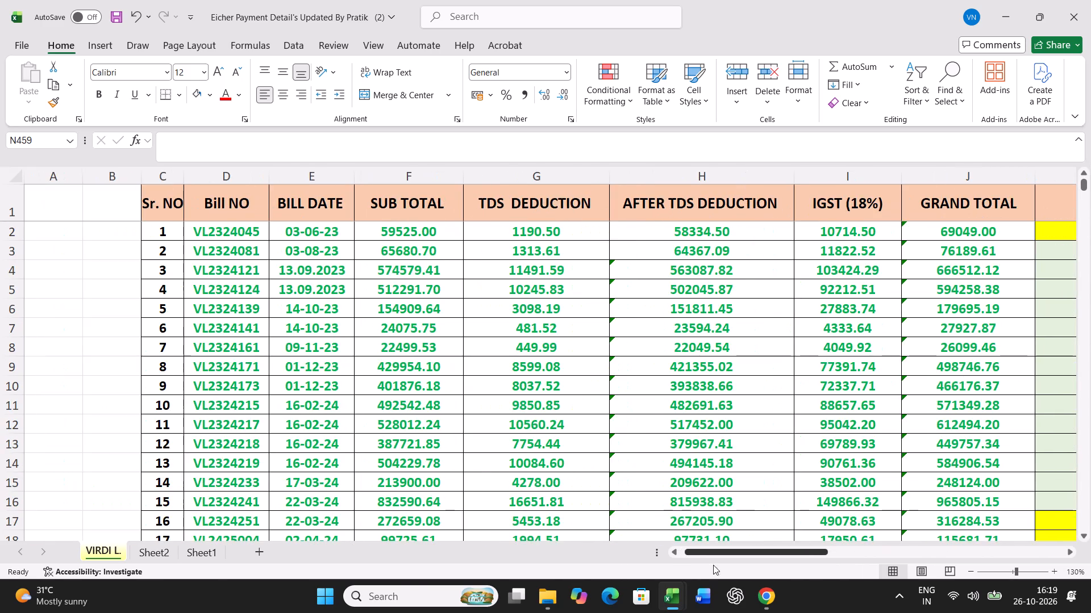
{"action": "left_click_drag", "start_coordinate": [713, 565], "coordinate": [705, 594]}
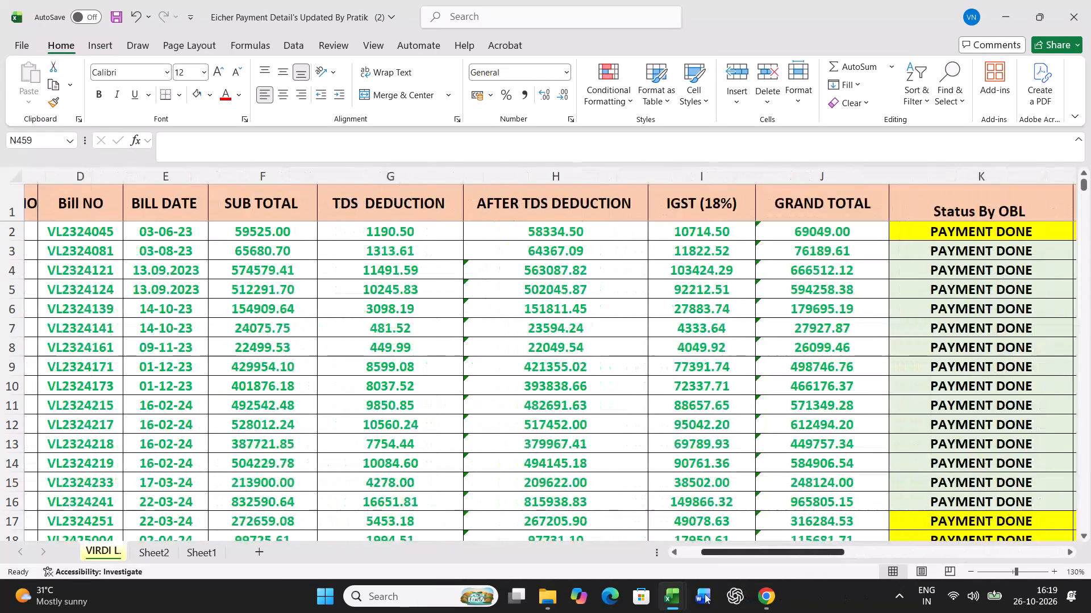
{"action": "left_click_drag", "start_coordinate": [705, 594], "coordinate": [677, 597]}
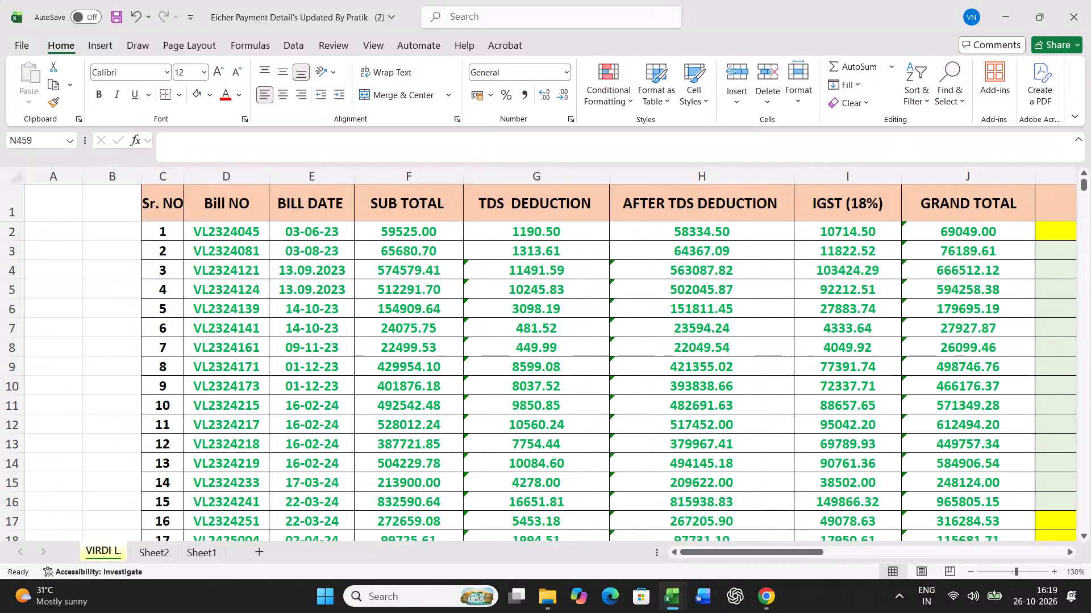
{"action": "scroll", "coordinate": [542, 408], "scroll_direction": "down", "scroll_amount": 20}
{"action": "scroll", "coordinate": [542, 408], "scroll_direction": "down", "scroll_amount": 20}
{"action": "scroll", "coordinate": [542, 408], "scroll_direction": "down", "scroll_amount": 1}
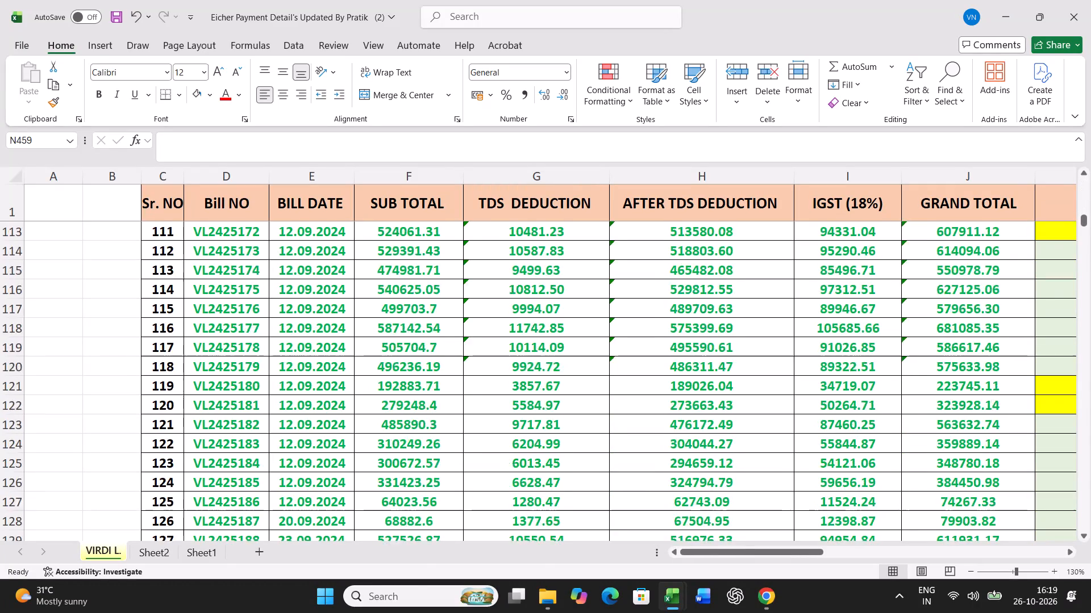
{"action": "scroll", "coordinate": [542, 408], "scroll_direction": "down", "scroll_amount": 20}
{"action": "scroll", "coordinate": [542, 408], "scroll_direction": "down", "scroll_amount": 20}
{"action": "scroll", "coordinate": [542, 408], "scroll_direction": "down", "scroll_amount": 12}
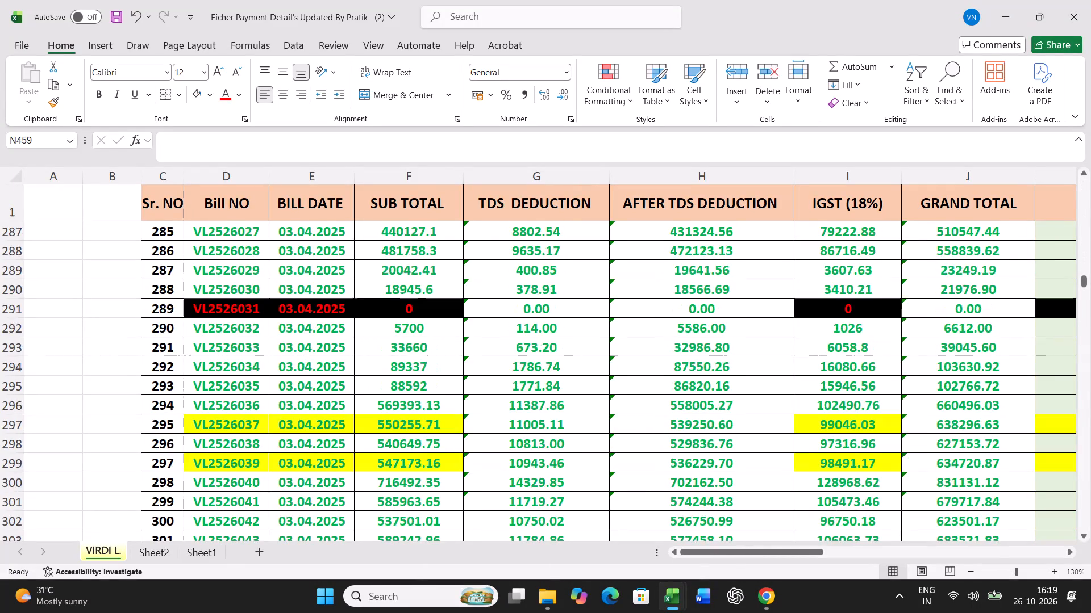
{"action": "scroll", "coordinate": [542, 408], "scroll_direction": "down", "scroll_amount": 20}
{"action": "scroll", "coordinate": [542, 408], "scroll_direction": "down", "scroll_amount": 20}
{"action": "scroll", "coordinate": [542, 408], "scroll_direction": "down", "scroll_amount": 12}
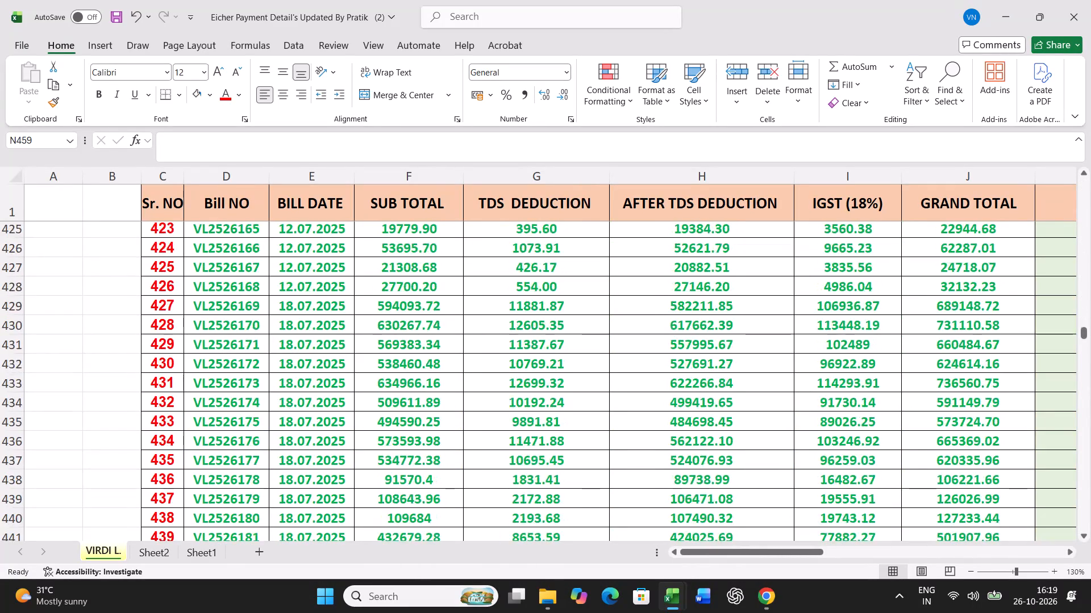
{"action": "scroll", "coordinate": [542, 408], "scroll_direction": "down", "scroll_amount": 8}
{"action": "scroll", "coordinate": [898, 368], "scroll_direction": "up", "scroll_amount": 5}
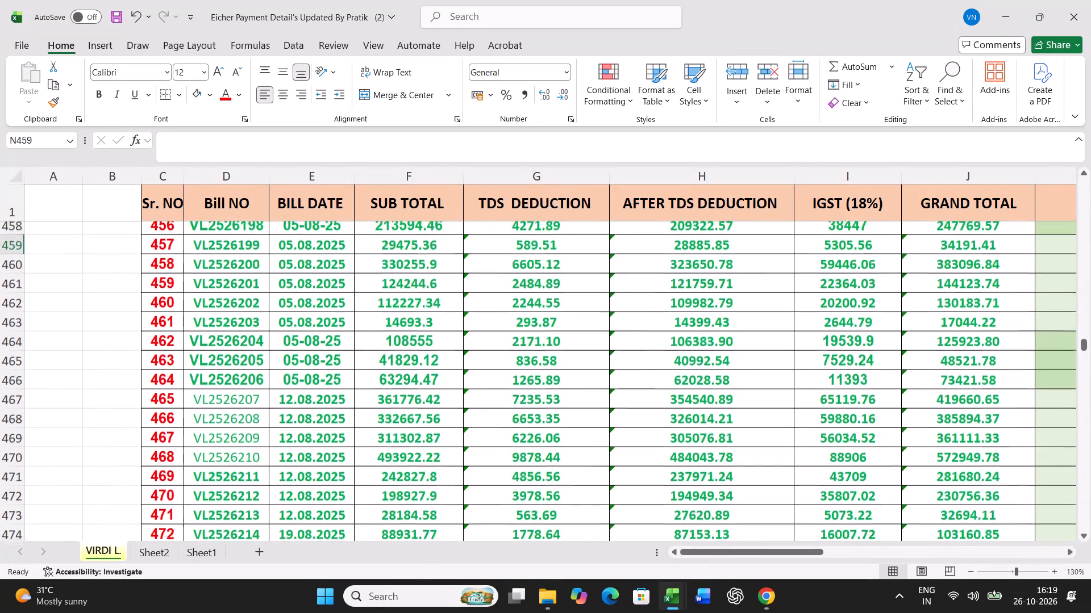
{"action": "scroll", "coordinate": [898, 368], "scroll_direction": "up", "scroll_amount": 20}
{"action": "scroll", "coordinate": [898, 368], "scroll_direction": "up", "scroll_amount": 17}
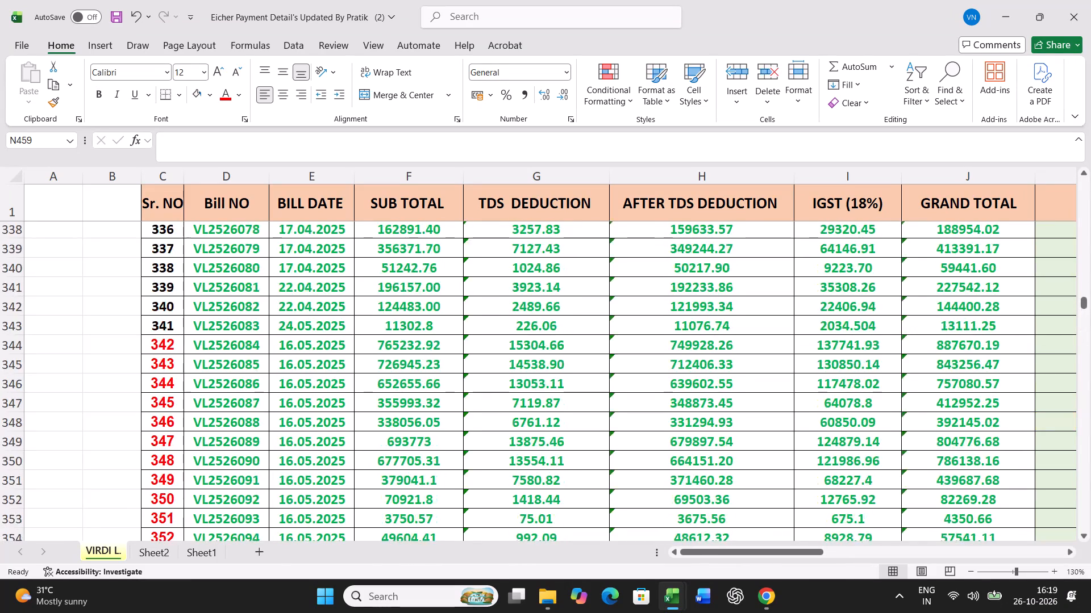
{"action": "scroll", "coordinate": [898, 368], "scroll_direction": "up", "scroll_amount": 16}
{"action": "scroll", "coordinate": [898, 368], "scroll_direction": "up", "scroll_amount": 8}
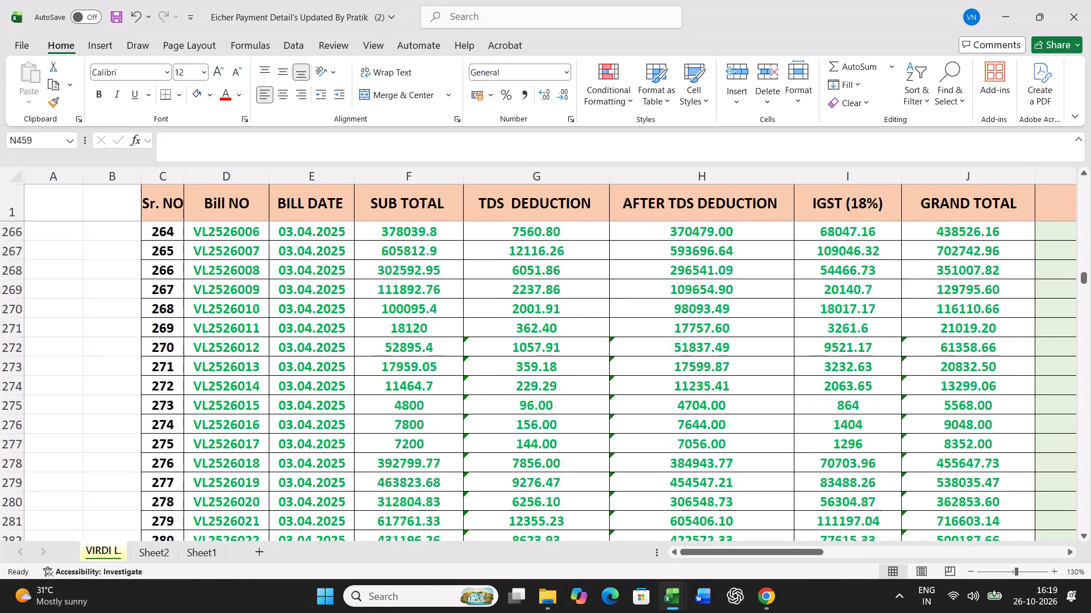
{"action": "scroll", "coordinate": [898, 368], "scroll_direction": "up", "scroll_amount": 1}
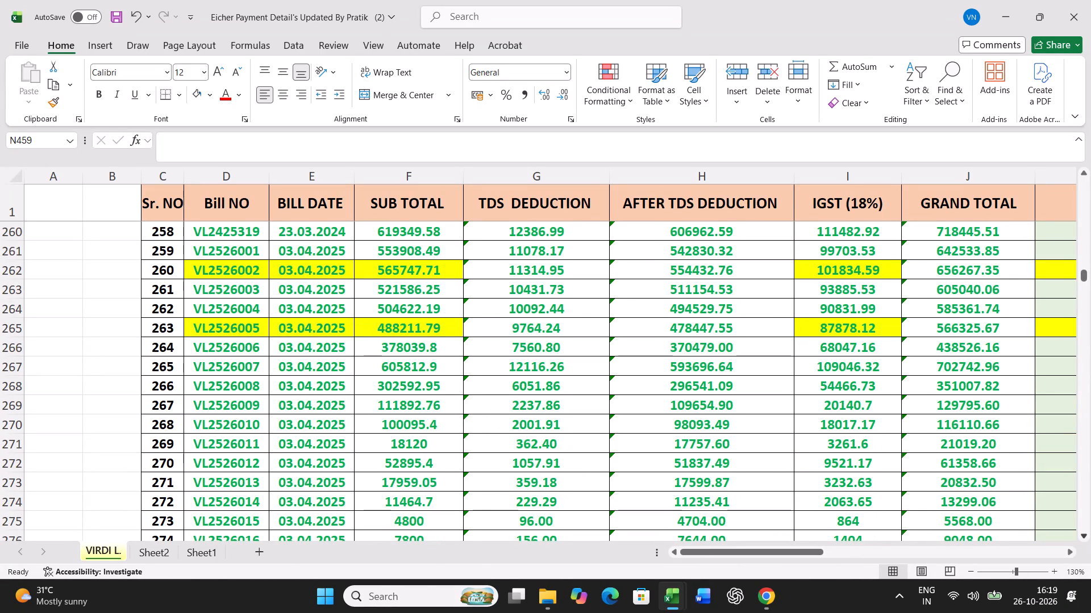
{"action": "left_click", "coordinate": [249, 245]}
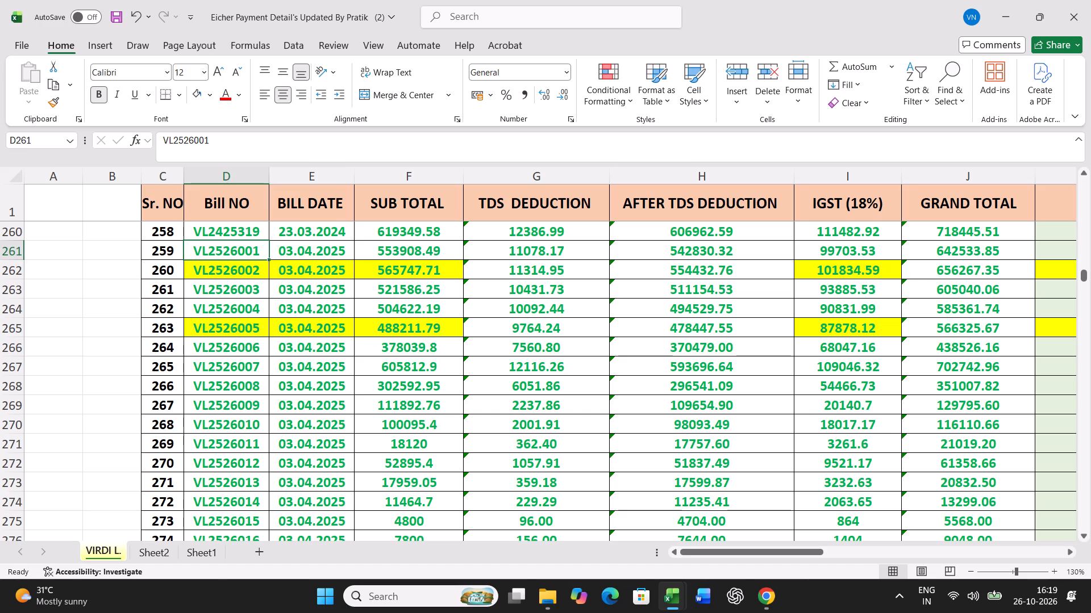
{"action": "key", "text": "Right"}
{"action": "key", "text": "Right"}
{"action": "key", "text": "Right"}
{"action": "key", "text": "Right"}
{"action": "key", "text": "Right"}
{"action": "key", "text": "Right"}
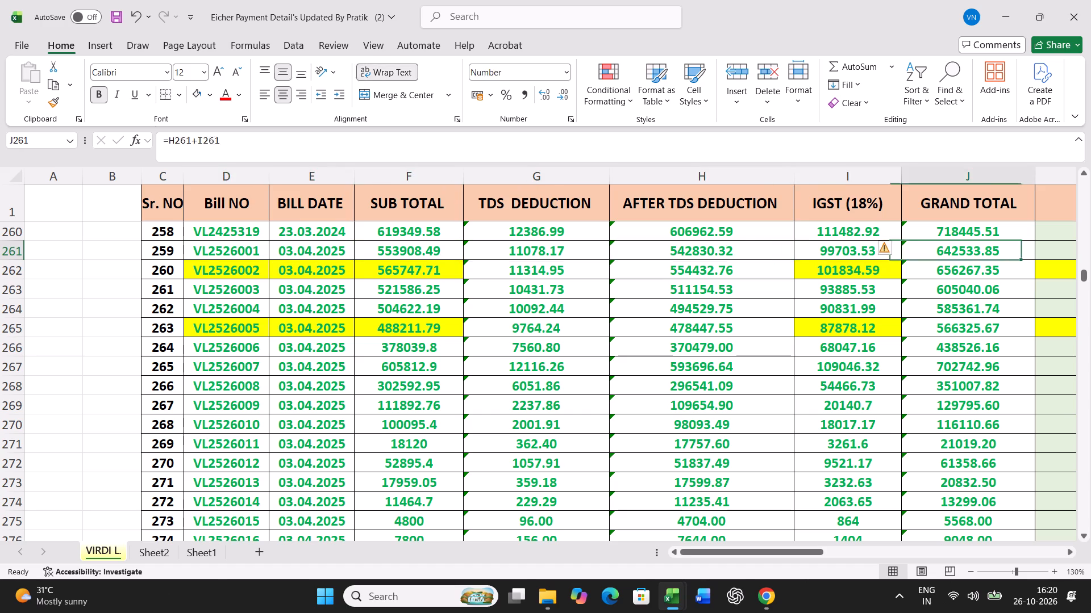
{"action": "key", "text": "Right"}
{"action": "key", "text": "Right"}
{"action": "key", "text": "Right"}
{"action": "key", "text": "Right"}
{"action": "key", "text": "Right"}
{"action": "key", "text": "Left"}
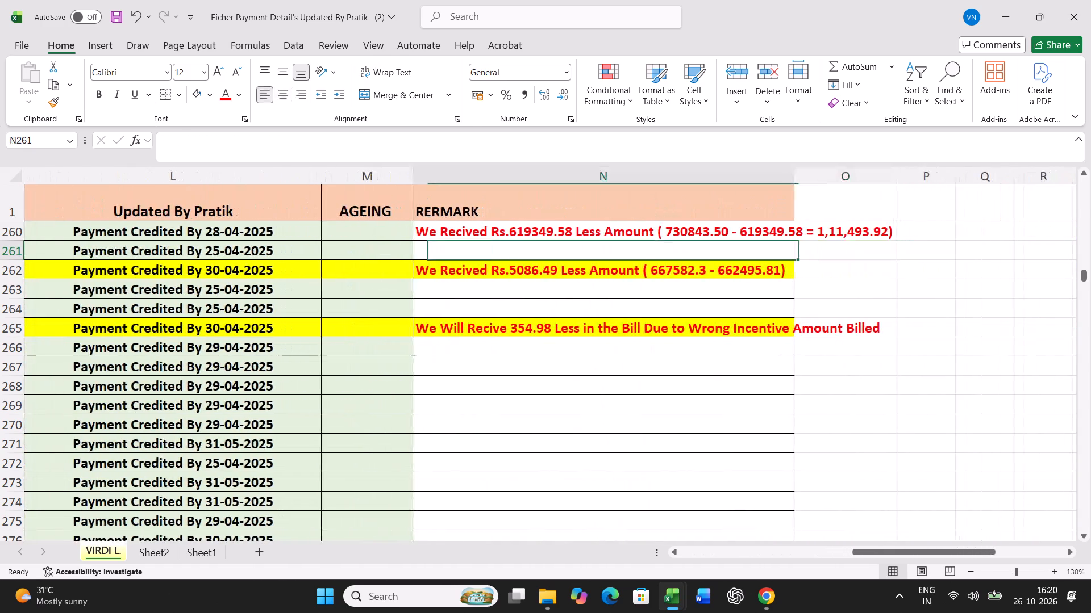
{"action": "key", "text": "shift+Down"}
{"action": "key", "text": "shift+Down"}
{"action": "key", "text": "shift+Down"}
{"action": "key", "text": "shift+Down"}
{"action": "key", "text": "shift+Down"}
{"action": "key", "text": "shift+Down"}
{"action": "key", "text": "shift+Down"}
{"action": "key", "text": "shift+Down"}
{"action": "key", "text": "shift+Down"}
{"action": "key", "text": "shift+Down"}
{"action": "key", "text": "shift+Down"}
{"action": "key", "text": "shift+Down"}
{"action": "key", "text": "shift+Down"}
{"action": "key", "text": "shift+Down"}
{"action": "key", "text": "shift+Down"}
{"action": "key", "text": "shift+Down"}
{"action": "key", "text": "shift+Down"}
{"action": "key", "text": "shift+Down"}
{"action": "key", "text": "shift+Down"}
{"action": "key", "text": "shift+Down"}
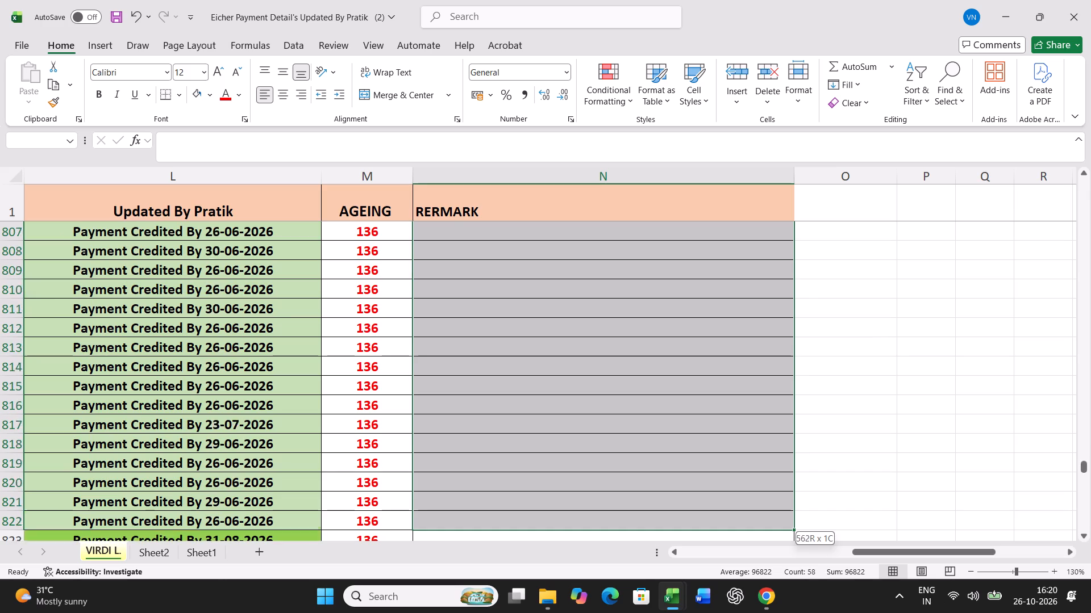
{"action": "key", "text": "shift+Up"}
{"action": "key", "text": "shift+Up"}
{"action": "key", "text": "shift+Up"}
{"action": "key", "text": "shift+Up"}
{"action": "key", "text": "shift+Up"}
{"action": "key", "text": "shift+Up"}
{"action": "key", "text": "shift+Up"}
{"action": "key", "text": "shift+Up"}
{"action": "key", "text": "shift+Up"}
{"action": "key", "text": "shift+Up"}
{"action": "key", "text": "shift+Up"}
{"action": "key", "text": "shift+Up"}
{"action": "key", "text": "shift+Up"}
{"action": "key", "text": "shift+Up"}
{"action": "key", "text": "shift+Up"}
{"action": "key", "text": "shift+Up"}
{"action": "key", "text": "shift+Up"}
{"action": "key", "text": "shift+Up"}
{"action": "key", "text": "shift+Up"}
{"action": "key", "text": "shift+Up"}
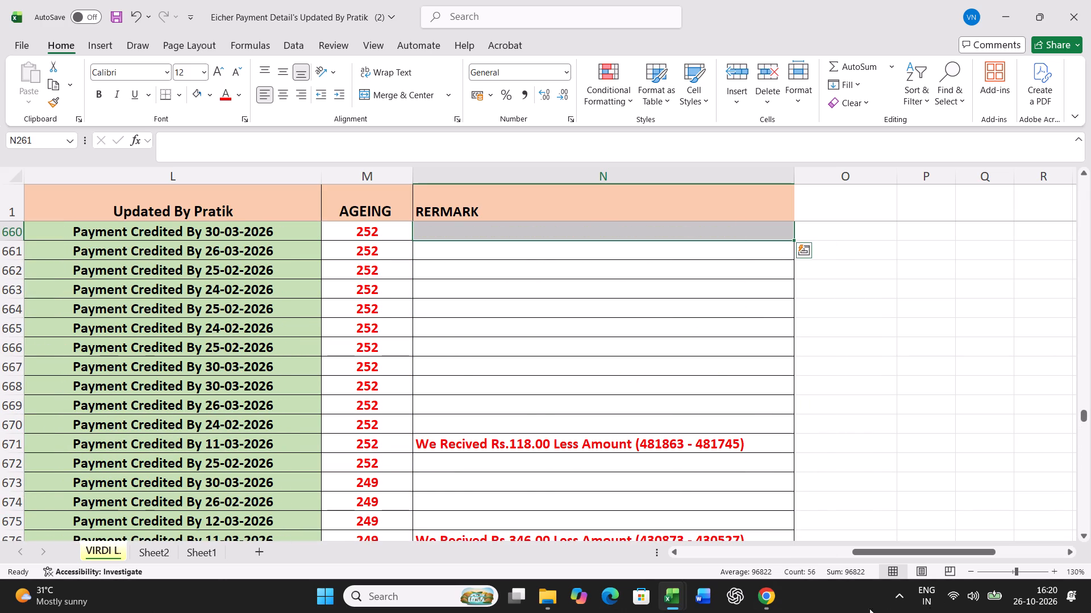
{"action": "left_click_drag", "start_coordinate": [926, 549], "coordinate": [838, 555]}
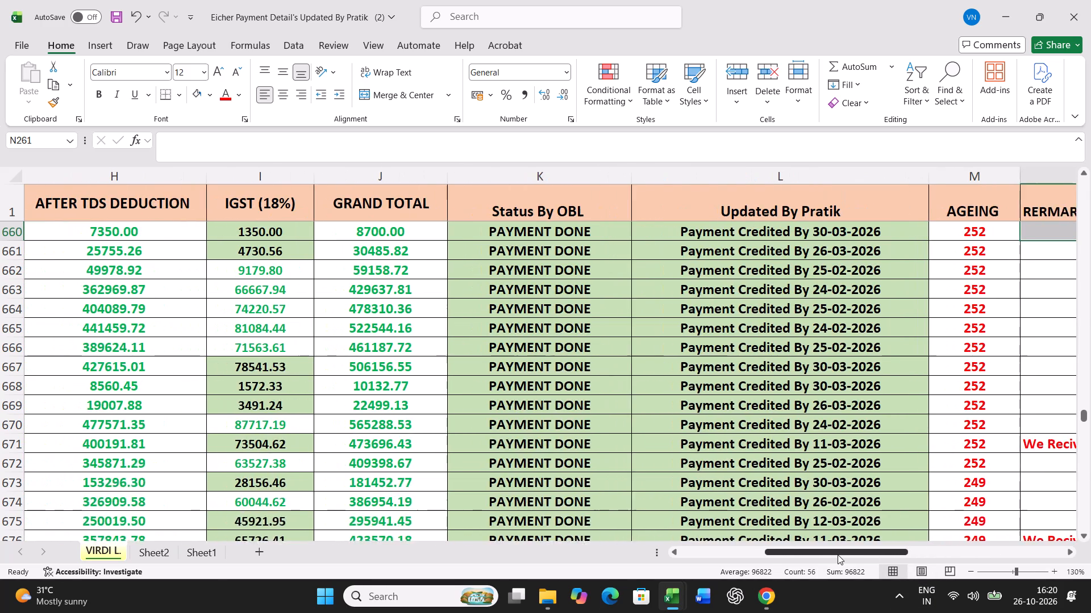
{"action": "left_click_drag", "start_coordinate": [838, 555], "coordinate": [777, 565]}
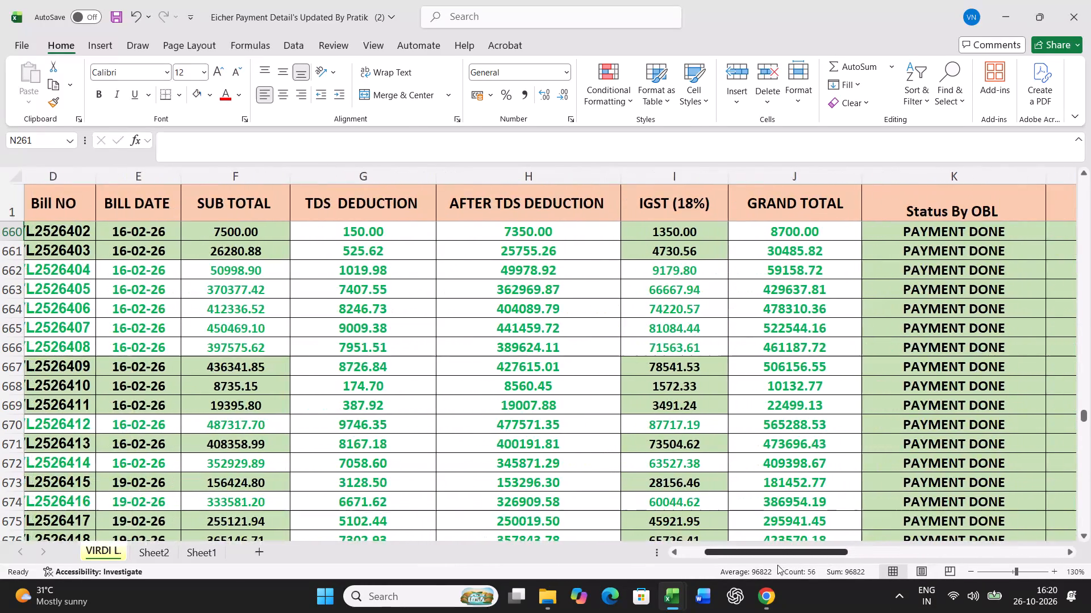
{"action": "left_click_drag", "start_coordinate": [777, 565], "coordinate": [767, 566]}
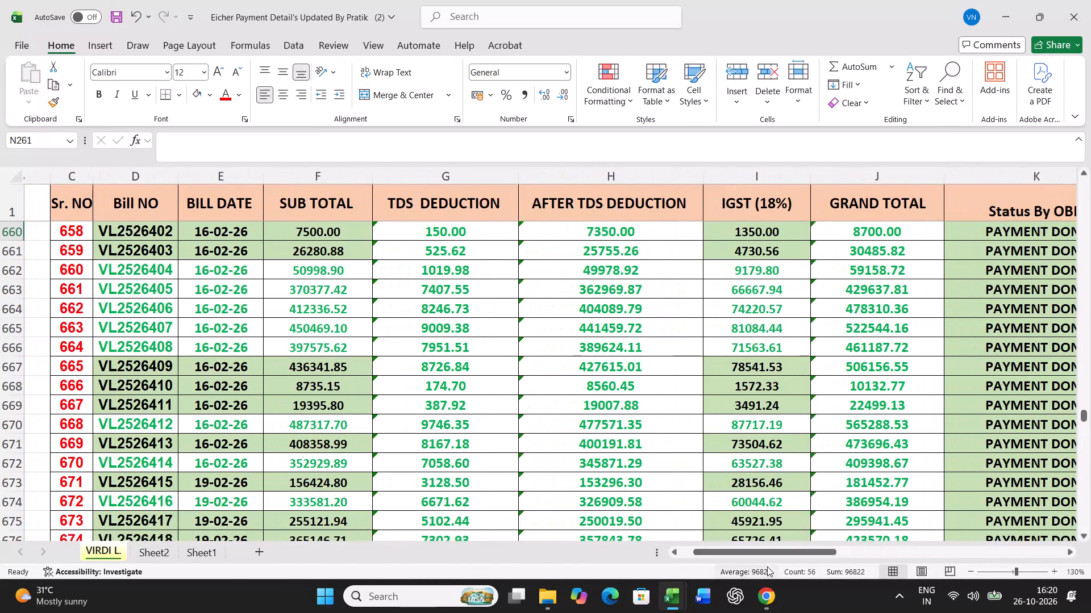
{"action": "key", "text": "shift+Down"}
{"action": "key", "text": "shift+Down"}
{"action": "key", "text": "shift+Down"}
{"action": "key", "text": "shift+Down"}
{"action": "key", "text": "shift+Down"}
{"action": "key", "text": "shift+Down"}
{"action": "key", "text": "shift+Down"}
{"action": "key", "text": "shift+Down"}
{"action": "key", "text": "shift+Down"}
{"action": "key", "text": "shift+Down"}
{"action": "key", "text": "shift+Down"}
{"action": "key", "text": "shift+Down"}
{"action": "key", "text": "shift+Down"}
{"action": "key", "text": "shift+Down"}
{"action": "key", "text": "shift+Down"}
{"action": "key", "text": "shift+Down"}
{"action": "key", "text": "shift+Down"}
{"action": "key", "text": "shift+Down"}
{"action": "key", "text": "shift+Down"}
{"action": "key", "text": "shift+Down"}
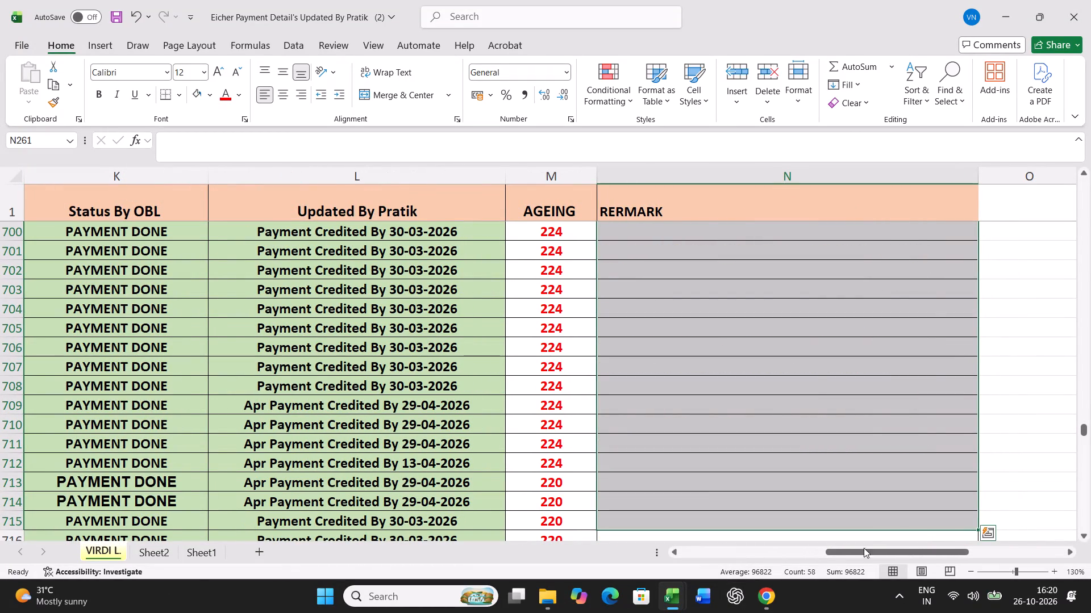
{"action": "left_click_drag", "start_coordinate": [876, 554], "coordinate": [721, 566]}
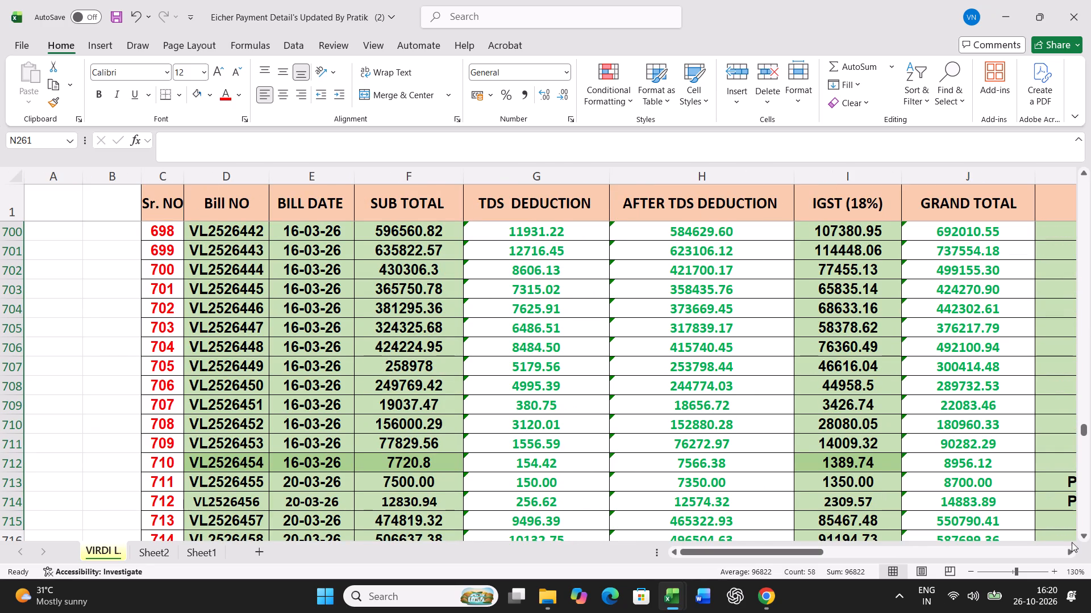
{"action": "scroll", "coordinate": [493, 413], "scroll_direction": "down", "scroll_amount": 3}
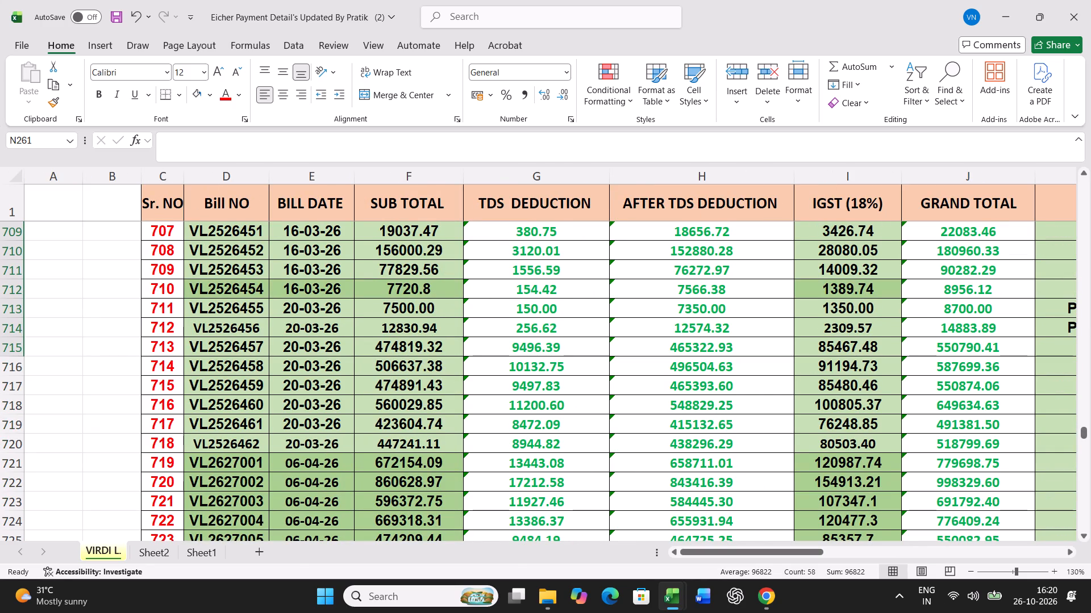
{"action": "key", "text": "shift+Down"}
{"action": "key", "text": "shift+Down"}
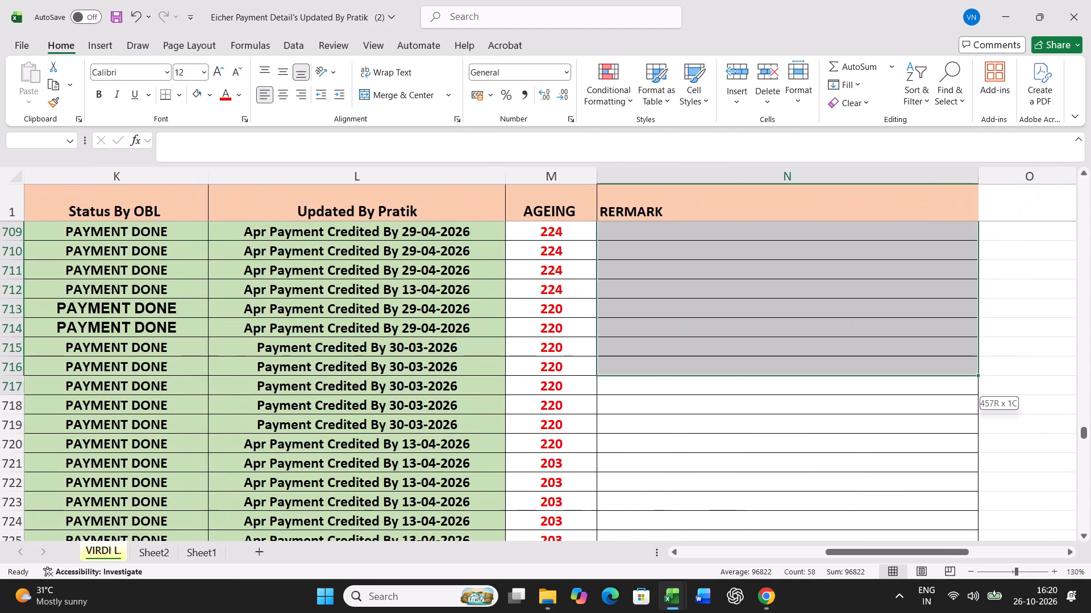
{"action": "key", "text": "shift+Down"}
{"action": "key", "text": "shift+Down"}
{"action": "key", "text": "shift+Down"}
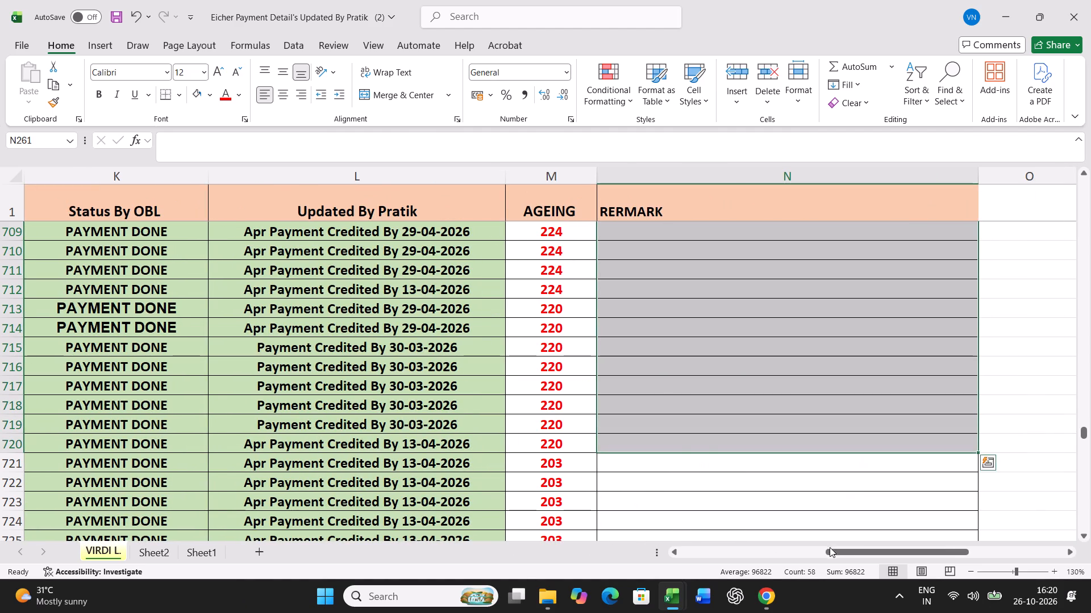
{"action": "left_click_drag", "start_coordinate": [842, 552], "coordinate": [697, 573]}
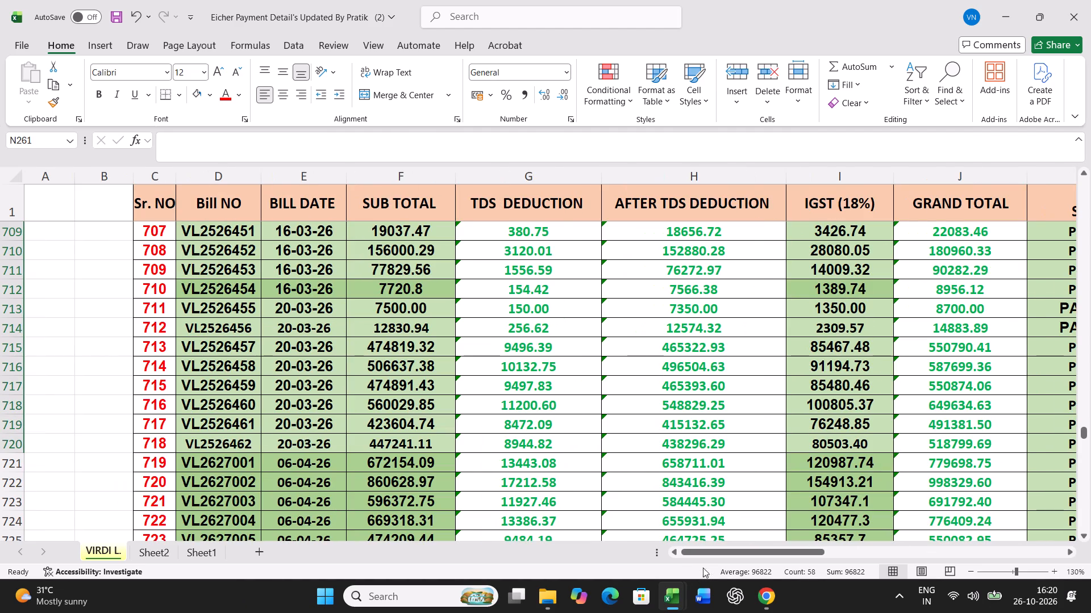
{"action": "key", "text": "ctrl+c"}
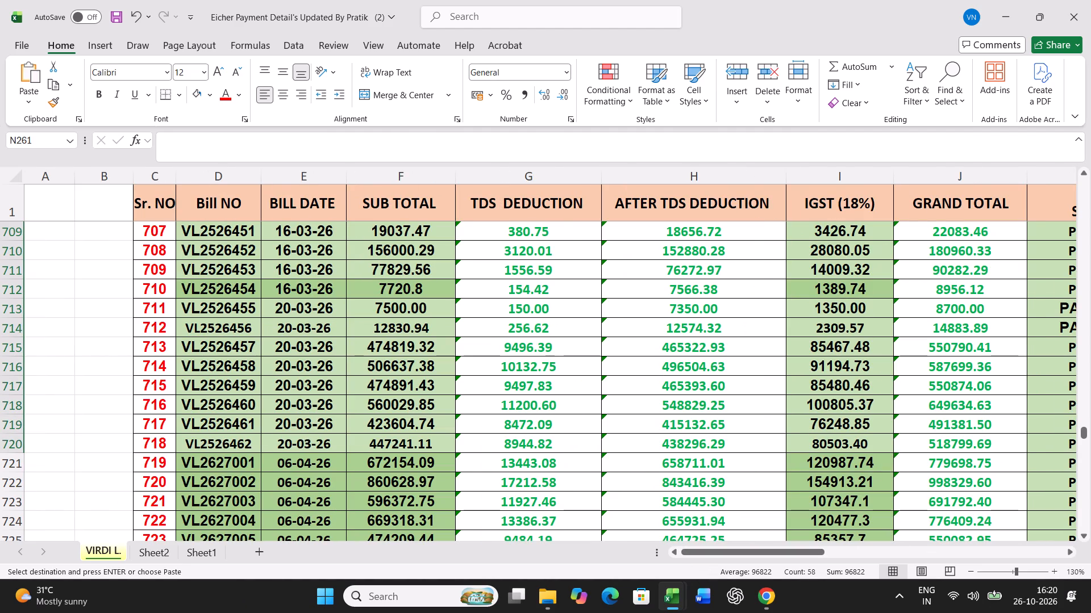
Switch to the QUERY-2627 workbook and paste the copied remarks as values only, starting at G2 on Sheet2.
{"action": "left_click", "coordinate": [667, 592]}
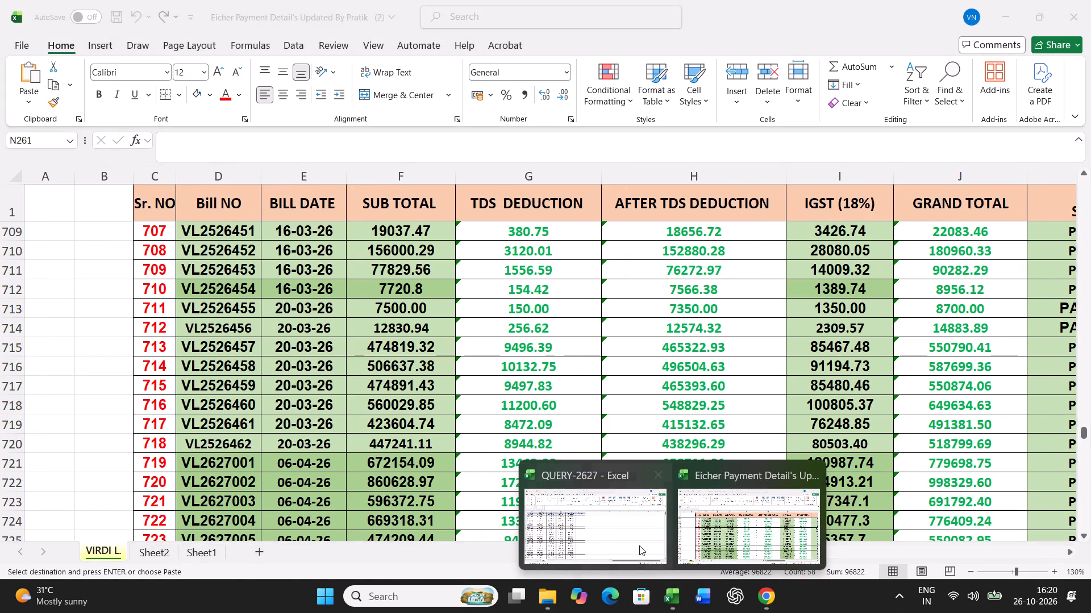
{"action": "left_click", "coordinate": [630, 537]}
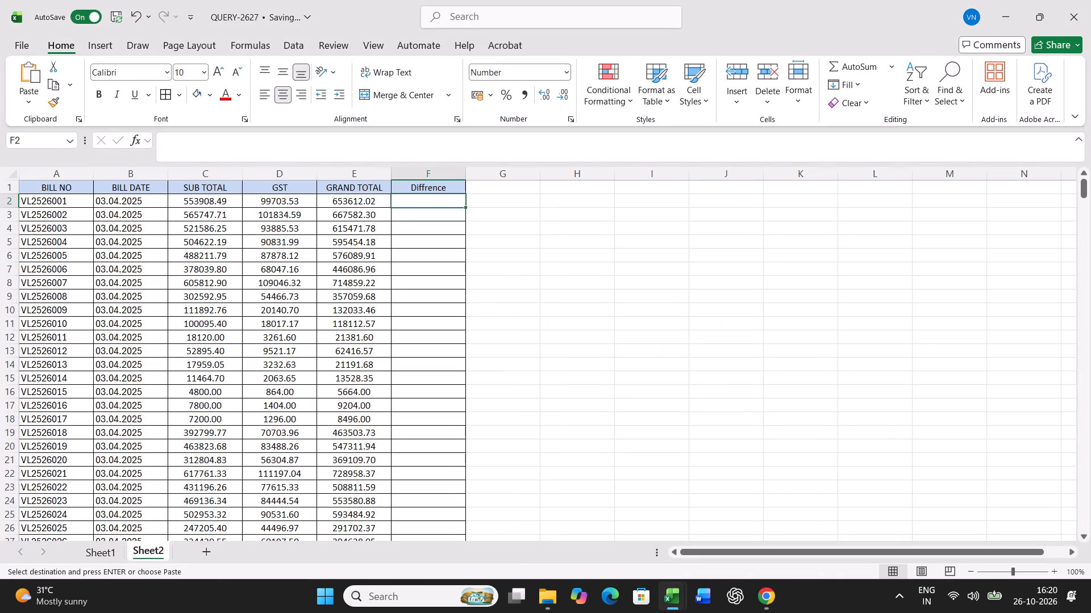
{"action": "right_click", "coordinate": [497, 200]}
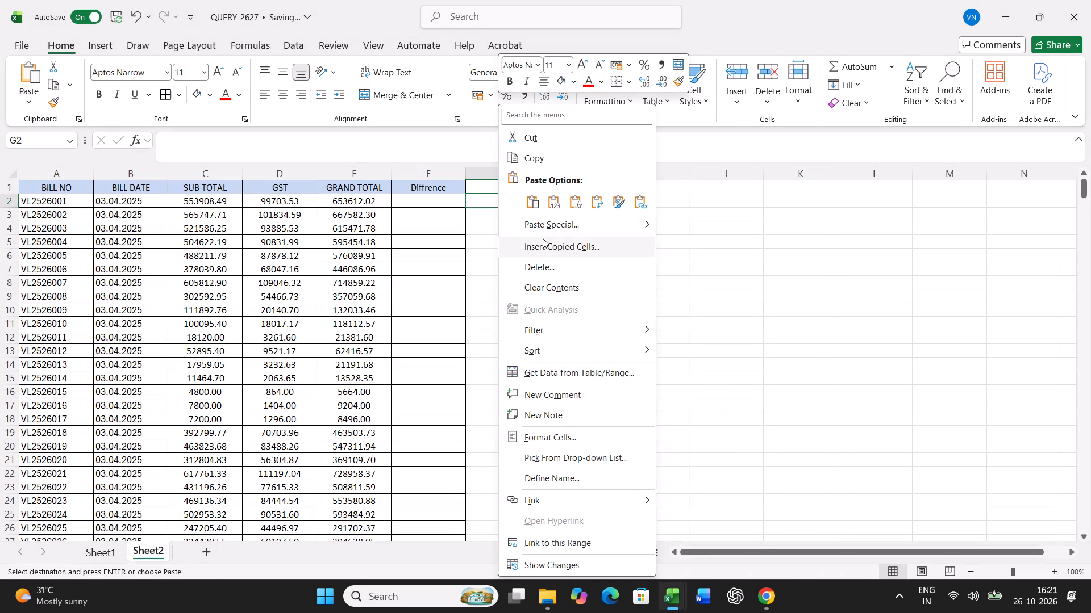
{"action": "left_click", "coordinate": [550, 228]}
{"action": "left_click", "coordinate": [431, 194]}
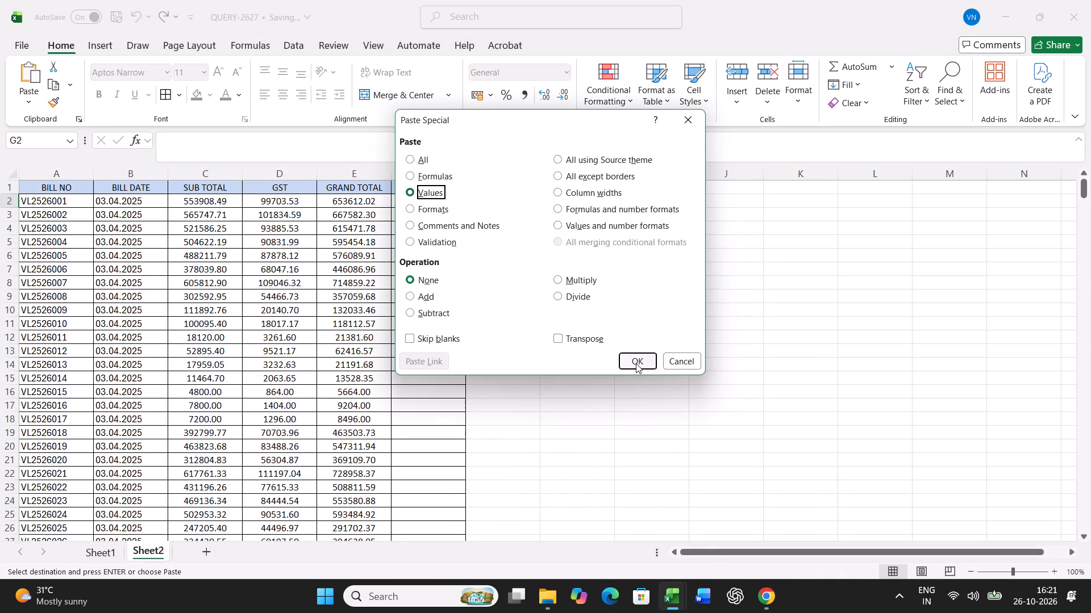
{"action": "left_click", "coordinate": [636, 363]}
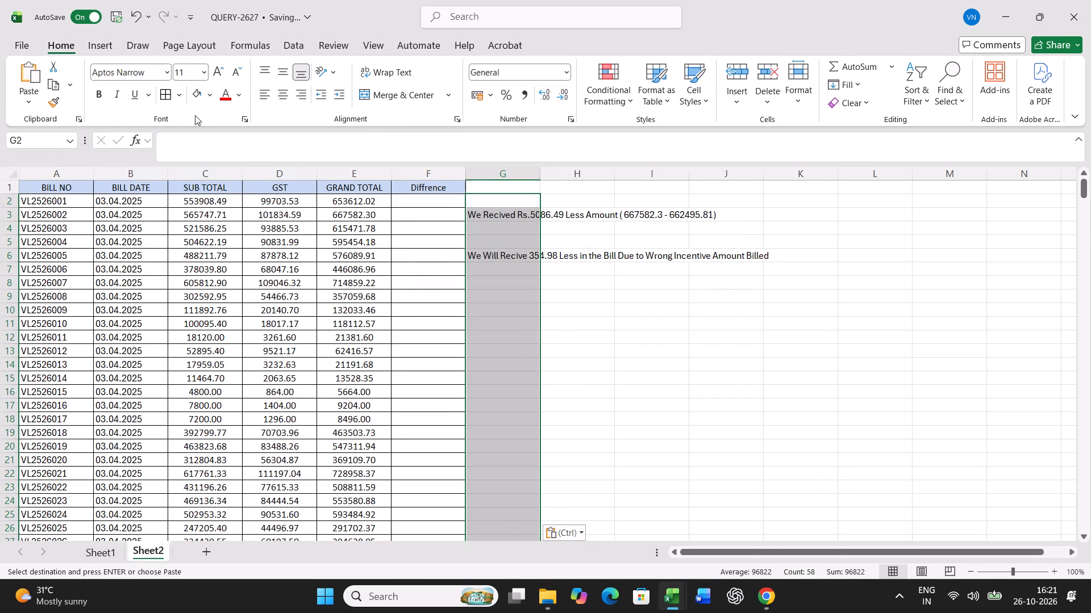
Apply all borders to the pasted remarks in column G and autofit the column's width.
{"action": "left_click", "coordinate": [171, 97]}
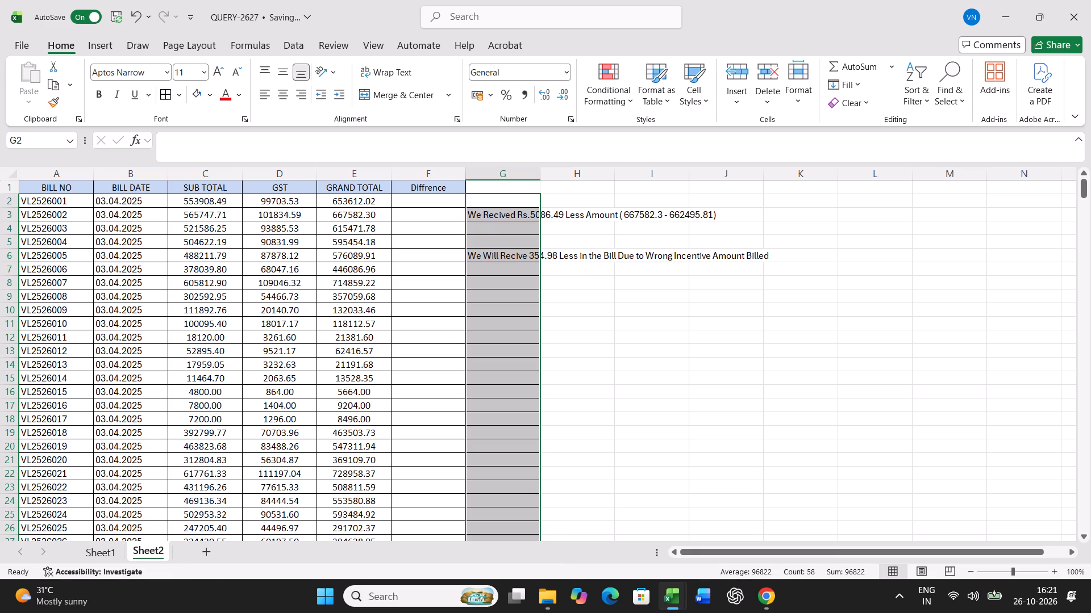
{"action": "double_click", "coordinate": [538, 170]}
{"action": "left_click", "coordinate": [576, 439]}
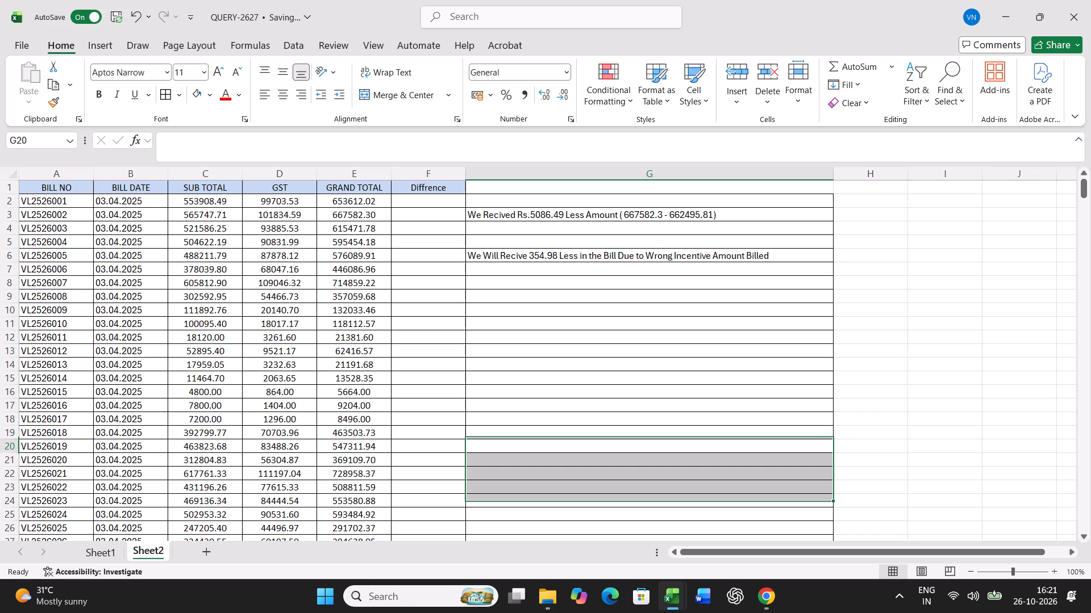
Review the pasted remarks in column G of Sheet2 against the bill rows, down to the last bill, VL2526462.
{"action": "scroll", "coordinate": [780, 325], "scroll_direction": "down", "scroll_amount": 6}
{"action": "scroll", "coordinate": [700, 366], "scroll_direction": "down", "scroll_amount": 5}
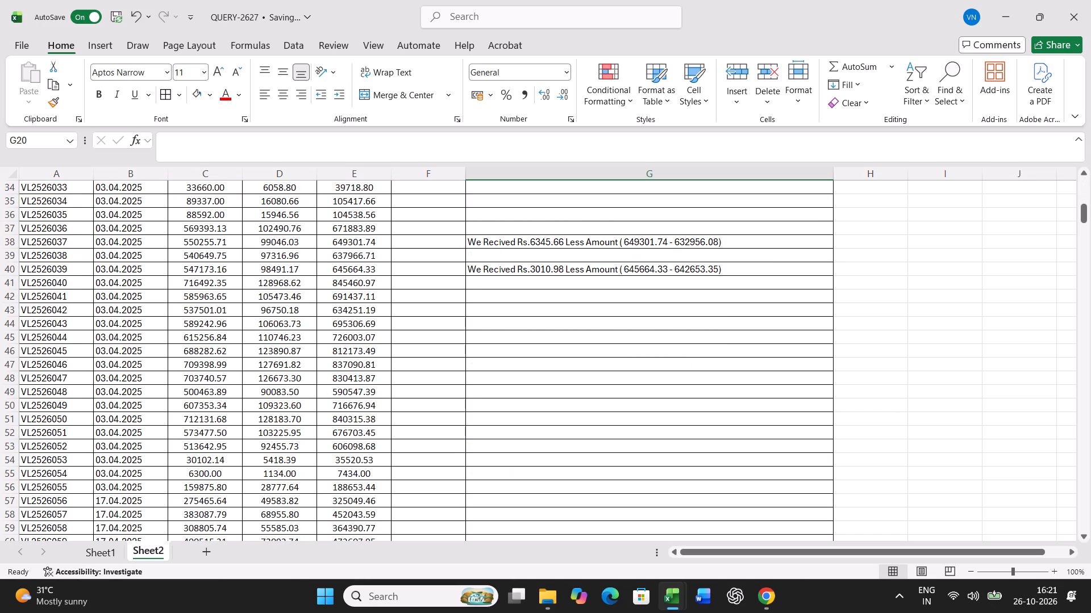
{"action": "scroll", "coordinate": [699, 367], "scroll_direction": "down", "scroll_amount": 20}
{"action": "scroll", "coordinate": [699, 367], "scroll_direction": "down", "scroll_amount": 10}
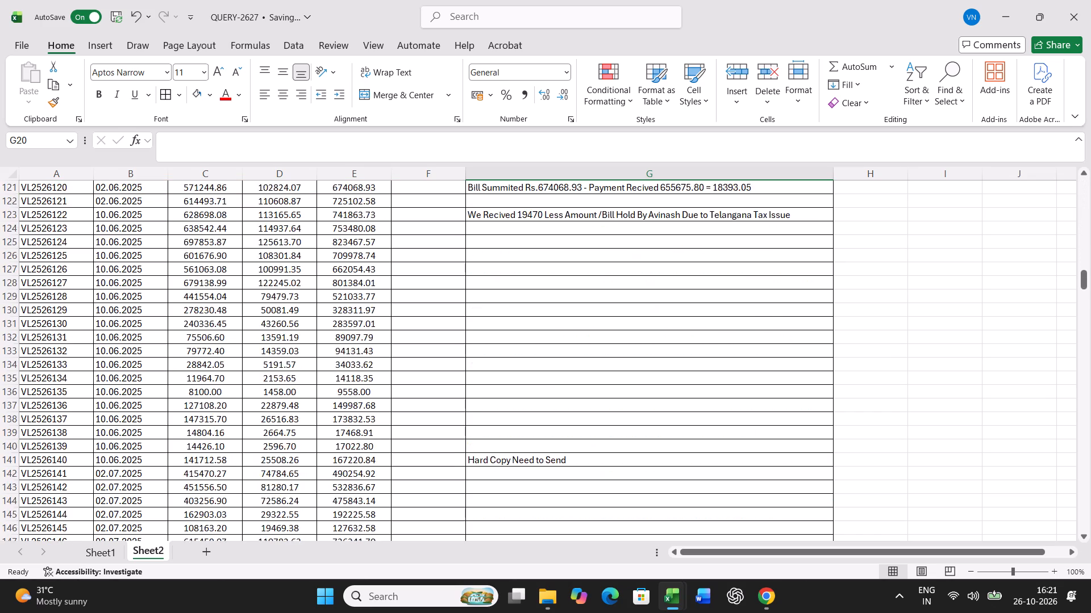
{"action": "scroll", "coordinate": [699, 367], "scroll_direction": "down", "scroll_amount": 20}
{"action": "scroll", "coordinate": [699, 367], "scroll_direction": "down", "scroll_amount": 20}
{"action": "scroll", "coordinate": [699, 367], "scroll_direction": "down", "scroll_amount": 6}
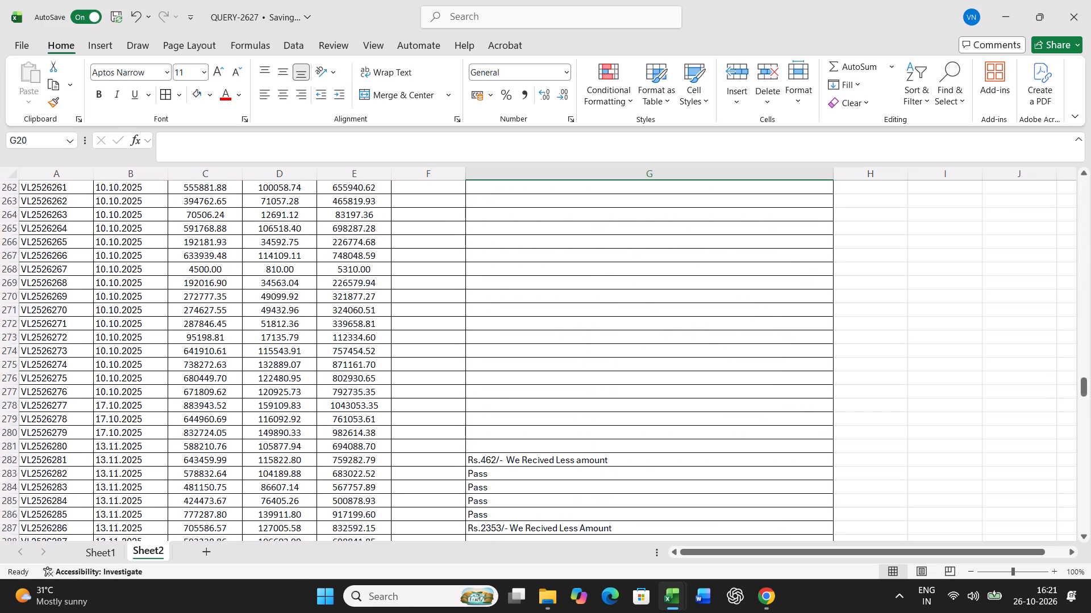
{"action": "scroll", "coordinate": [699, 367], "scroll_direction": "down", "scroll_amount": 10}
{"action": "scroll", "coordinate": [699, 367], "scroll_direction": "down", "scroll_amount": 15}
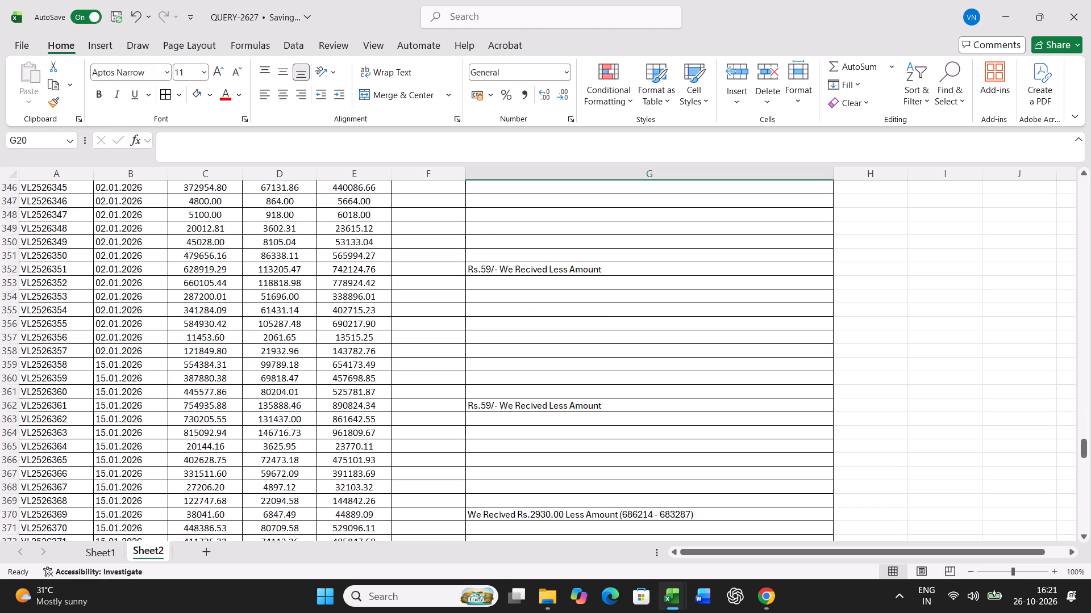
{"action": "scroll", "coordinate": [699, 367], "scroll_direction": "down", "scroll_amount": 20}
{"action": "scroll", "coordinate": [699, 367], "scroll_direction": "down", "scroll_amount": 6}
{"action": "scroll", "coordinate": [699, 367], "scroll_direction": "up", "scroll_amount": 13}
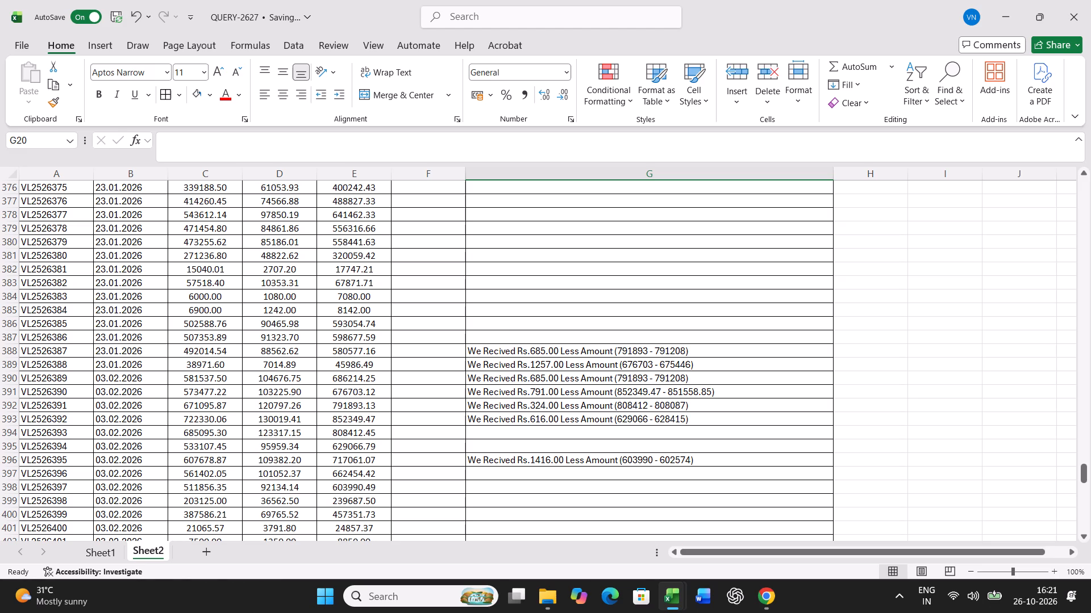
{"action": "scroll", "coordinate": [737, 416], "scroll_direction": "down", "scroll_amount": 4}
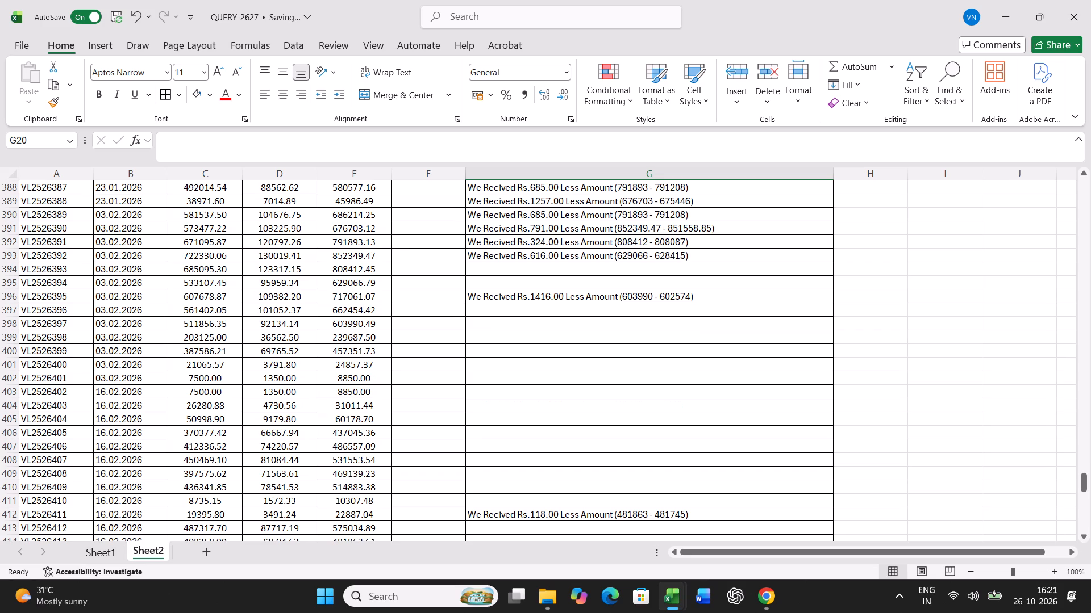
{"action": "scroll", "coordinate": [737, 416], "scroll_direction": "down", "scroll_amount": 3}
{"action": "scroll", "coordinate": [737, 416], "scroll_direction": "down", "scroll_amount": 20}
{"action": "scroll", "coordinate": [737, 416], "scroll_direction": "down", "scroll_amount": 4}
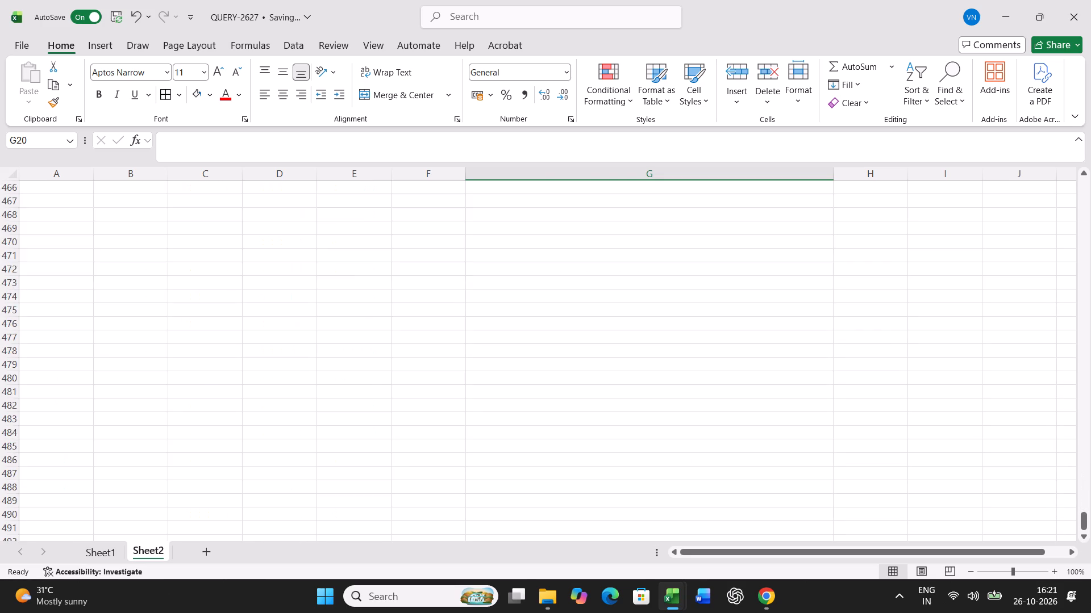
{"action": "scroll", "coordinate": [737, 416], "scroll_direction": "up", "scroll_amount": 7}
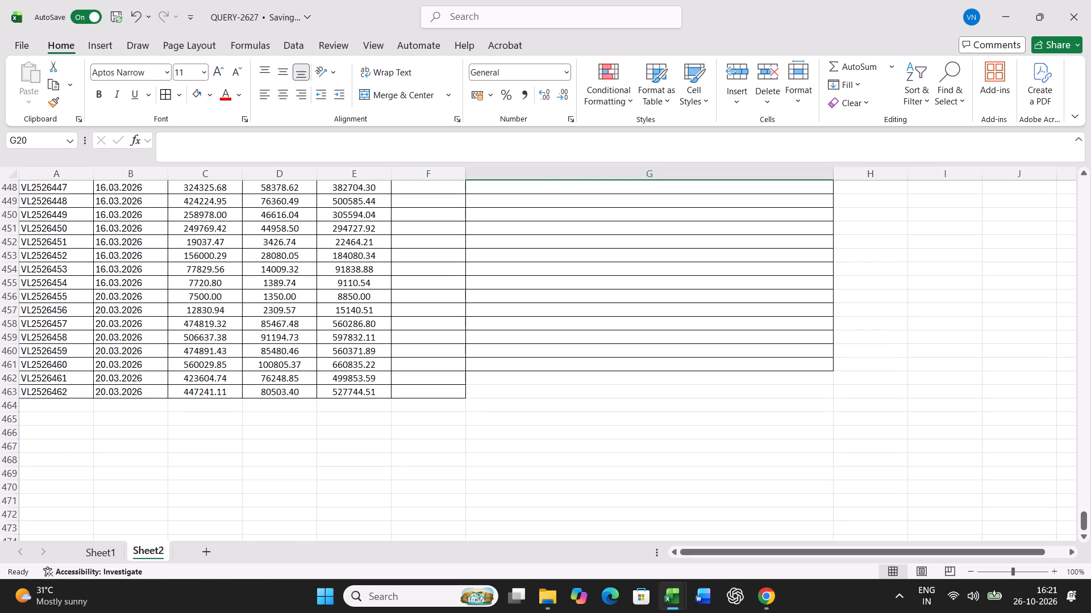
{"action": "scroll", "coordinate": [737, 416], "scroll_direction": "up", "scroll_amount": 2}
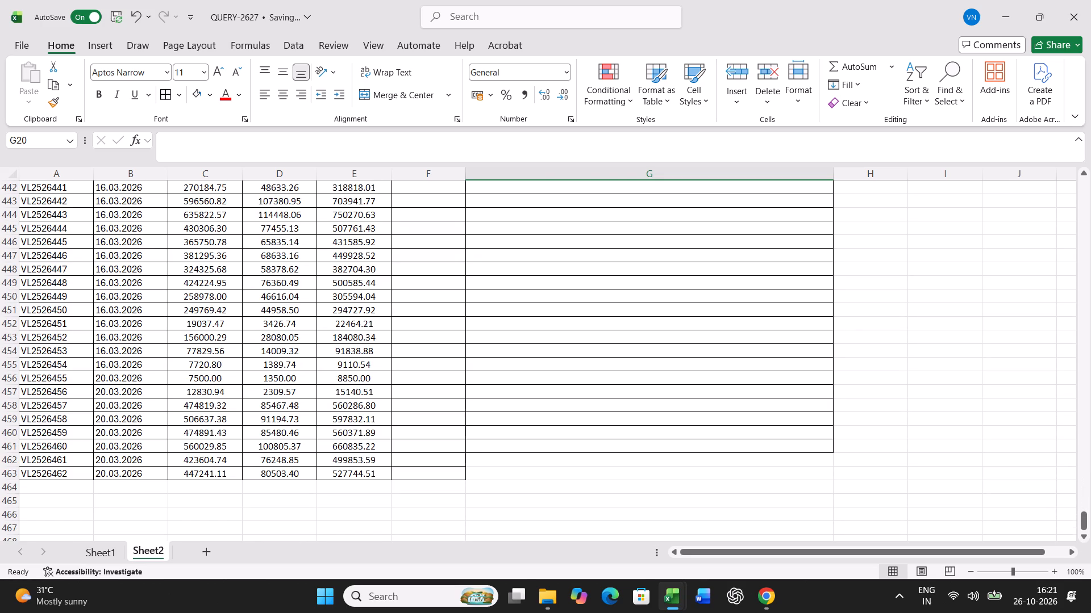
Switch to the Eicher payment workbook and examine the RERMARK column where the 2526-series bills end and the 2627-series begins.
{"action": "left_click", "coordinate": [665, 603]}
{"action": "left_click", "coordinate": [727, 541]}
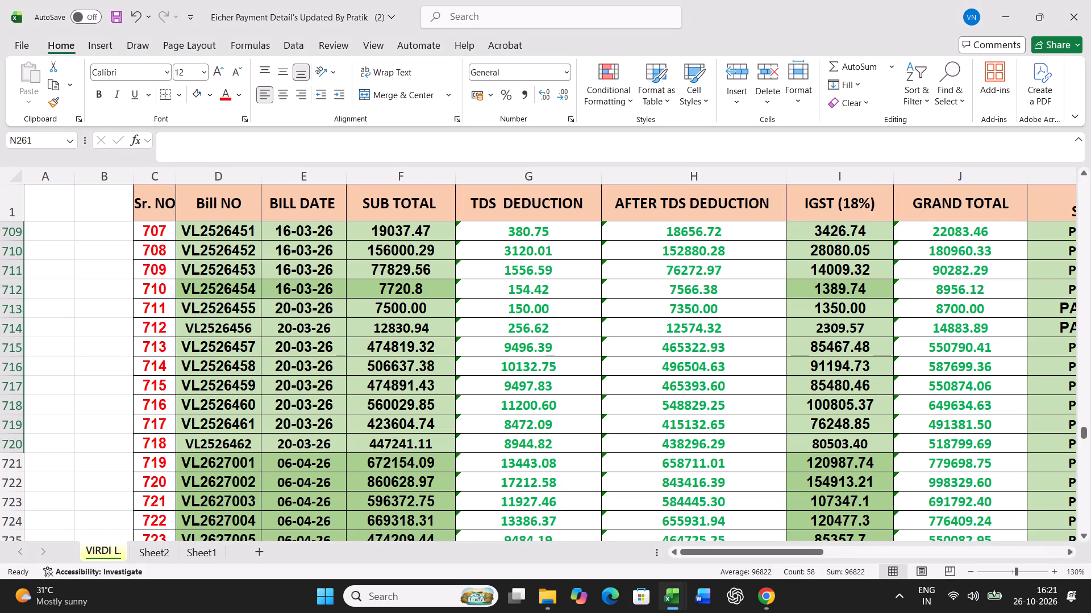
{"action": "scroll", "coordinate": [762, 474], "scroll_direction": "down", "scroll_amount": 9}
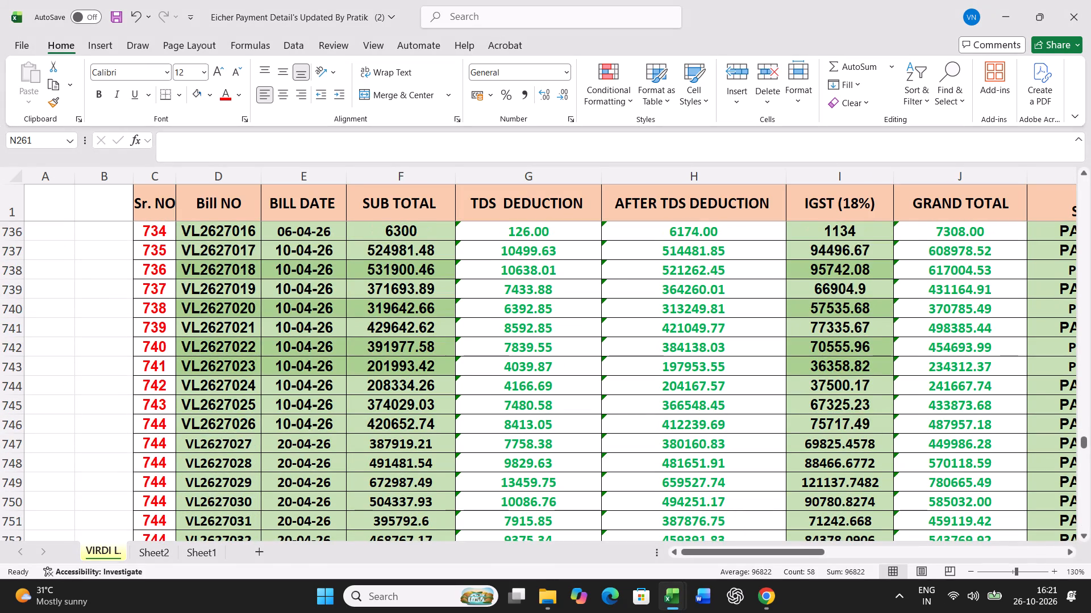
{"action": "scroll", "coordinate": [762, 474], "scroll_direction": "up", "scroll_amount": 4}
{"action": "left_click_drag", "start_coordinate": [807, 557], "coordinate": [844, 549]}
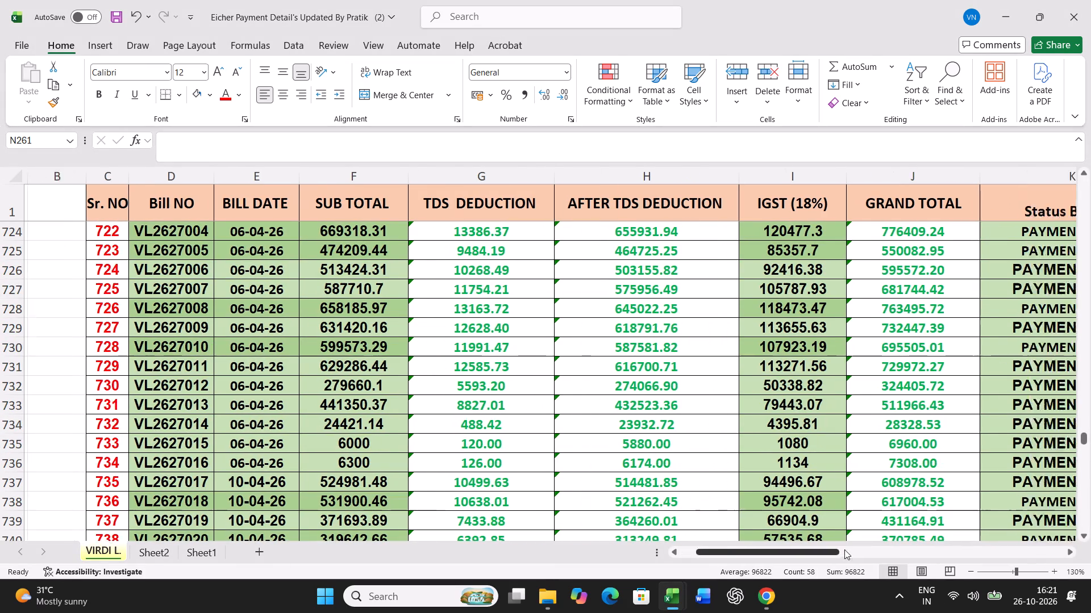
{"action": "left_click_drag", "start_coordinate": [844, 549], "coordinate": [962, 549]}
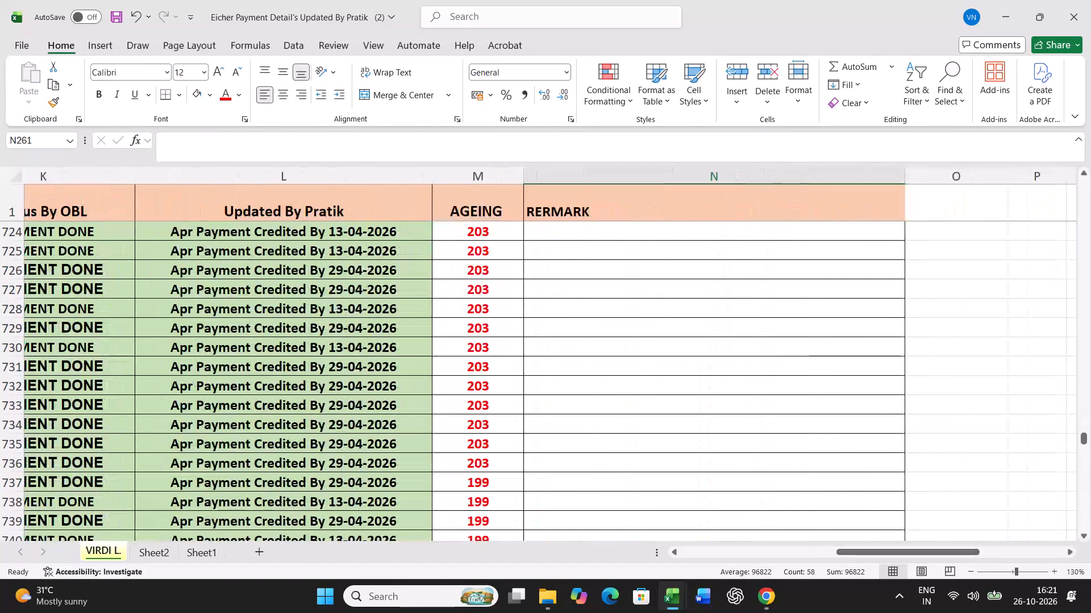
{"action": "scroll", "coordinate": [843, 461], "scroll_direction": "down", "scroll_amount": 6}
{"action": "scroll", "coordinate": [841, 461], "scroll_direction": "up", "scroll_amount": 13}
{"action": "scroll", "coordinate": [841, 461], "scroll_direction": "down", "scroll_amount": 5}
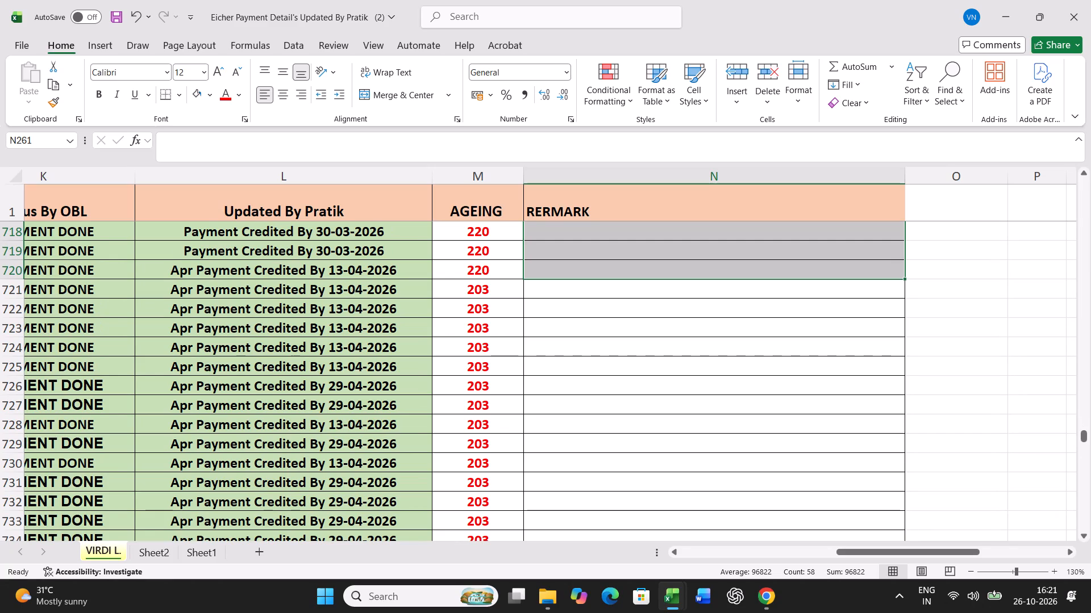
{"action": "scroll", "coordinate": [841, 461], "scroll_direction": "down", "scroll_amount": 4}
{"action": "scroll", "coordinate": [841, 461], "scroll_direction": "up", "scroll_amount": 10}
{"action": "scroll", "coordinate": [841, 461], "scroll_direction": "down", "scroll_amount": 4}
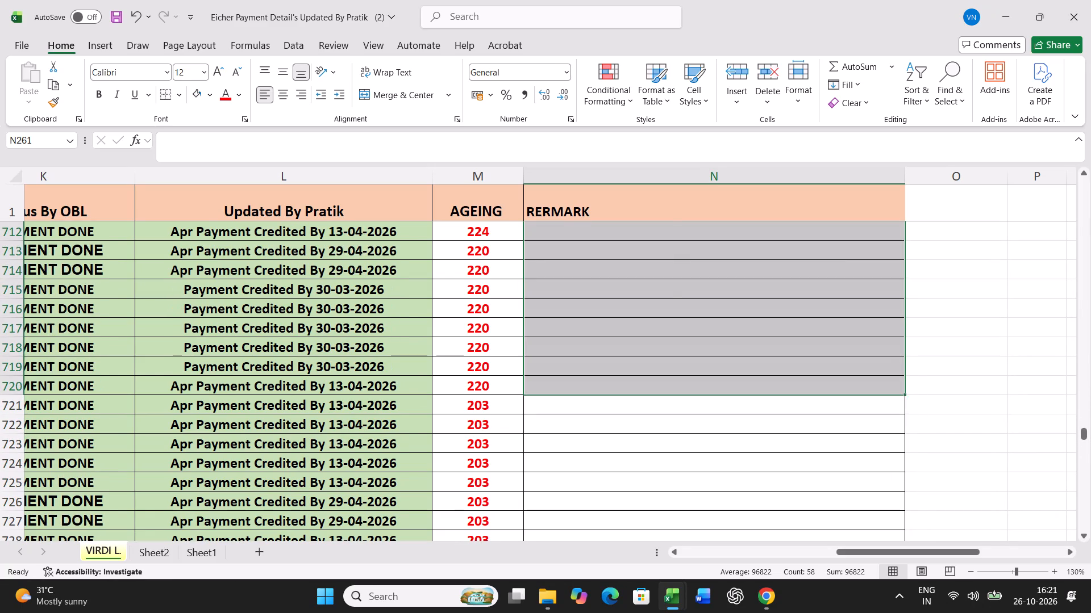
Trace row 720 from the RERMARK column back to Bill NO to check which bill the last copied remark belongs to.
{"action": "left_click", "coordinate": [598, 385]}
{"action": "key", "text": "Left"}
{"action": "key", "text": "Left"}
{"action": "key", "text": "Left"}
{"action": "key", "text": "Left"}
{"action": "key", "text": "Left"}
{"action": "key", "text": "Left"}
{"action": "key", "text": "Left"}
{"action": "key", "text": "Left"}
{"action": "key", "text": "Left"}
{"action": "key", "text": "Left"}
{"action": "key", "text": "Left"}
{"action": "key", "text": "Left"}
{"action": "key", "text": "Left"}
{"action": "key", "text": "Left"}
{"action": "key", "text": "Left"}
{"action": "key", "text": "Left"}
{"action": "key", "text": "Left"}
{"action": "key", "text": "Left"}
{"action": "key", "text": "Left"}
{"action": "key", "text": "Left"}
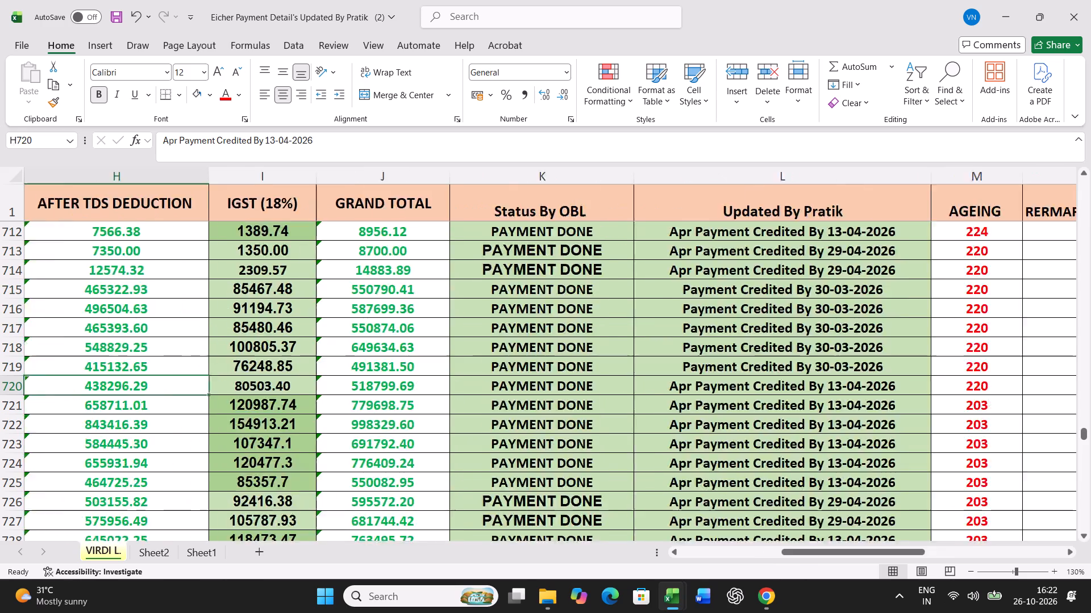
{"action": "key", "text": "Right"}
{"action": "key", "text": "Right"}
{"action": "key", "text": "Right"}
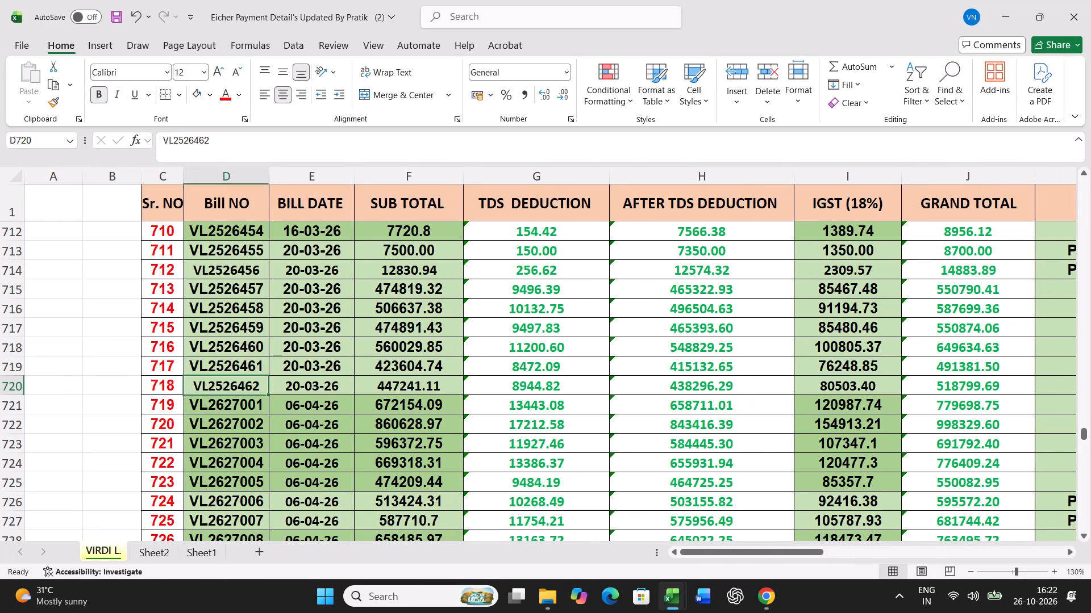
Return to Sheet2 of the QUERY-2627 workbook and select the remark for bill VL2526002 in G3.
{"action": "left_click", "coordinate": [669, 593]}
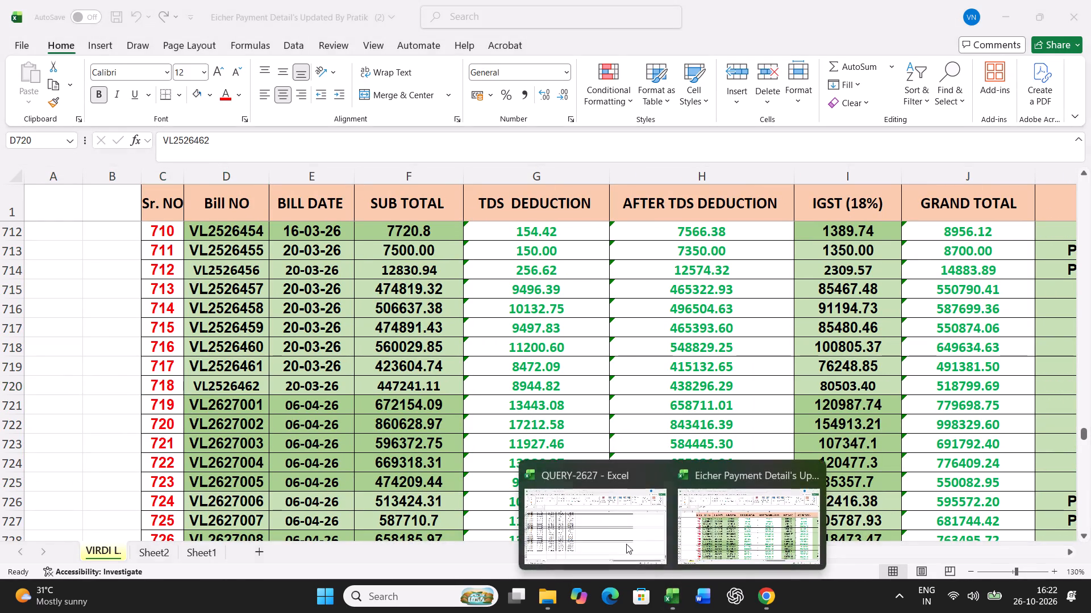
{"action": "left_click", "coordinate": [606, 524]}
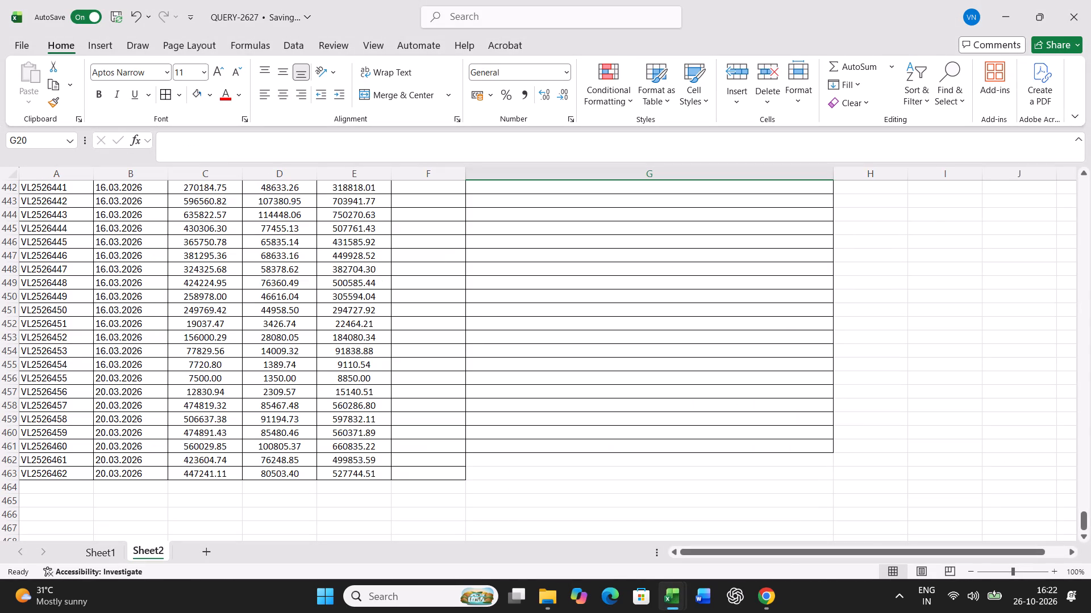
{"action": "left_click_drag", "start_coordinate": [544, 461], "coordinate": [544, 478]}
{"action": "left_click_drag", "start_coordinate": [1085, 520], "coordinate": [1090, 382]}
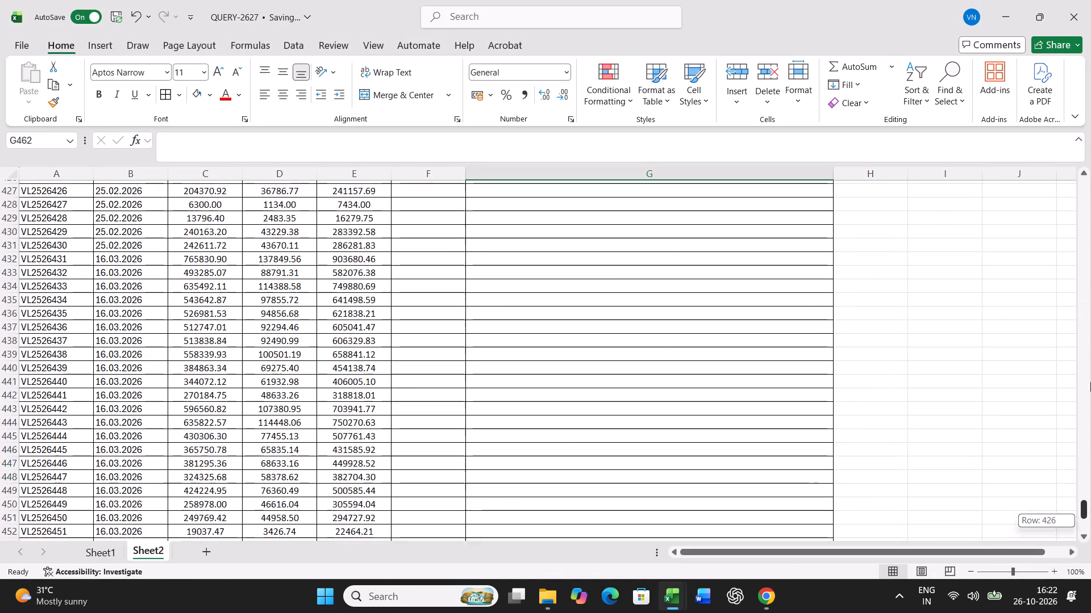
{"action": "left_click_drag", "start_coordinate": [1090, 382], "coordinate": [1090, 166]}
{"action": "left_click", "coordinate": [605, 213]}
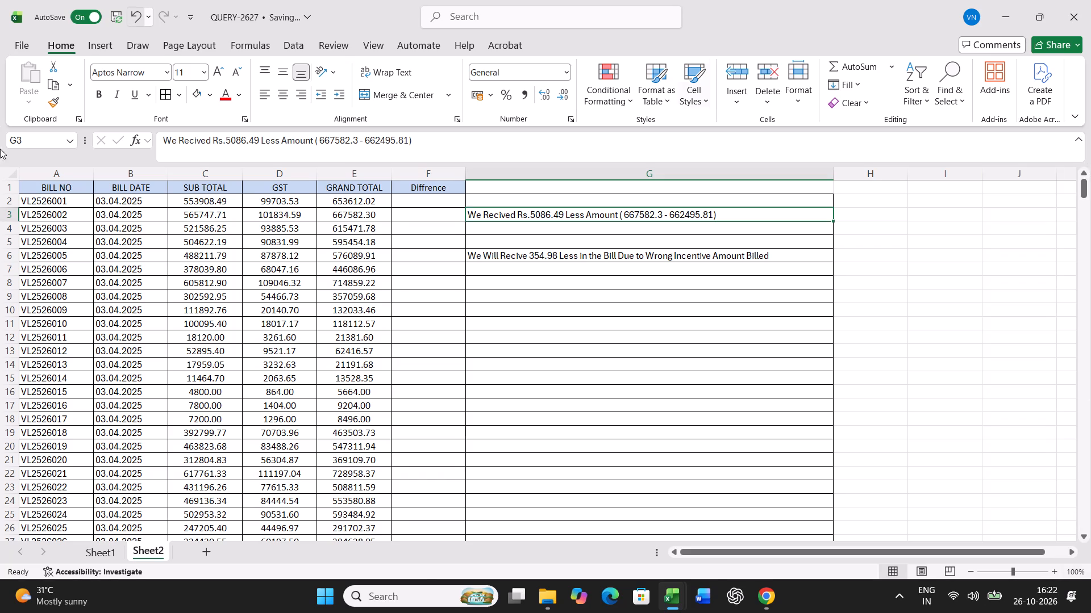
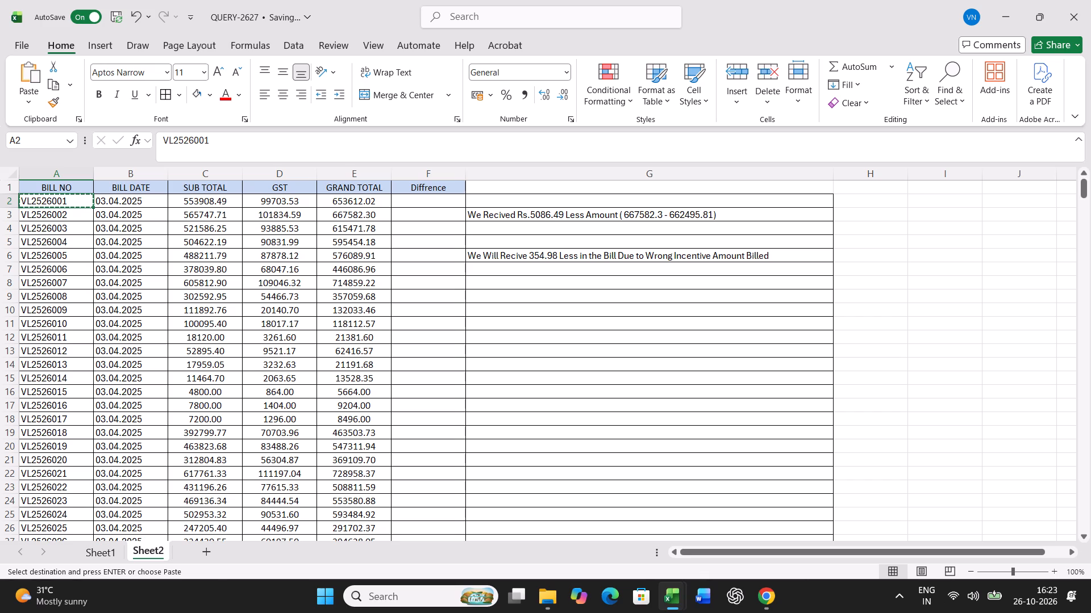
Enter differences of 5086 for bill VL2526002 and 354 for bill VL2526005 in the Diffrence column.
{"action": "left_click", "coordinate": [419, 213]}
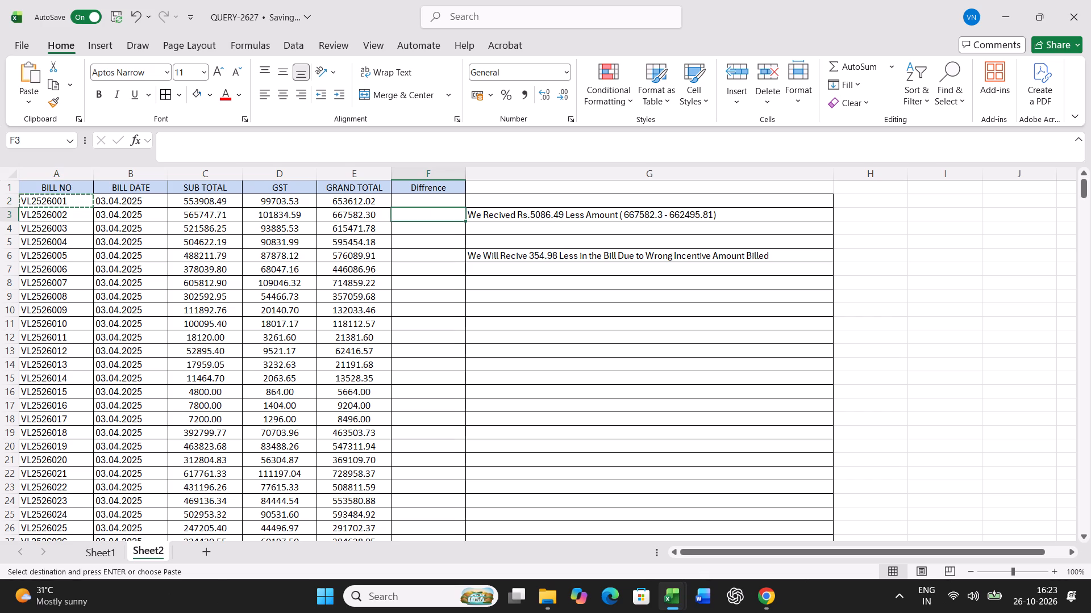
{"action": "scroll", "coordinate": [571, 404], "scroll_direction": "up", "scroll_amount": 3}
{"action": "key", "text": "Escape"}
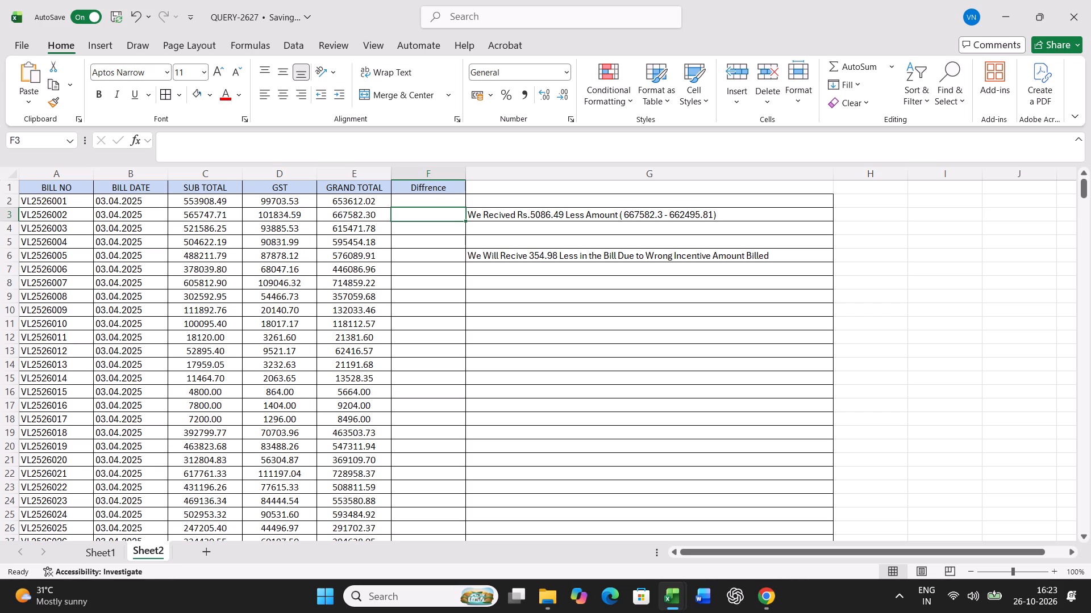
{"action": "type", "text": "5086"}
{"action": "key", "text": "Return"}
{"action": "key", "text": "Return"}
{"action": "key", "text": "Return"}
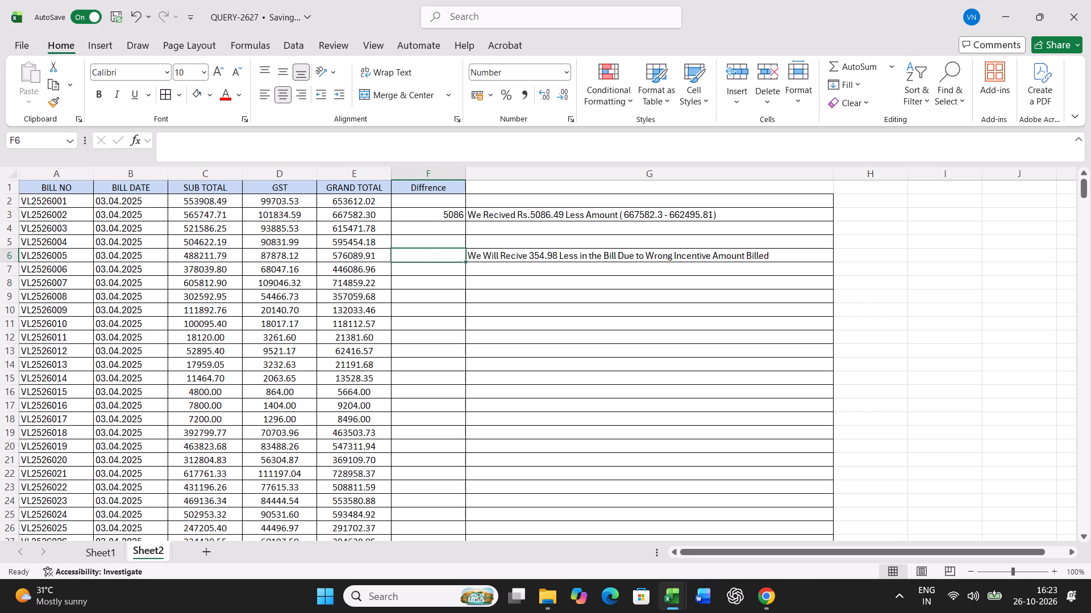
{"action": "type", "text": "354"}
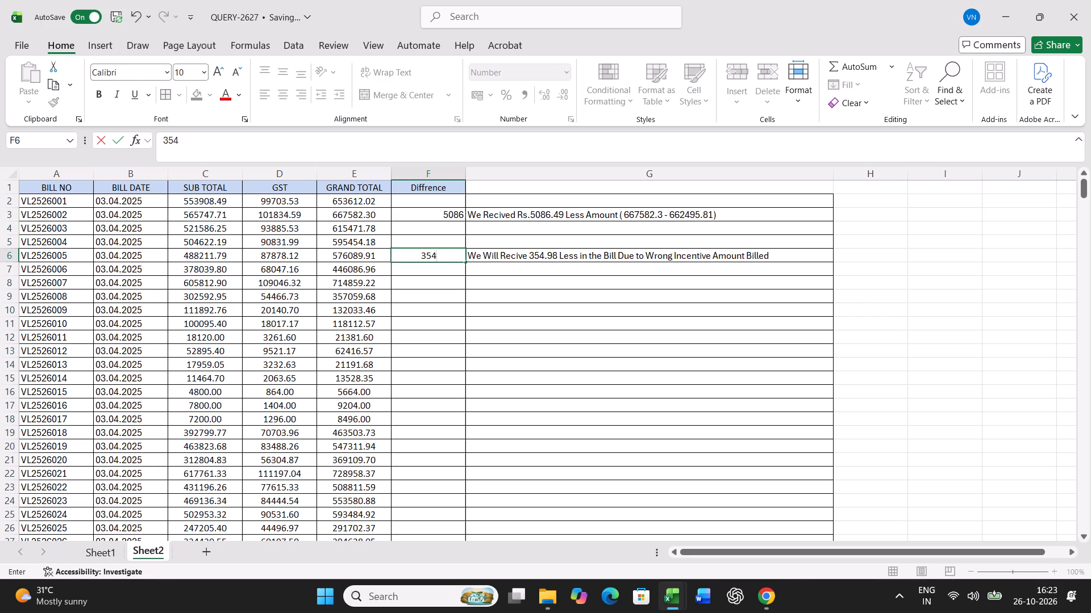
{"action": "key", "text": "Return"}
Fill the cancelled bill VL2526031's row from BILL NO through the remark in column G with standard red.
{"action": "key", "text": "Return"}
{"action": "key", "text": "Return"}
{"action": "key", "text": "Return"}
{"action": "key", "text": "Return"}
{"action": "key", "text": "Return"}
{"action": "key", "text": "Return"}
{"action": "key", "text": "Return"}
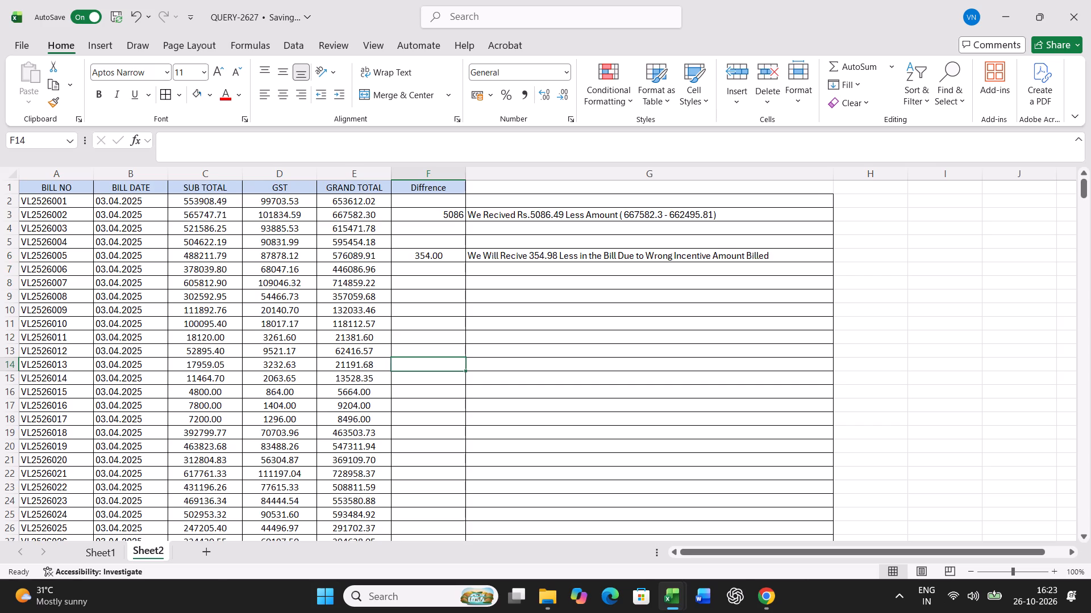
{"action": "scroll", "coordinate": [421, 492], "scroll_direction": "down", "scroll_amount": 7}
{"action": "left_click", "coordinate": [424, 324]}
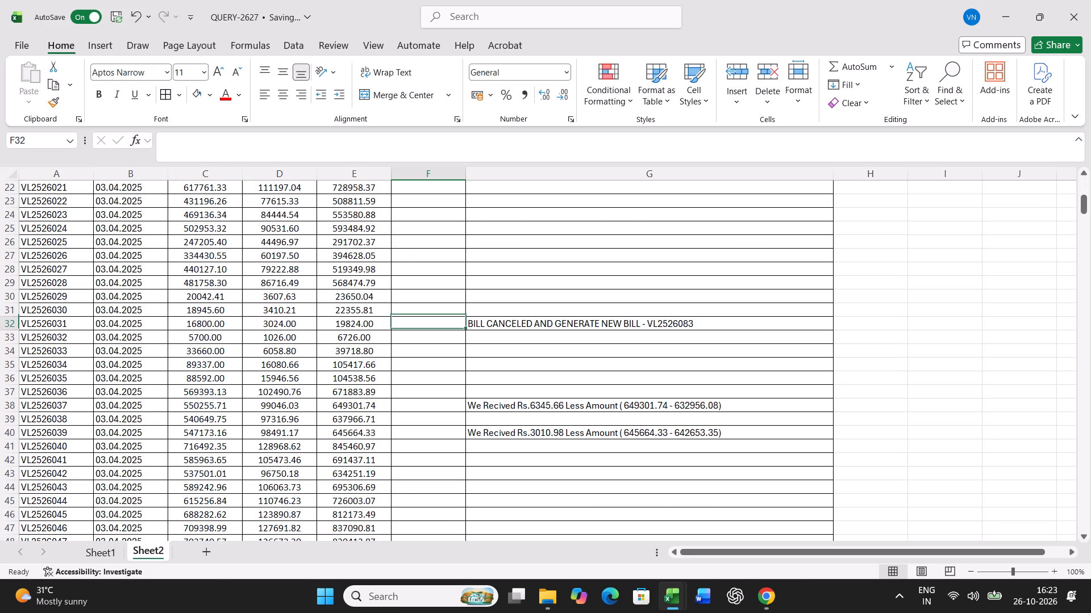
{"action": "key", "text": "Left"}
{"action": "key", "text": "Left"}
{"action": "key", "text": "Left"}
{"action": "key", "text": "Left"}
{"action": "key", "text": "Left"}
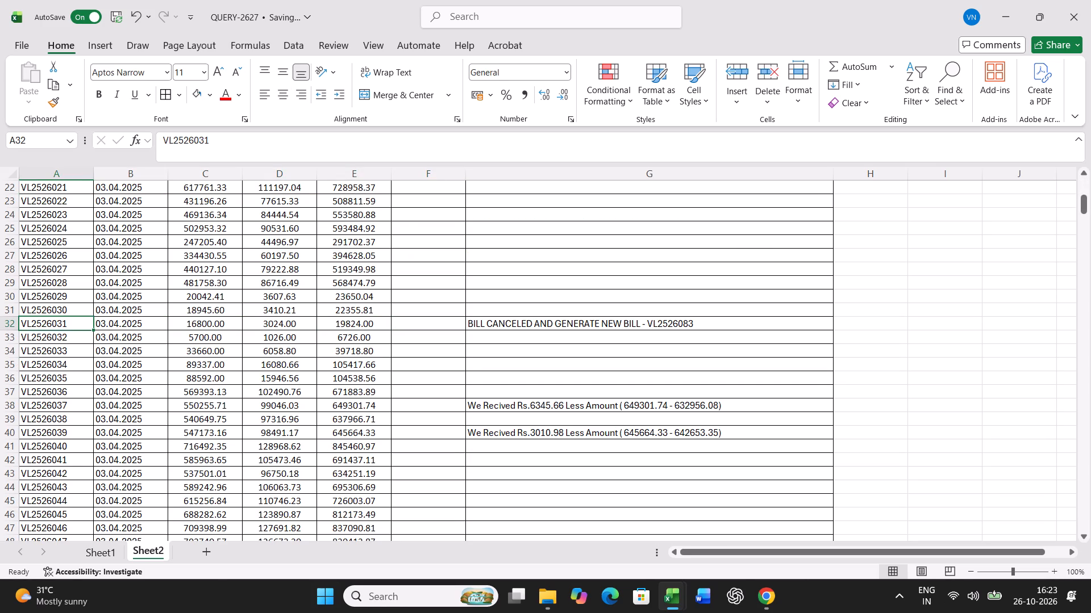
{"action": "key", "text": "Left"}
{"action": "key", "text": "shift+Right"}
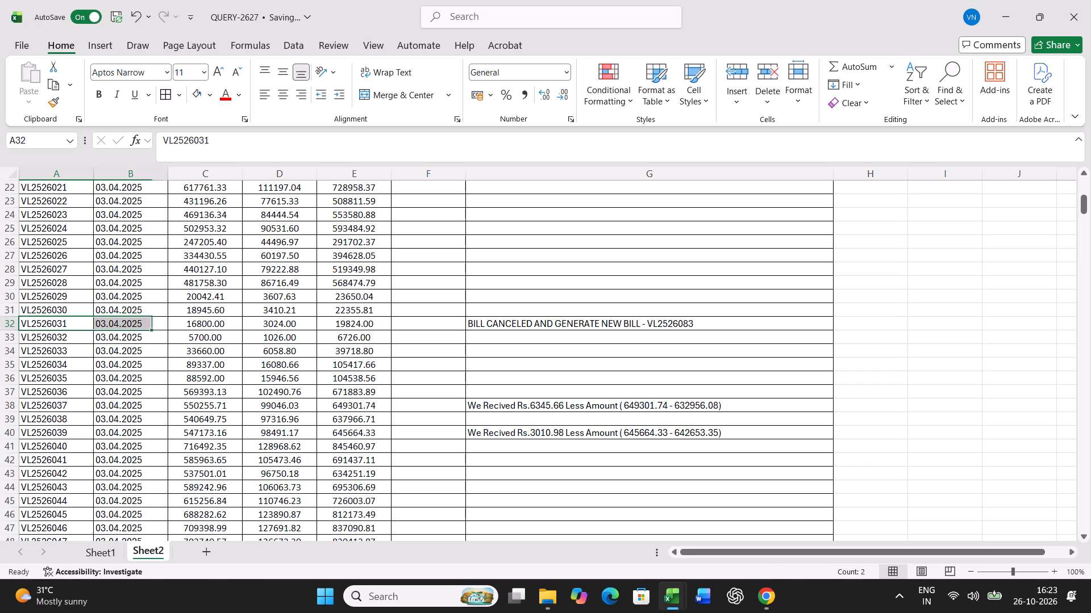
{"action": "key", "text": "shift+Right"}
{"action": "key", "text": "shift+Right"}
{"action": "key", "text": "shift+Right"}
{"action": "key", "text": "shift+Right"}
{"action": "key", "text": "shift+Right"}
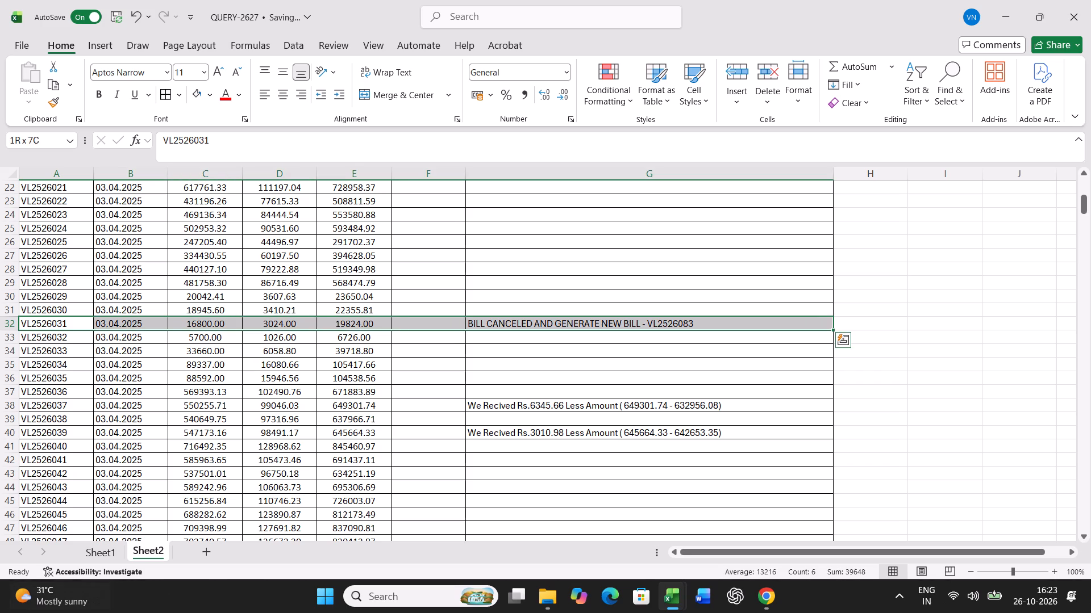
{"action": "left_click", "coordinate": [212, 95]}
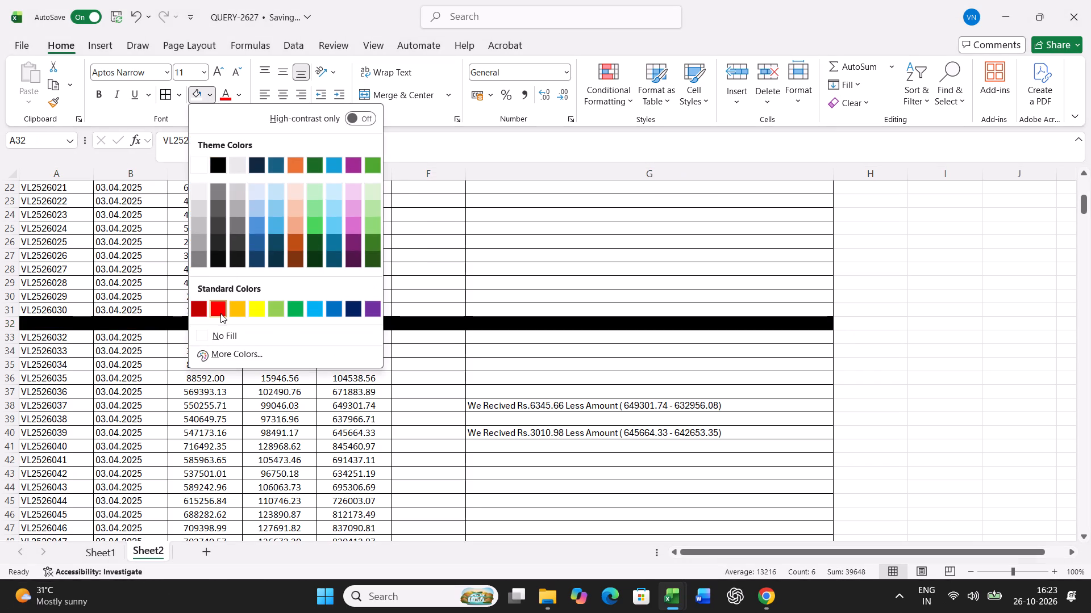
{"action": "left_click", "coordinate": [220, 313]}
Select the empty Diffrence cell F38 for bill VL2526037.
{"action": "left_click", "coordinate": [447, 416]}
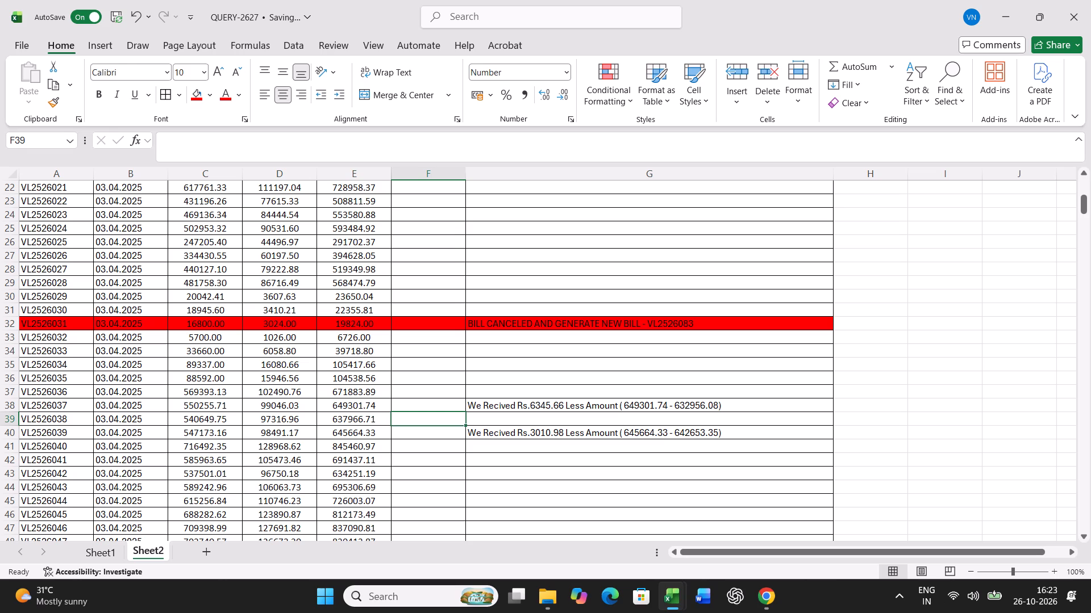
{"action": "left_click", "coordinate": [447, 403]}
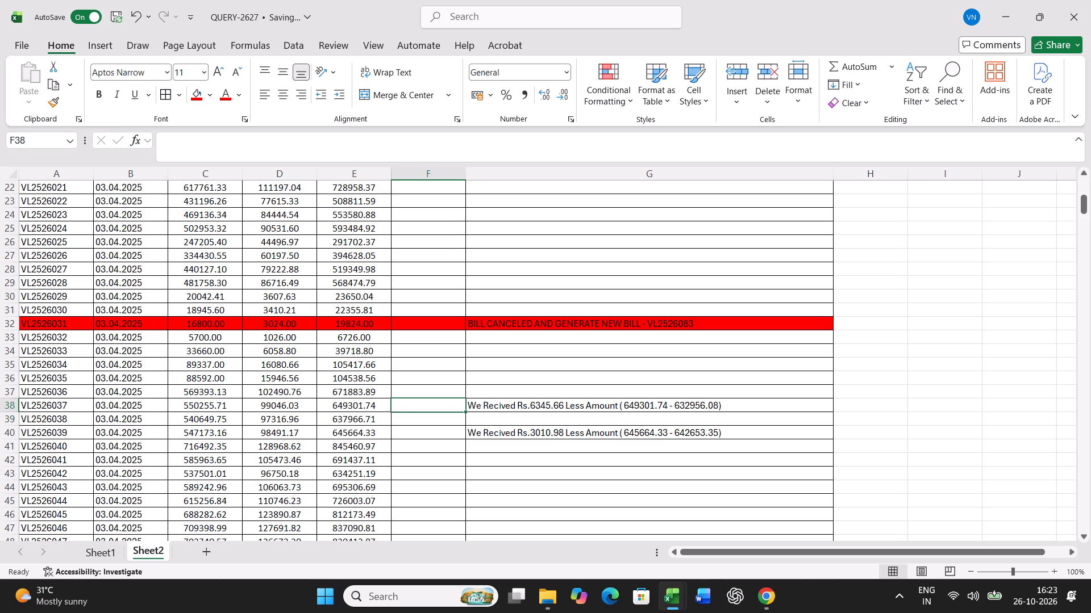
Enter differences of 6354.66 for bill VL2526037 and 3010.98 for bill VL2526039 in the Diffrence column.
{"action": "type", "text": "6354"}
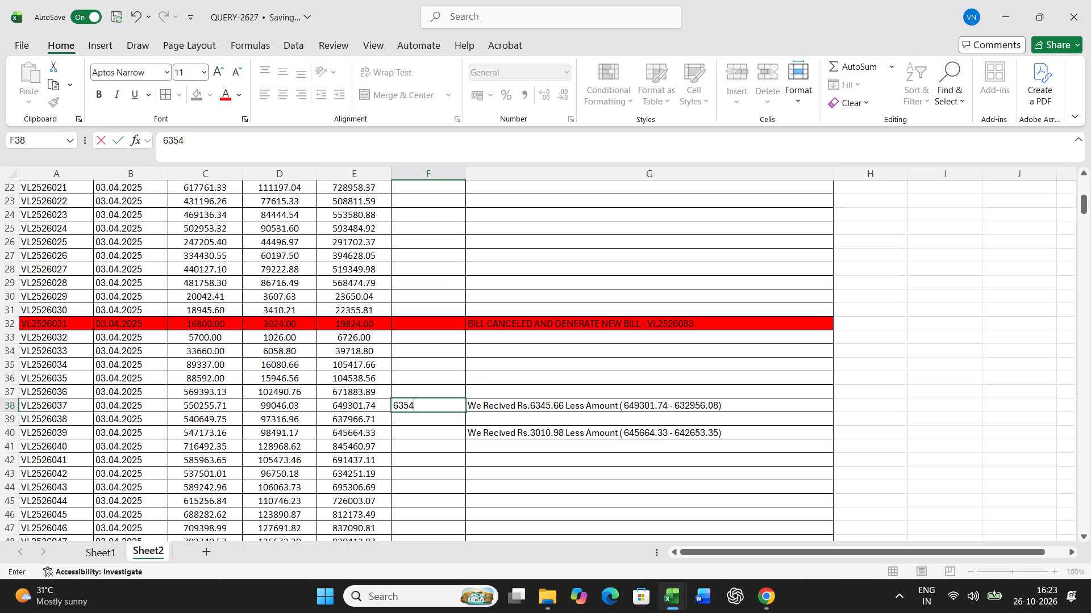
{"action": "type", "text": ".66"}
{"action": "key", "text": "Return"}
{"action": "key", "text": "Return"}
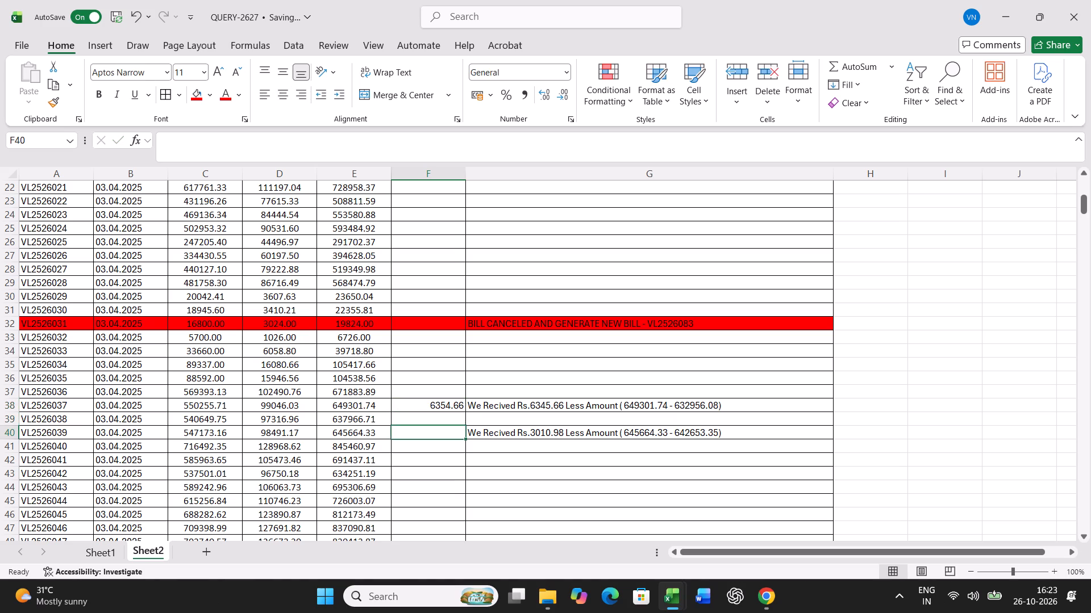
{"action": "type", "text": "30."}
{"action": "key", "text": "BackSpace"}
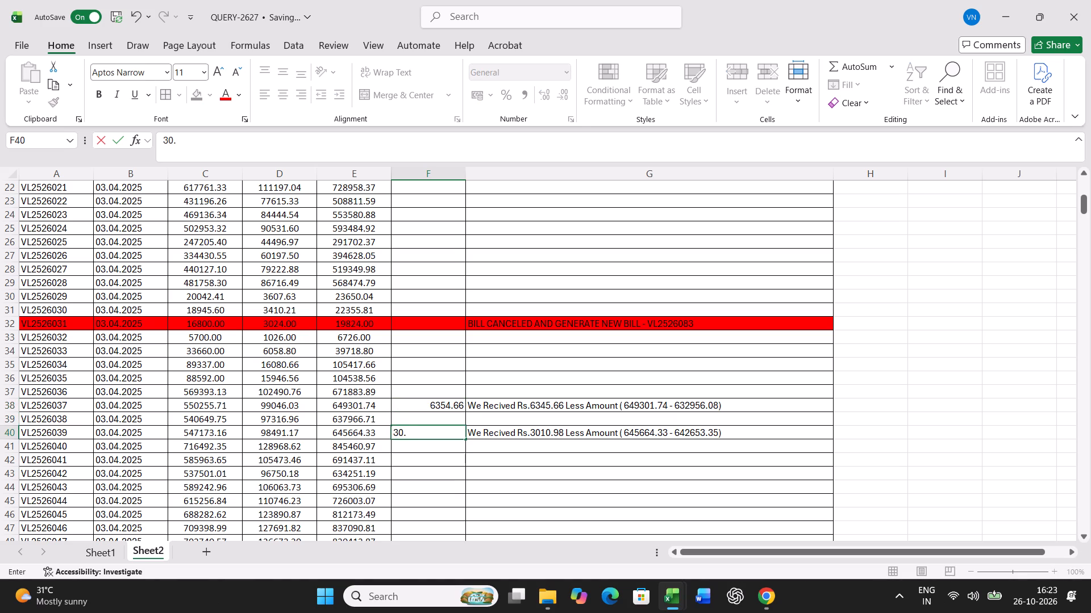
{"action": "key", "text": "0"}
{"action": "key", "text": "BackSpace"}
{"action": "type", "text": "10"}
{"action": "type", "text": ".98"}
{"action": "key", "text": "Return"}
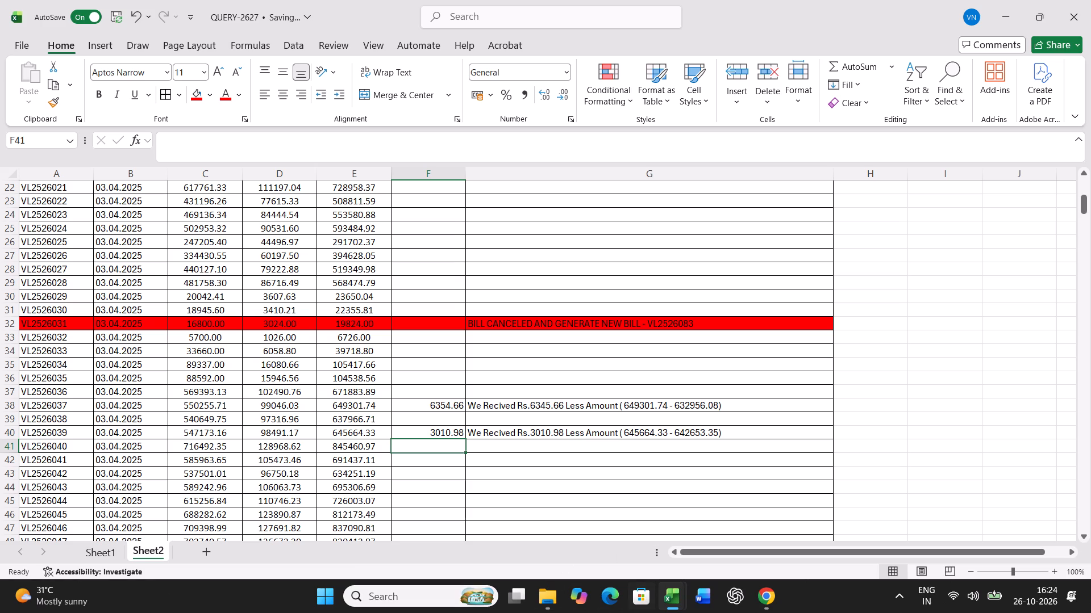
Select the BILL NO cell A38 of bill VL2526037.
{"action": "scroll", "coordinate": [503, 473], "scroll_direction": "down", "scroll_amount": 10}
{"action": "scroll", "coordinate": [503, 473], "scroll_direction": "up", "scroll_amount": 3}
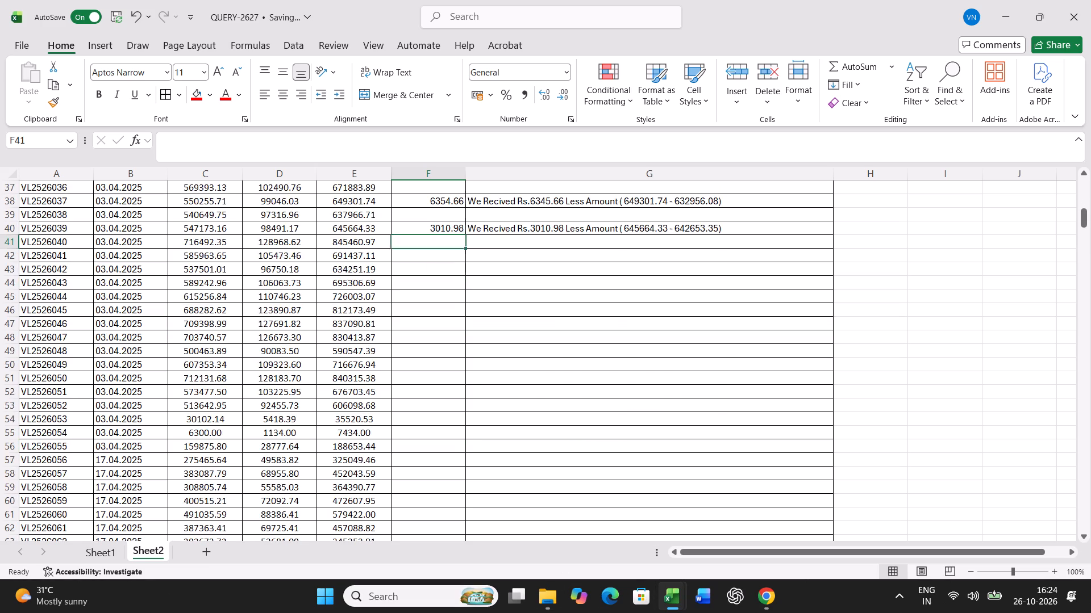
{"action": "scroll", "coordinate": [503, 473], "scroll_direction": "up", "scroll_amount": 6}
{"action": "left_click", "coordinate": [68, 360]}
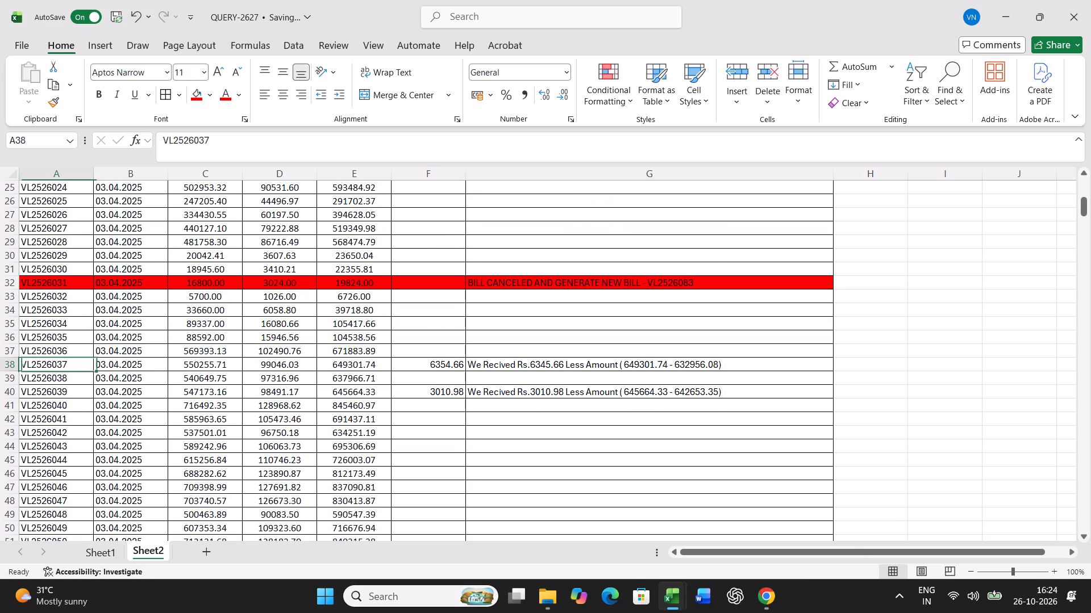
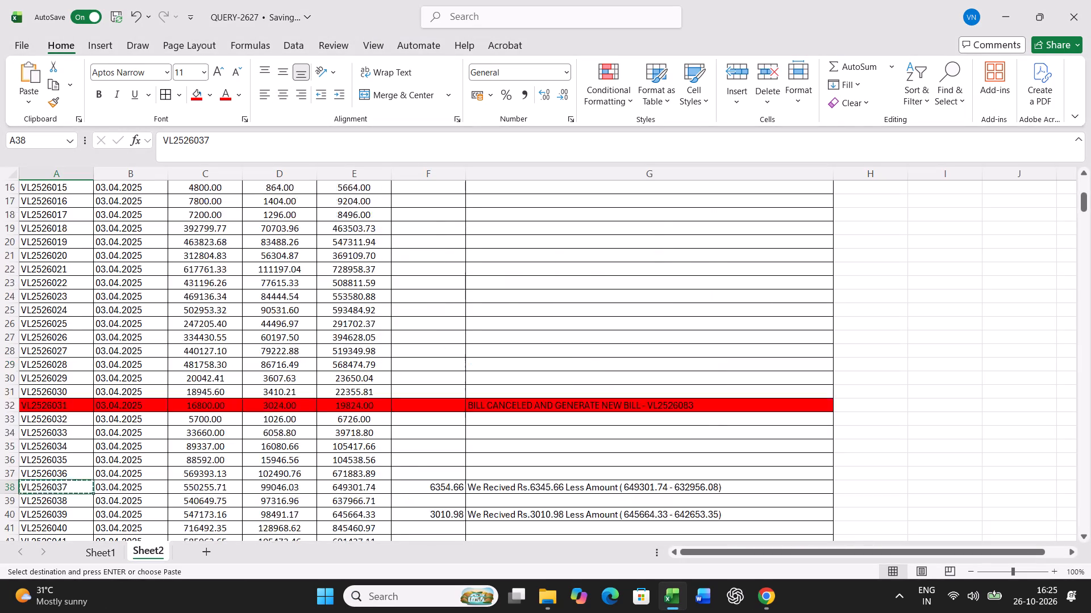
Clear the Diffrence and remark contents in columns F and G from bill VL2526002 down to the end of the bill list.
{"action": "scroll", "coordinate": [613, 454], "scroll_direction": "up", "scroll_amount": 15}
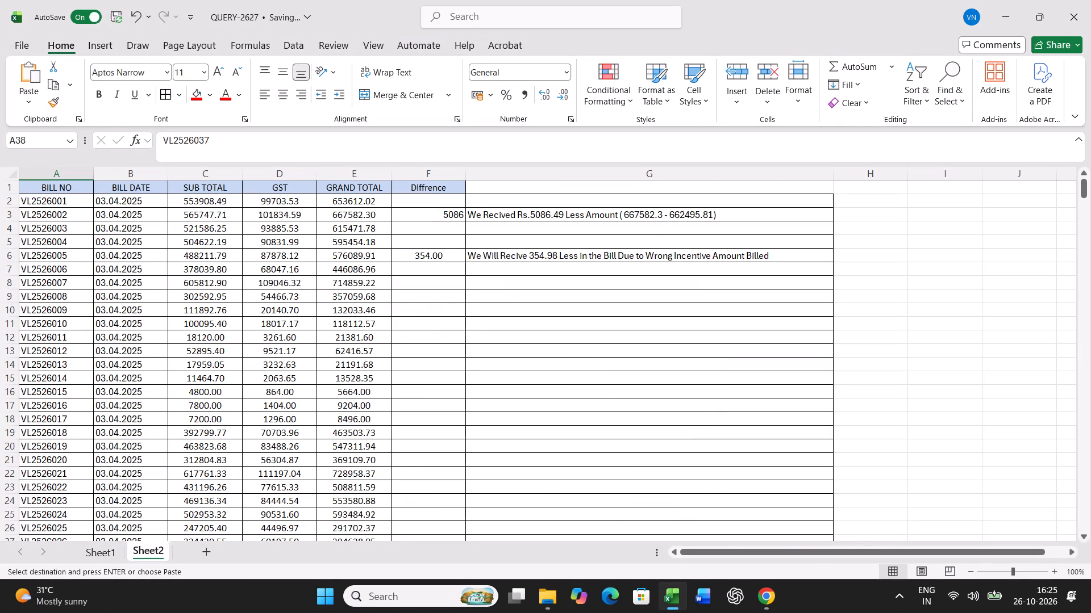
{"action": "left_click_drag", "start_coordinate": [448, 212], "coordinate": [517, 612]}
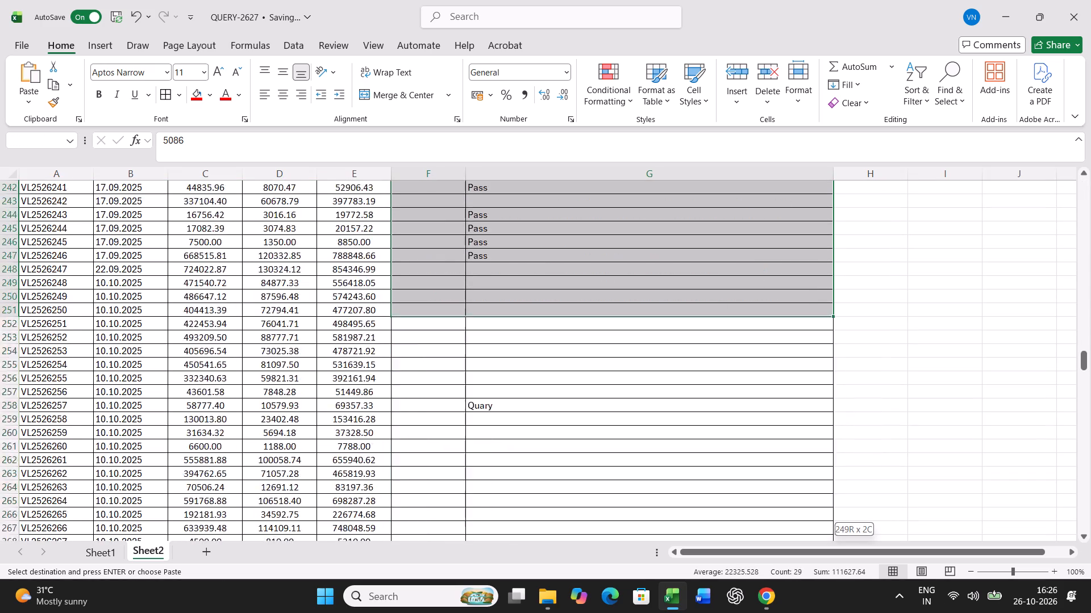
{"action": "left_click_drag", "start_coordinate": [517, 612], "coordinate": [520, 604]}
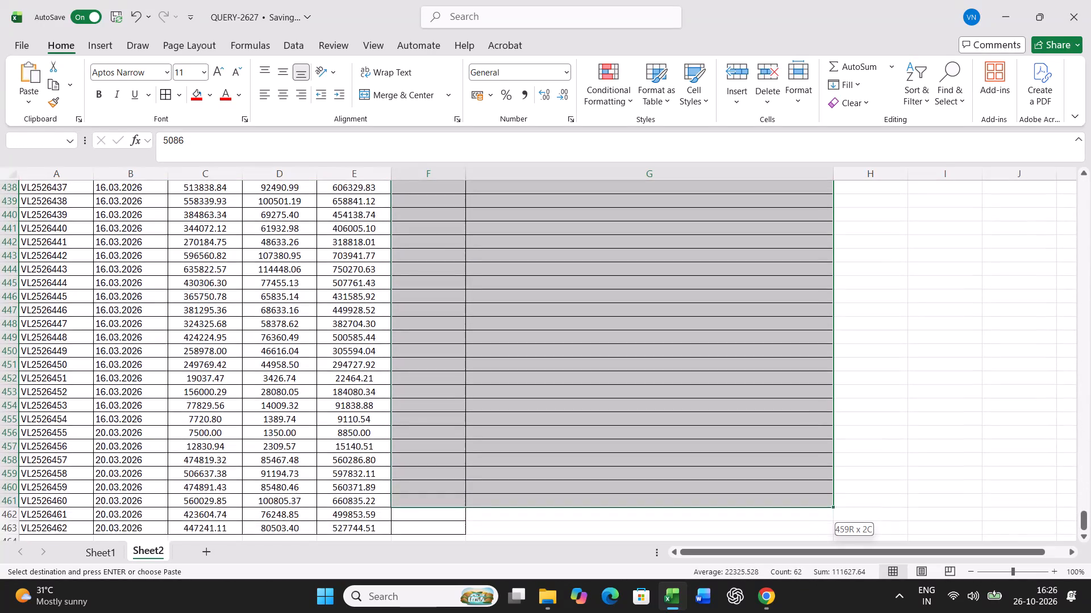
{"action": "left_click_drag", "start_coordinate": [520, 604], "coordinate": [520, 517]}
{"action": "key", "text": "Delete"}
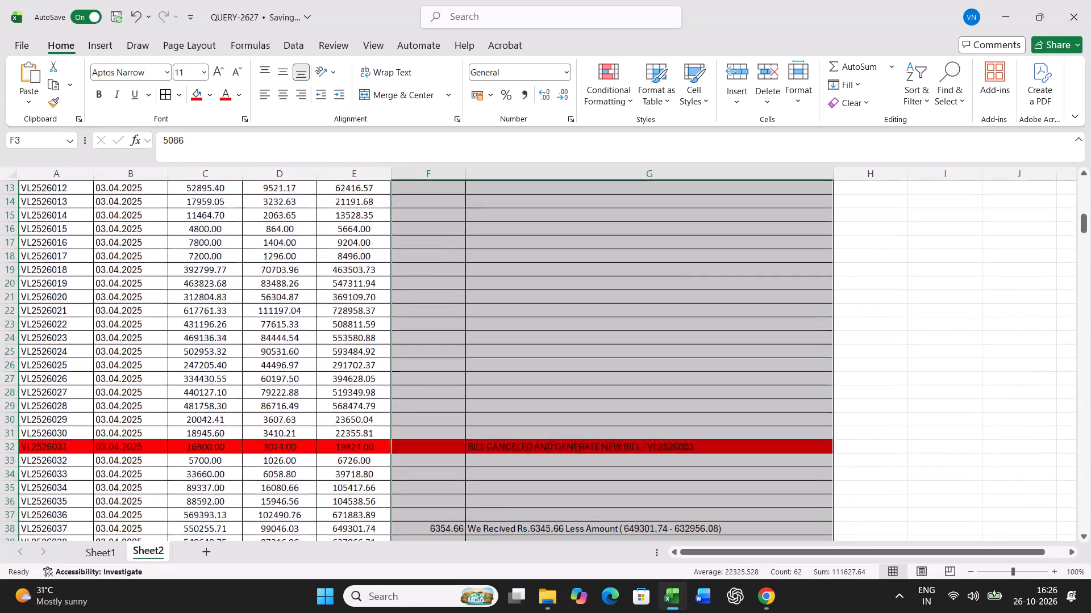
{"action": "left_click", "coordinate": [572, 443]}
{"action": "scroll", "coordinate": [572, 443], "scroll_direction": "down", "scroll_amount": 5}
{"action": "scroll", "coordinate": [572, 476], "scroll_direction": "up", "scroll_amount": 5}
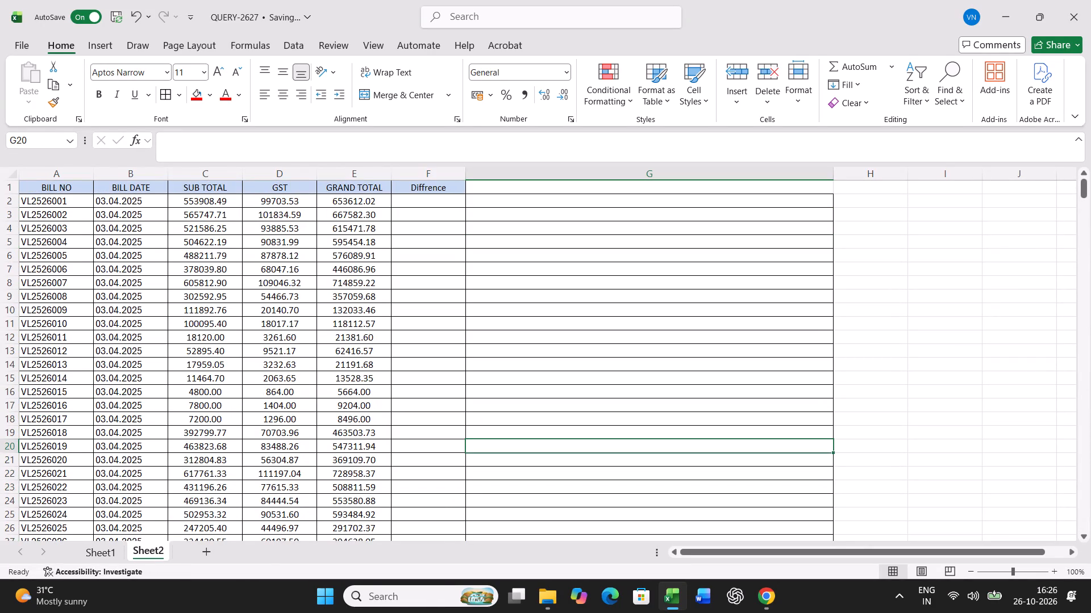
{"action": "scroll", "coordinate": [572, 476], "scroll_direction": "up", "scroll_amount": 3}
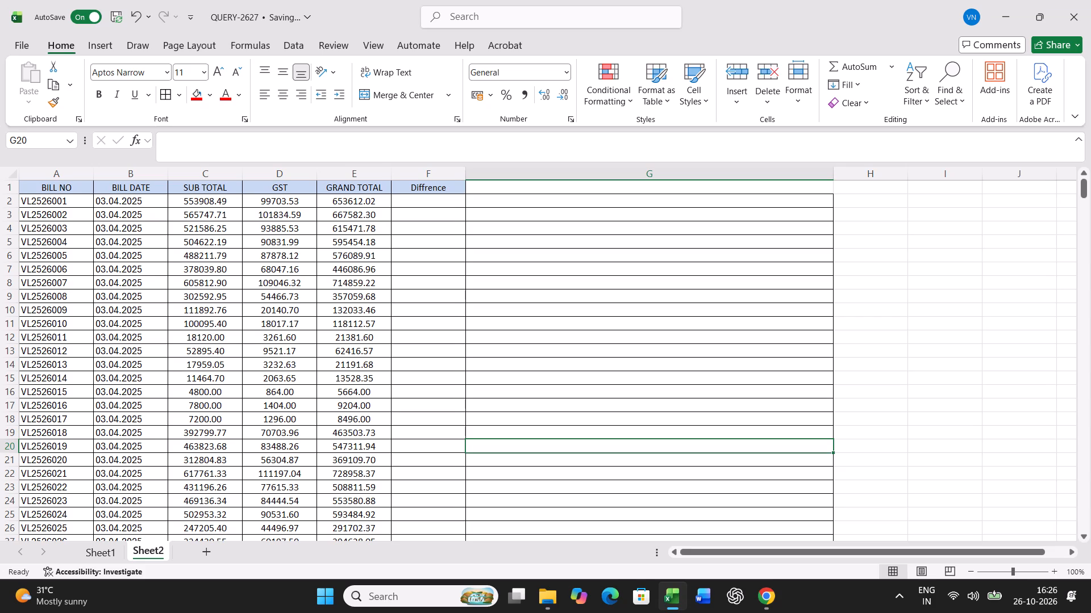
Check the emptied Diffrence and remark columns on Sheet2 and undo the last change that cleared their entries.
{"action": "scroll", "coordinate": [548, 493], "scroll_direction": "down", "scroll_amount": 4}
{"action": "scroll", "coordinate": [548, 493], "scroll_direction": "up", "scroll_amount": 9}
{"action": "scroll", "coordinate": [548, 493], "scroll_direction": "down", "scroll_amount": 10}
{"action": "scroll", "coordinate": [548, 493], "scroll_direction": "up", "scroll_amount": 8}
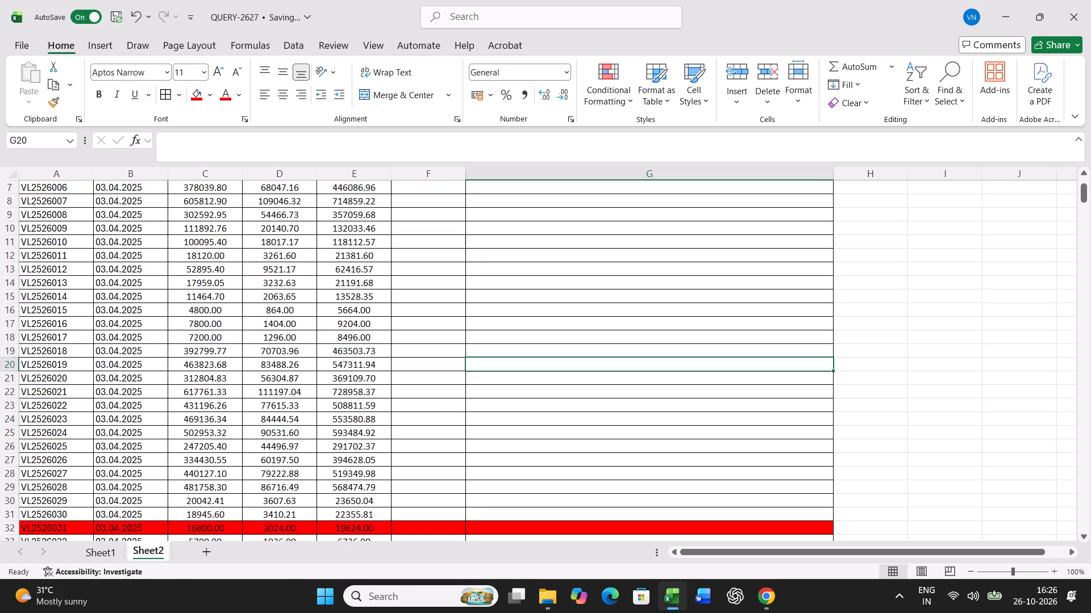
{"action": "scroll", "coordinate": [548, 493], "scroll_direction": "down", "scroll_amount": 4}
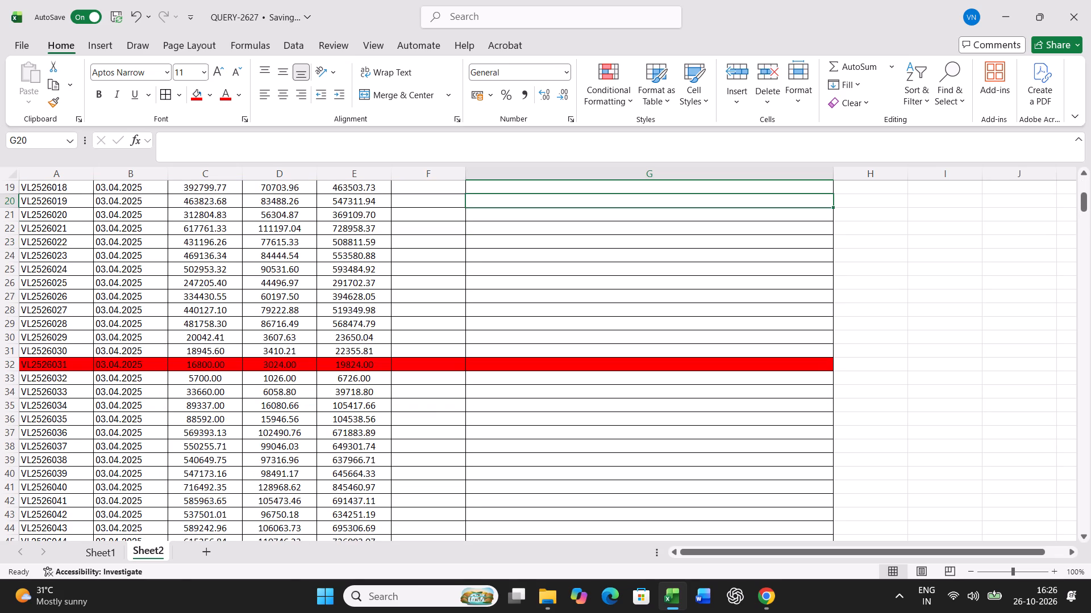
{"action": "scroll", "coordinate": [548, 493], "scroll_direction": "down", "scroll_amount": 3}
{"action": "scroll", "coordinate": [548, 493], "scroll_direction": "down", "scroll_amount": 18}
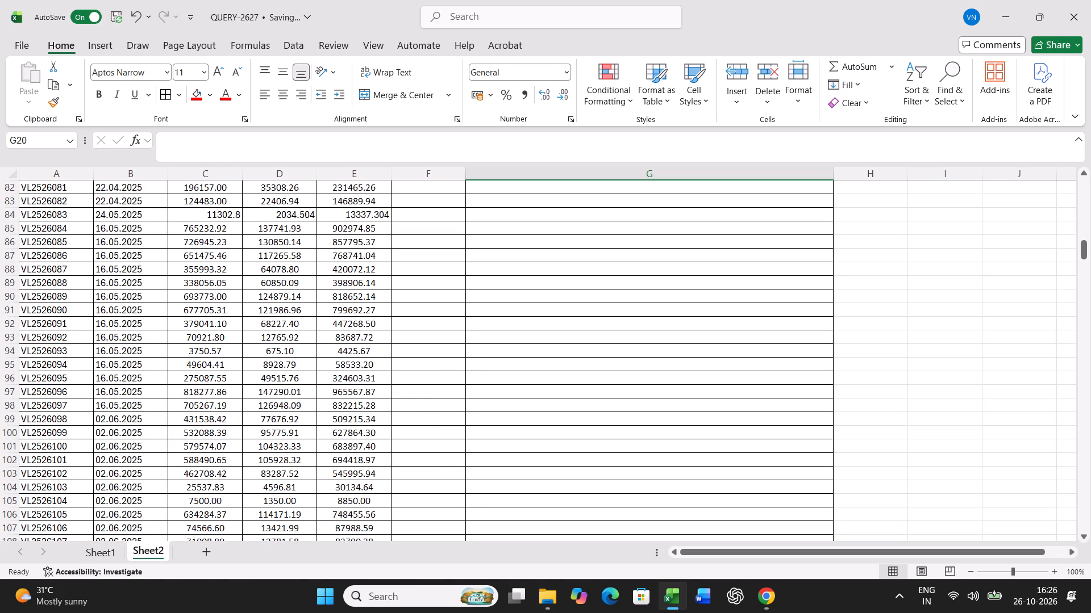
{"action": "scroll", "coordinate": [548, 493], "scroll_direction": "up", "scroll_amount": 11}
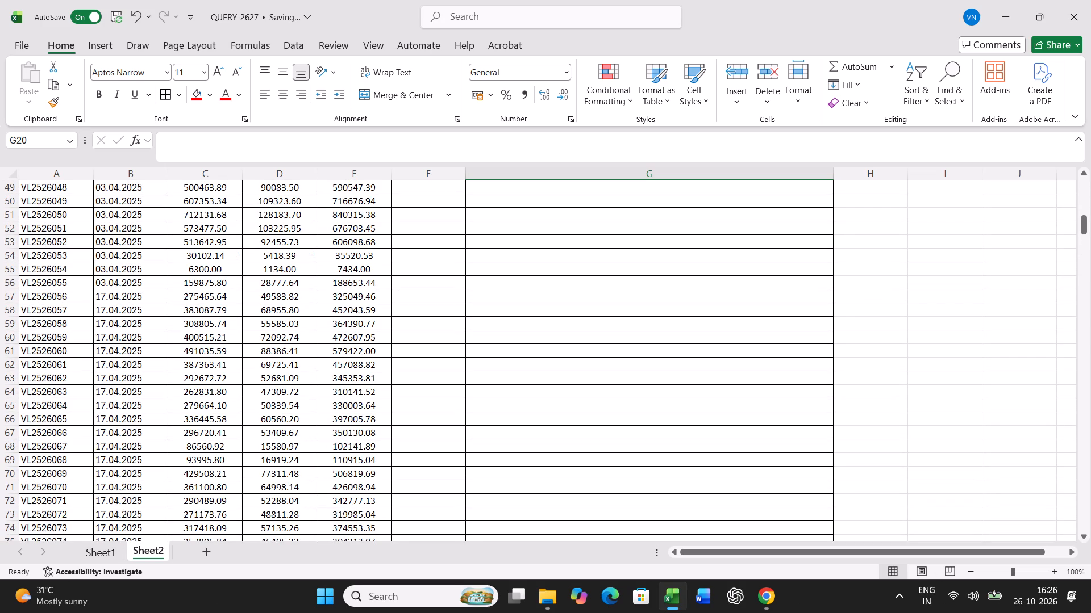
{"action": "key", "text": "ctrl+z"}
{"action": "left_click", "coordinate": [611, 430]}
Clear the OBL and Pass remarks in column G for bills VL2526290 to VL2526302.
{"action": "scroll", "coordinate": [612, 429], "scroll_direction": "up", "scroll_amount": 11}
{"action": "scroll", "coordinate": [612, 429], "scroll_direction": "down", "scroll_amount": 12}
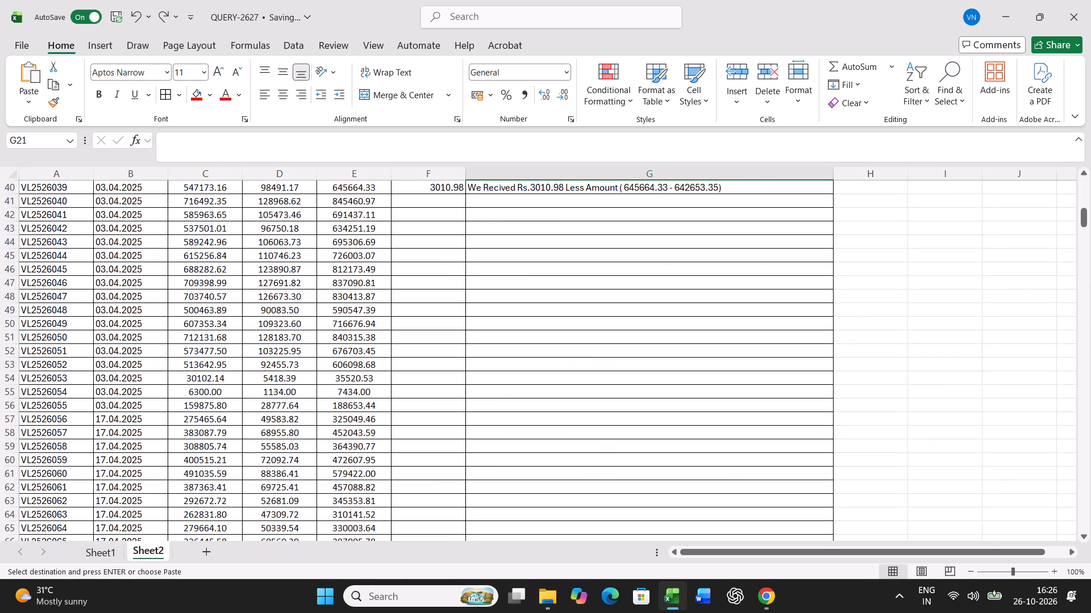
{"action": "scroll", "coordinate": [612, 429], "scroll_direction": "down", "scroll_amount": 20}
{"action": "scroll", "coordinate": [612, 429], "scroll_direction": "down", "scroll_amount": 20}
{"action": "scroll", "coordinate": [612, 429], "scroll_direction": "down", "scroll_amount": 5}
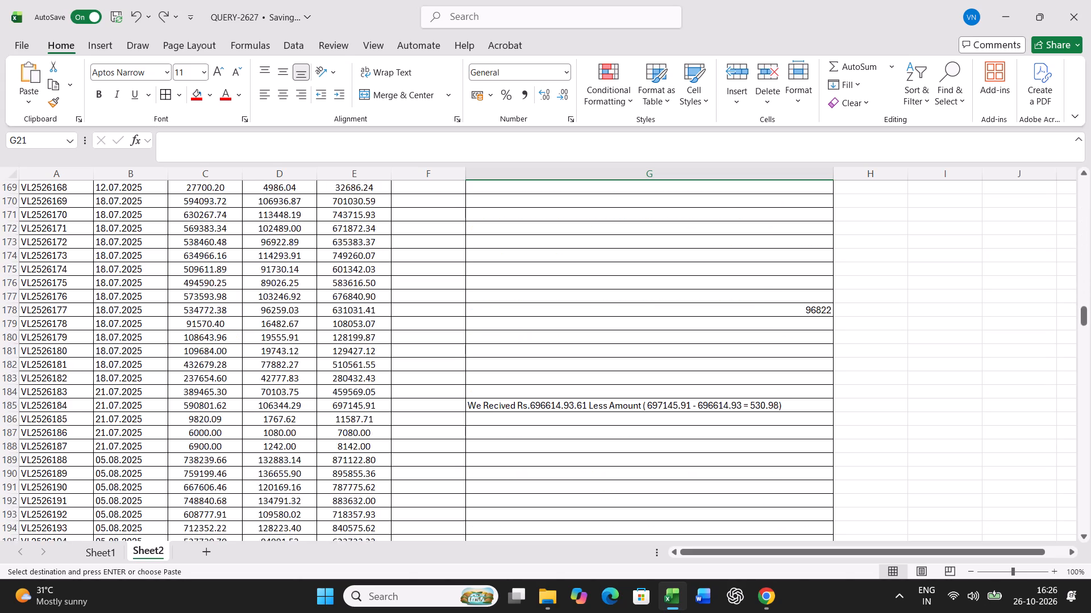
{"action": "scroll", "coordinate": [612, 429], "scroll_direction": "down", "scroll_amount": 20}
{"action": "scroll", "coordinate": [612, 429], "scroll_direction": "down", "scroll_amount": 20}
{"action": "scroll", "coordinate": [612, 429], "scroll_direction": "down", "scroll_amount": 5}
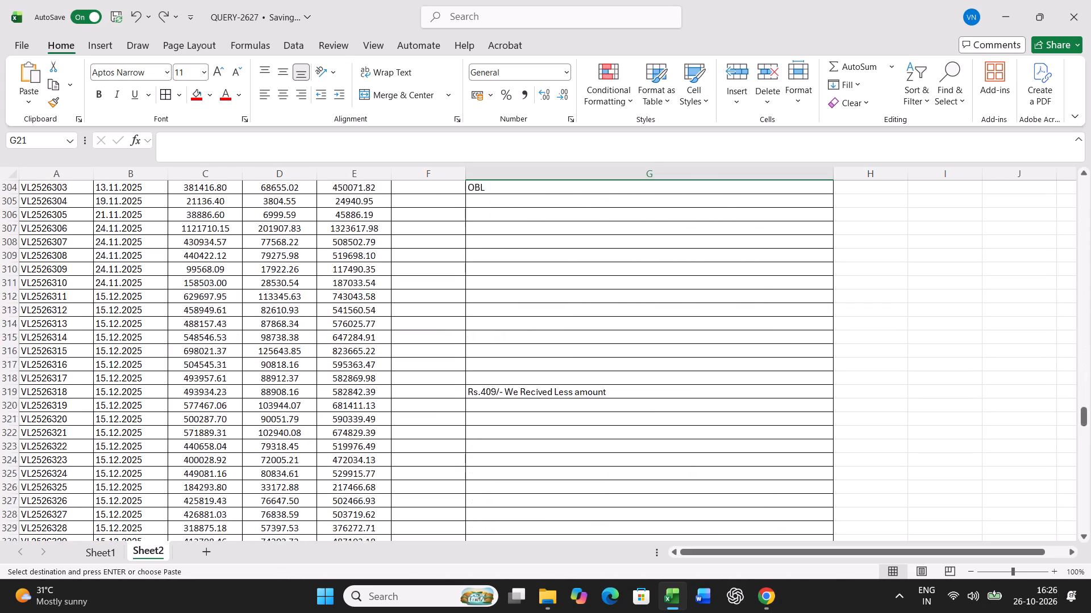
{"action": "scroll", "coordinate": [612, 429], "scroll_direction": "down", "scroll_amount": 1}
{"action": "scroll", "coordinate": [612, 429], "scroll_direction": "up", "scroll_amount": 8}
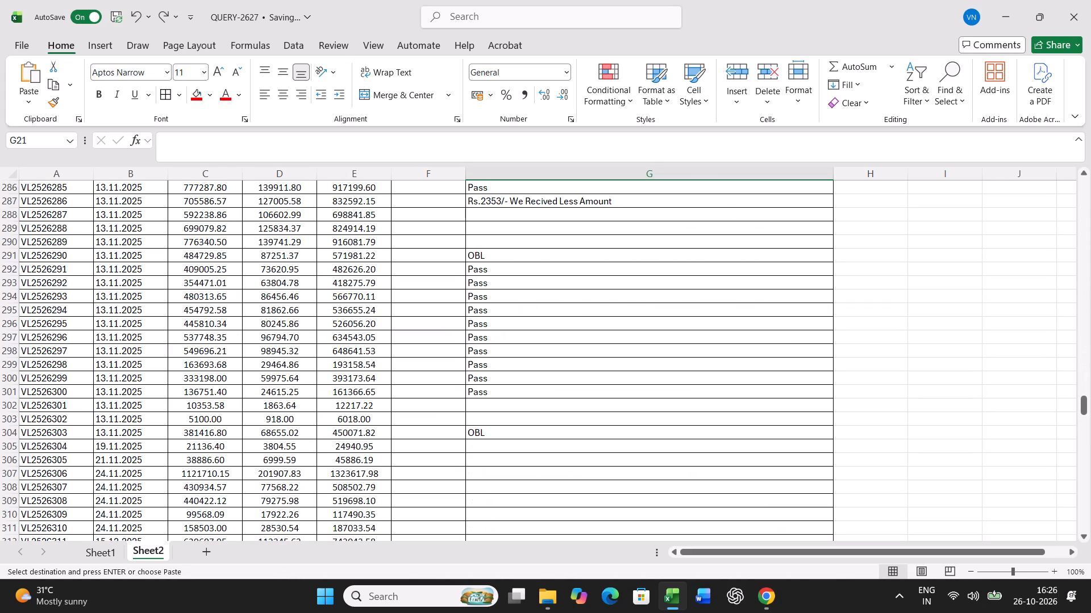
{"action": "left_click_drag", "start_coordinate": [509, 255], "coordinate": [510, 425]}
{"action": "key", "text": "Delete"}
Clear the Pass remarks for bills VL2526282 to VL2526285 and the OBL remark for bill VL2526303.
{"action": "scroll", "coordinate": [519, 432], "scroll_direction": "up", "scroll_amount": 4}
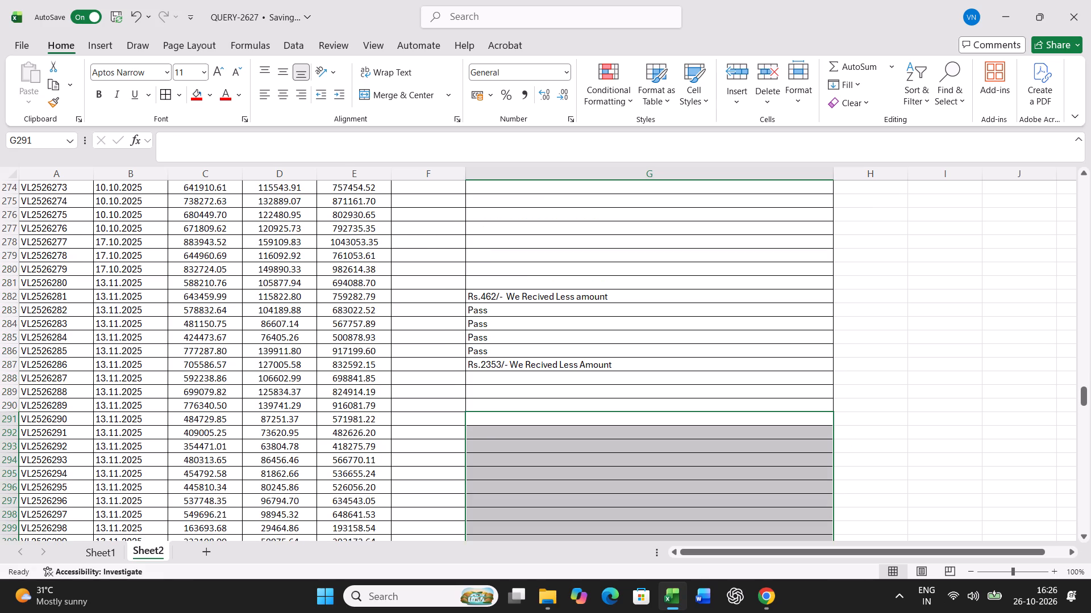
{"action": "left_click_drag", "start_coordinate": [498, 311], "coordinate": [499, 349]}
{"action": "key", "text": "Delete"}
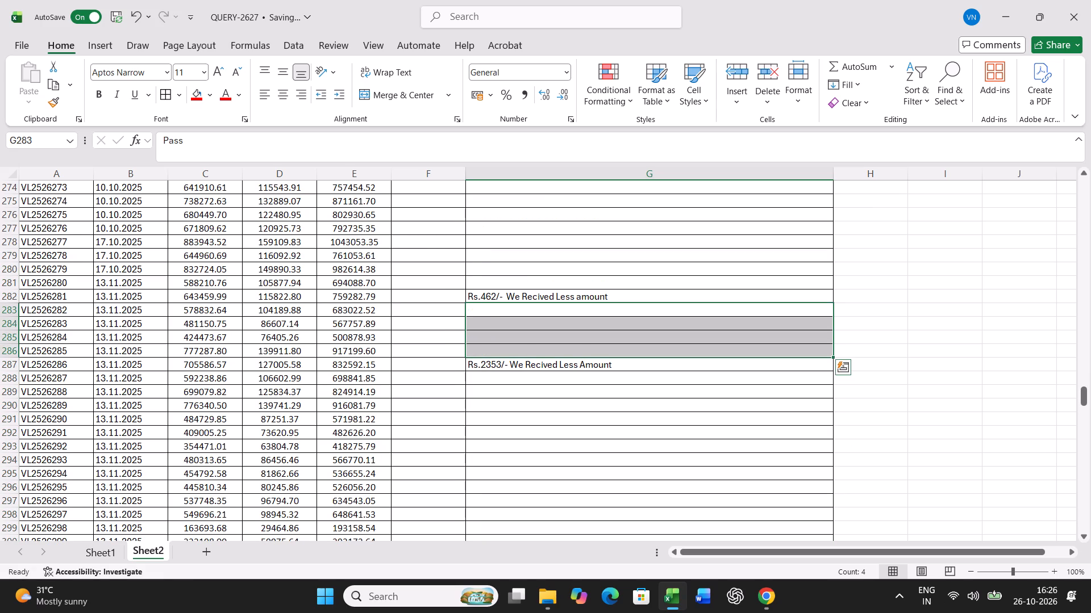
{"action": "scroll", "coordinate": [597, 451], "scroll_direction": "down", "scroll_amount": 9}
{"action": "left_click", "coordinate": [512, 231]}
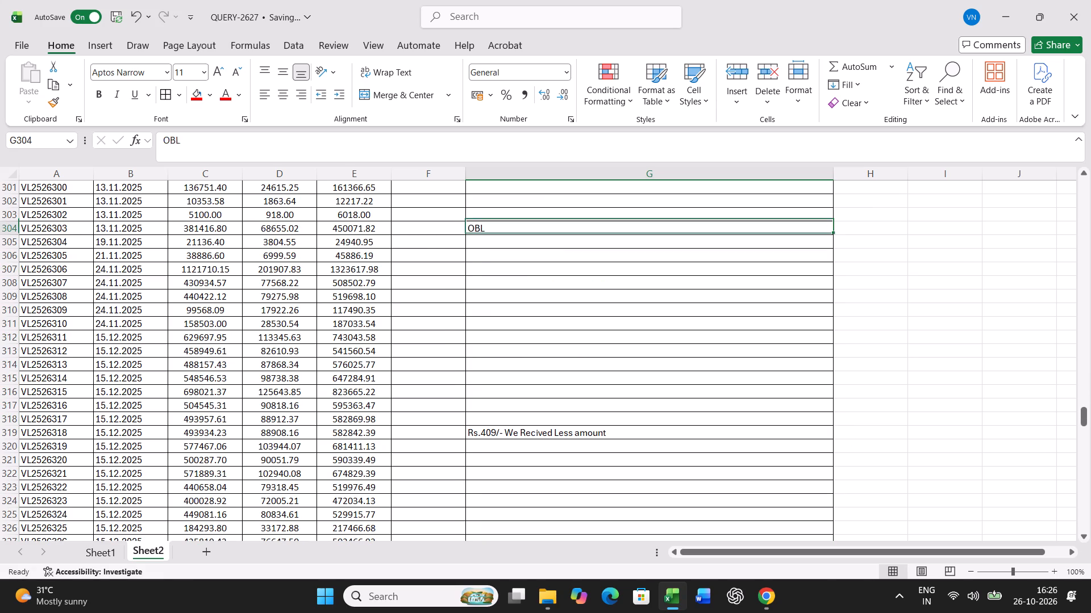
{"action": "key", "text": "Delete"}
Look through the column G remarks below bill VL2526303 for further status entries.
{"action": "scroll", "coordinate": [672, 488], "scroll_direction": "down", "scroll_amount": 15}
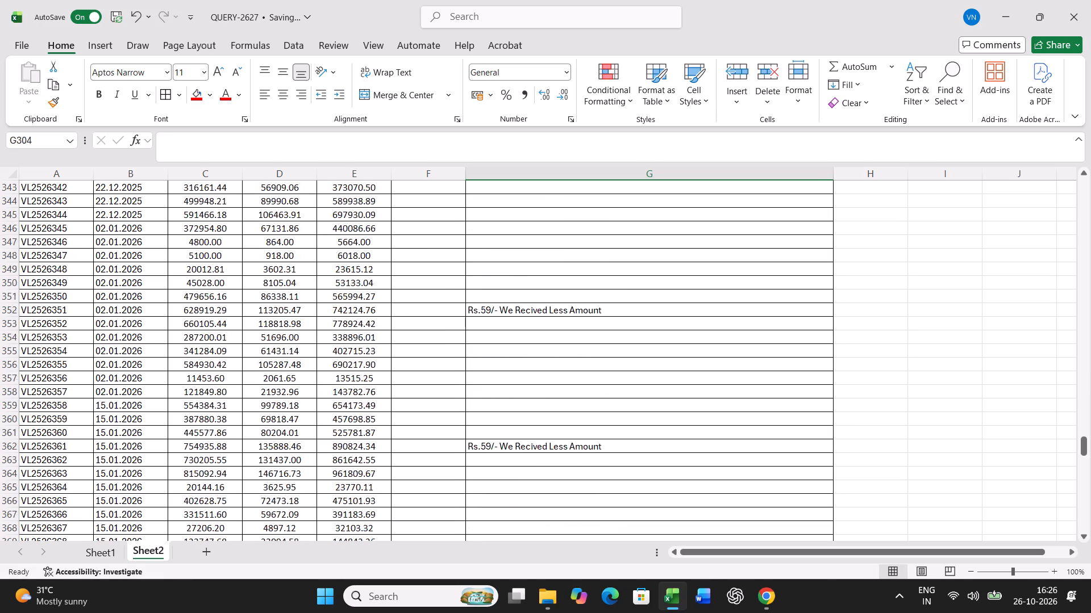
Look through the column G remarks from bill VL2526342 down to the last bill row on Sheet2.
{"action": "scroll", "coordinate": [671, 490], "scroll_direction": "down", "scroll_amount": 10}
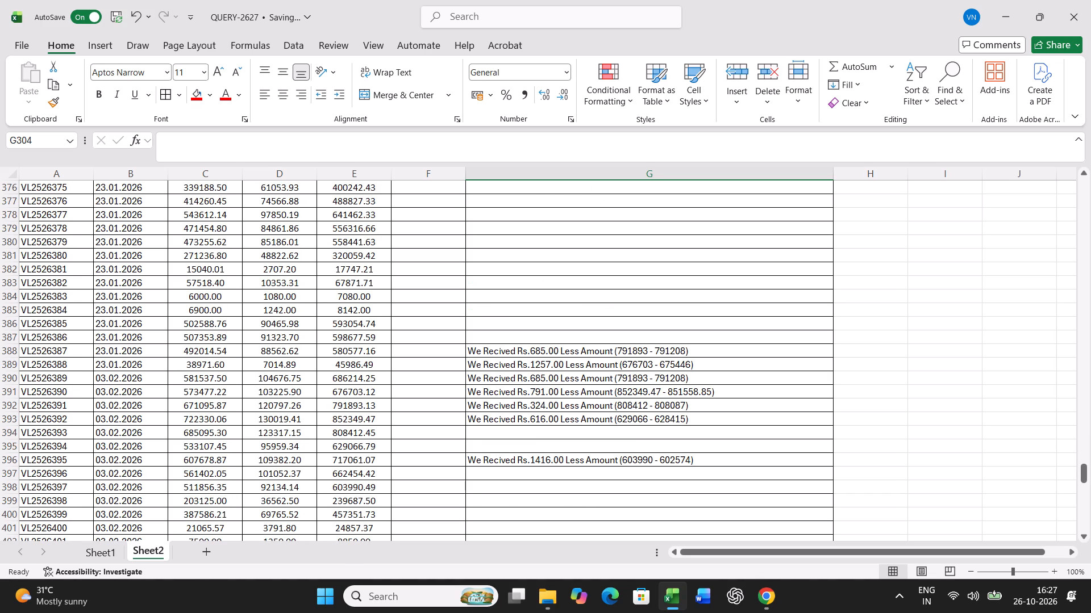
{"action": "scroll", "coordinate": [673, 470], "scroll_direction": "down", "scroll_amount": 4}
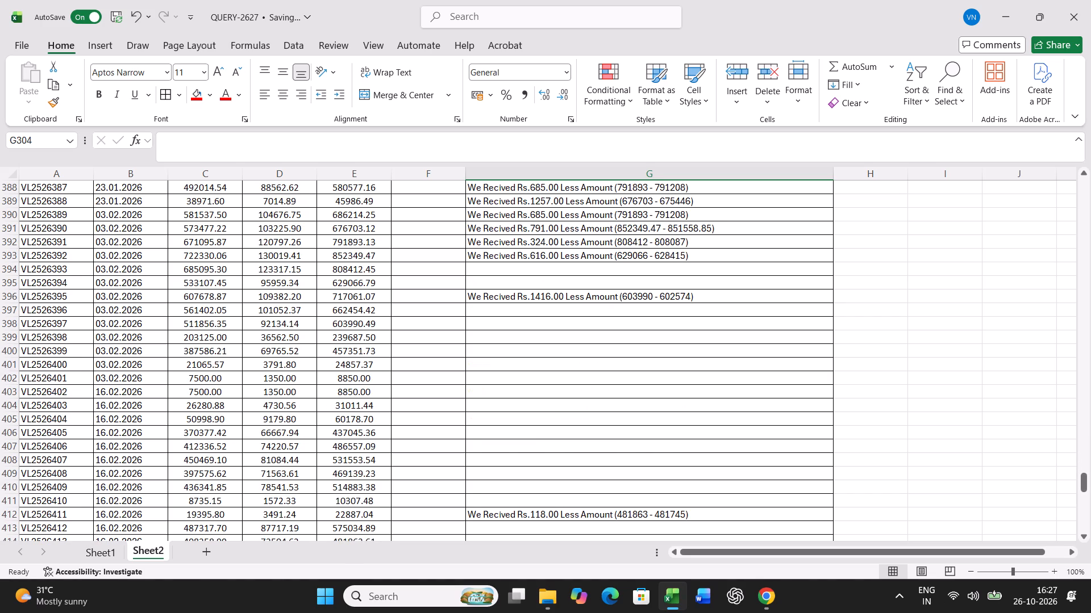
{"action": "scroll", "coordinate": [673, 470], "scroll_direction": "down", "scroll_amount": 4}
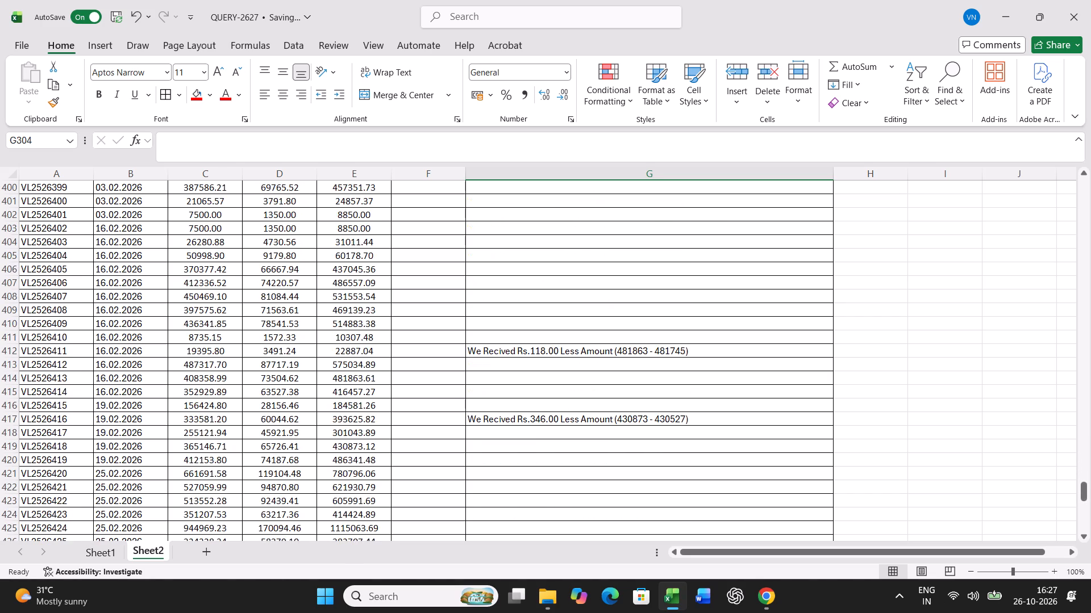
{"action": "scroll", "coordinate": [673, 470], "scroll_direction": "down", "scroll_amount": 18}
{"action": "scroll", "coordinate": [673, 470], "scroll_direction": "up", "scroll_amount": 4}
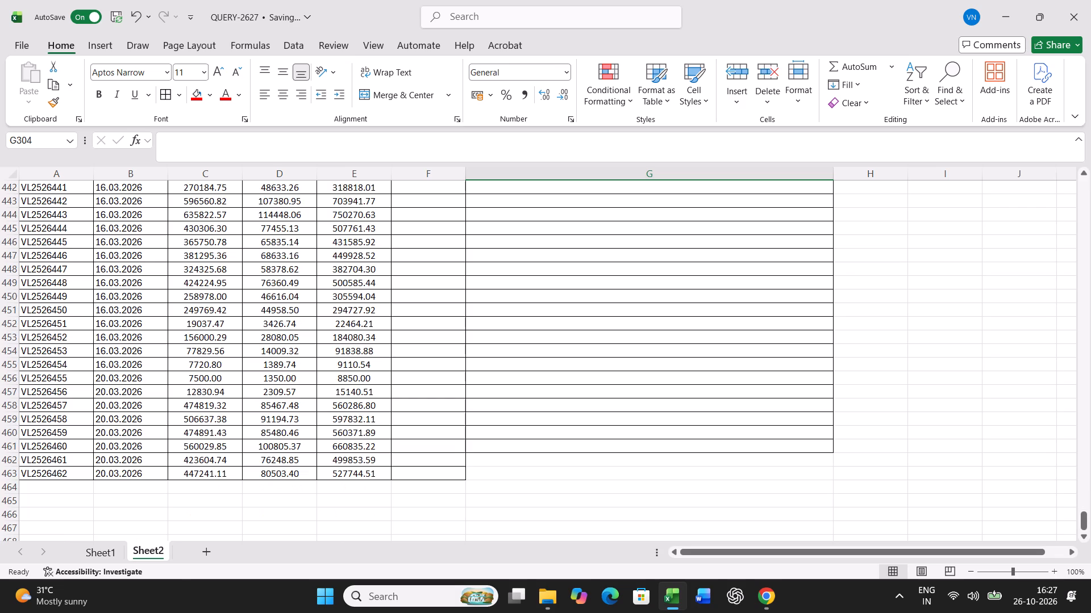
{"action": "left_click_drag", "start_coordinate": [563, 460], "coordinate": [562, 471]}
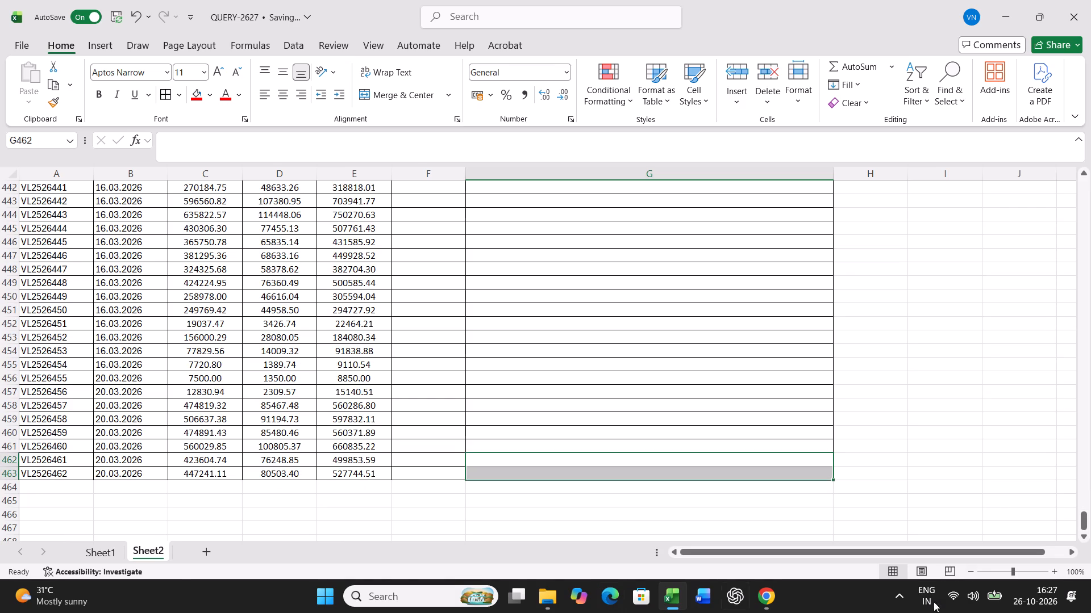
{"action": "left_click", "coordinate": [165, 97]}
{"action": "left_click", "coordinate": [548, 320]}
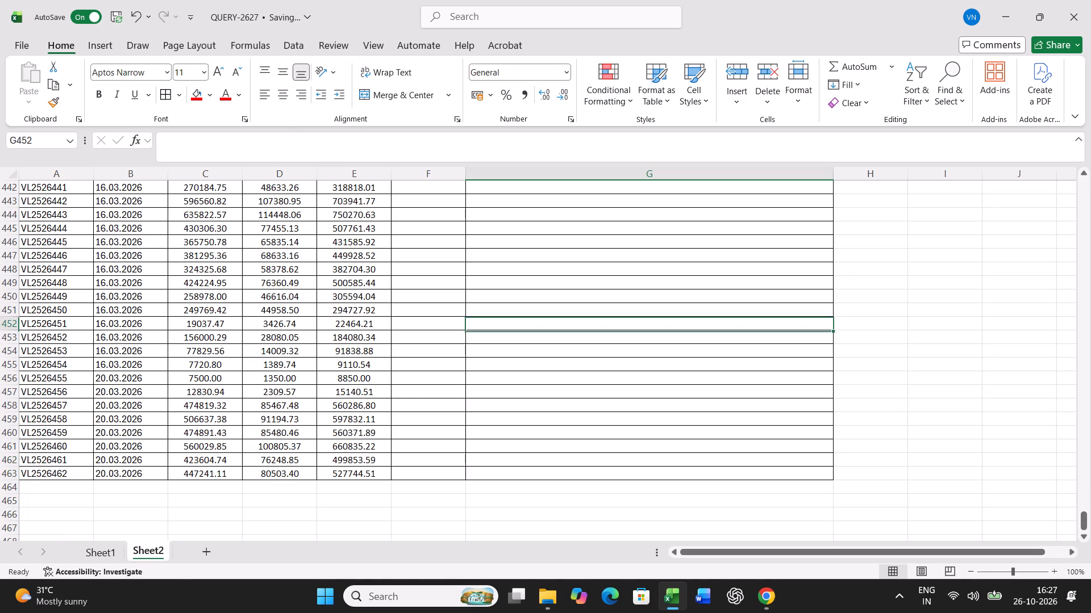
Copy the Diffrence value of bill VL2526002 near the start of Sheet2.
{"action": "scroll", "coordinate": [878, 464], "scroll_direction": "up", "scroll_amount": 6}
{"action": "left_click_drag", "start_coordinate": [1085, 509], "coordinate": [1090, 195]}
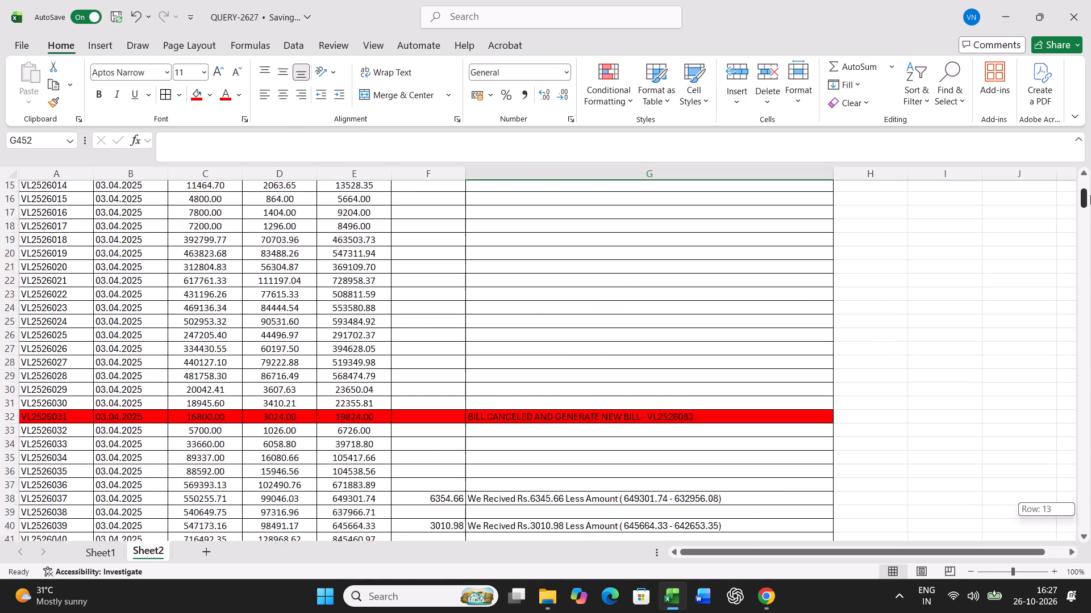
{"action": "left_click_drag", "start_coordinate": [1090, 195], "coordinate": [1090, 162]}
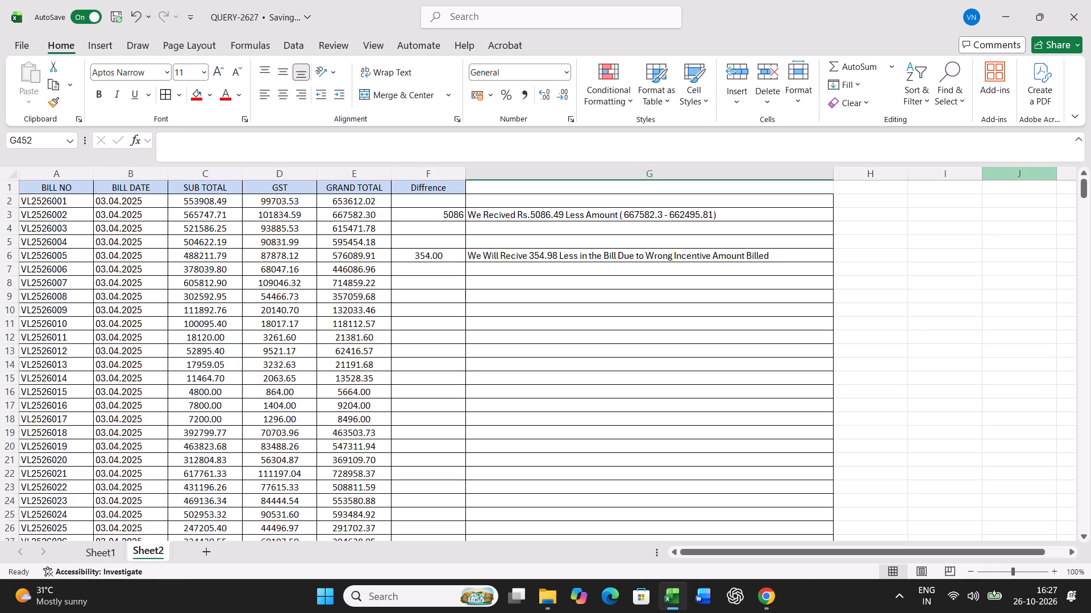
{"action": "scroll", "coordinate": [656, 321], "scroll_direction": "up", "scroll_amount": 8}
{"action": "left_click", "coordinate": [446, 213]}
{"action": "scroll", "coordinate": [574, 374], "scroll_direction": "up", "scroll_amount": 4}
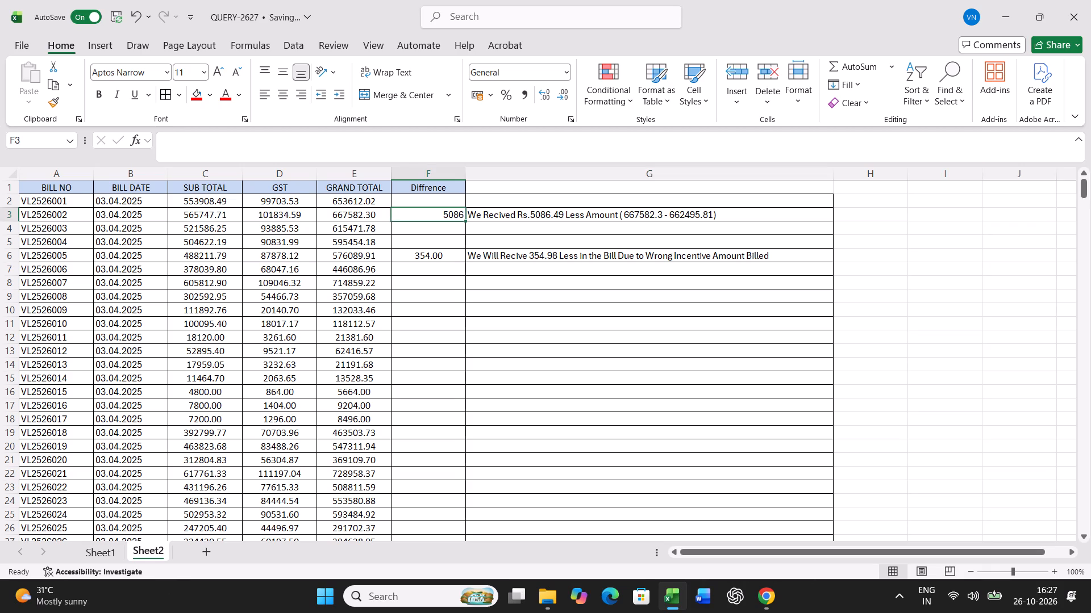
{"action": "scroll", "coordinate": [630, 422], "scroll_direction": "down", "scroll_amount": 1}
{"action": "scroll", "coordinate": [630, 422], "scroll_direction": "up", "scroll_amount": 5}
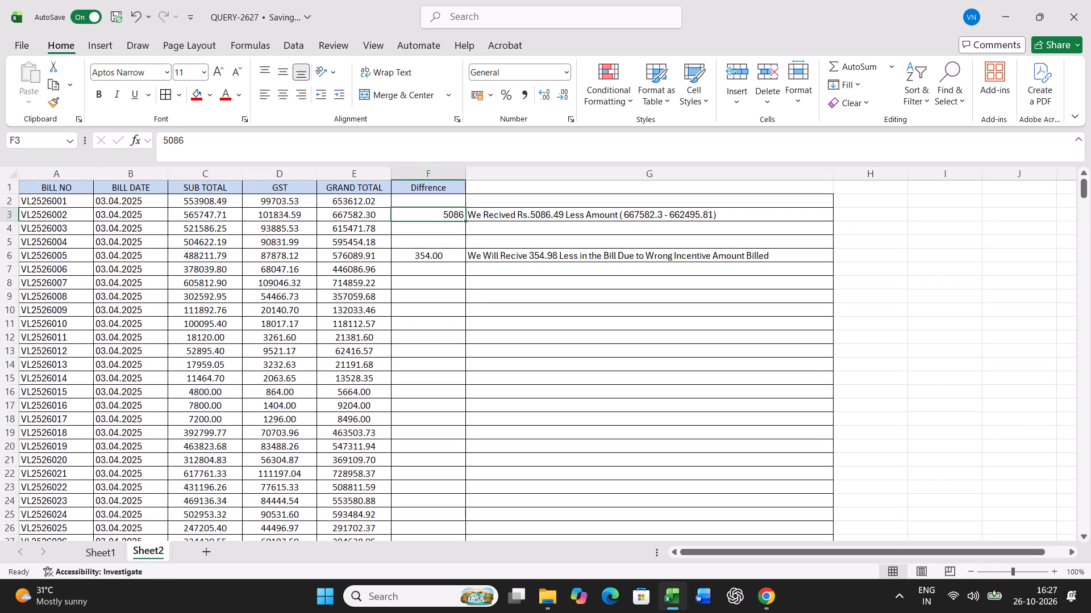
{"action": "key", "text": "ctrl+c"}
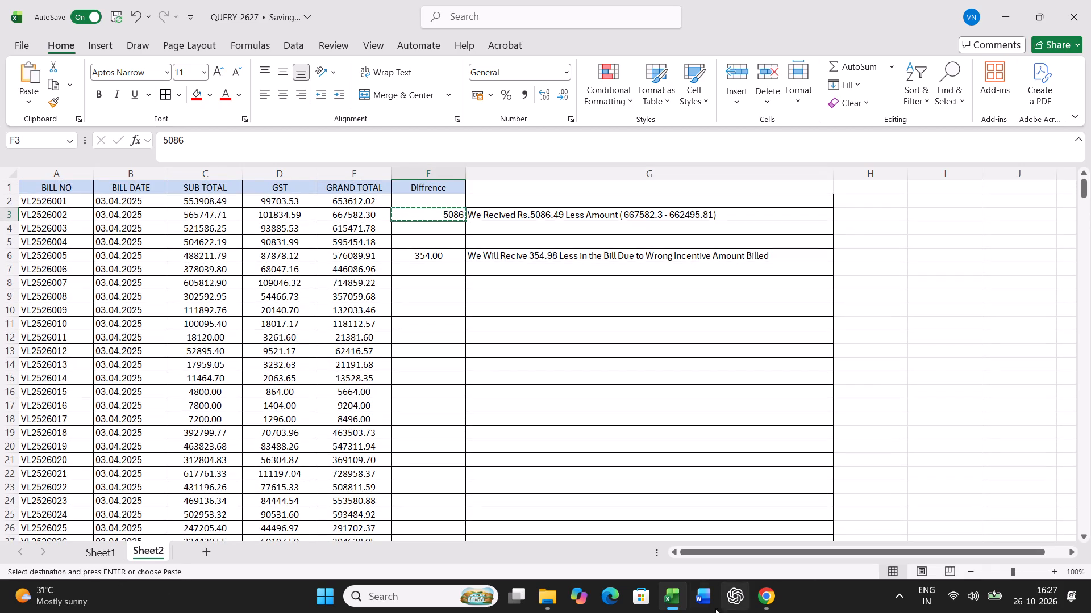
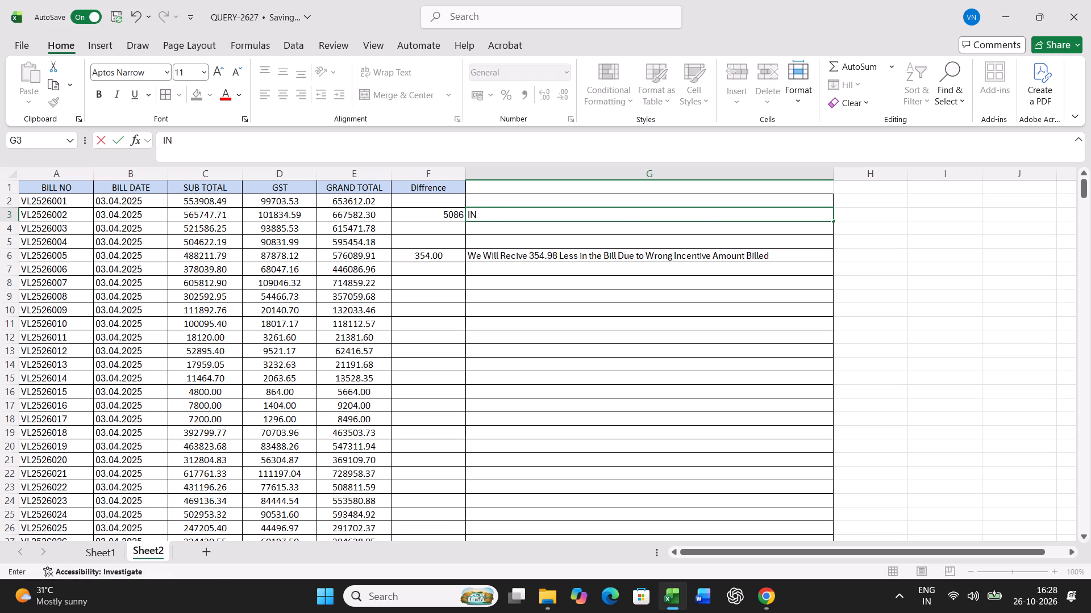
Write the remark "IN CASE OF DILIVERY" in column G for bill VL2526002.
{"action": "type", "text": "CASE"}
{"action": "key", "text": "space"}
{"action": "type", "text": "OF DIL"}
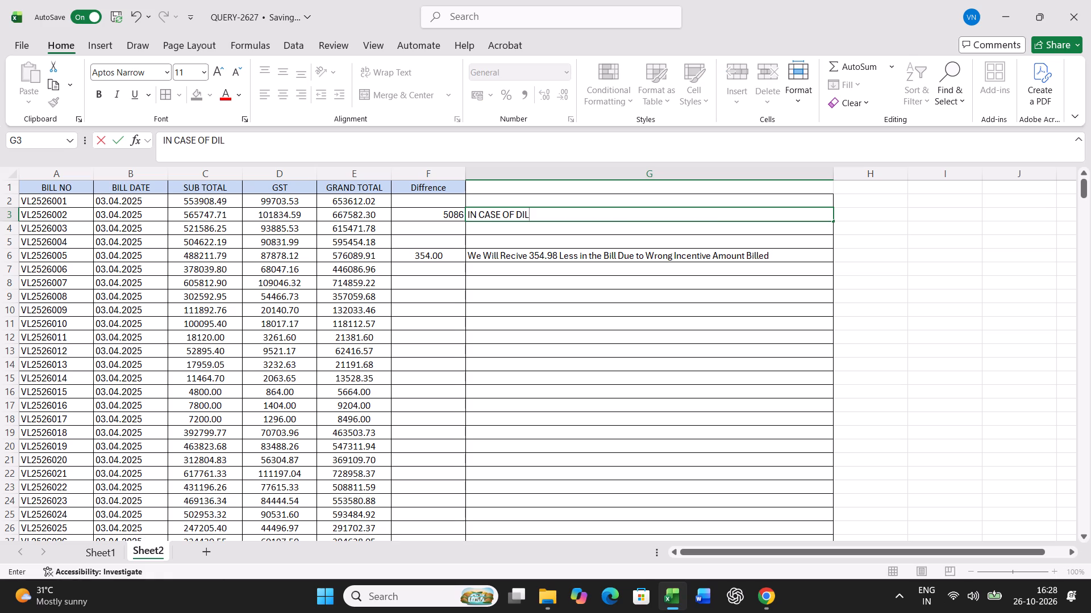
{"action": "type", "text": "IVERY"}
{"action": "key", "text": "space"}
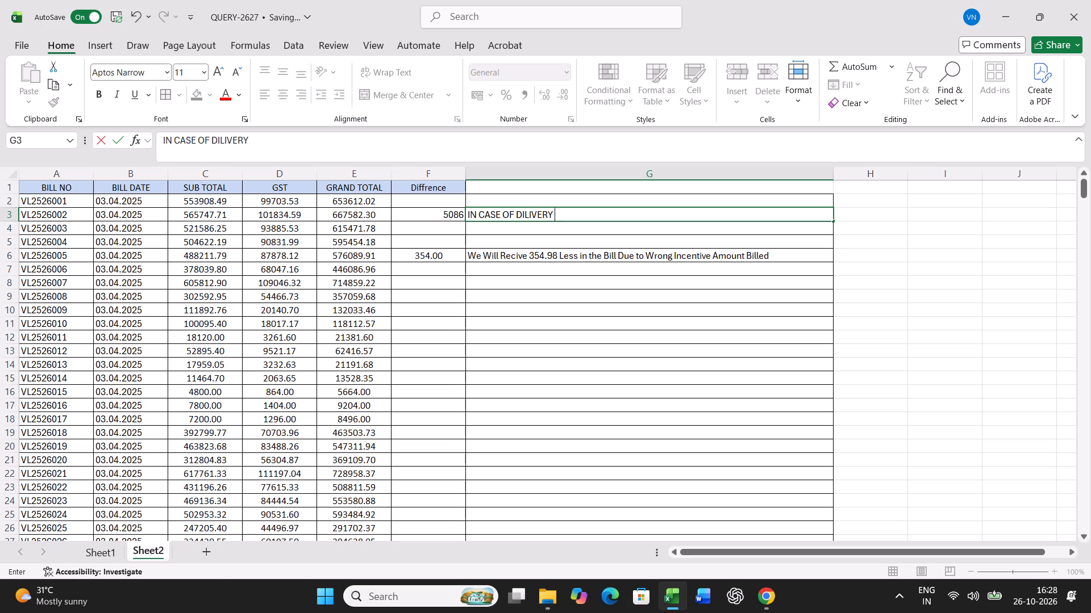
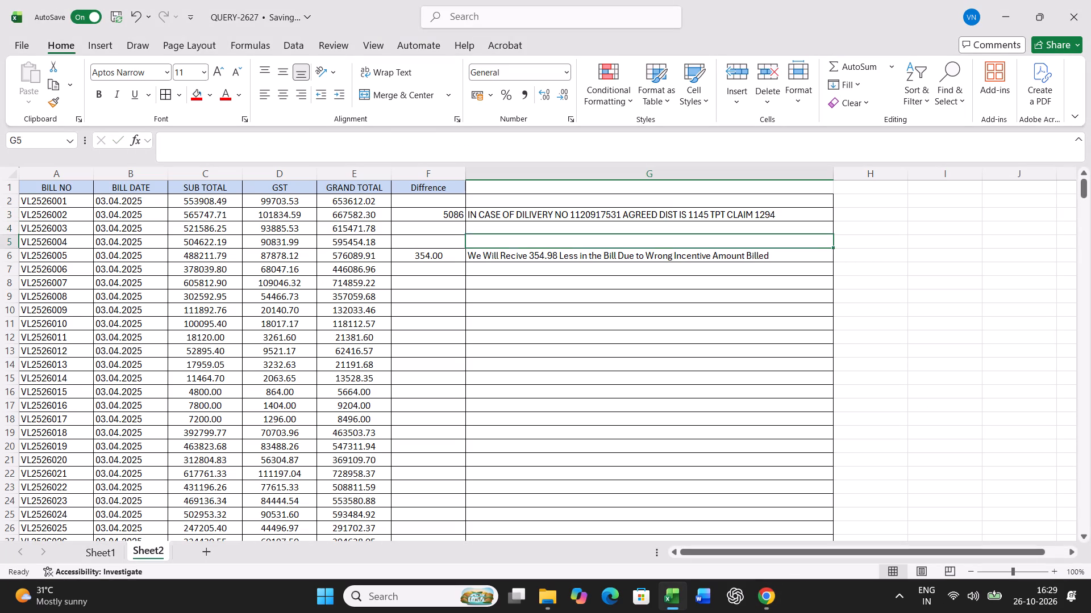
Enter 354 as the difference for bill VL2526005 and reduce its number format to no decimal places.
{"action": "key", "text": "Down"}
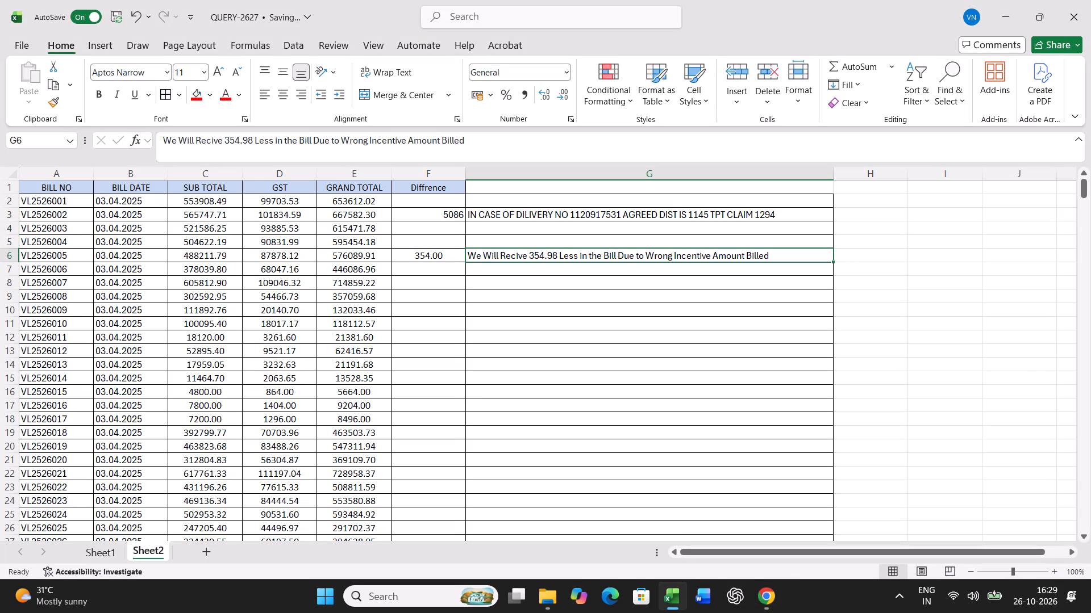
{"action": "key", "text": "Left"}
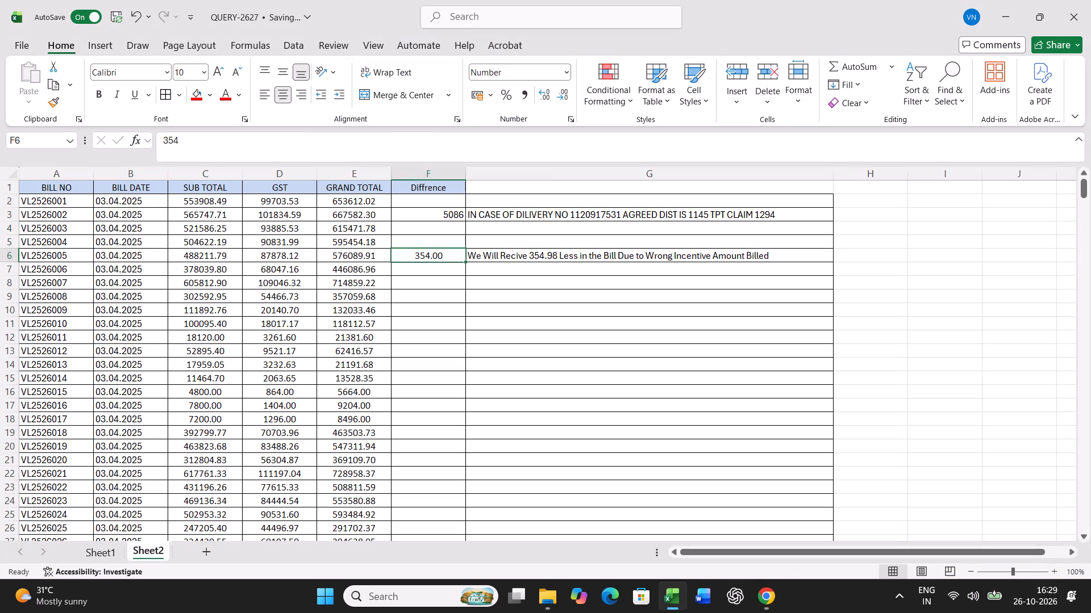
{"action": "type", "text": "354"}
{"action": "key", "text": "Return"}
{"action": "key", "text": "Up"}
{"action": "double_click", "coordinate": [565, 96]}
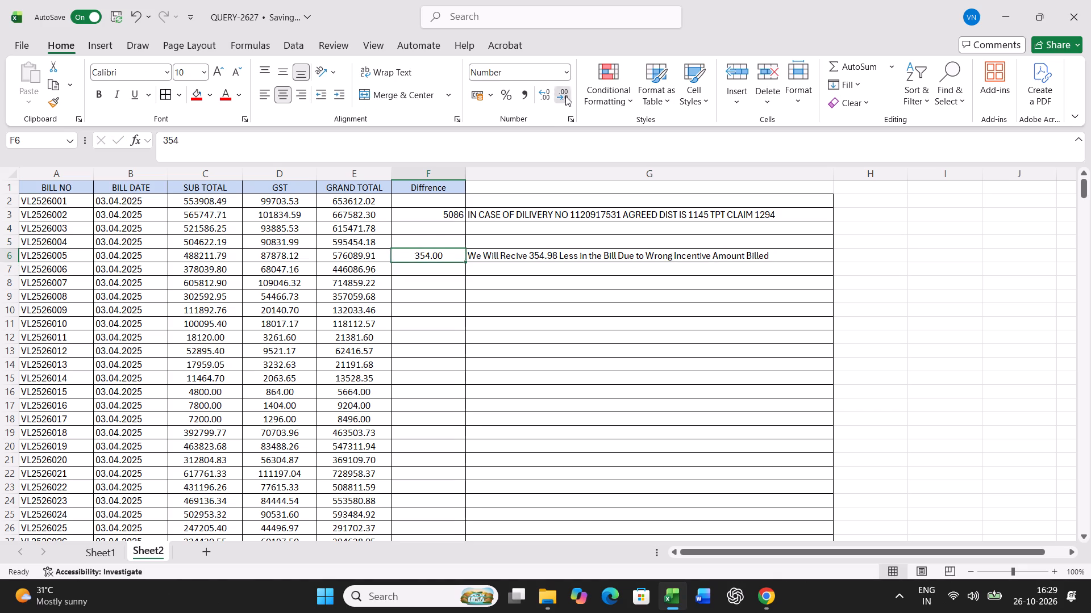
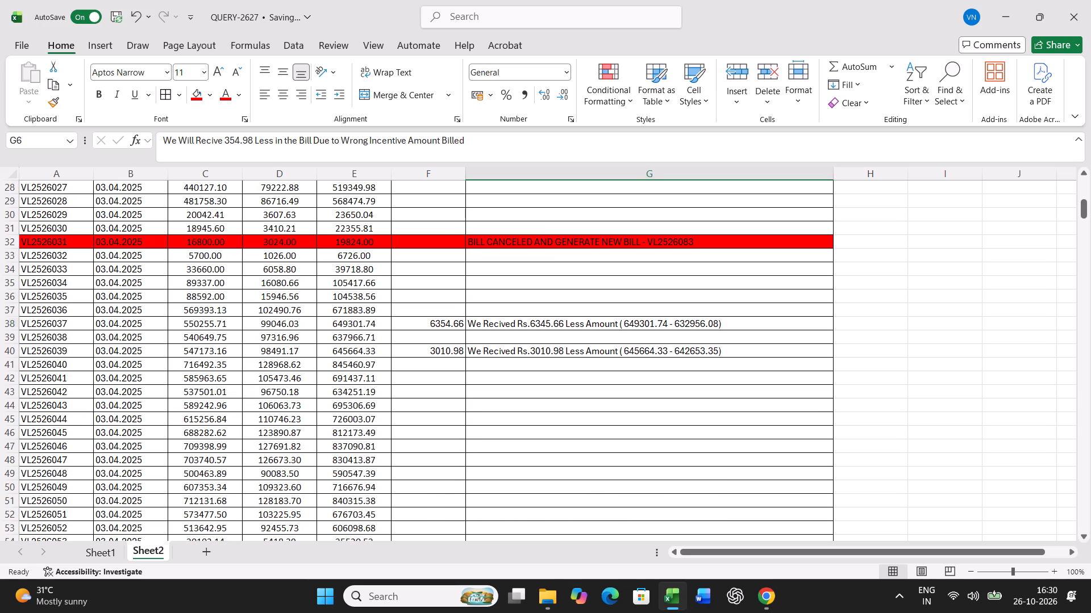
Select the bill number cell for VL2526037 in column A.
{"action": "left_click", "coordinate": [55, 324]}
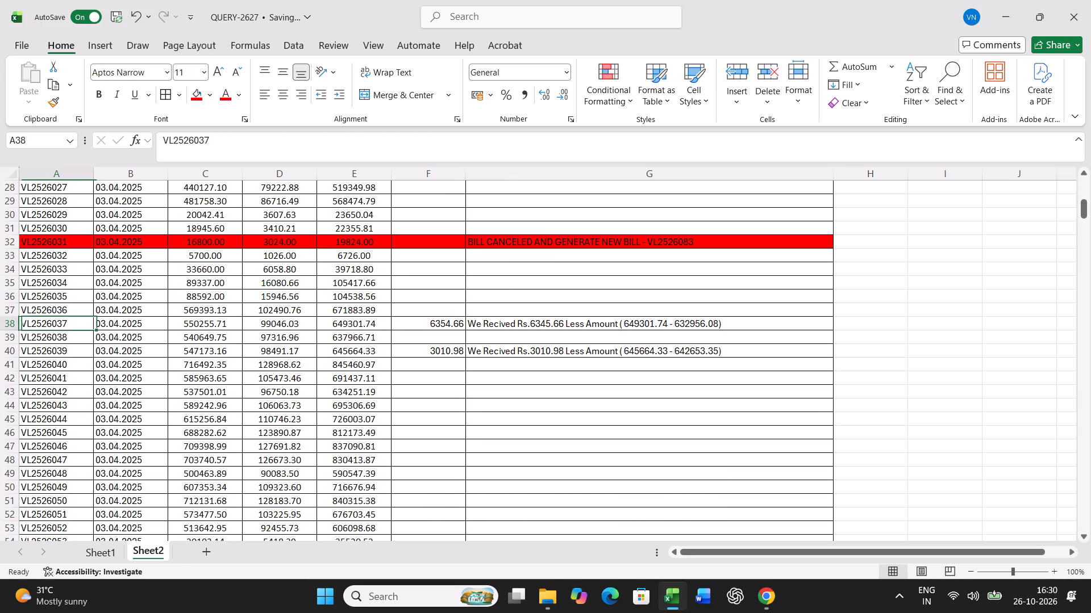
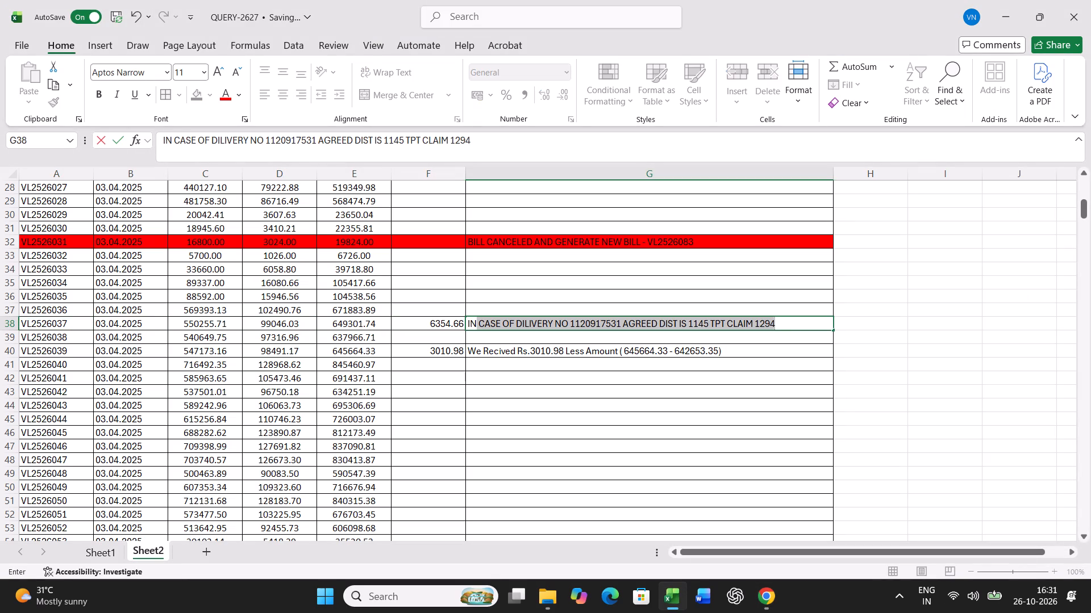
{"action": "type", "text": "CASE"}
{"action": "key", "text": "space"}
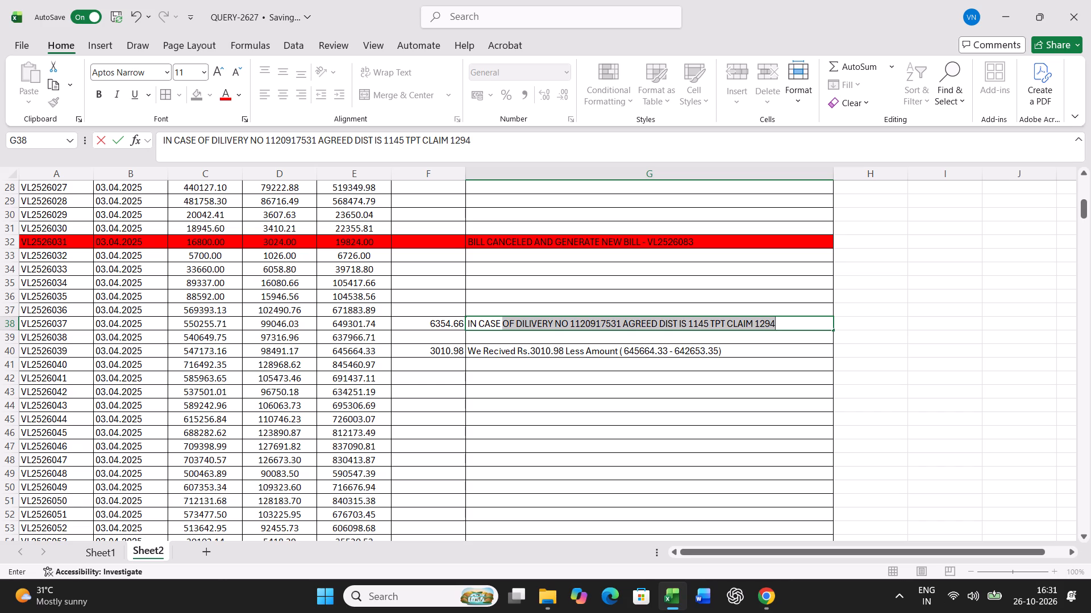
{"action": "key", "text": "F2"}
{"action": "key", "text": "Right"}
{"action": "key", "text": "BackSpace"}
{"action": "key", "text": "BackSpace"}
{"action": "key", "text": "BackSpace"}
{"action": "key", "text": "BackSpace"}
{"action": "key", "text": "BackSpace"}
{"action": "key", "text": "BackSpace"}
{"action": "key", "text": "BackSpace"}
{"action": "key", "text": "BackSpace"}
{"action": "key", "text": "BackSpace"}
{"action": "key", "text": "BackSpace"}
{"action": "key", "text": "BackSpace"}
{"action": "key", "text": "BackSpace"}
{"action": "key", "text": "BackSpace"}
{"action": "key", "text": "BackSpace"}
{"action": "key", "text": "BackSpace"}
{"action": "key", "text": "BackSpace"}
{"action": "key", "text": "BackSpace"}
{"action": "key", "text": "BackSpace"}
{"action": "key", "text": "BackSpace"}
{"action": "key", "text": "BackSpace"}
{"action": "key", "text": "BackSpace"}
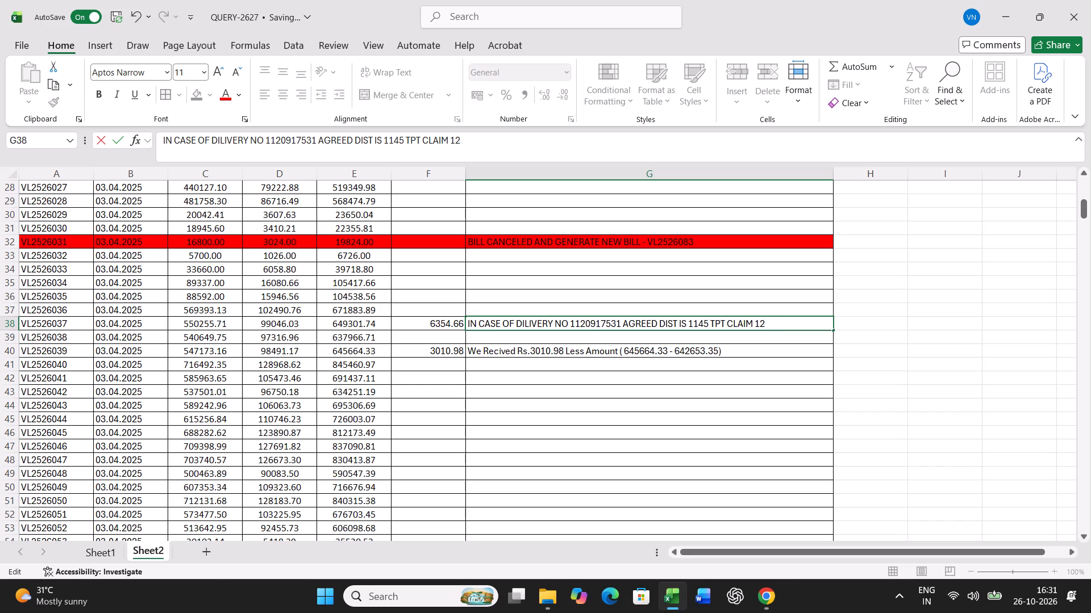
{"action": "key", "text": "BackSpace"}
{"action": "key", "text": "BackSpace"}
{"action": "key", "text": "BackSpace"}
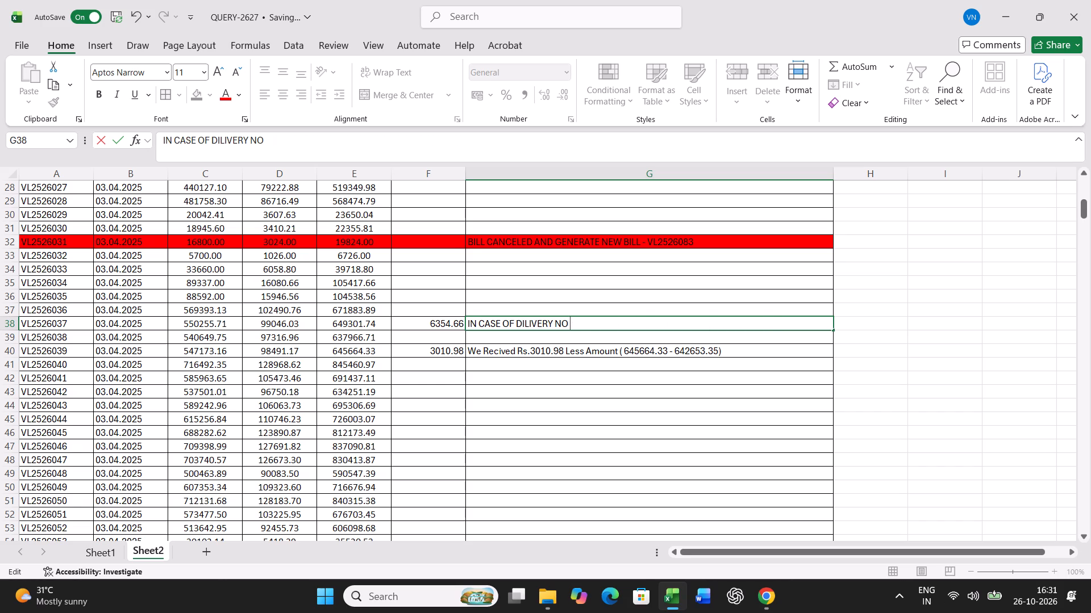
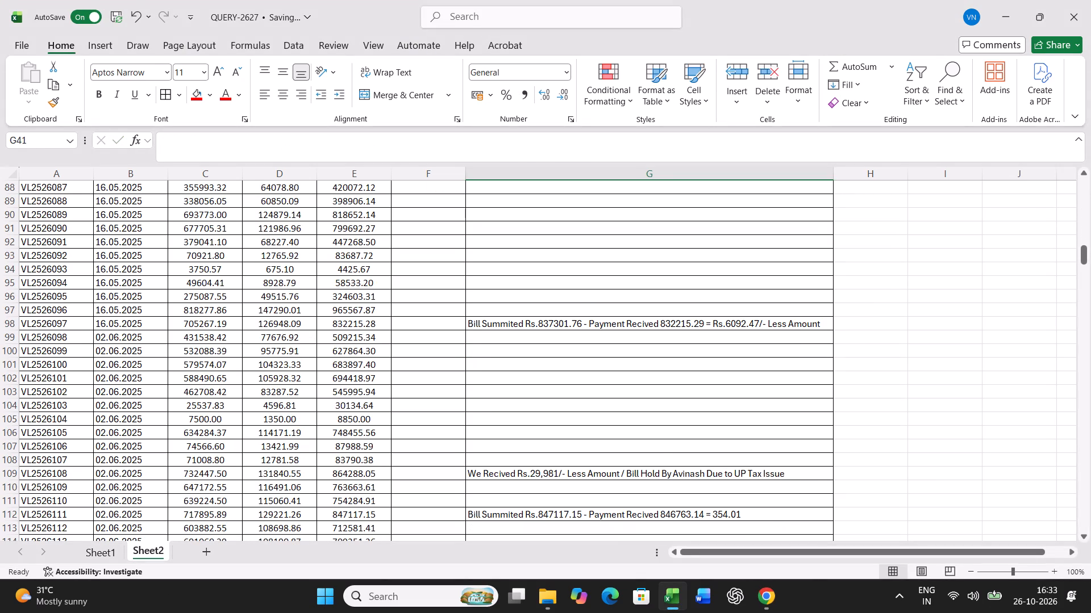
Select the bill number cell VL2526097 in column A, whose row carries a less-amount payment remark.
{"action": "left_click", "coordinate": [66, 322]}
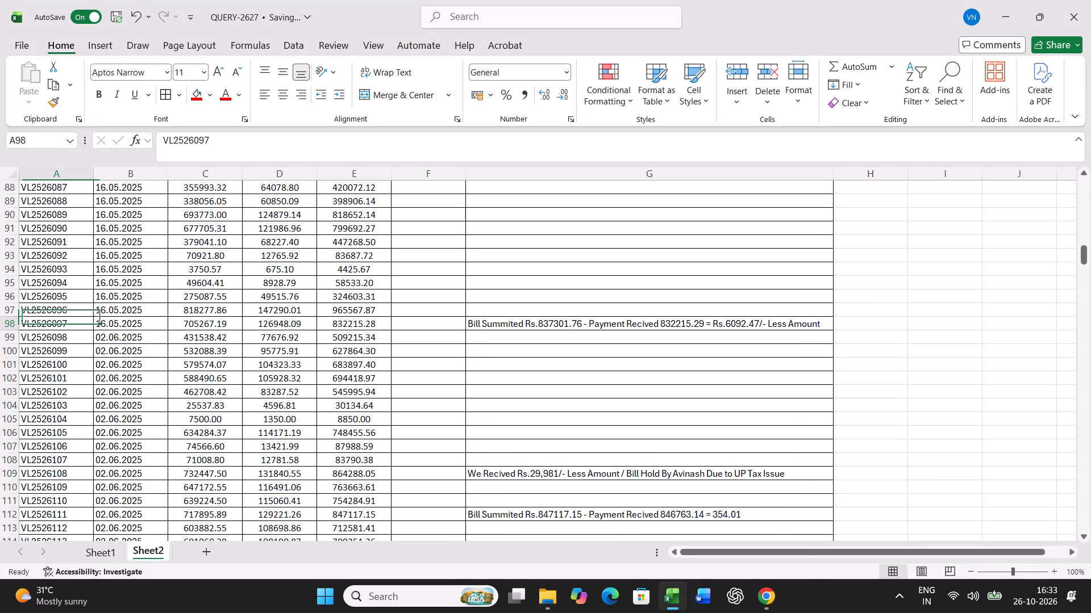
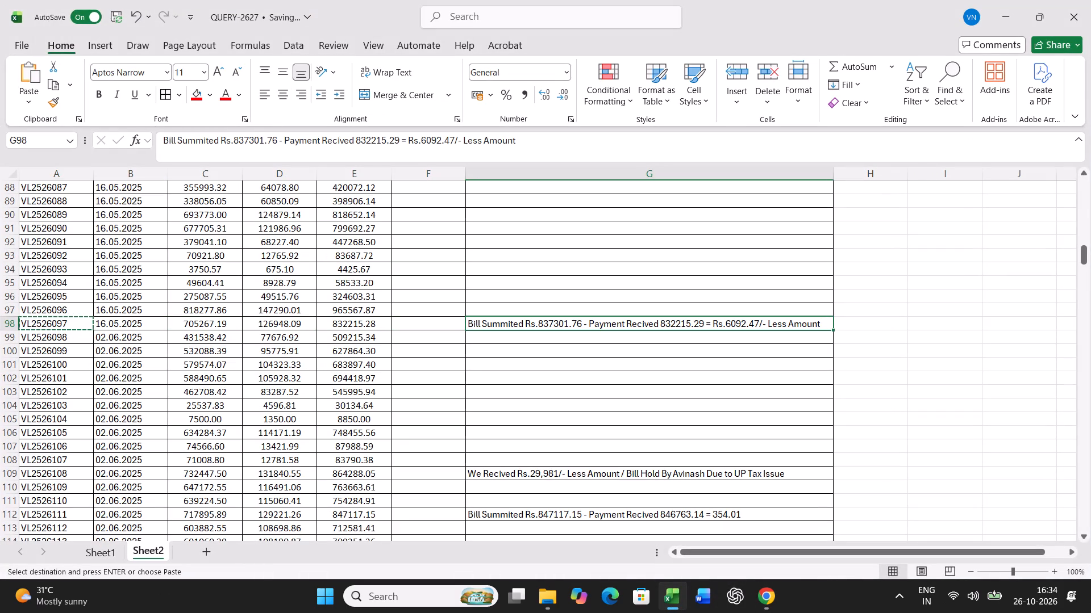
Enter the difference 6092 in column F for bill VL2526097.
{"action": "key", "text": "Left"}
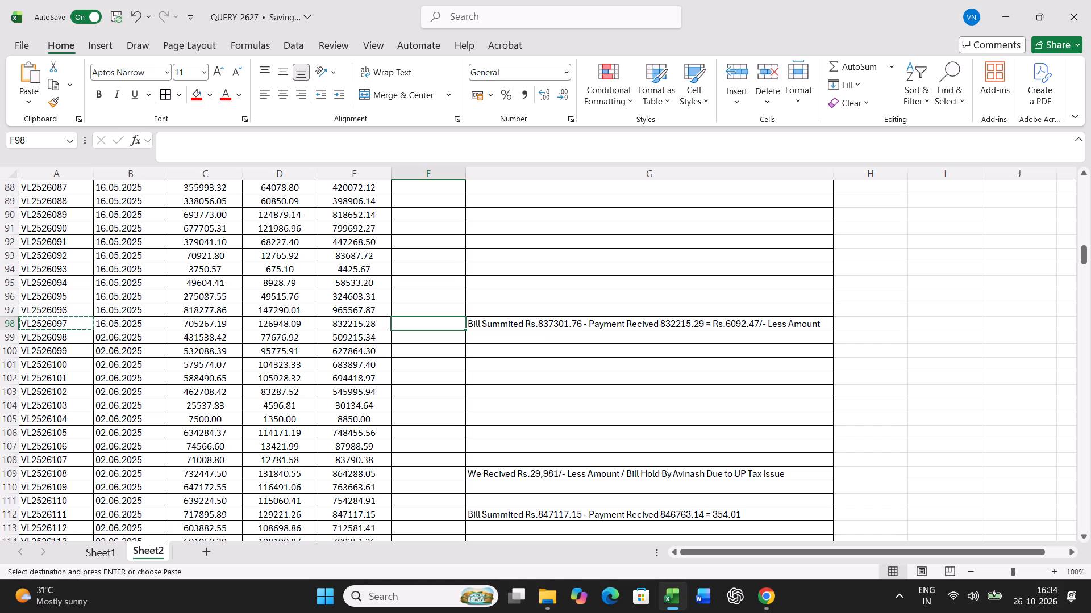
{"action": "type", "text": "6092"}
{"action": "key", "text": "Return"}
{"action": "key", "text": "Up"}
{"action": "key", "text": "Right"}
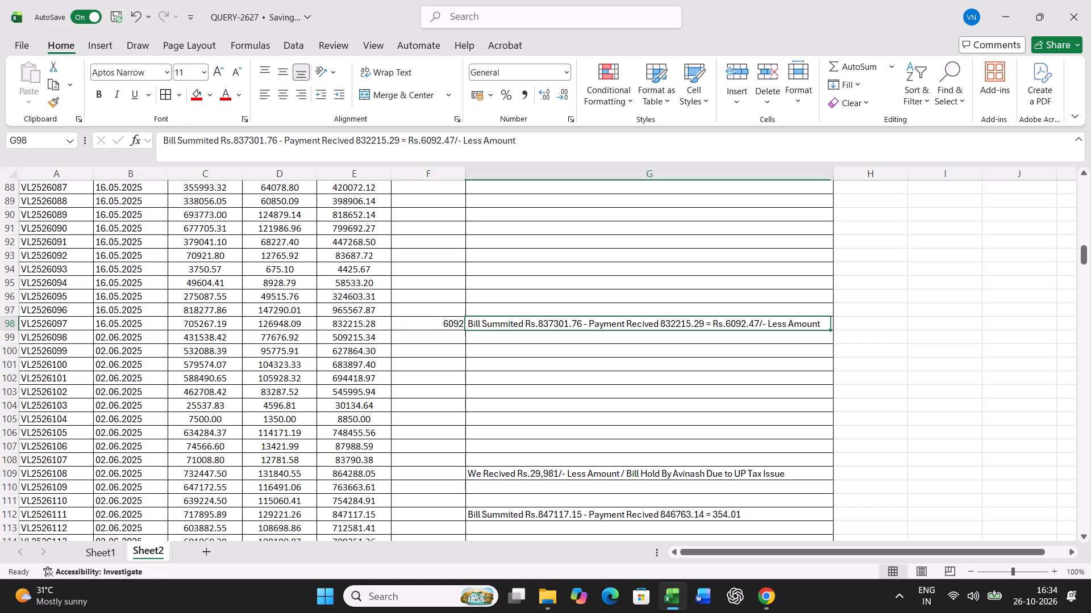
{"action": "scroll", "coordinate": [578, 443], "scroll_direction": "up", "scroll_amount": 14}
{"action": "scroll", "coordinate": [579, 440], "scroll_direction": "down", "scroll_amount": 2}
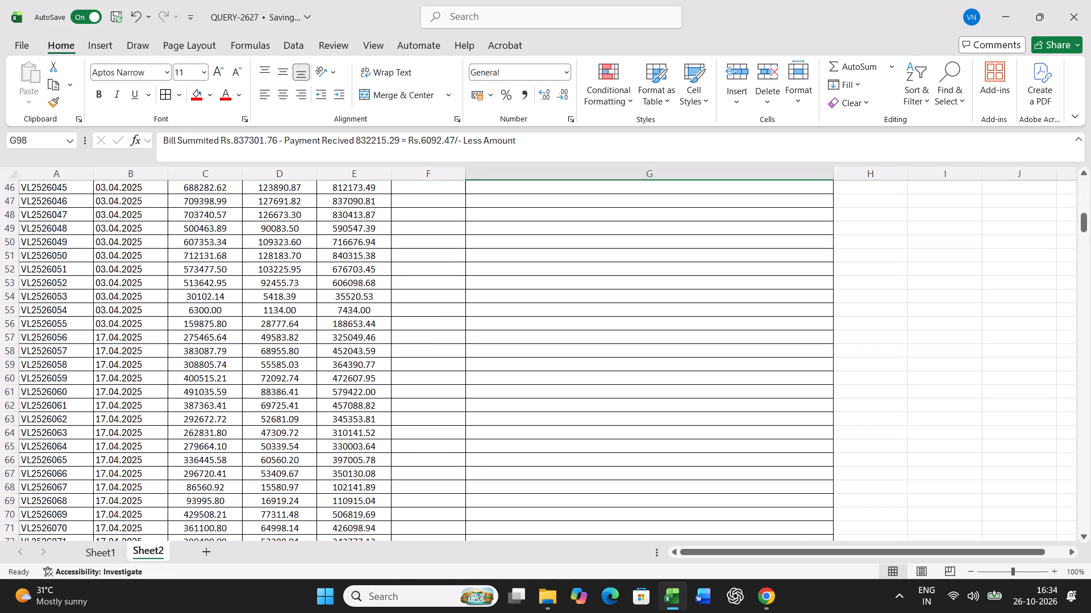
{"action": "scroll", "coordinate": [579, 440], "scroll_direction": "down", "scroll_amount": 10}
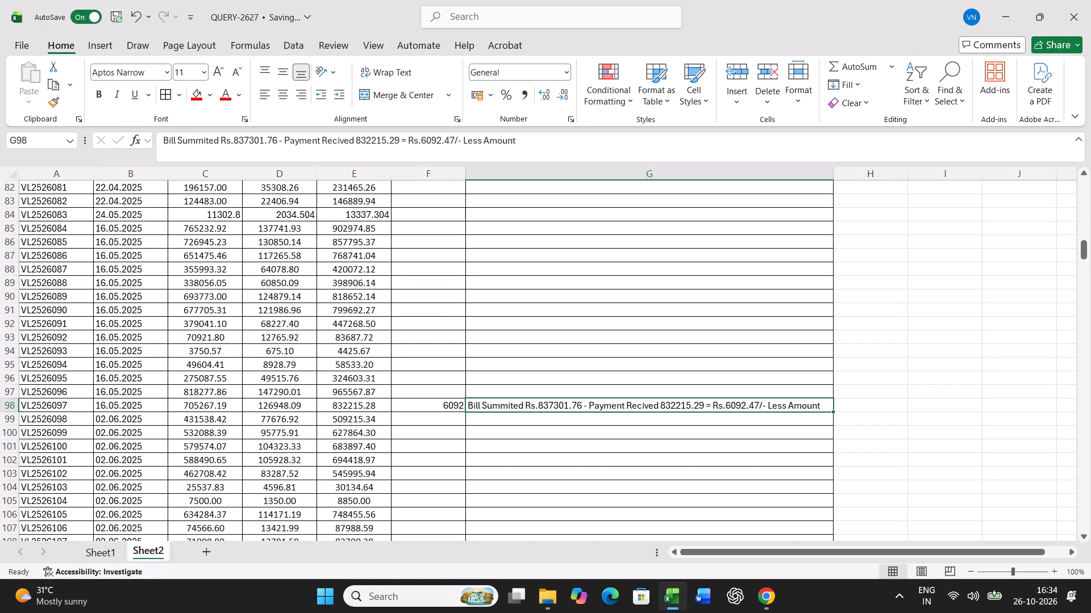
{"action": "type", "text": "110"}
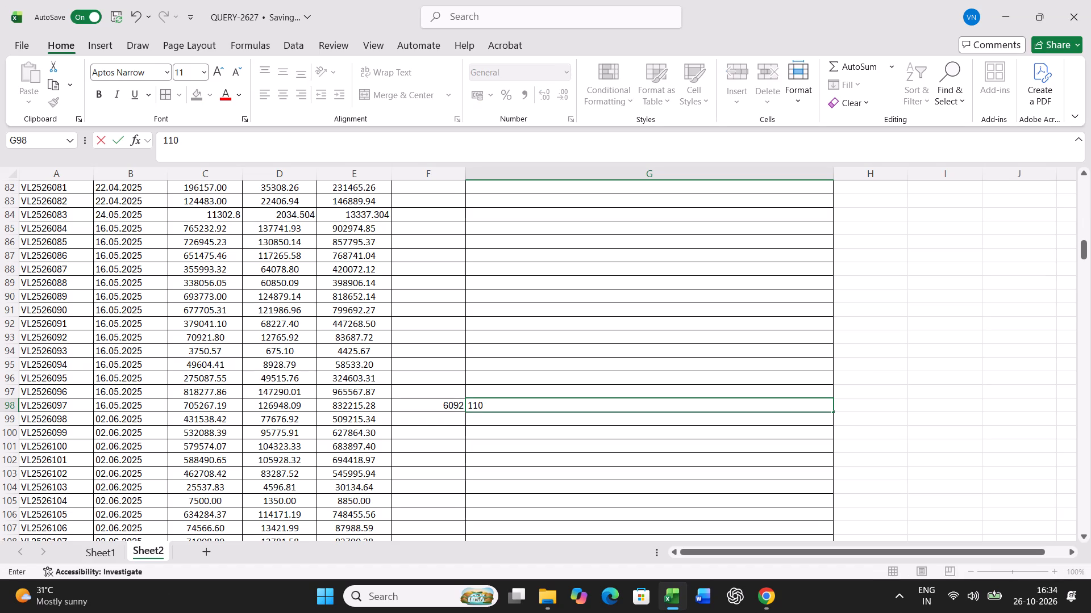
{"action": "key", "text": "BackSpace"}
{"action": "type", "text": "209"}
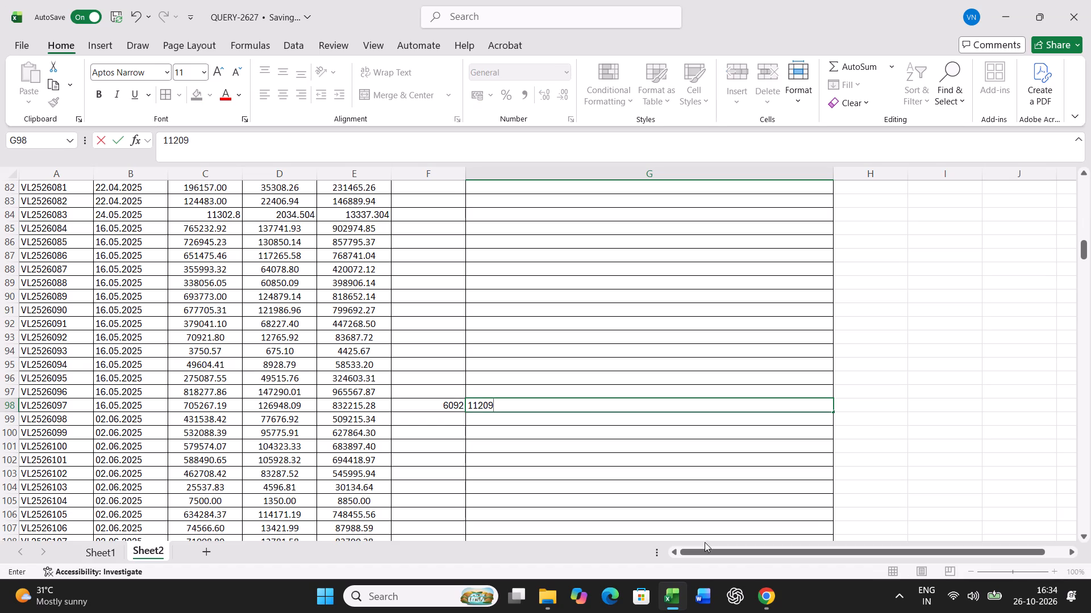
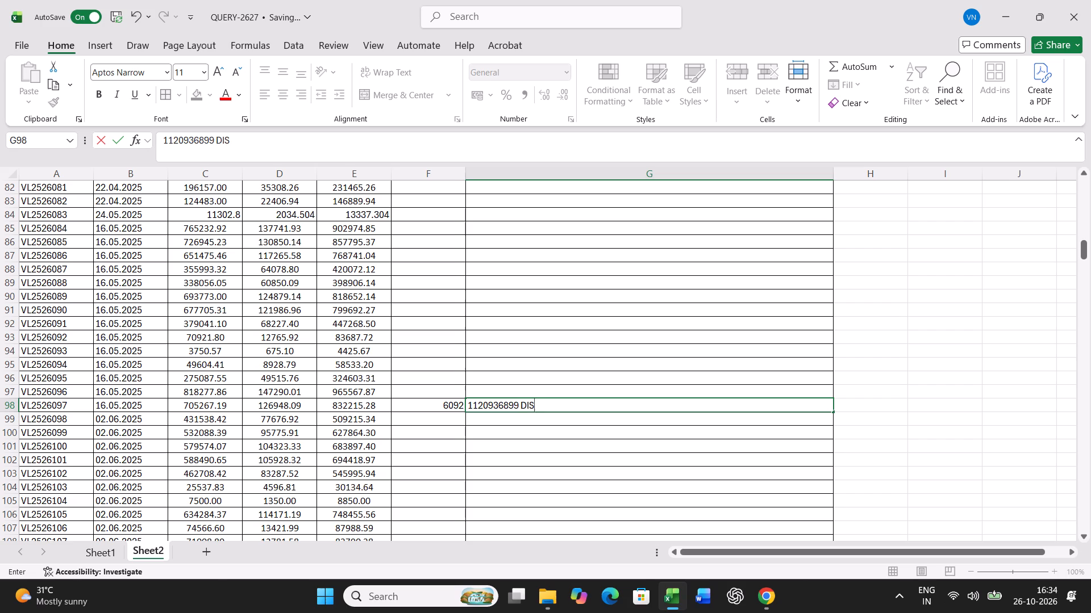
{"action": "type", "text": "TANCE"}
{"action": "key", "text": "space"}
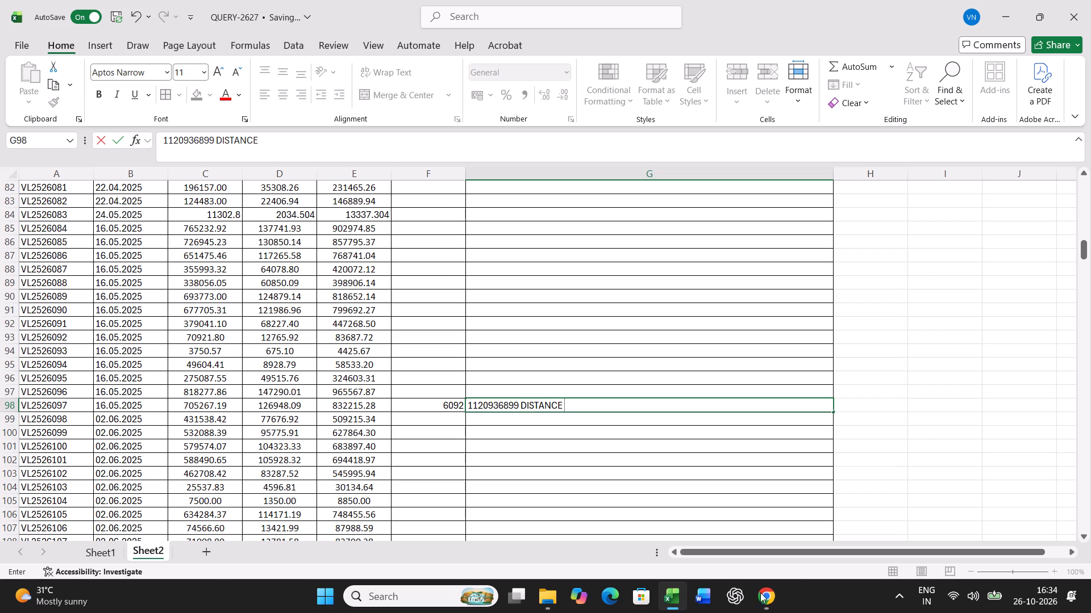
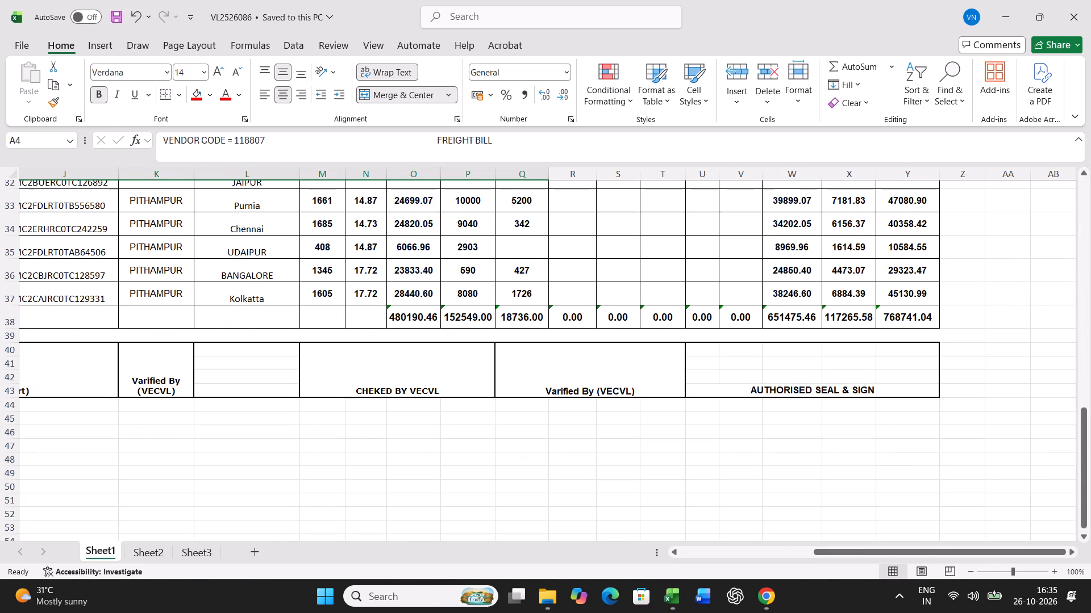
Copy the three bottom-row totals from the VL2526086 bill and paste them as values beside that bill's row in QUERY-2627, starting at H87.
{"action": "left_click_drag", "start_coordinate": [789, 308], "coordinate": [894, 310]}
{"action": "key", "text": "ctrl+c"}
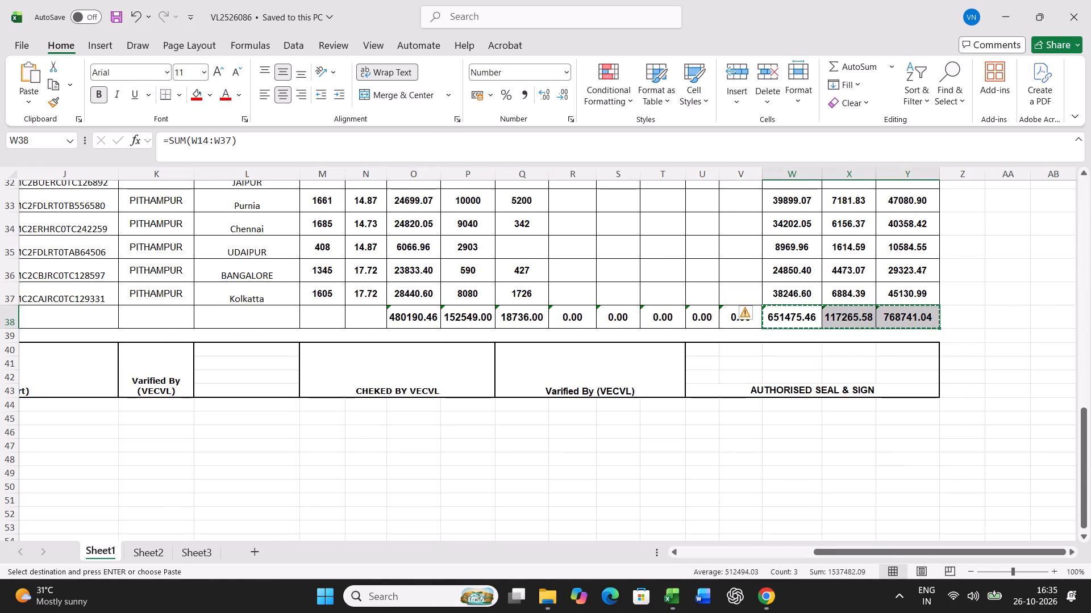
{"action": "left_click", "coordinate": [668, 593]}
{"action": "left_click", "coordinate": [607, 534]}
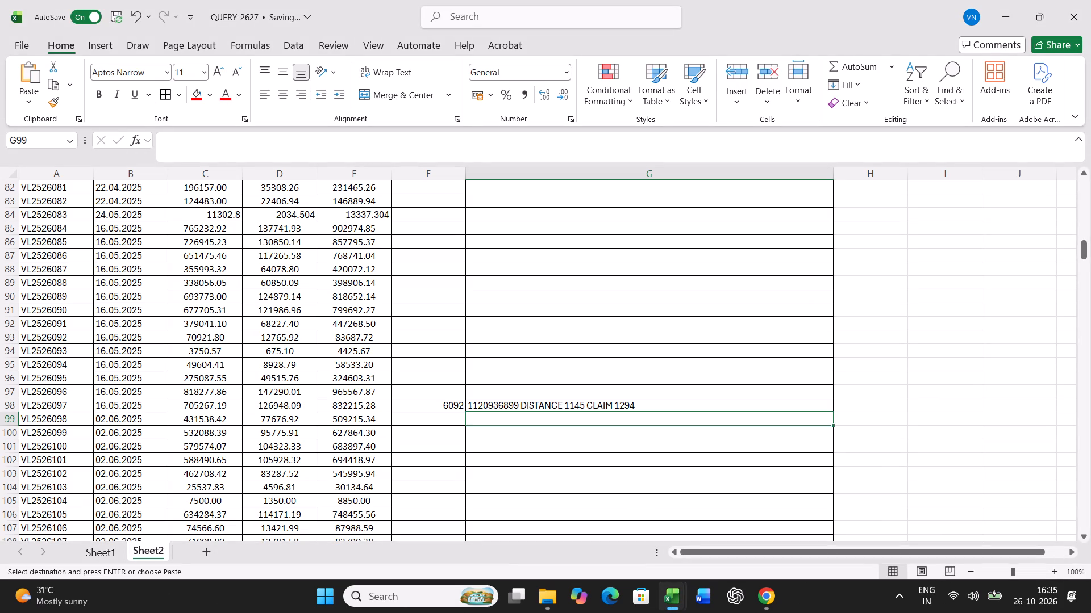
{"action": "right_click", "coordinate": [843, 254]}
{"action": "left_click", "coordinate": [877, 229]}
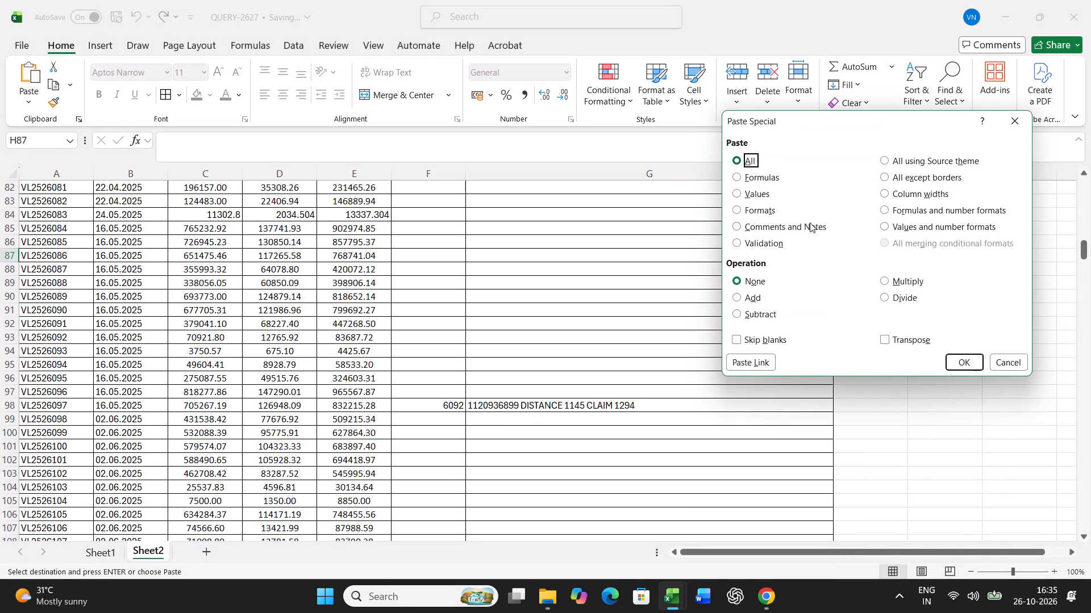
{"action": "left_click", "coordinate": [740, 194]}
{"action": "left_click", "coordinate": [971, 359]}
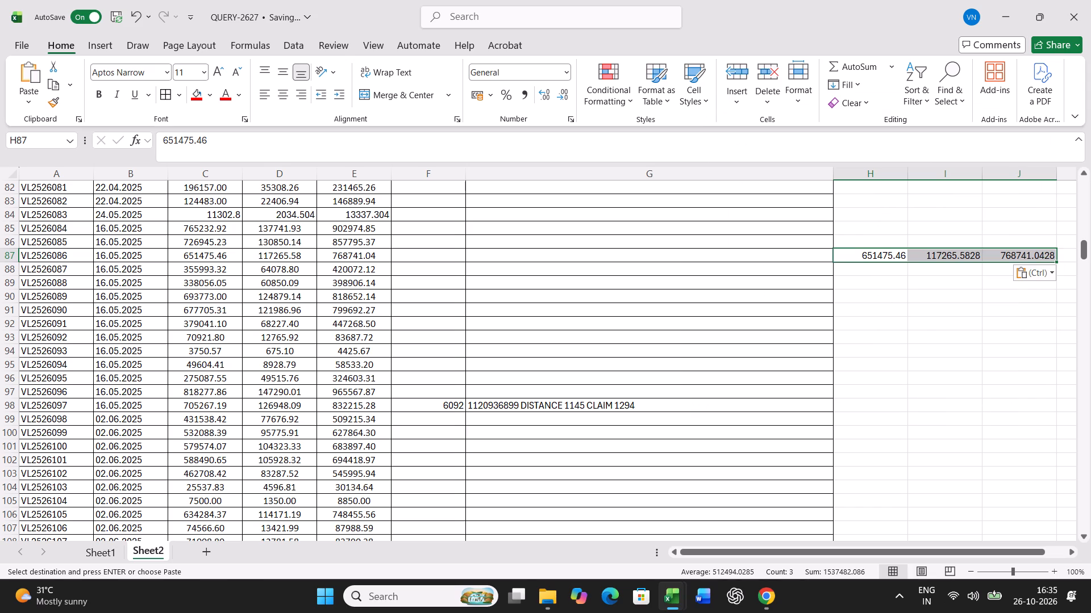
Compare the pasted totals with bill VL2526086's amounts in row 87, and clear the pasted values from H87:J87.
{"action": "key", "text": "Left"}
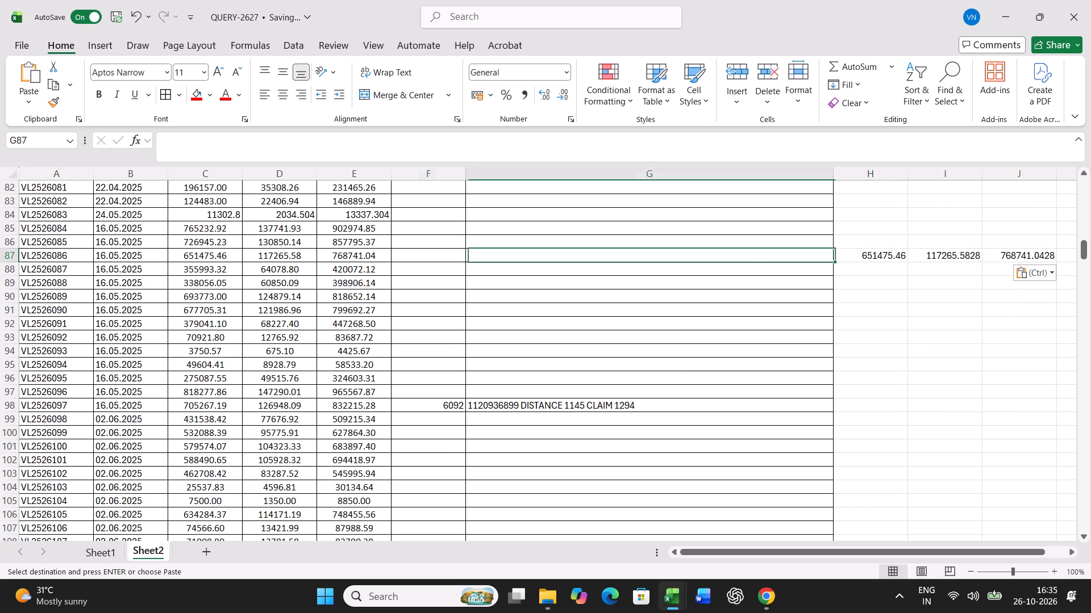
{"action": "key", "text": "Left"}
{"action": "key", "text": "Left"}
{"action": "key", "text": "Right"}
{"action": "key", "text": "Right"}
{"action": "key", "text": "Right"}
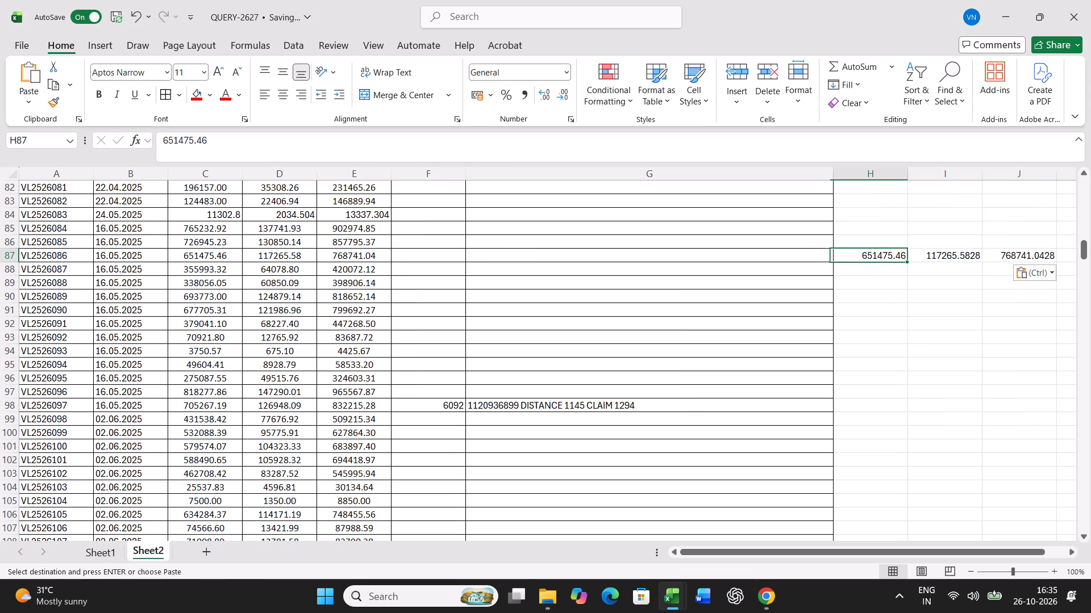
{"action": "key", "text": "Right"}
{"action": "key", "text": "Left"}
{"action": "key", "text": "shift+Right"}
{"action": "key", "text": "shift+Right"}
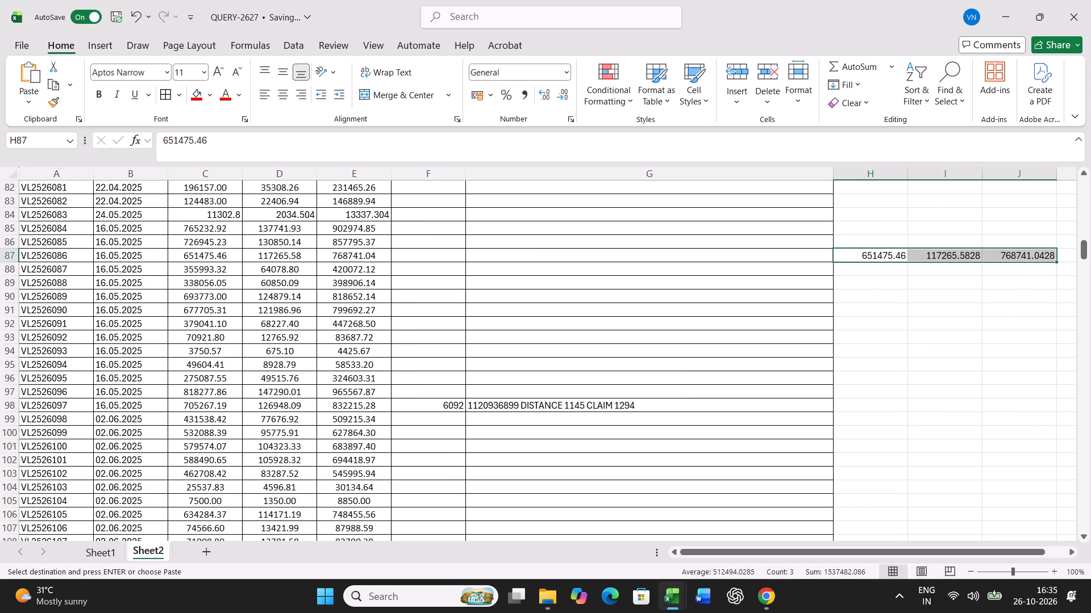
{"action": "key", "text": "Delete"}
{"action": "left_click", "coordinate": [669, 603]}
{"action": "left_click", "coordinate": [727, 514]}
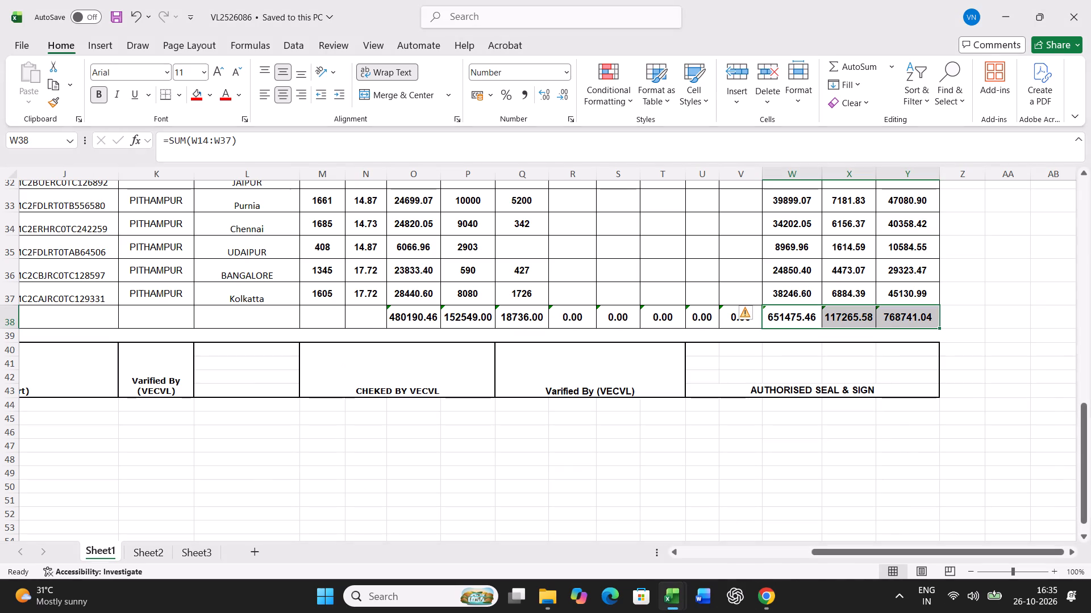
{"action": "left_click", "coordinate": [1084, 4]}
Select the empty column F cell for bill VL2526108, beside its UP tax issue remark.
{"action": "left_click", "coordinate": [605, 422]}
{"action": "scroll", "coordinate": [605, 471], "scroll_direction": "down", "scroll_amount": 4}
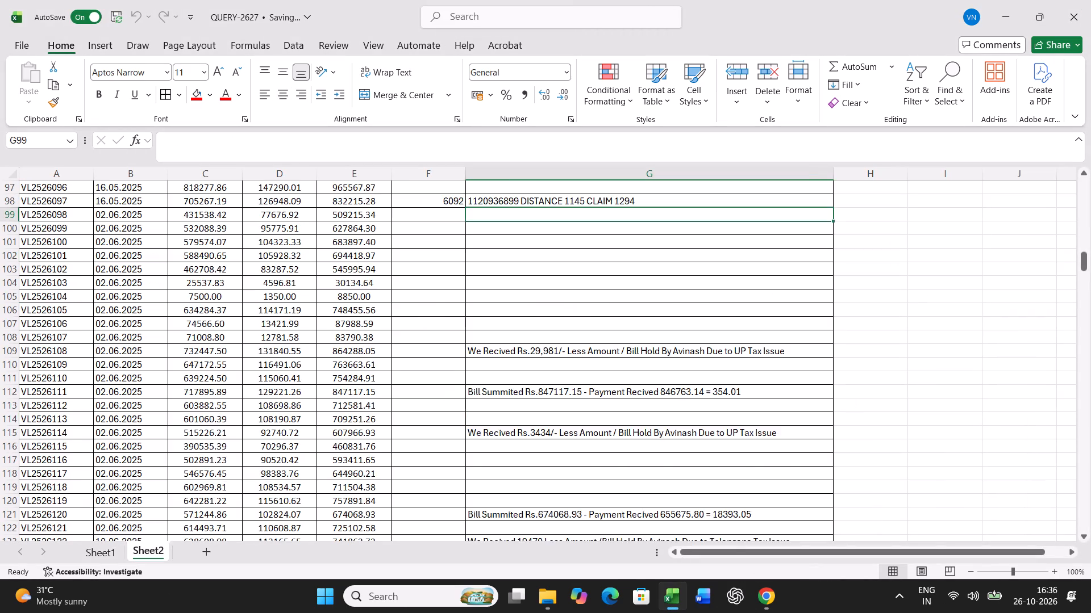
{"action": "scroll", "coordinate": [604, 472], "scroll_direction": "down", "scroll_amount": 3}
{"action": "left_click", "coordinate": [549, 274]}
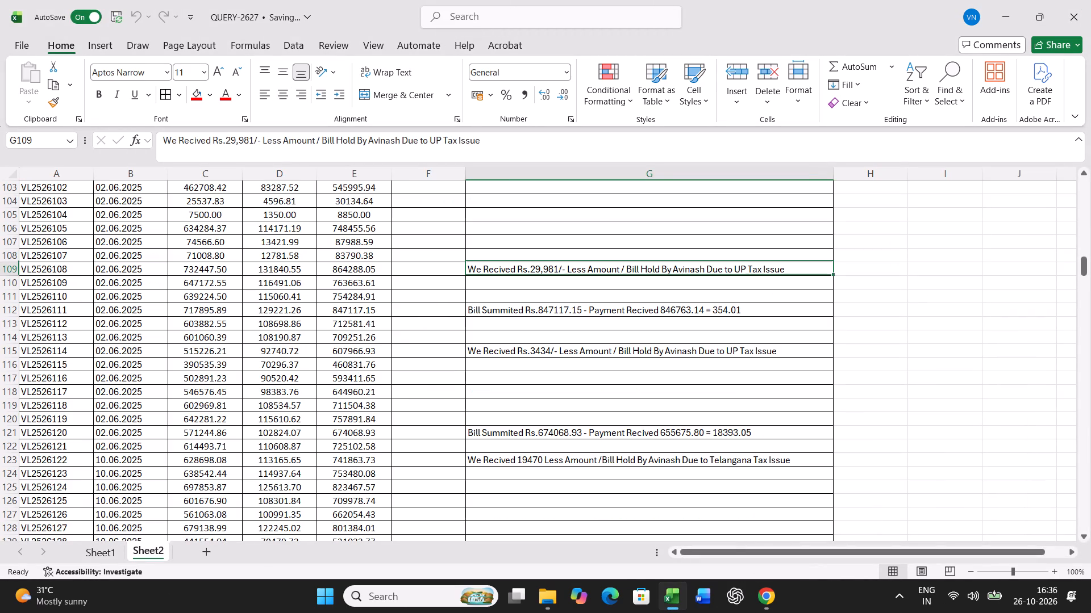
{"action": "left_click", "coordinate": [420, 268]}
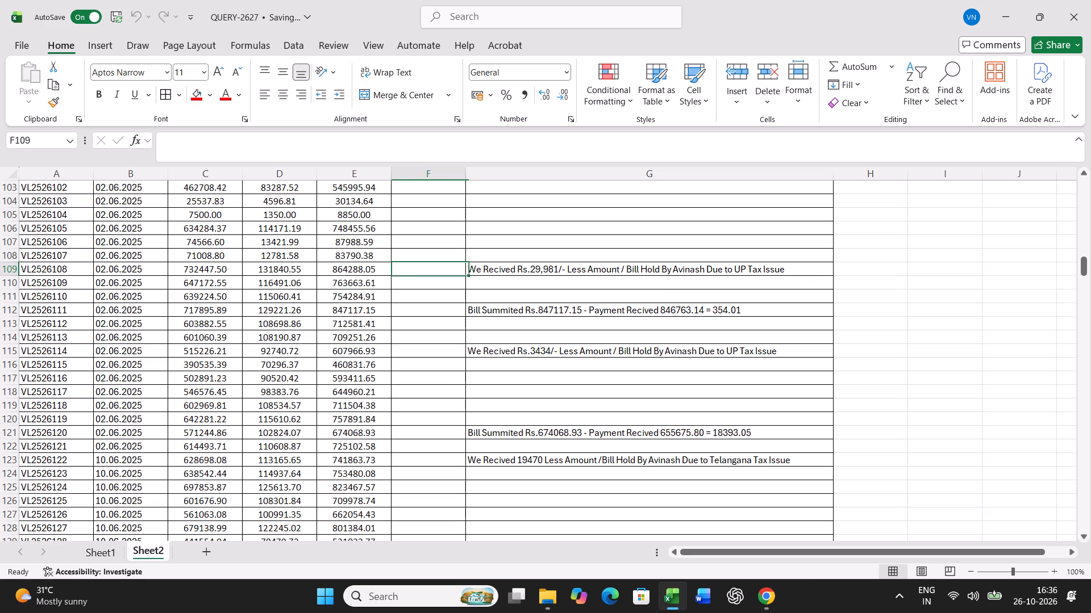
Enter the differences in column F: 29981 for bill VL2526108 and 354 for bill VL2526111.
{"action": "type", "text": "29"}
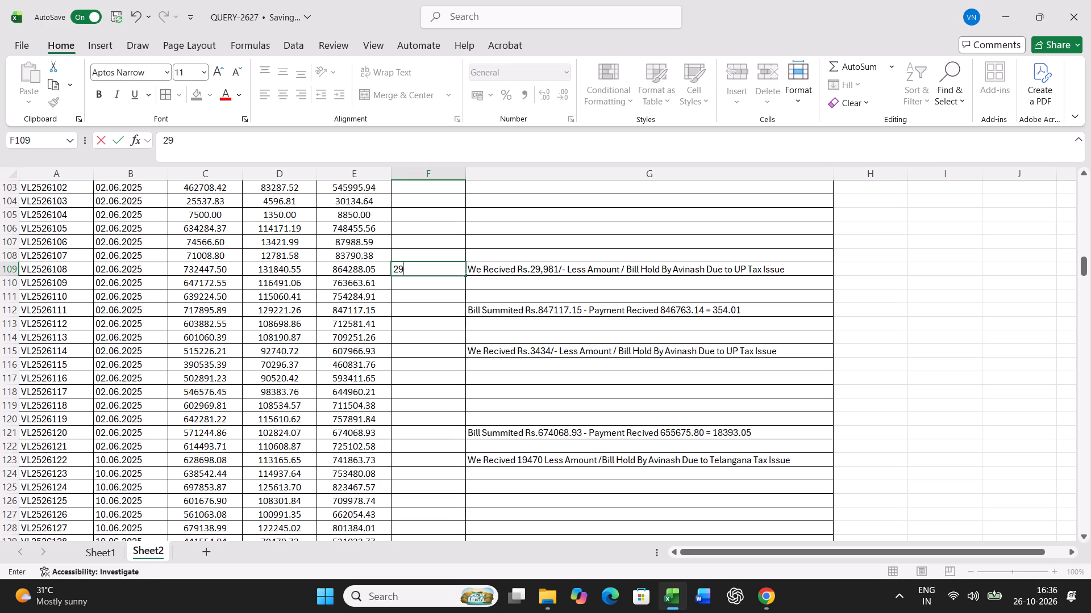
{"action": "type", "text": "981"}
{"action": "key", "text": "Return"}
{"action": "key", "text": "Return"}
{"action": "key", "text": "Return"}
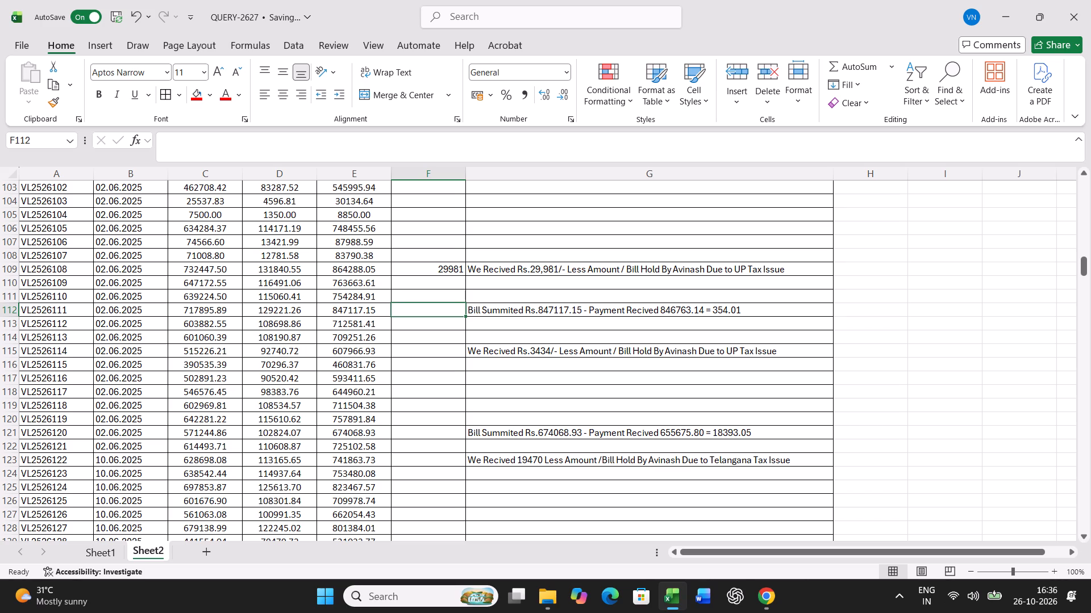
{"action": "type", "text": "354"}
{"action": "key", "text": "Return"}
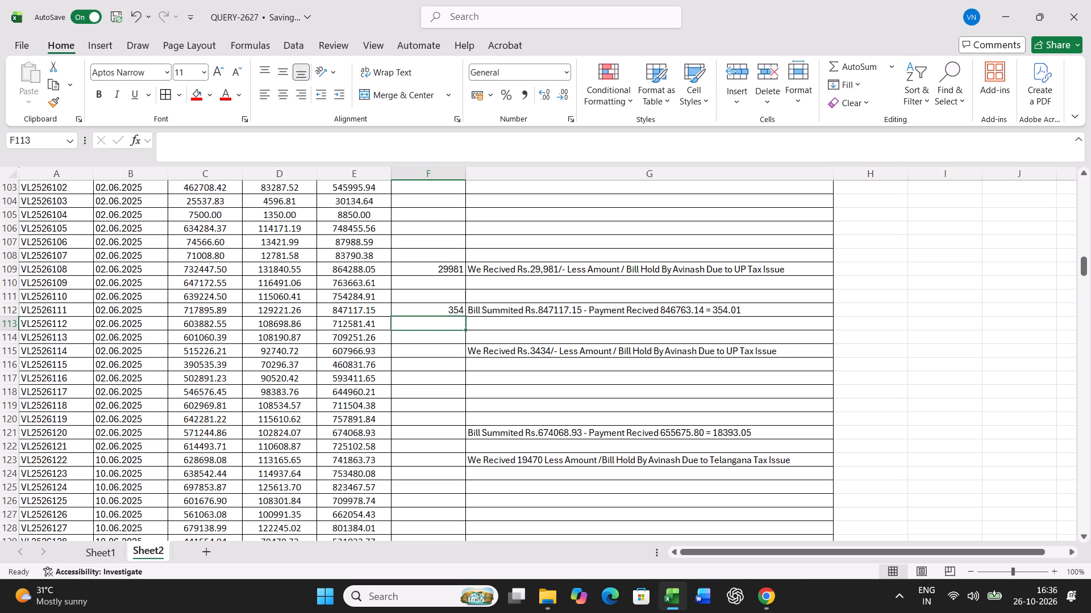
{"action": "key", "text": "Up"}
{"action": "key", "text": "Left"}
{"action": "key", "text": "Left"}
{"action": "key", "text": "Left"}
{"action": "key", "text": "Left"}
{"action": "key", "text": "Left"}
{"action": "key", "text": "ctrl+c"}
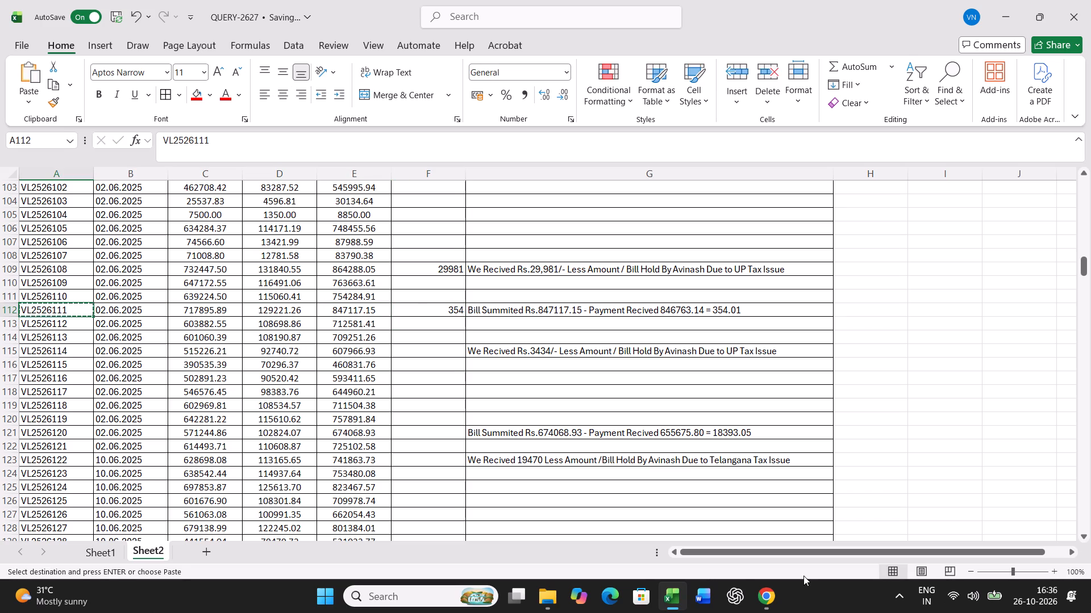
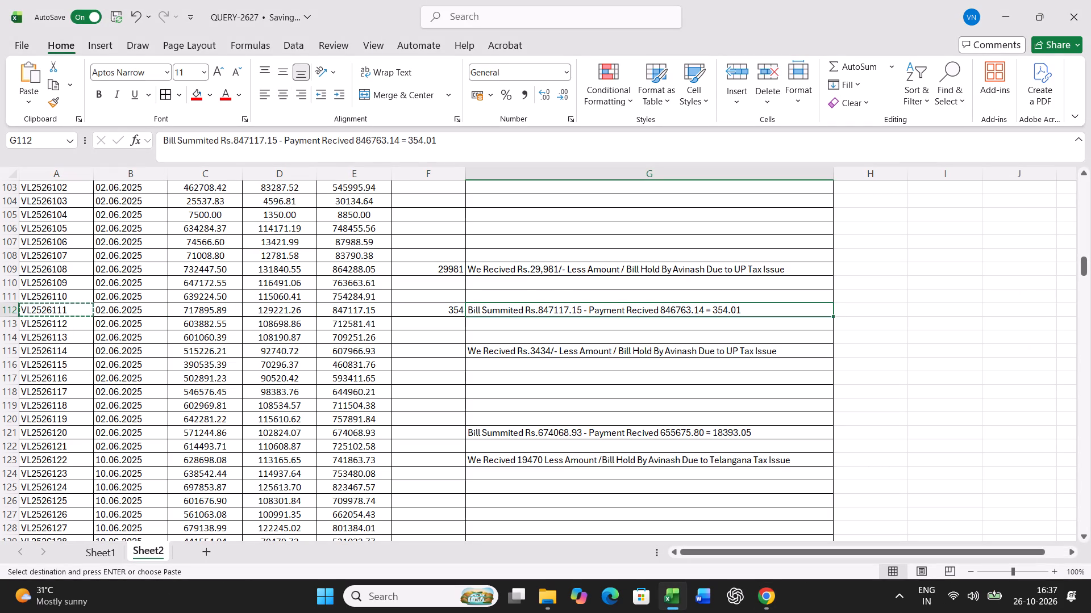
Enter 112 in the column G remark cell for bill VL2526111.
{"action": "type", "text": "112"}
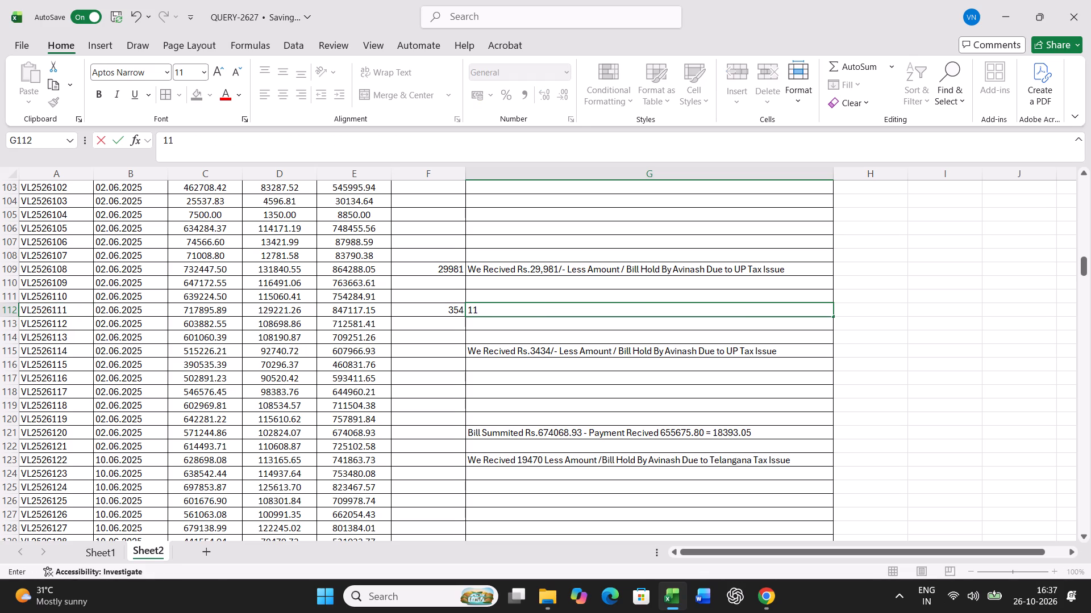
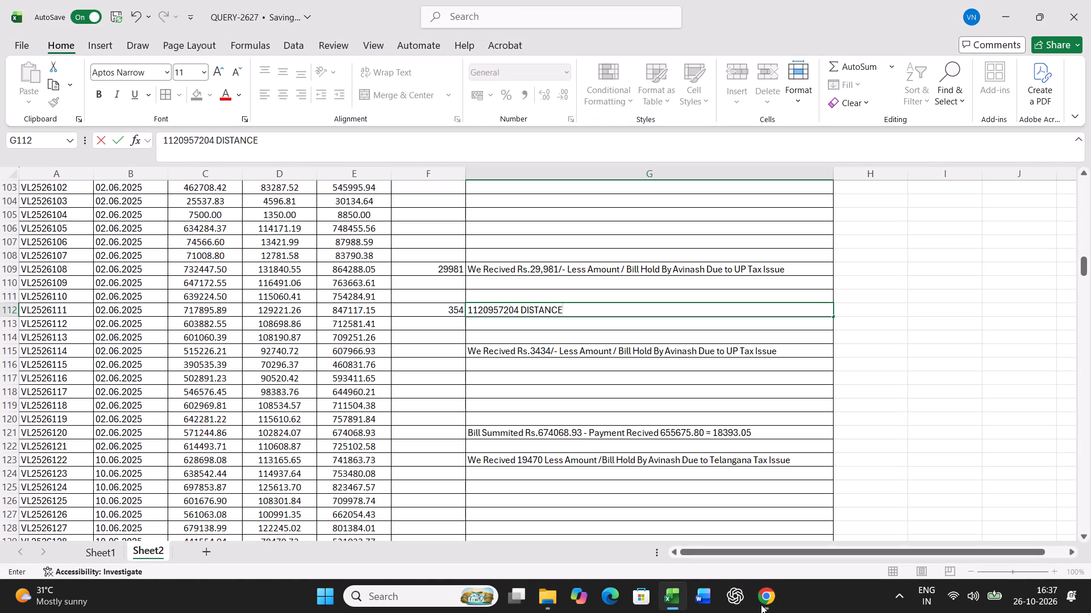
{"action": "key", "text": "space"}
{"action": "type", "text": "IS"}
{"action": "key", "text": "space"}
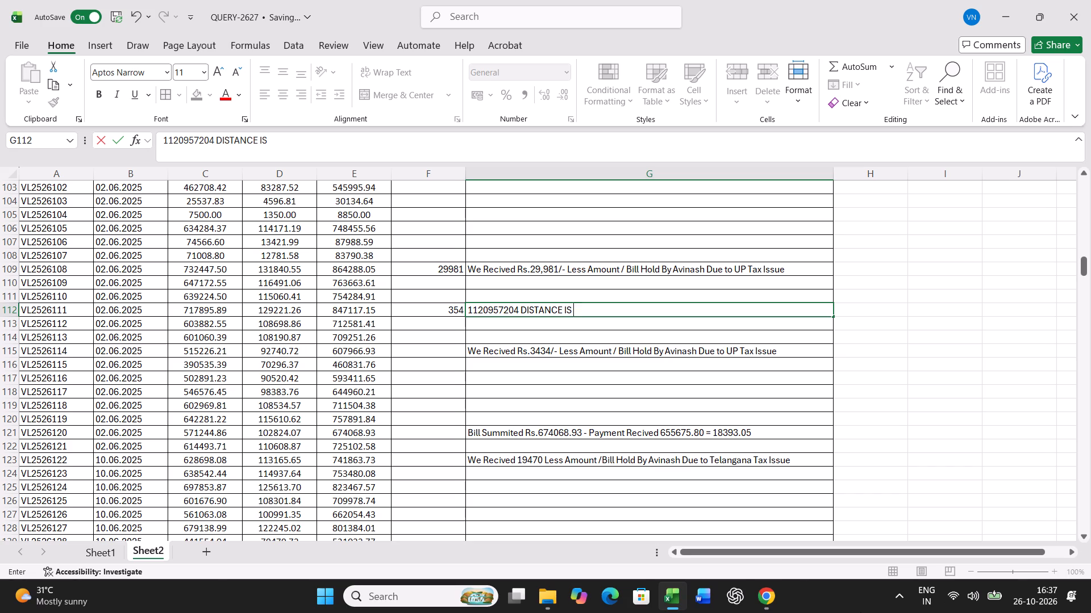
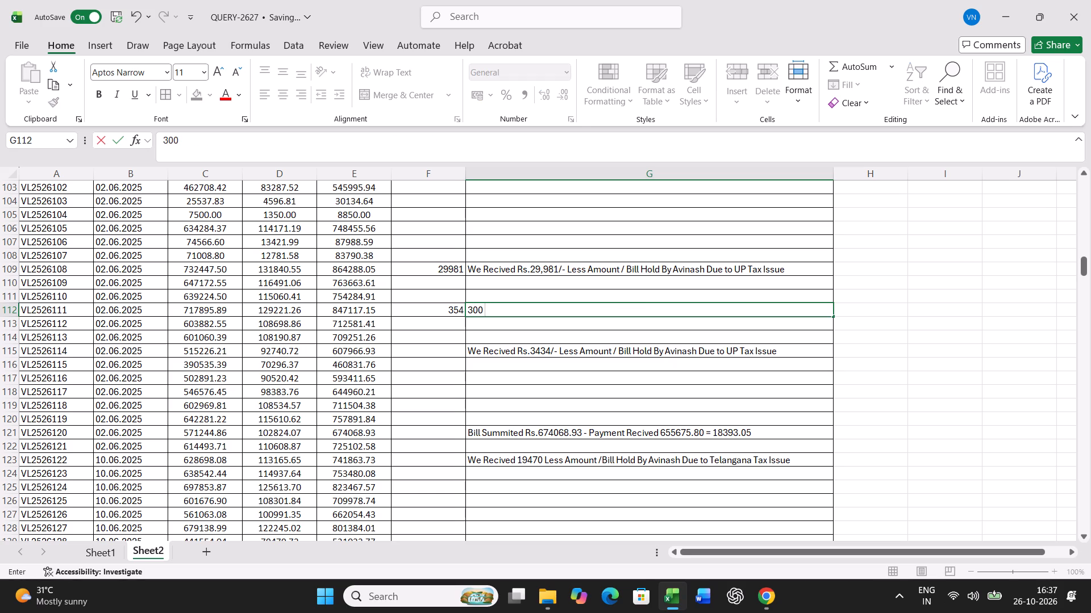
Complete the column G remark for bill VL2526111 so it reads "300 INSENTIVE LESS".
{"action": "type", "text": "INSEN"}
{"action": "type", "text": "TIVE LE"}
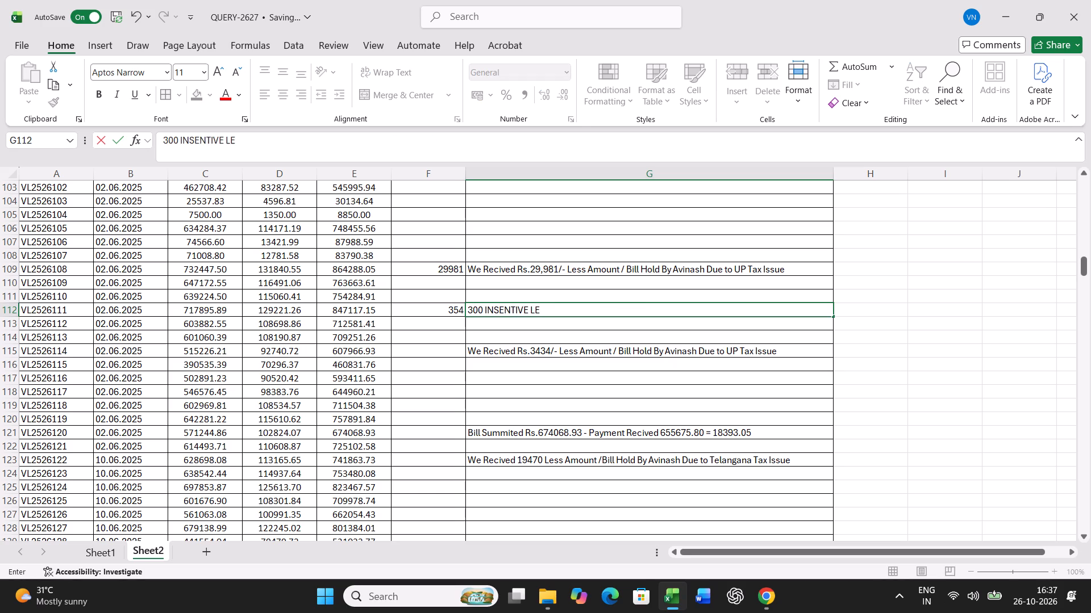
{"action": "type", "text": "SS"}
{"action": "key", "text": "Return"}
Enter the difference 3434 in column F for bill VL2526114, beside its UP tax issue remark.
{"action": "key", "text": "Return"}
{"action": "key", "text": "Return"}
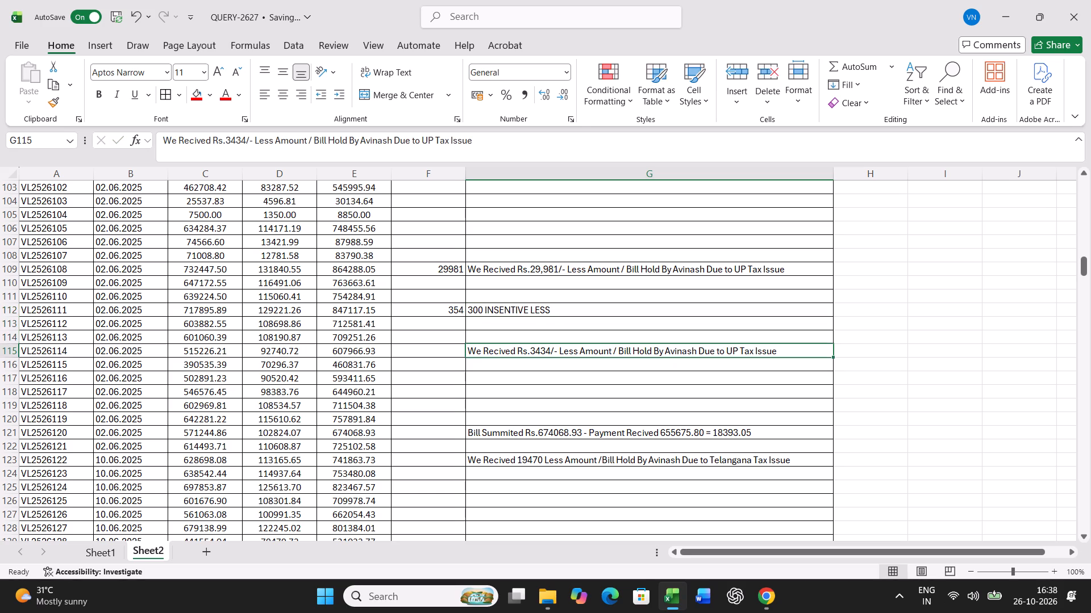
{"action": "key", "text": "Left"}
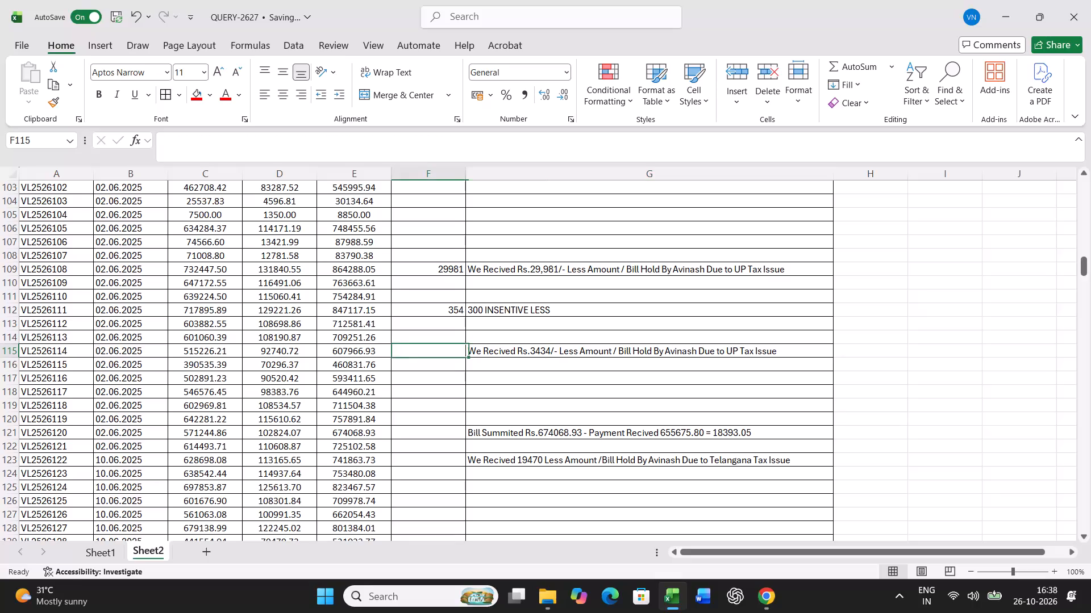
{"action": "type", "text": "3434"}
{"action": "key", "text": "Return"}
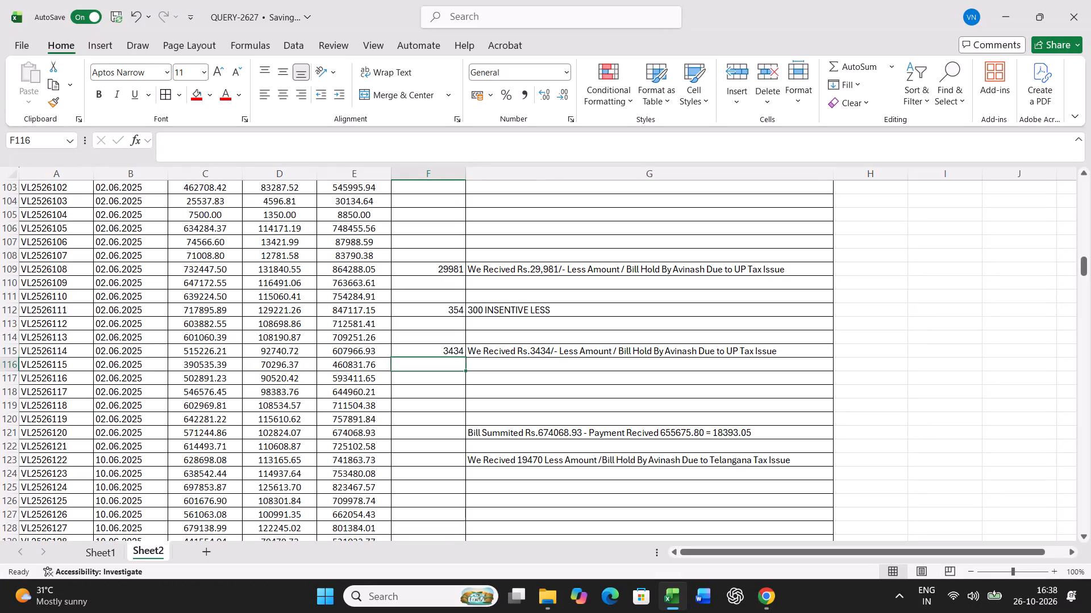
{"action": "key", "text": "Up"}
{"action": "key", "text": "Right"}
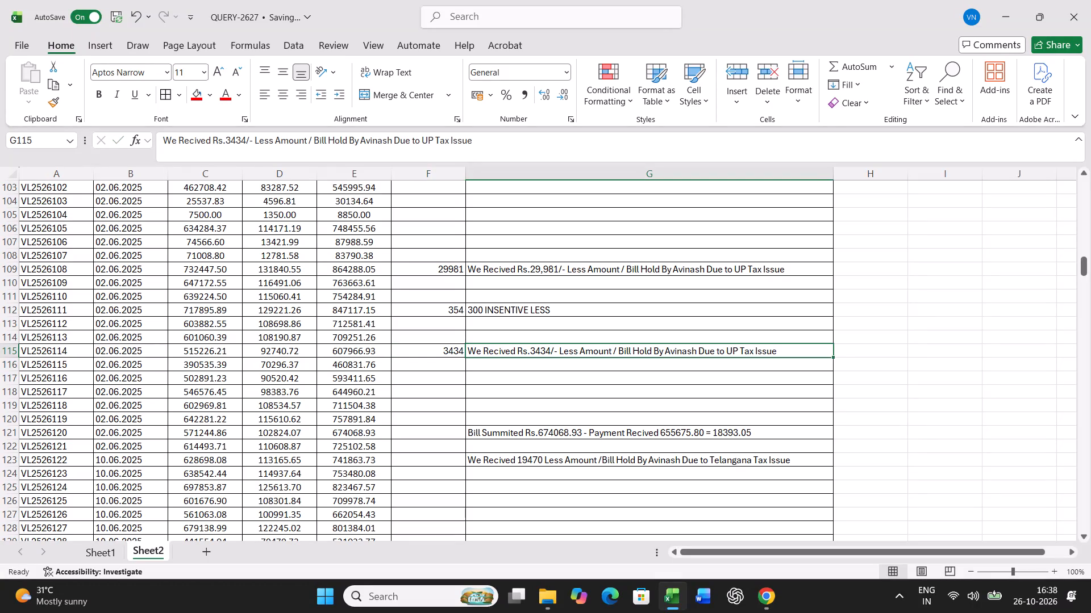
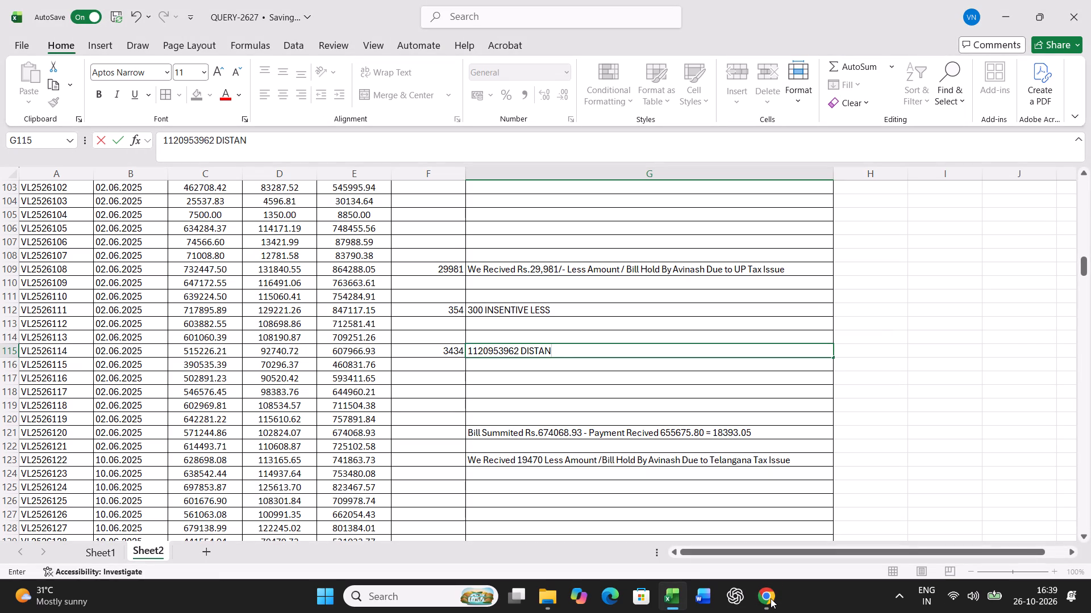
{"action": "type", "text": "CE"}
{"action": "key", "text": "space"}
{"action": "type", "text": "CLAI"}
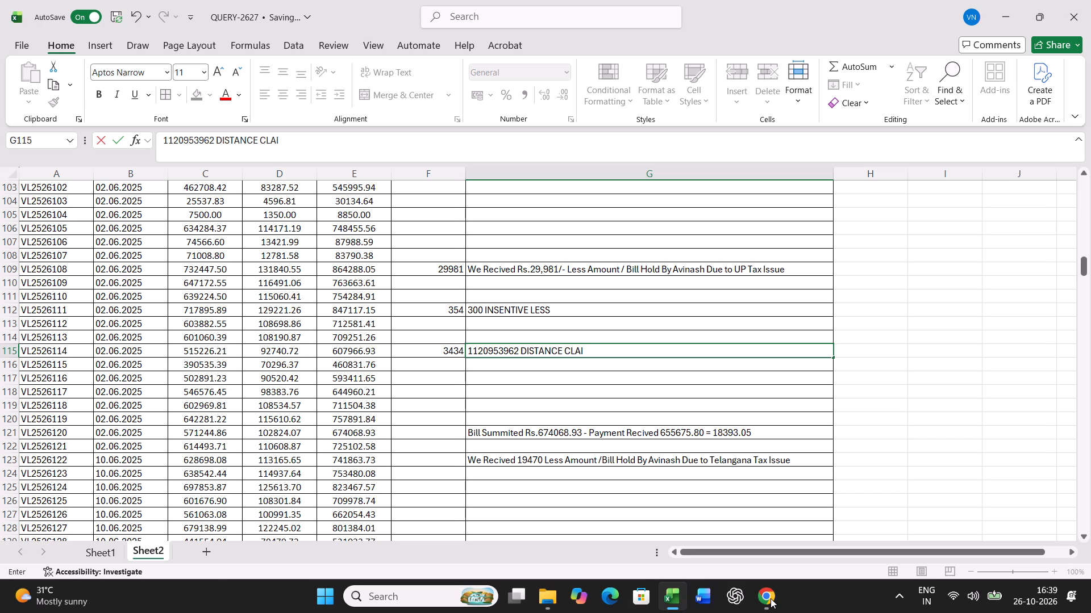
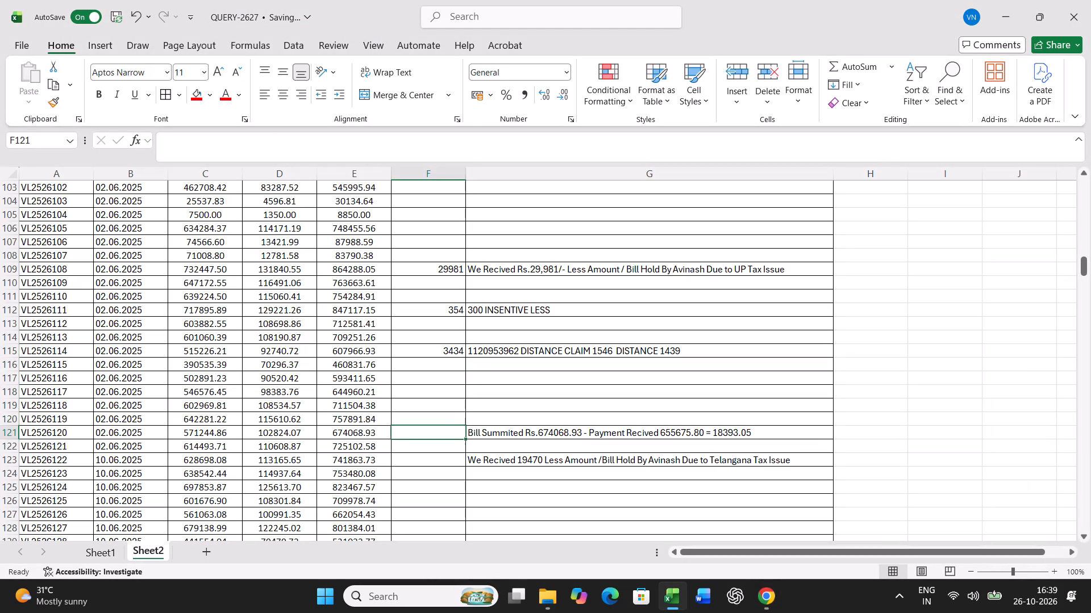
Enter the difference 18393 in column F for bill VL2526120, beside its remark on submitted and received payment.
{"action": "key", "text": "Left"}
{"action": "key", "text": "Right"}
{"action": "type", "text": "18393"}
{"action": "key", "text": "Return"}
Go back to bill VL2526120's row and select its bill number cell in column A.
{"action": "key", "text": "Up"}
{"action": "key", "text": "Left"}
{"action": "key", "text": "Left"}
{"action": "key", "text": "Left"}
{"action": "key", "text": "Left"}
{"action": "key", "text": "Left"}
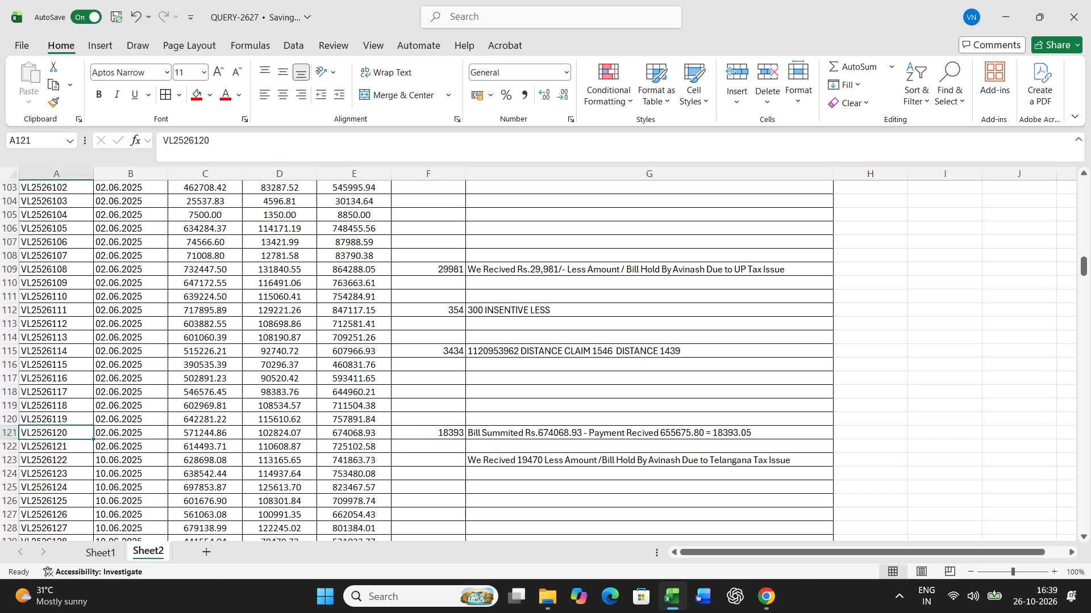
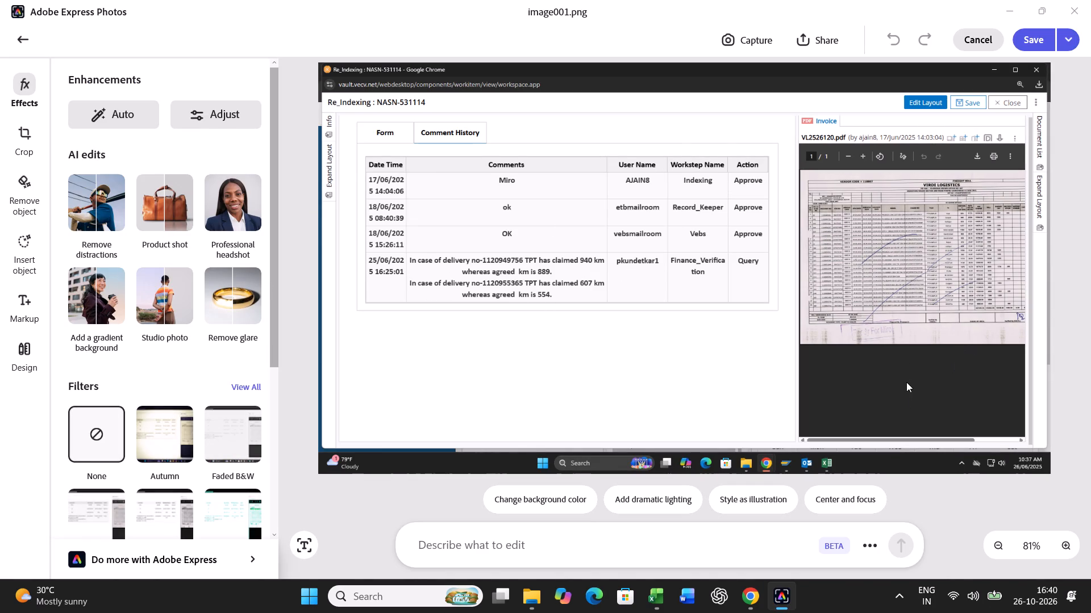
{"action": "key", "text": "Escape"}
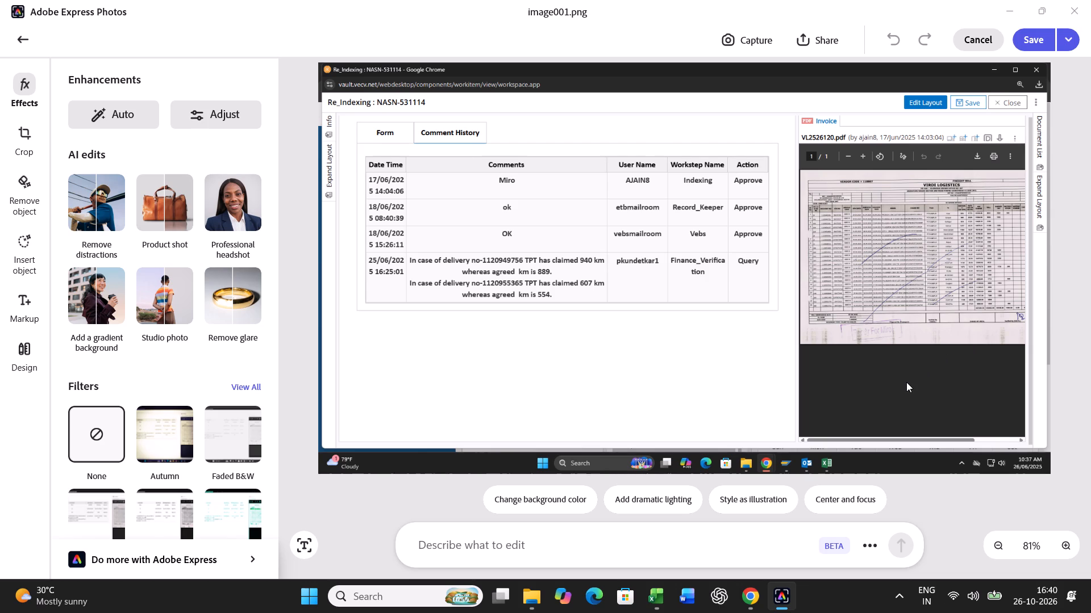
{"action": "left_click", "coordinate": [22, 35]}
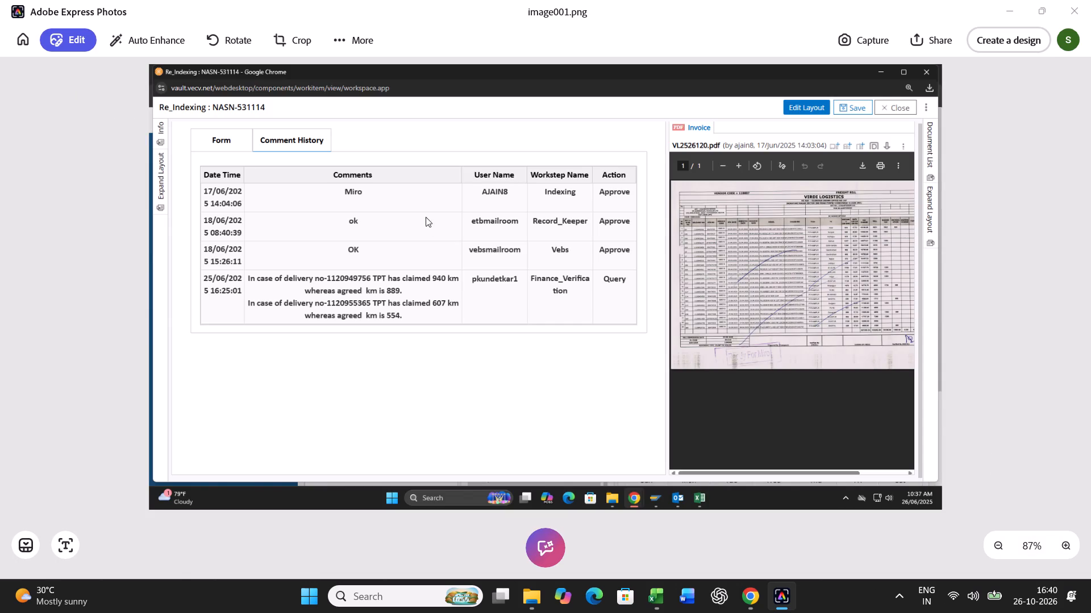
{"action": "scroll", "coordinate": [335, 191], "scroll_direction": "up", "scroll_amount": 3}
{"action": "left_click", "coordinate": [336, 37]}
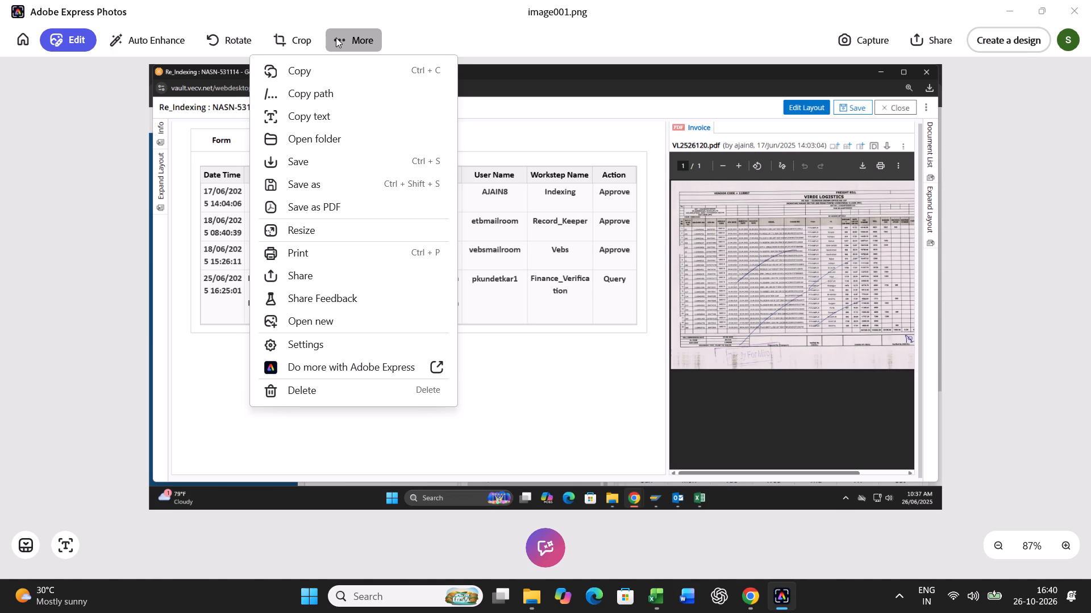
{"action": "left_click", "coordinate": [326, 122]}
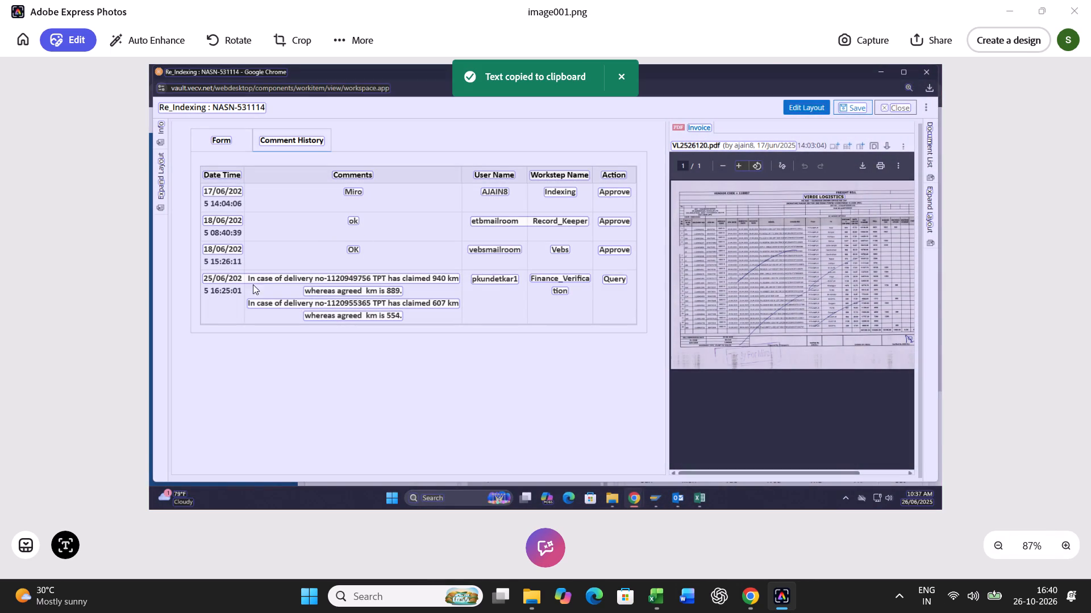
{"action": "left_click_drag", "start_coordinate": [249, 278], "coordinate": [407, 315]}
{"action": "key", "text": "ctrl+c"}
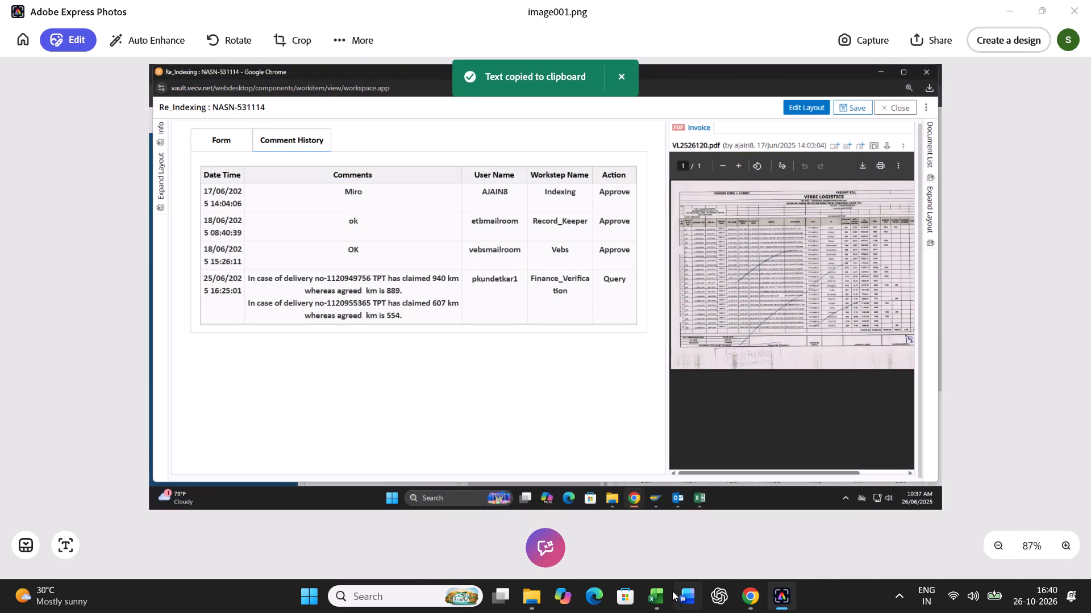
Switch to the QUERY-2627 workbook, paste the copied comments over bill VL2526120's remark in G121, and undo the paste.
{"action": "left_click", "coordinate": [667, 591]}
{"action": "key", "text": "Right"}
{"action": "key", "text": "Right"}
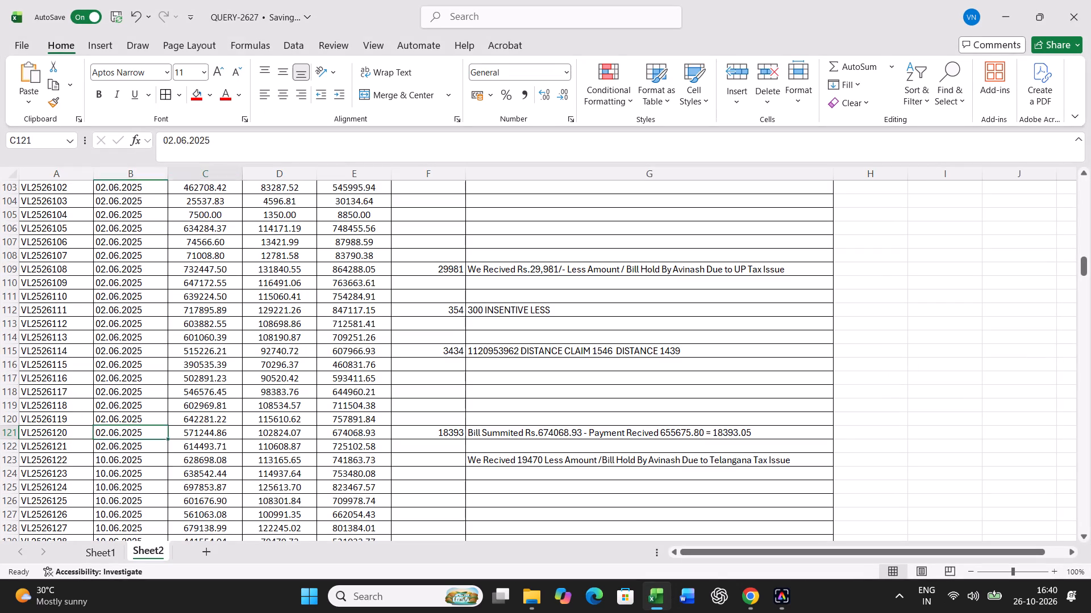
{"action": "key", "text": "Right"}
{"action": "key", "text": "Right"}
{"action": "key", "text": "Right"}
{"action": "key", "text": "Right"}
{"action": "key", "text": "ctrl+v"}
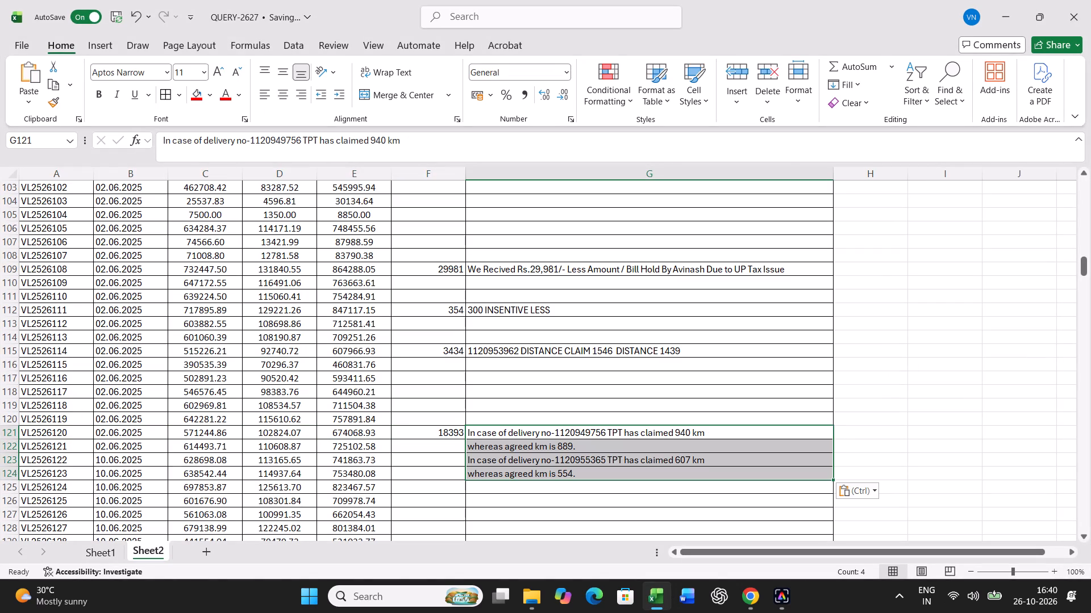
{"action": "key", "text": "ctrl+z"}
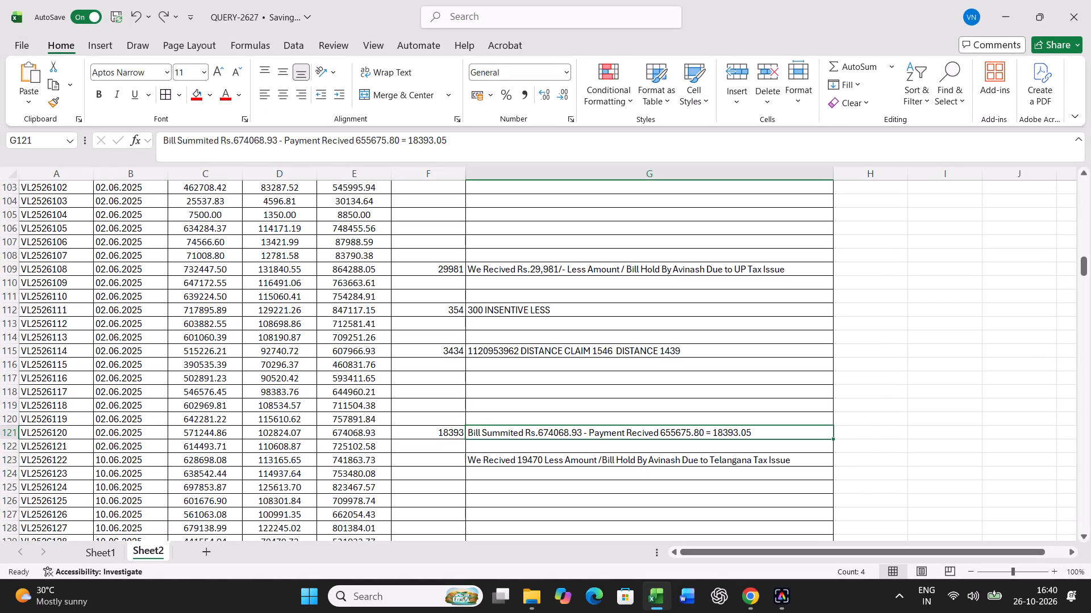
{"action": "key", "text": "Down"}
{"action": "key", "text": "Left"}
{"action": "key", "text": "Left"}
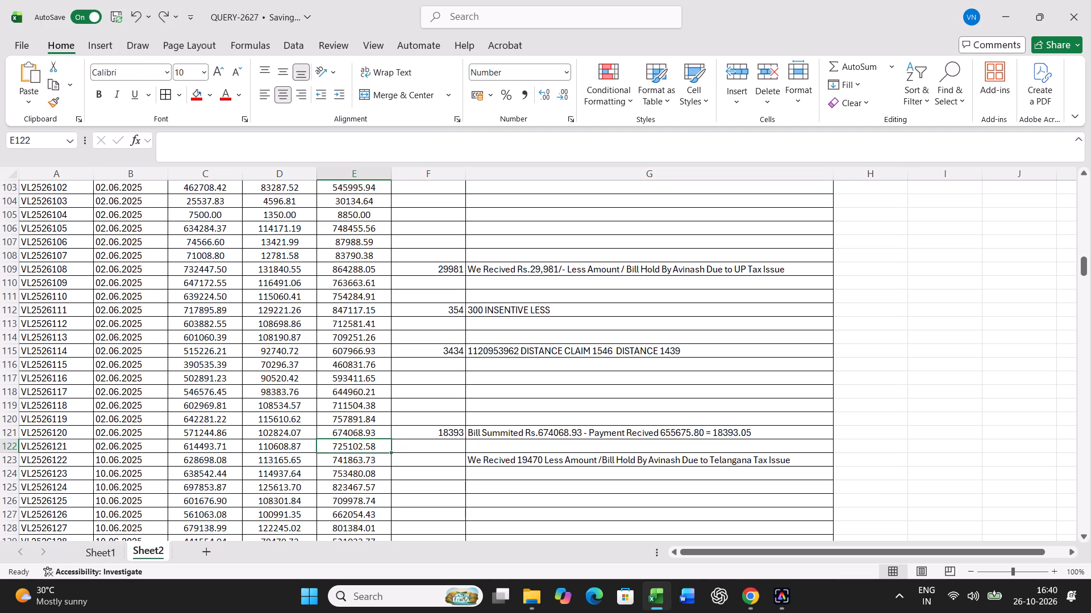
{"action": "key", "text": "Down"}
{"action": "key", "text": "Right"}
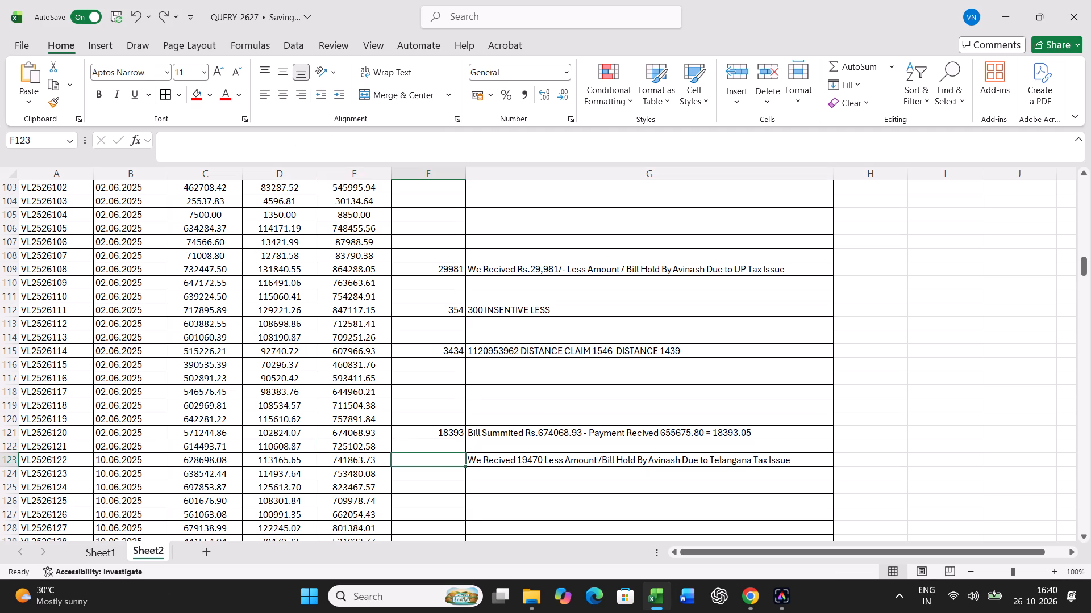
Paste the copied comment lines beside bill VL2526120's remark, starting at H121.
{"action": "left_click", "coordinate": [875, 438]}
{"action": "key", "text": "ctrl+v"}
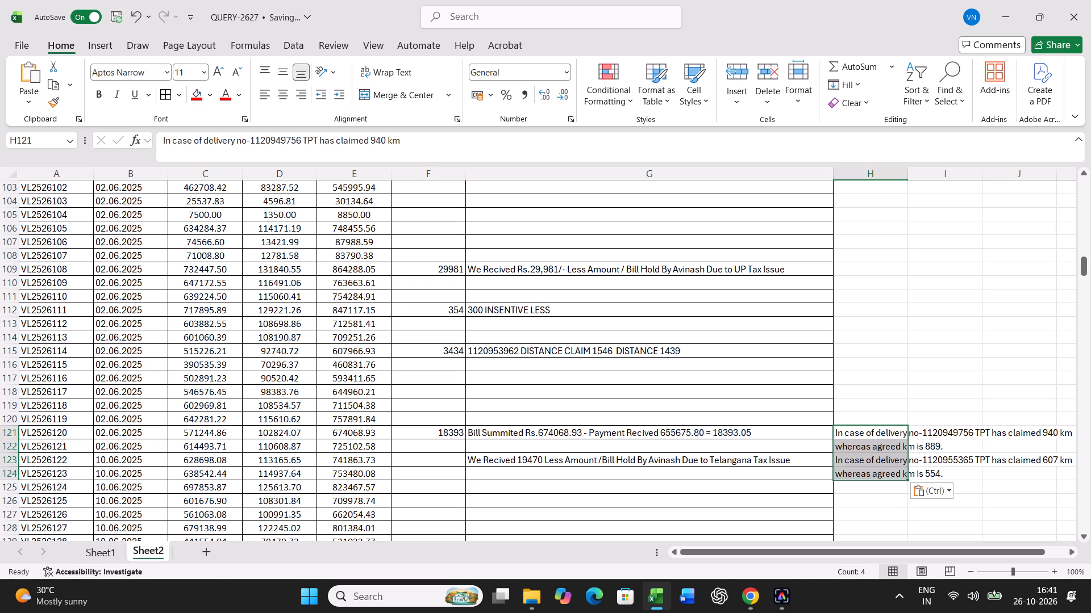
{"action": "left_click", "coordinate": [861, 433]}
{"action": "key", "text": "ctrl+v"}
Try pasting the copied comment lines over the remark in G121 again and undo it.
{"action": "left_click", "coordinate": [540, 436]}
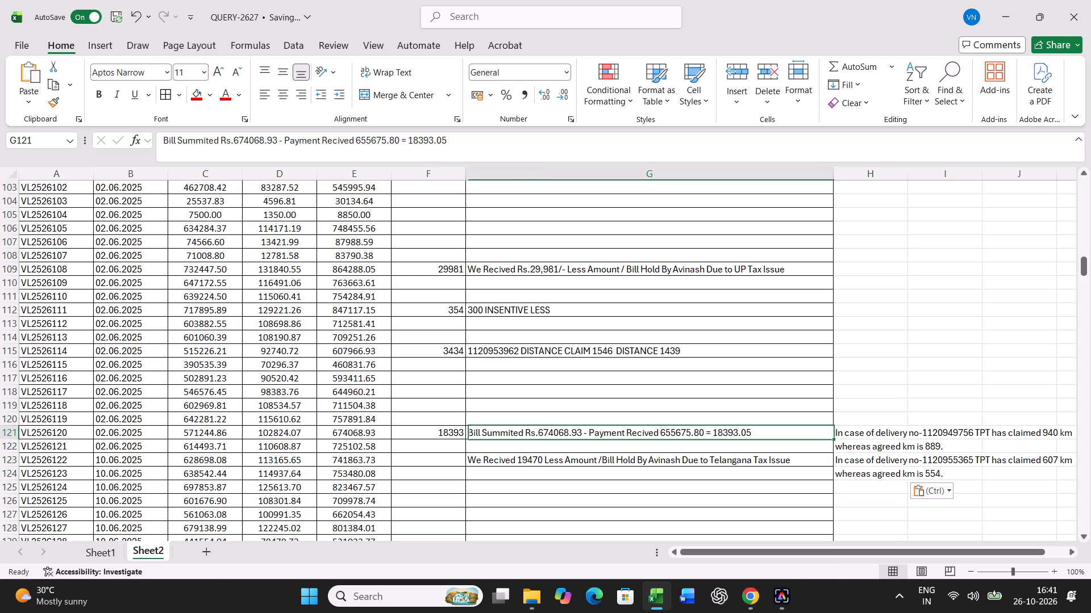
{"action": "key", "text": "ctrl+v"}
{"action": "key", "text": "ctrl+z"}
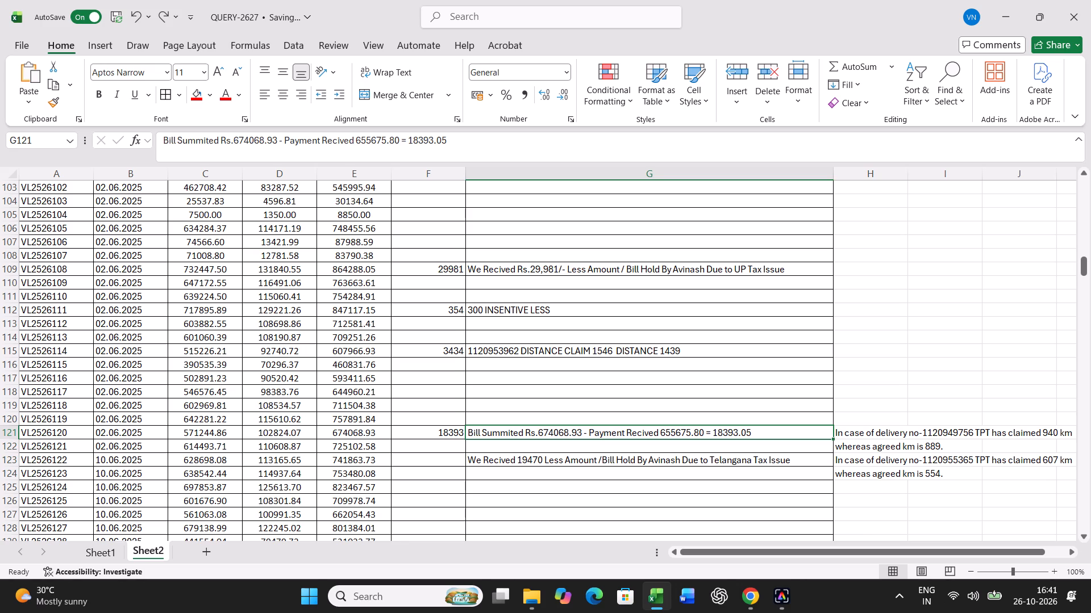
{"action": "left_click", "coordinate": [867, 435]}
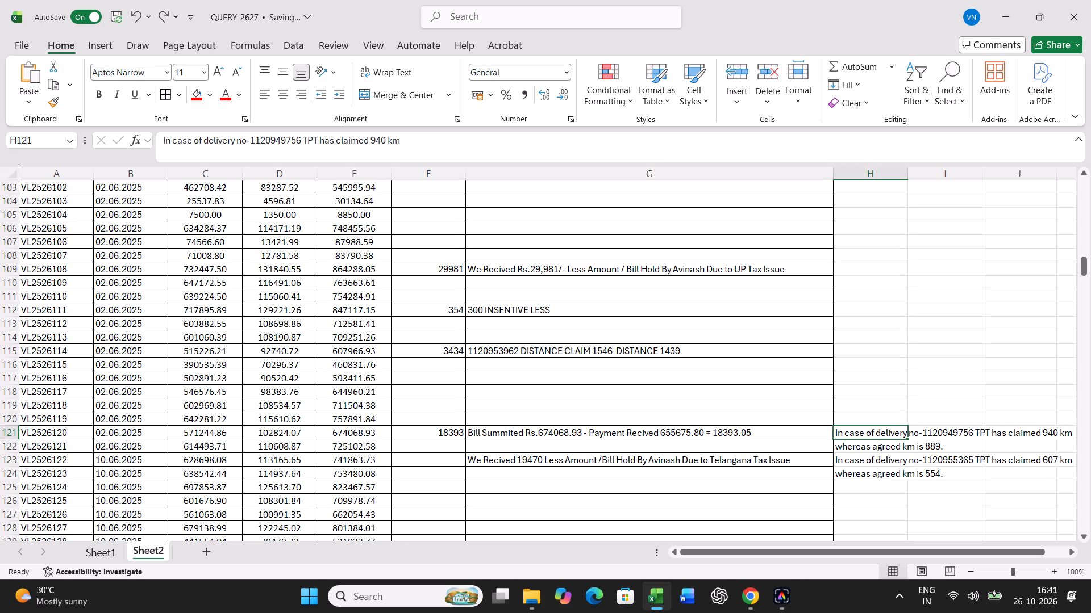
{"action": "left_click_drag", "start_coordinate": [157, 136], "coordinate": [443, 153]}
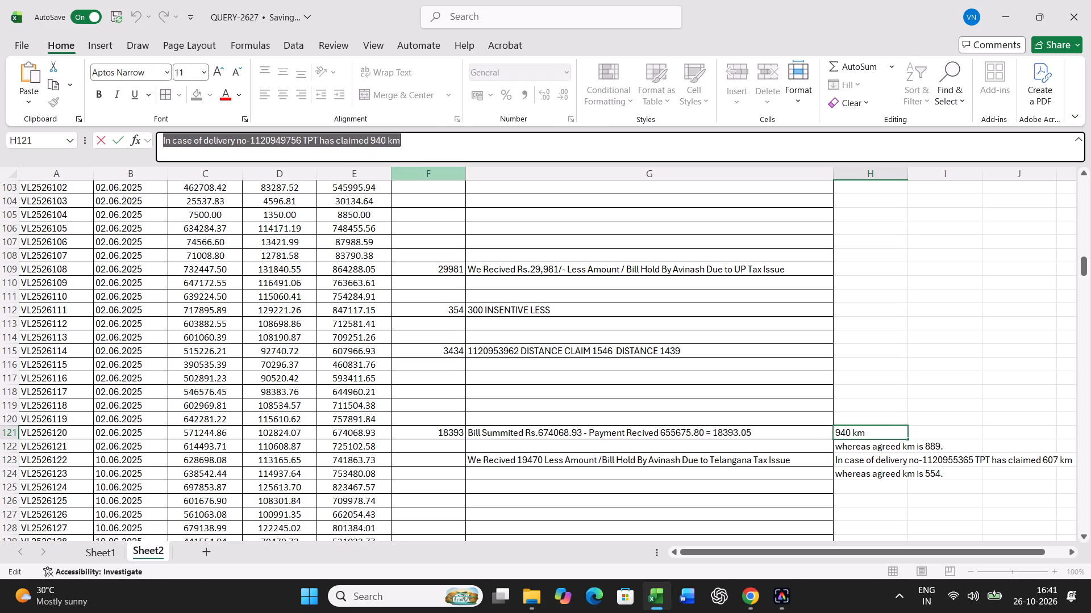
{"action": "key", "text": "ctrl+c"}
{"action": "left_click", "coordinate": [555, 435]}
{"action": "key", "text": "ctrl+v"}
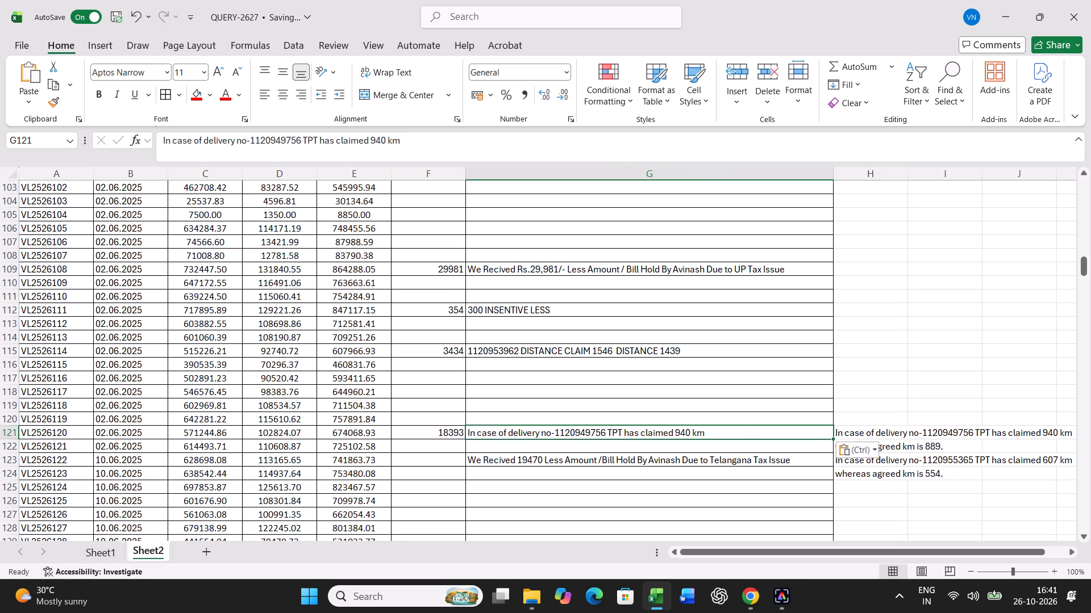
Append H122's text, "whereas agreed km is 889.", to the remark in G121, with a space before and after it.
{"action": "left_click", "coordinate": [928, 450]}
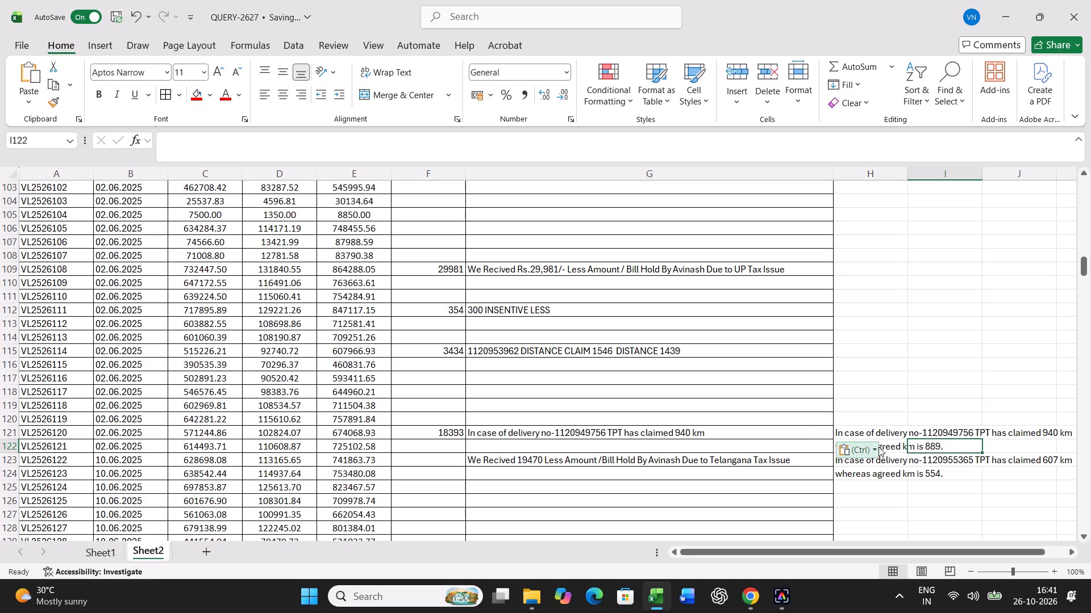
{"action": "left_click", "coordinate": [890, 451]}
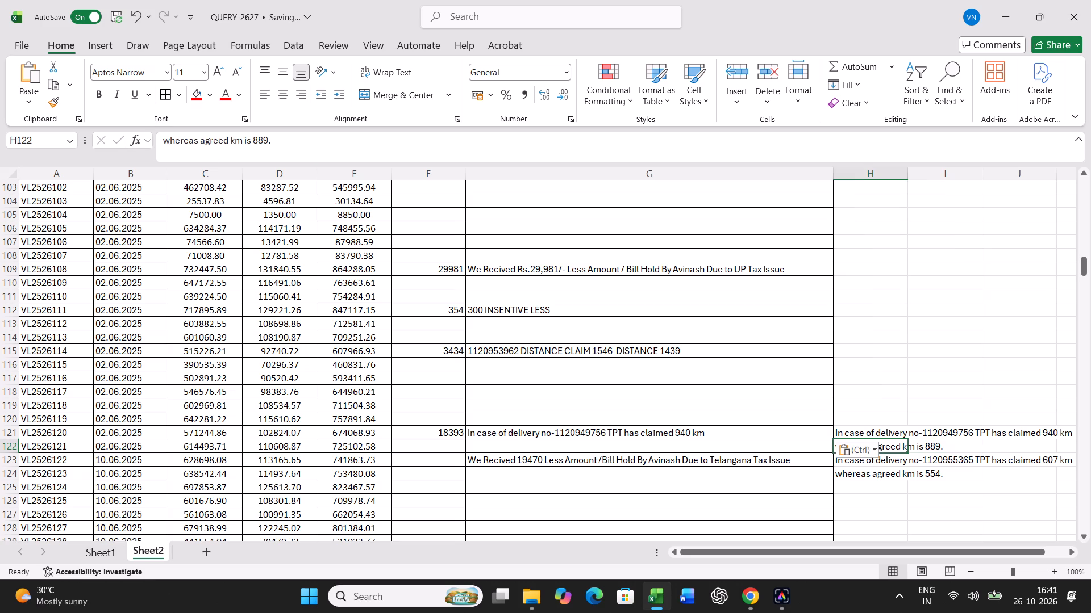
{"action": "left_click_drag", "start_coordinate": [160, 138], "coordinate": [384, 172]}
{"action": "key", "text": "ctrl+c"}
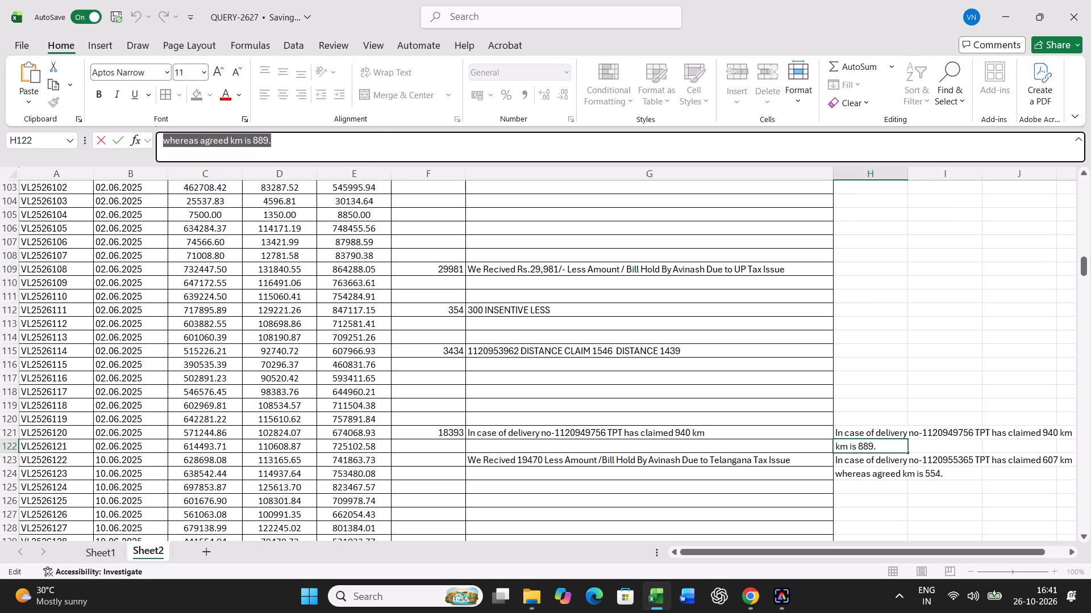
{"action": "left_click", "coordinate": [701, 433]}
{"action": "double_click", "coordinate": [722, 432]}
{"action": "key", "text": "space"}
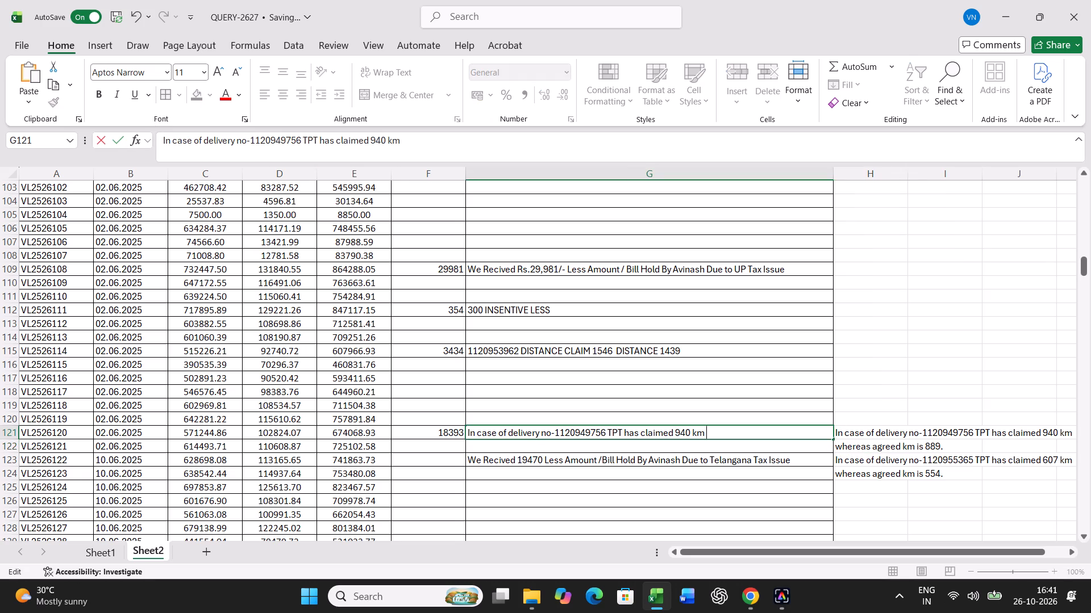
{"action": "key", "text": "ctrl+v"}
{"action": "key", "text": "space"}
{"action": "left_click", "coordinate": [882, 459]}
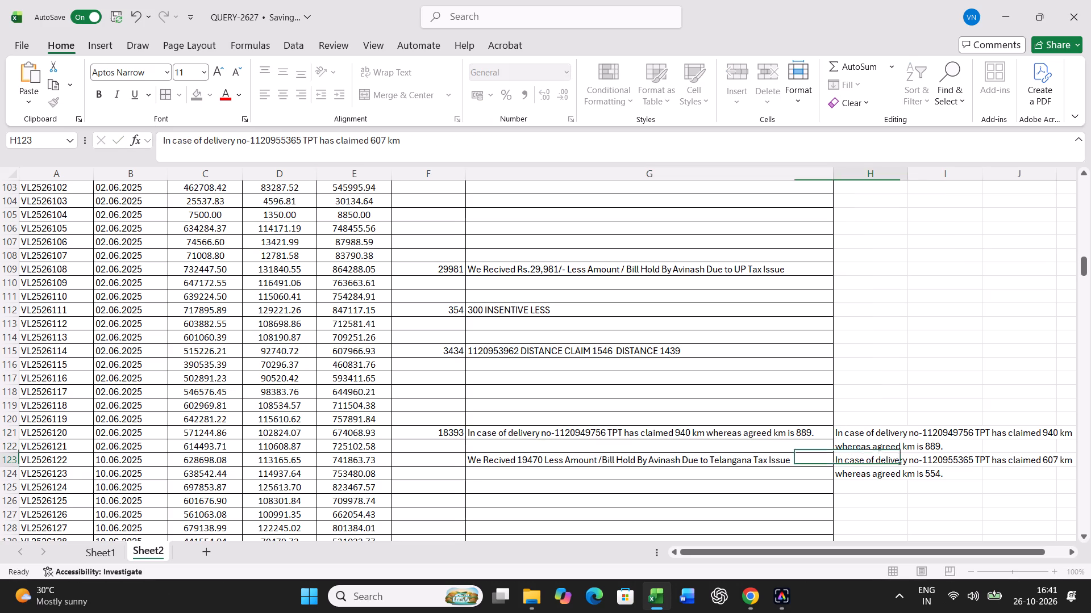
{"action": "left_click", "coordinate": [155, 141]}
{"action": "left_click_drag", "start_coordinate": [159, 140], "coordinate": [406, 163]}
{"action": "key", "text": "ctrl+c"}
{"action": "left_click", "coordinate": [743, 438]}
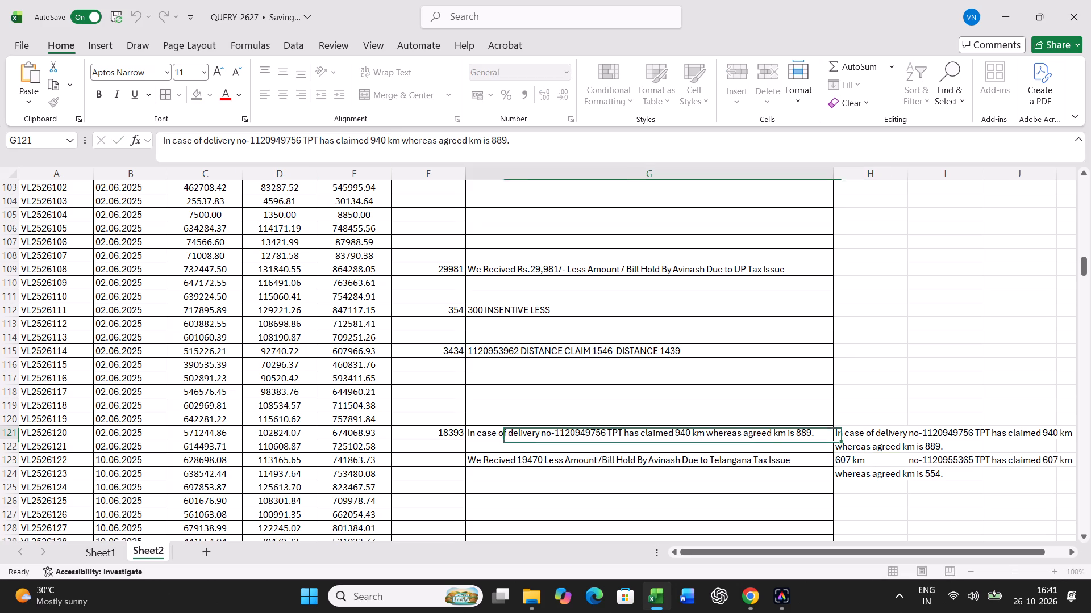
{"action": "double_click", "coordinate": [744, 435]}
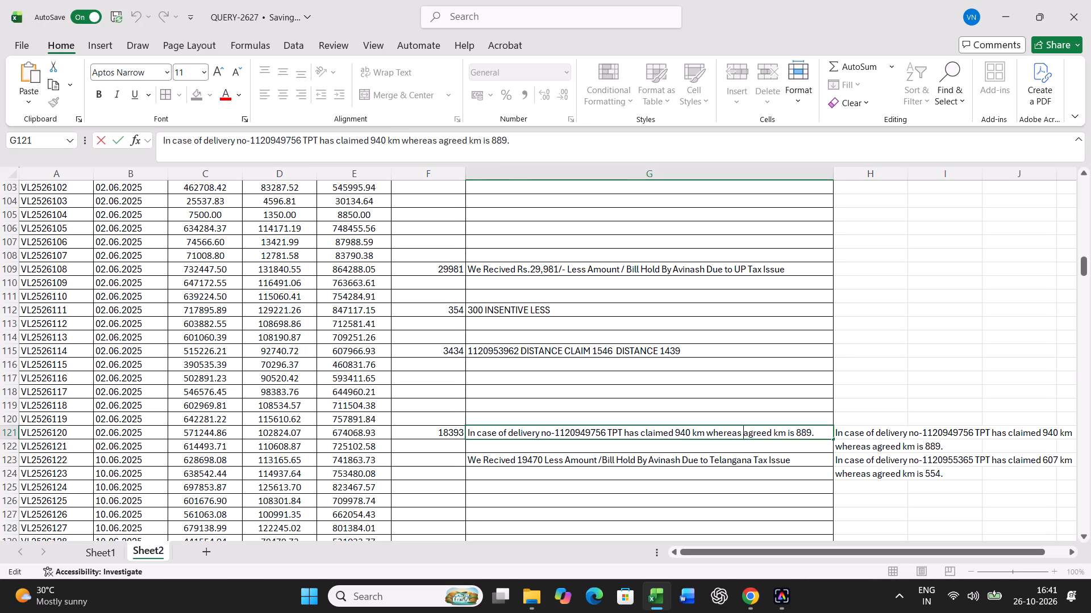
{"action": "left_click", "coordinate": [821, 432]}
{"action": "key", "text": "ctrl+v"}
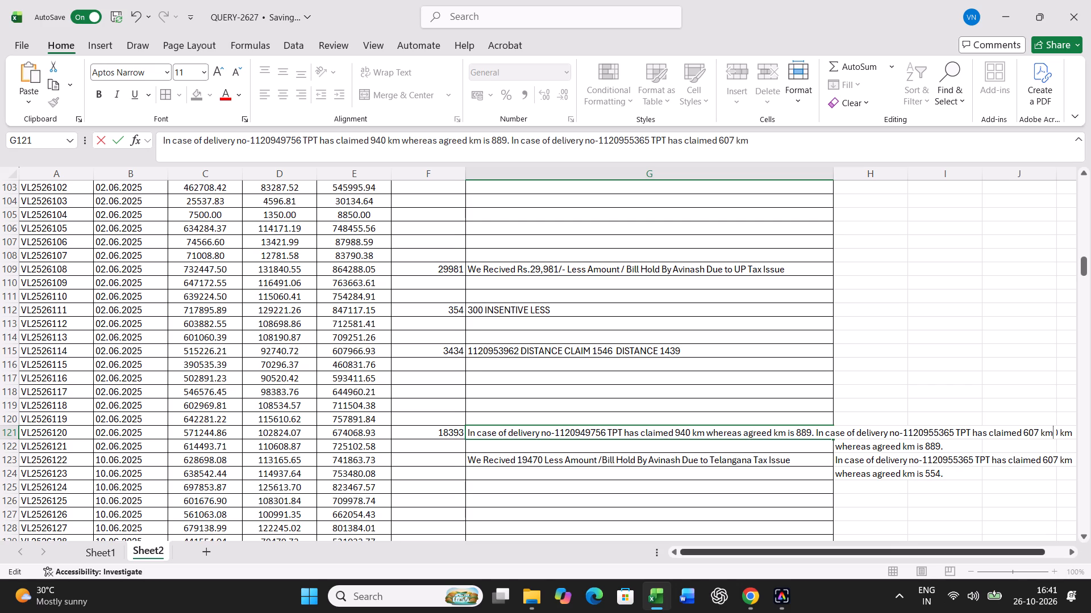
Append H124's text, "whereas agreed km is 554.", to the end of the remark in G121.
{"action": "left_click", "coordinate": [880, 475]}
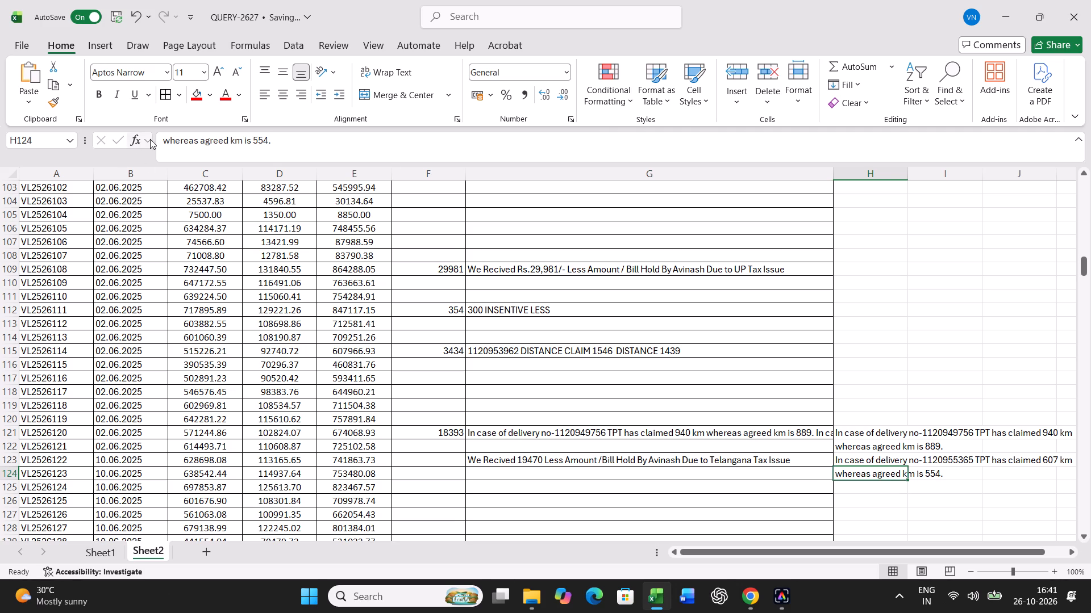
{"action": "left_click_drag", "start_coordinate": [160, 142], "coordinate": [385, 155]}
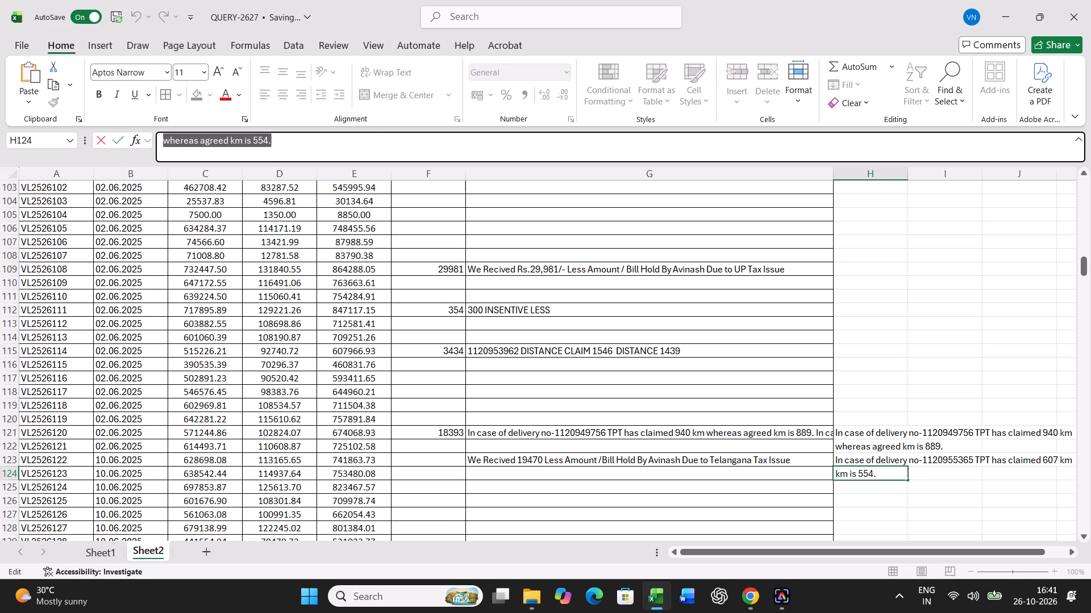
{"action": "key", "text": "ctrl+c"}
{"action": "left_click", "coordinate": [728, 431]}
{"action": "left_click", "coordinate": [798, 136]}
{"action": "key", "text": "space"}
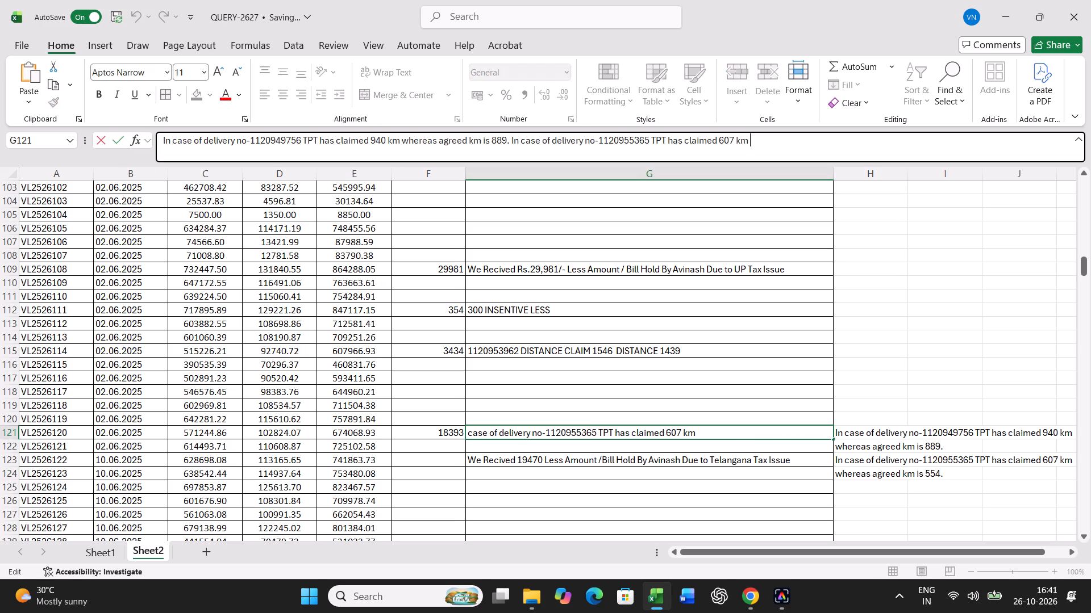
{"action": "key", "text": "ctrl+v"}
Clear the pasted comment lines from H121:H124 and autofit column G to the full remark.
{"action": "left_click_drag", "start_coordinate": [857, 433], "coordinate": [857, 468]}
{"action": "key", "text": "Delete"}
{"action": "double_click", "coordinate": [832, 173]}
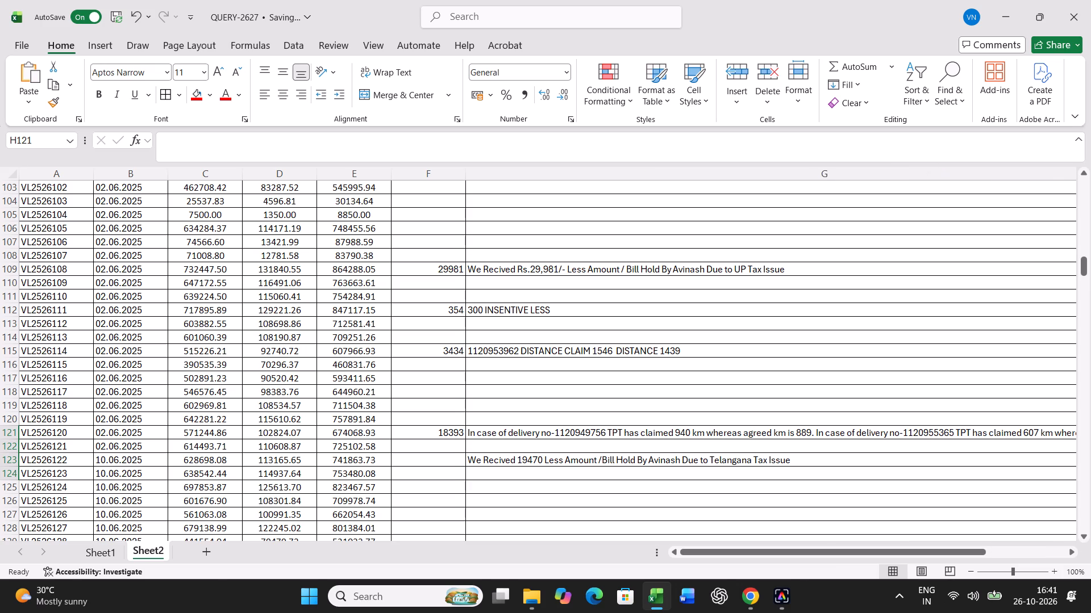
Enter the difference 19470 in column F for bill VL2526122, beside its Telangana tax issue remark.
{"action": "left_click", "coordinate": [582, 461]}
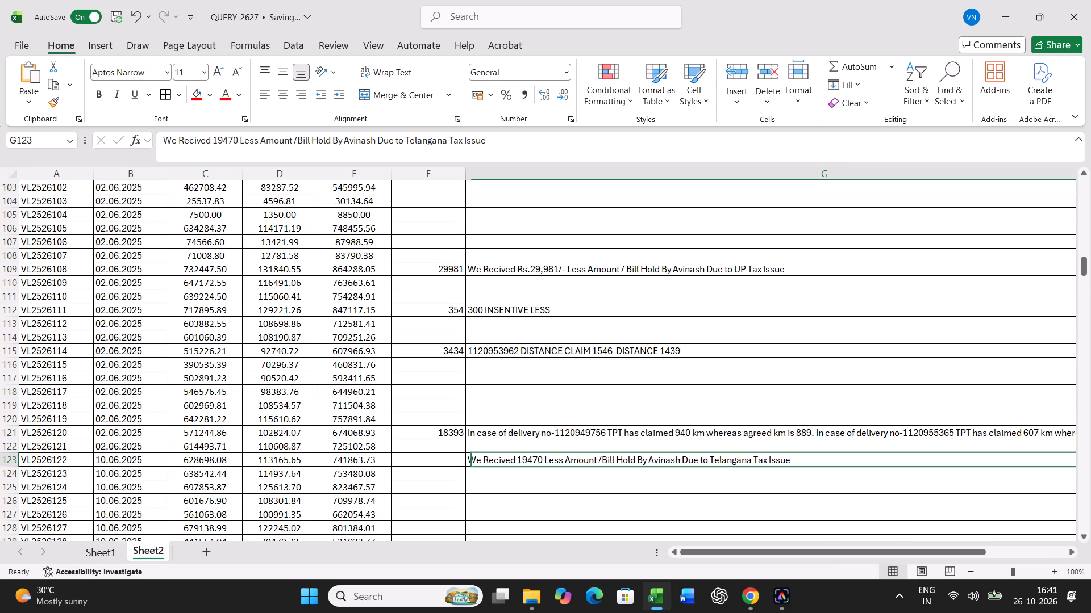
{"action": "left_click", "coordinate": [408, 460]}
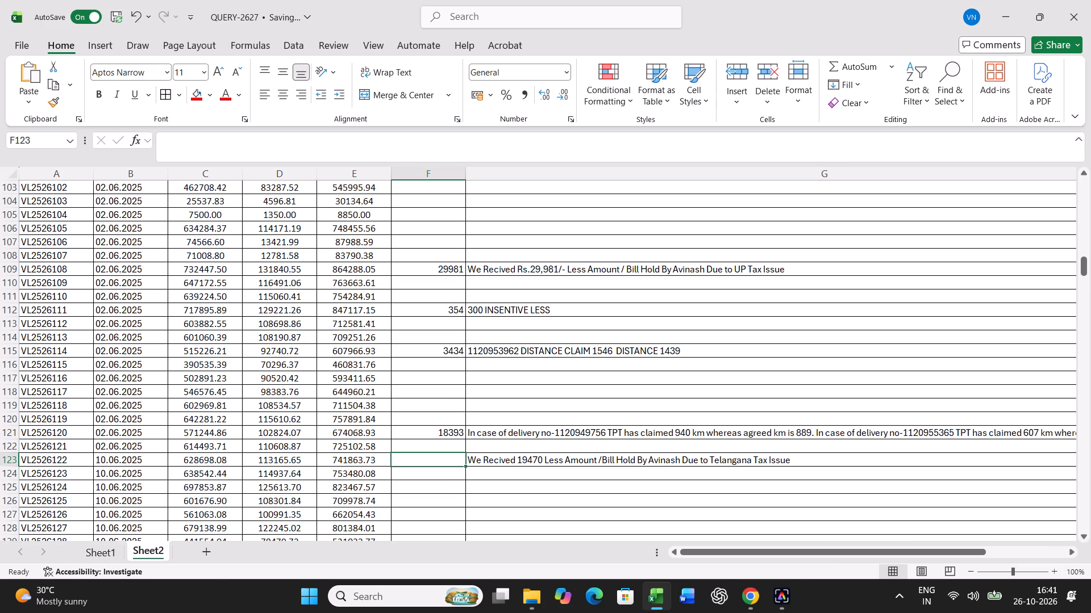
{"action": "type", "text": "19470"}
{"action": "key", "text": "Return"}
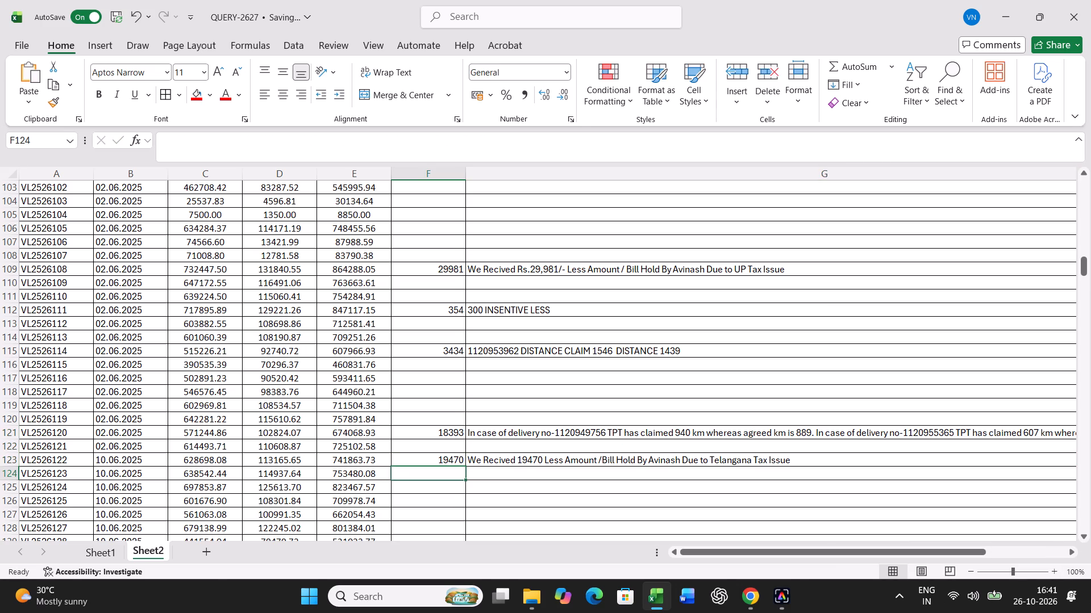
Clear the "Hard Copy Need to Send" remark for bill VL2526140 in G141.
{"action": "scroll", "coordinate": [776, 450], "scroll_direction": "down", "scroll_amount": 5}
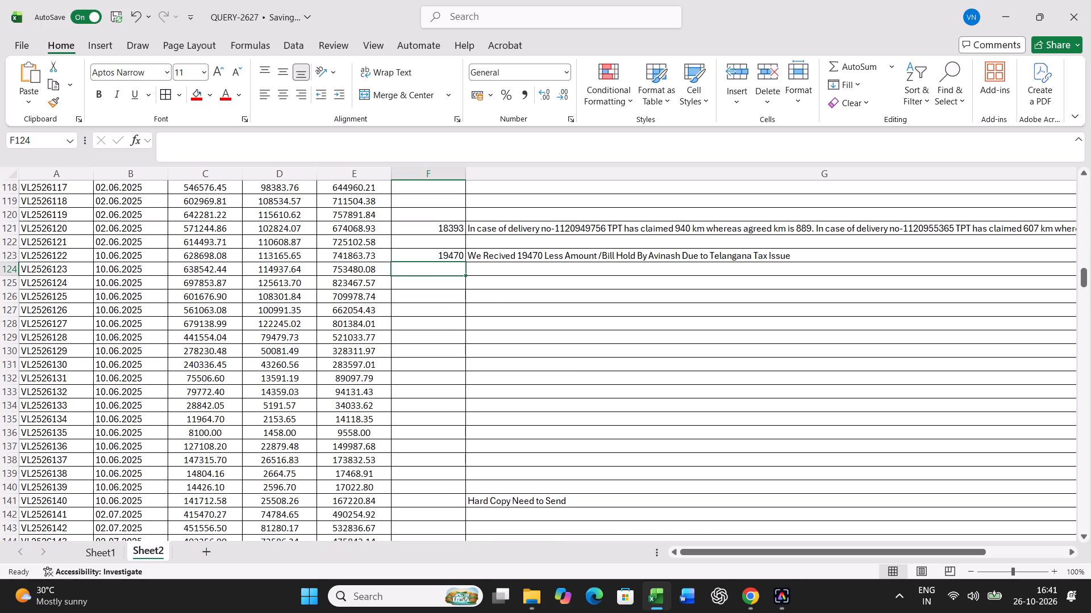
{"action": "scroll", "coordinate": [776, 450], "scroll_direction": "down", "scroll_amount": 5}
{"action": "left_click", "coordinate": [554, 300]}
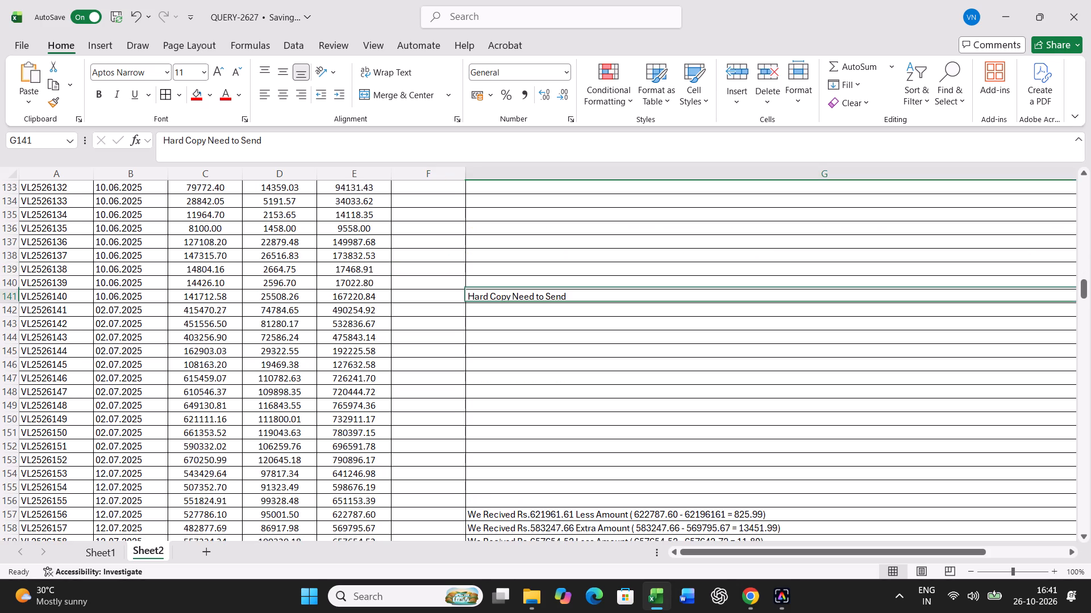
{"action": "key", "text": "Delete"}
Enter the difference 825 in column F for bill VL2526156, beside its less-amount remark.
{"action": "scroll", "coordinate": [655, 409], "scroll_direction": "down", "scroll_amount": 2}
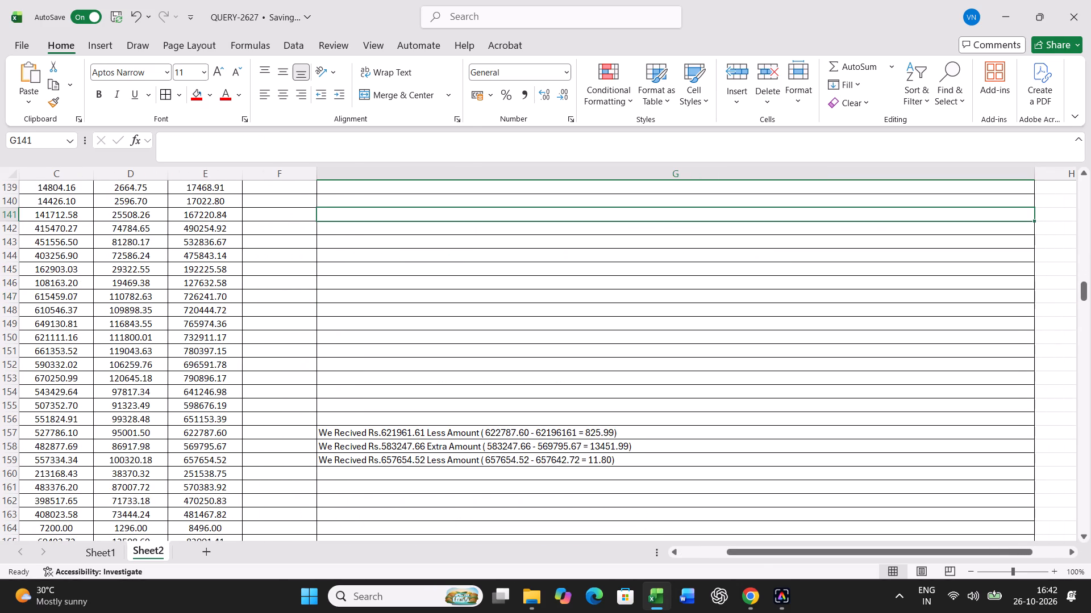
{"action": "left_click", "coordinate": [674, 552]}
{"action": "left_click", "coordinate": [674, 552]}
{"action": "left_click", "coordinate": [674, 552]}
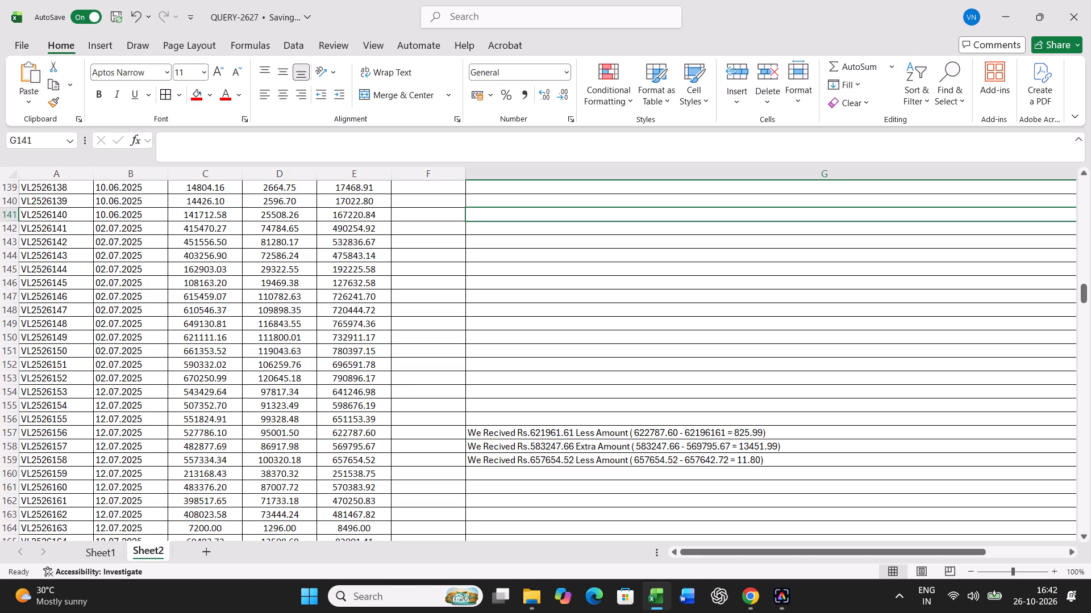
{"action": "left_click", "coordinate": [424, 434]}
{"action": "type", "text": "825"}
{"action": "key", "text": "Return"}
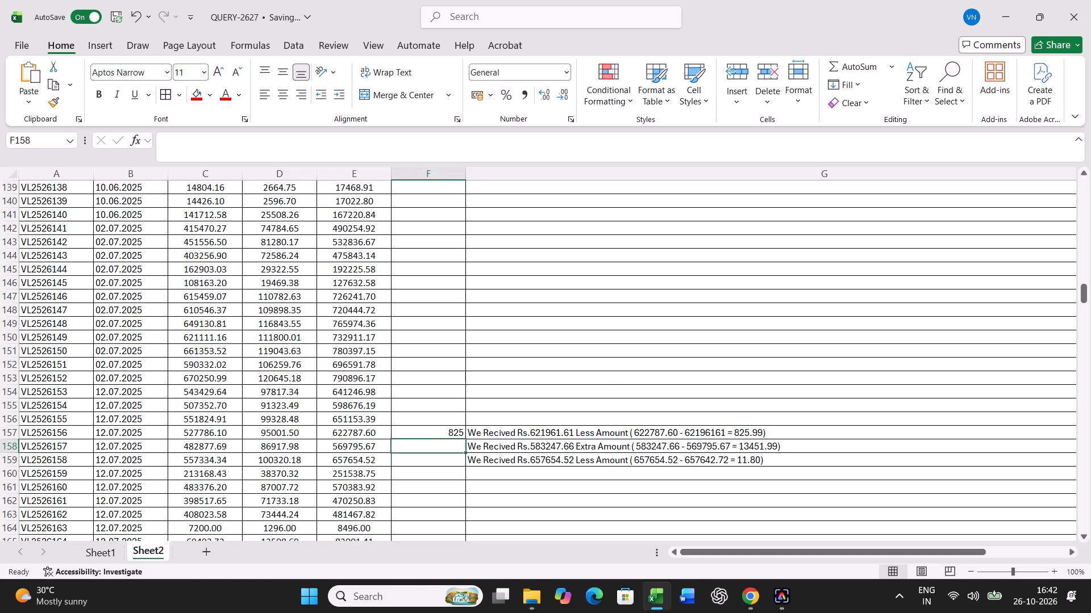
Enter the differences 13451 and 11 in column F for bills VL2526157 and VL2526158, beside their amount remarks.
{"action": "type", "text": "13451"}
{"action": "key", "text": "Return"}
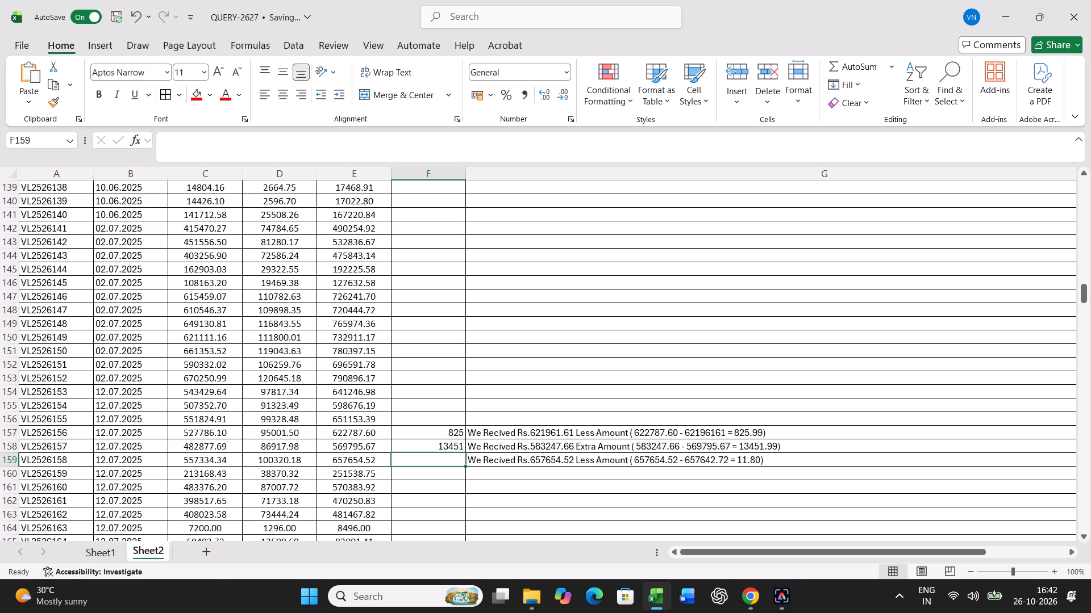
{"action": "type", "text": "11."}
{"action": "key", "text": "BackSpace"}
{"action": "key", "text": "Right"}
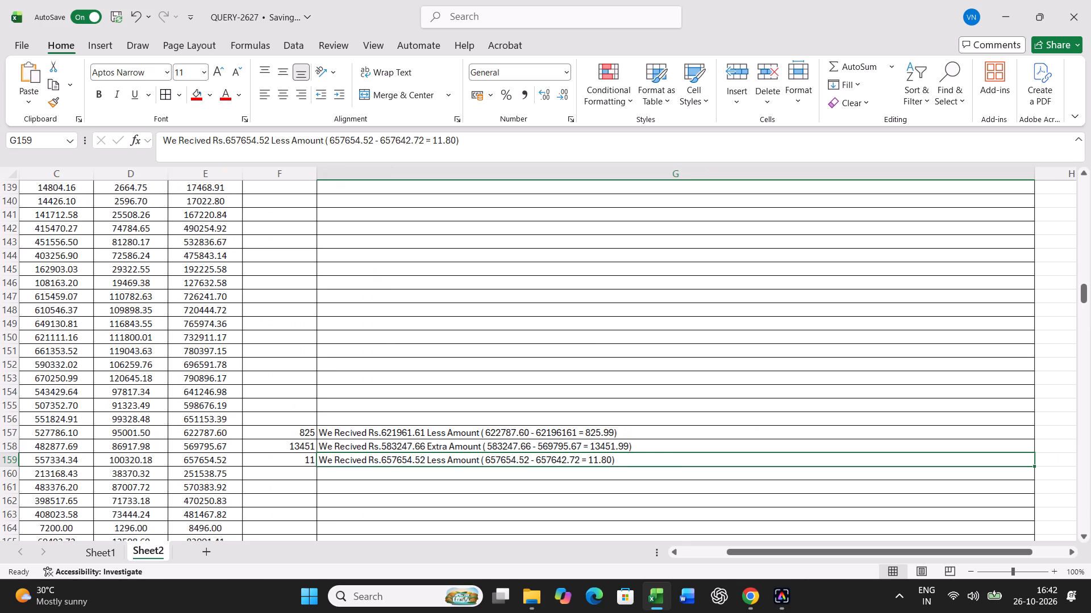
Replace the less-amount remark for bill VL2526158 in G159 with NO QUERY.
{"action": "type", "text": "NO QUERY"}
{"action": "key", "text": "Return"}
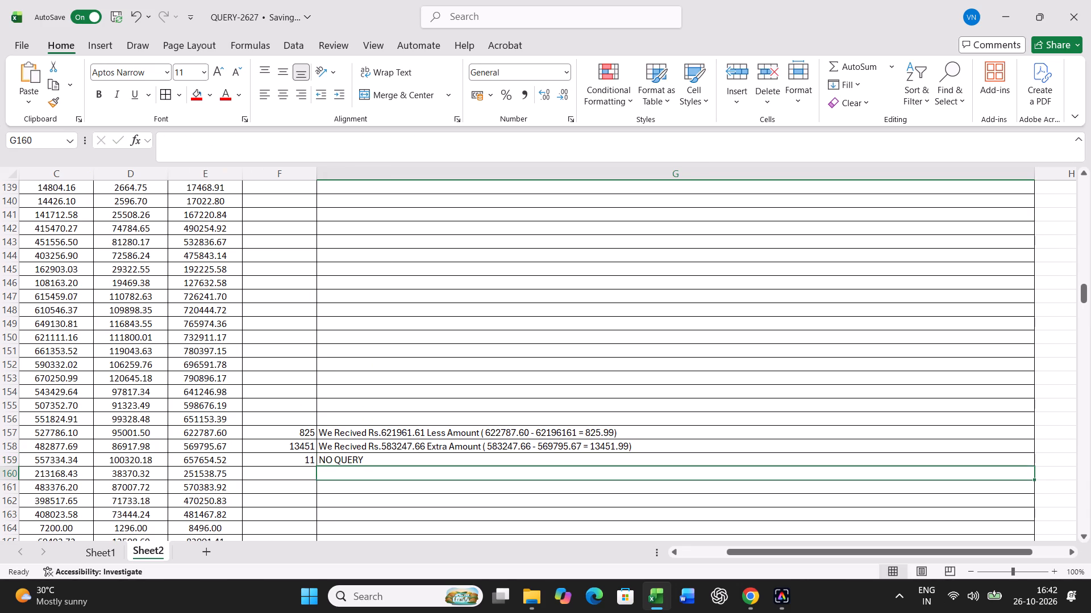
Save and close the QUERY-2627 workbook, and close the image001.png comment history screenshot behind it.
{"action": "left_click", "coordinate": [394, 428]}
{"action": "key", "text": "ctrl+s"}
{"action": "key", "text": "ctrl+s"}
{"action": "key", "text": "ctrl+s"}
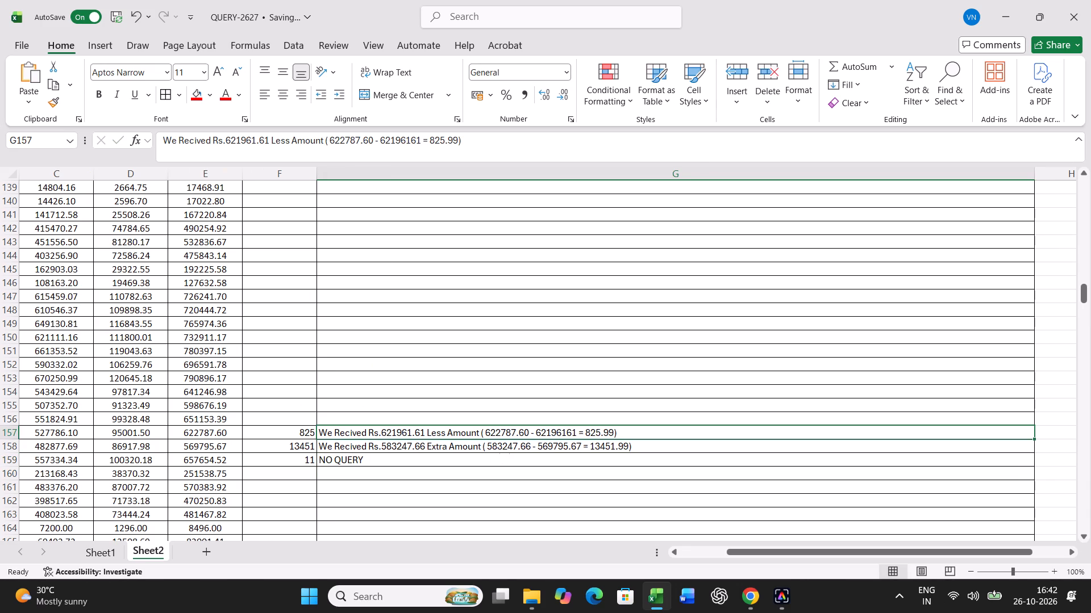
{"action": "left_click", "coordinate": [1081, 19]}
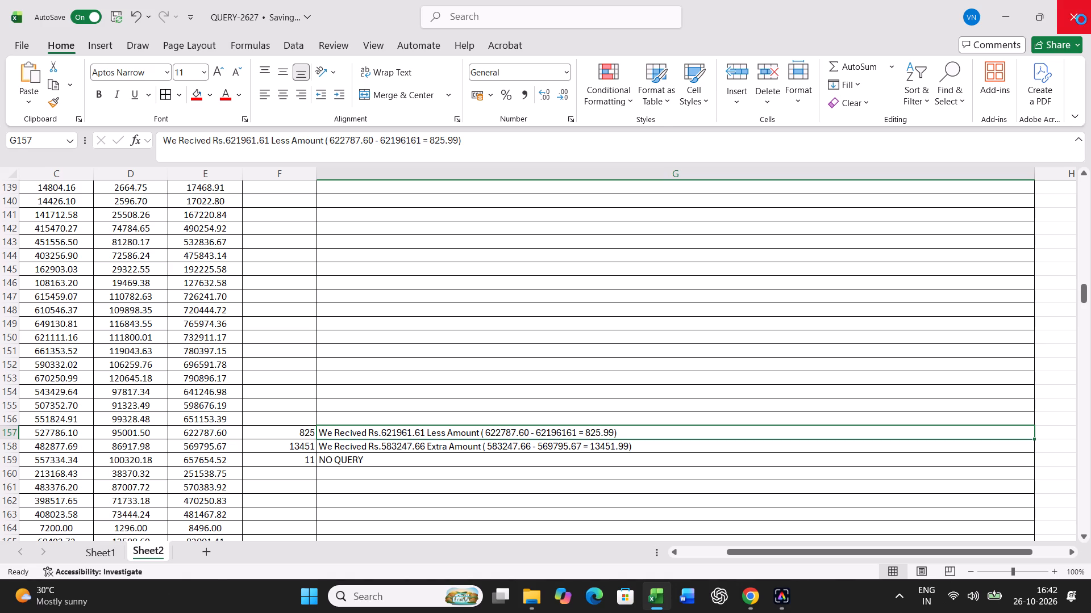
{"action": "left_click", "coordinate": [1082, 10]}
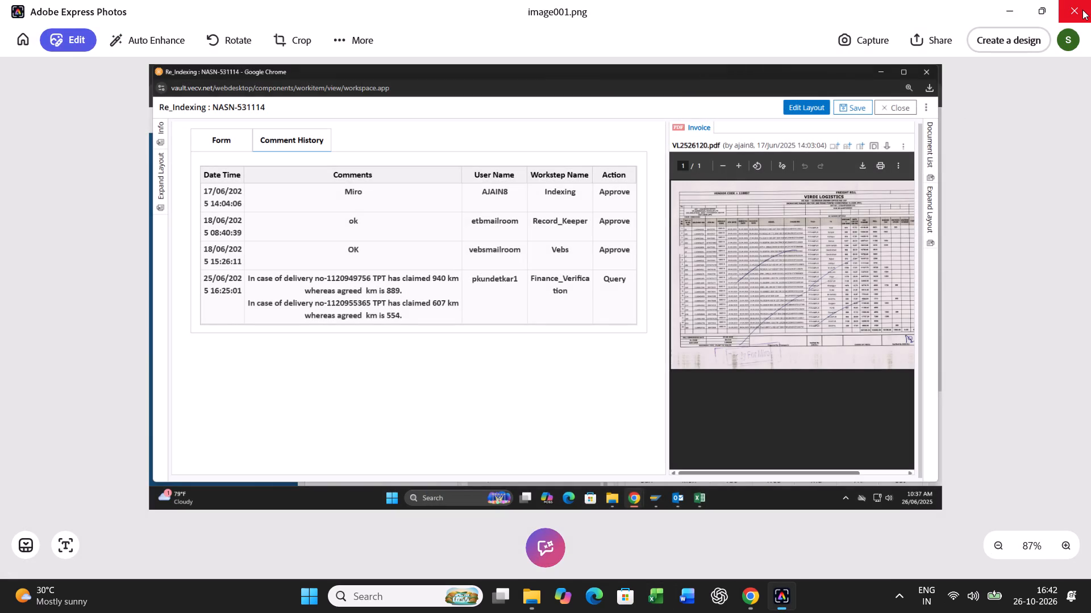